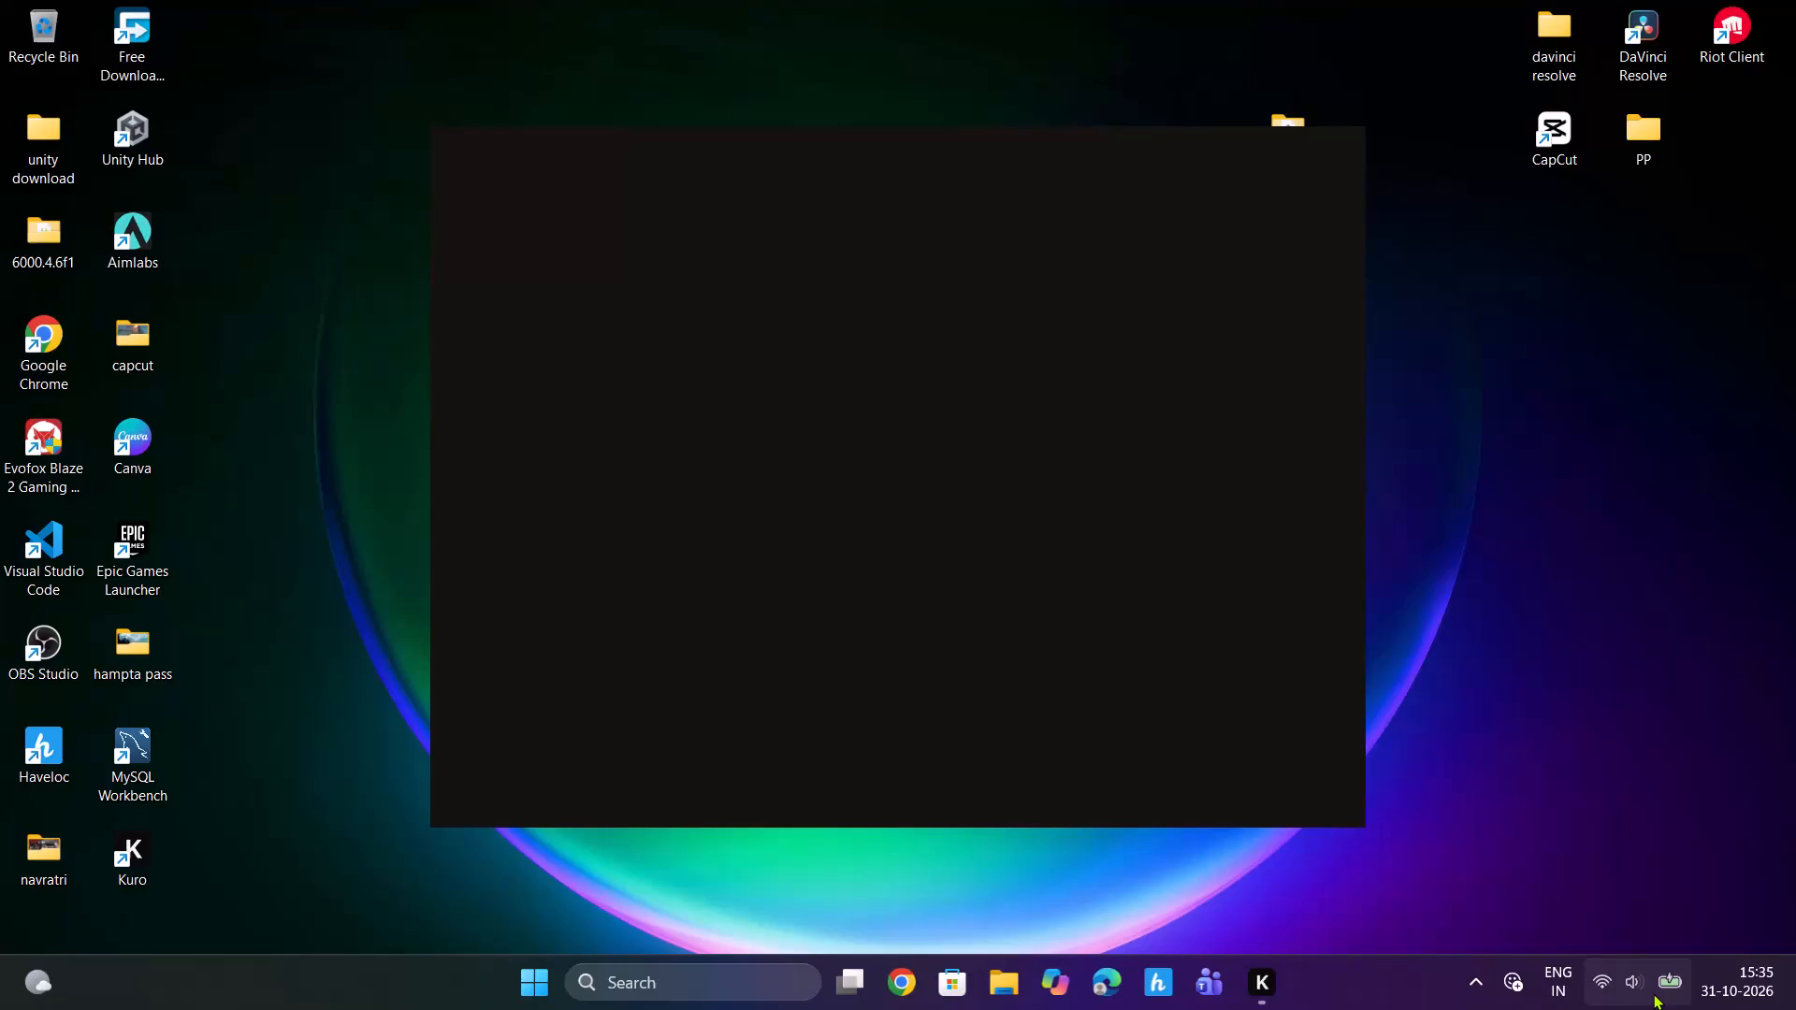
# Turn on the VPN connection in the quick settings and return to the desktop.
pyautogui.click(1669, 541)
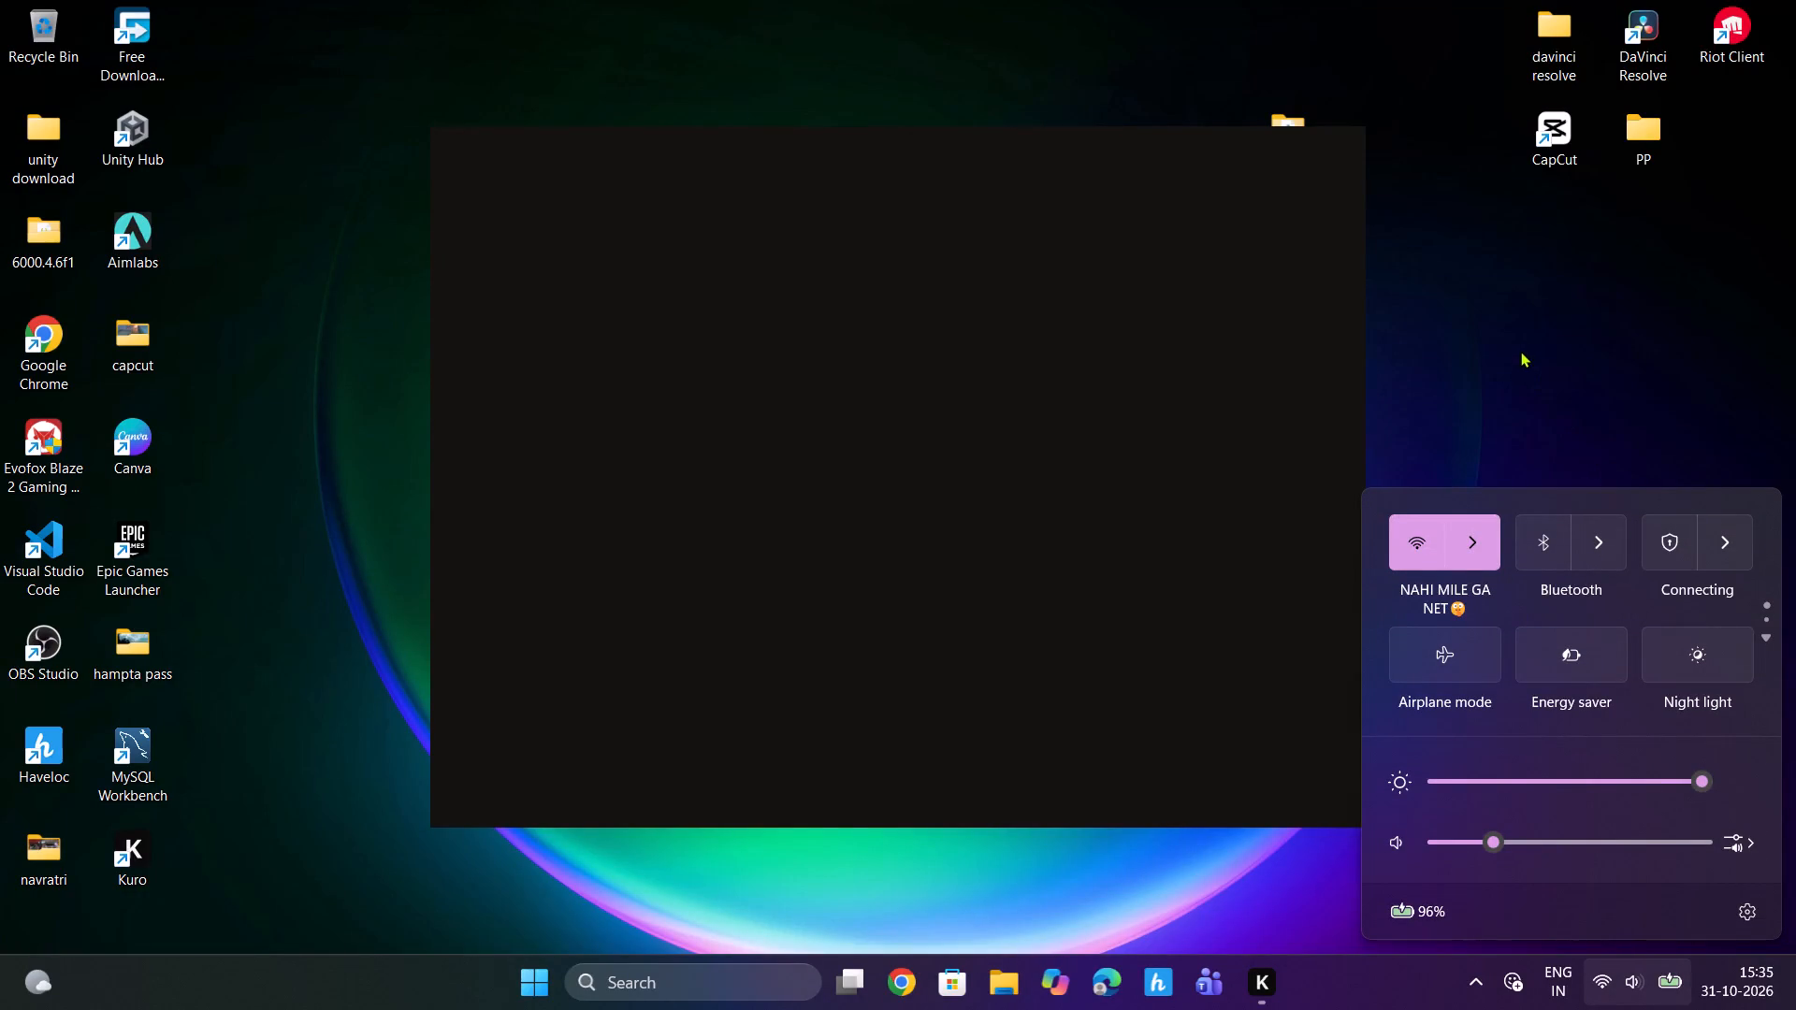
pyautogui.rightClick(1514, 340)
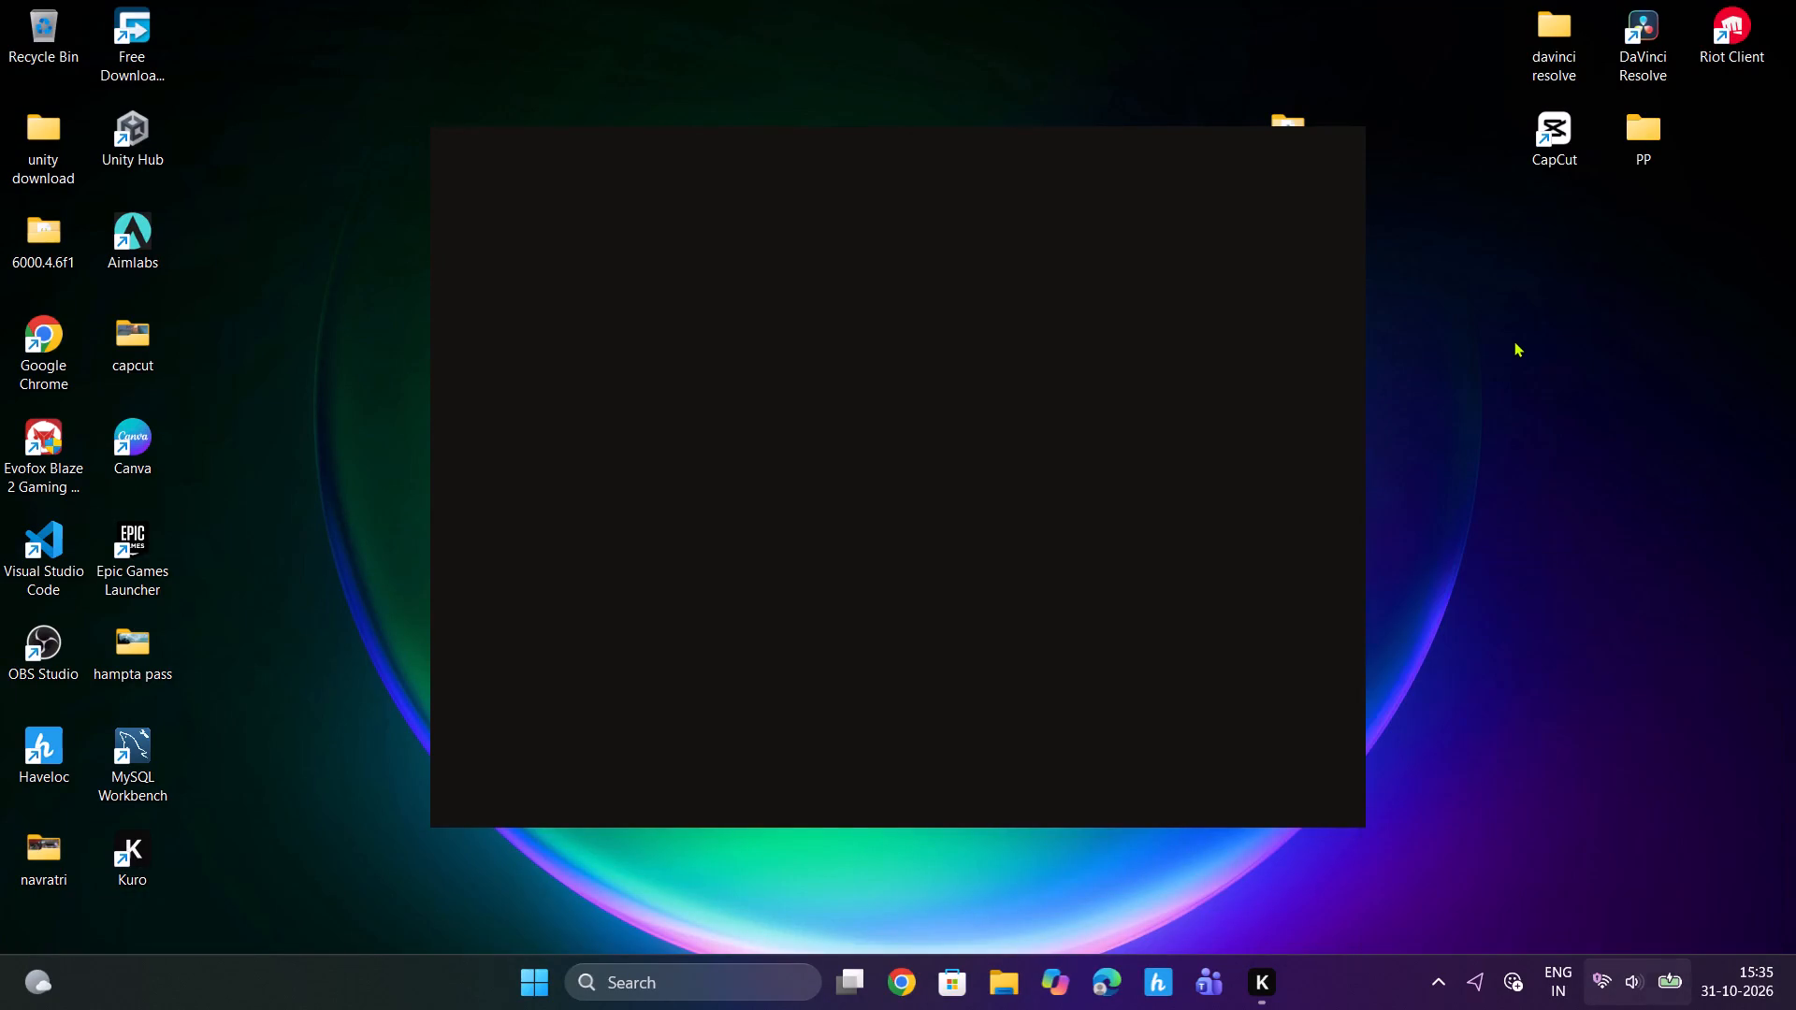
pyautogui.click(1361, 457)
# Launch CapCut from its desktop shortcut.
pyautogui.doubleClick(1574, 133)
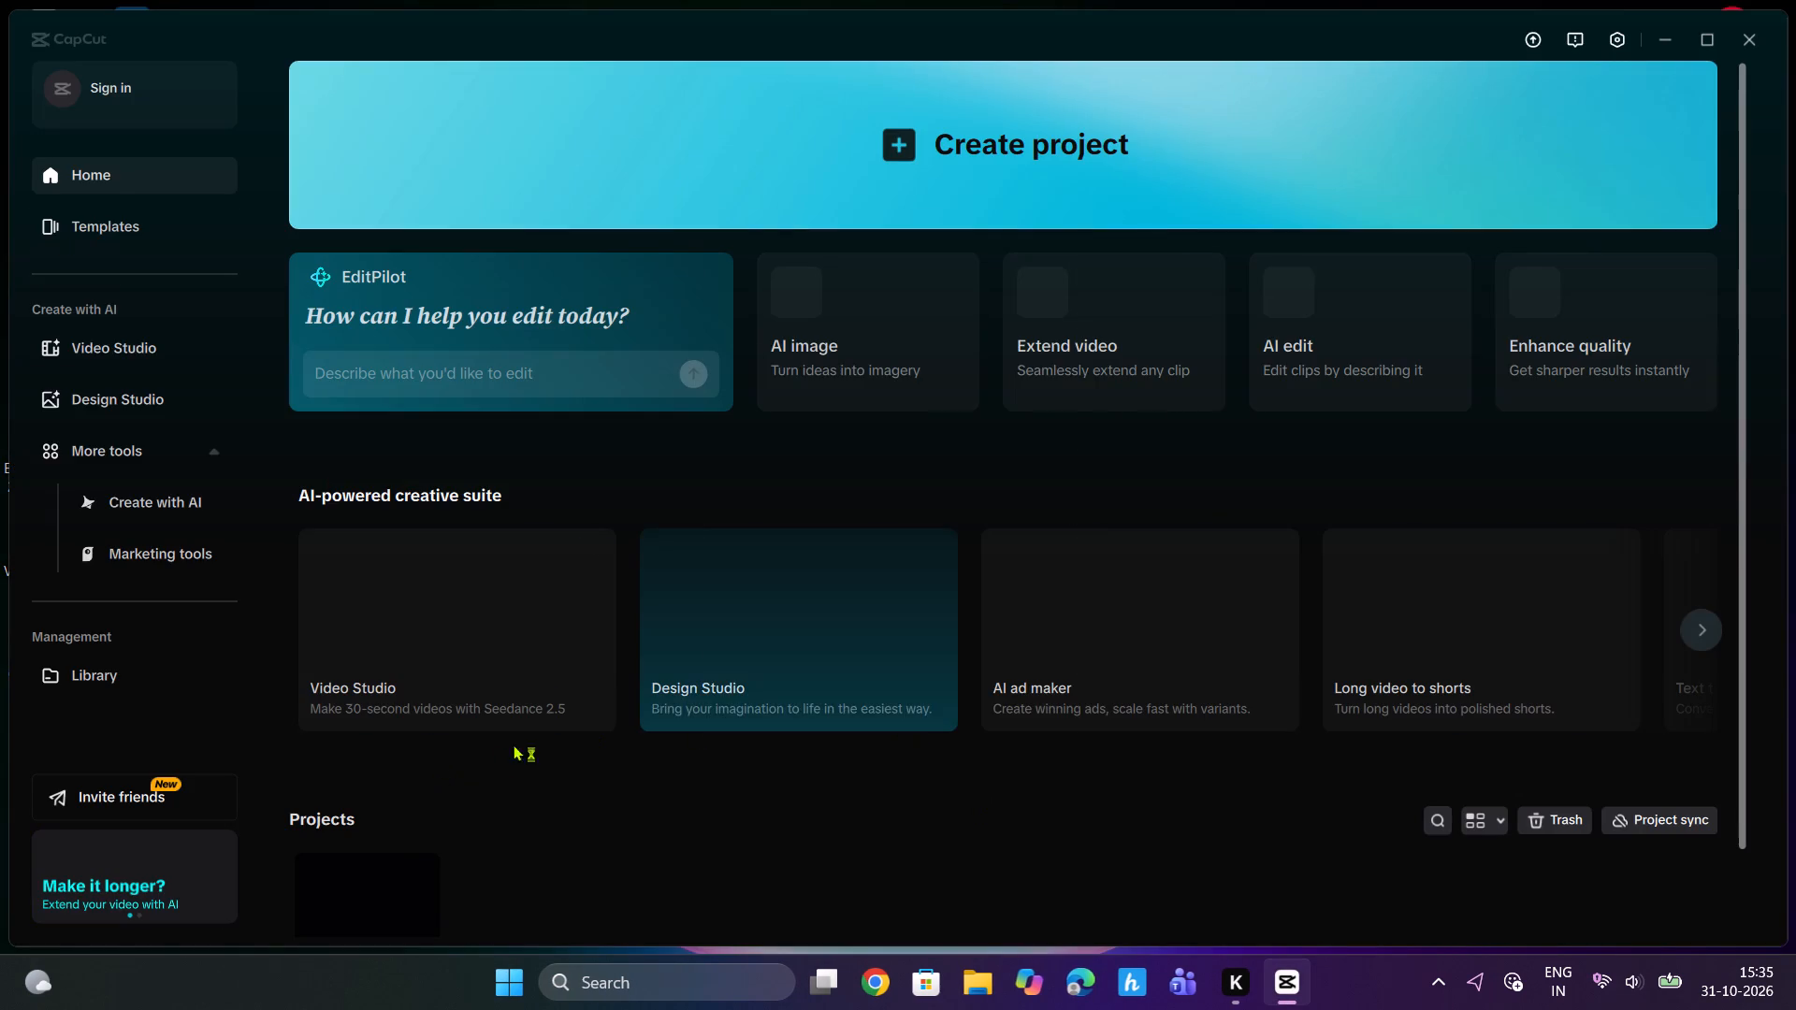
# Open the existing project "neew" from the Projects list on the home screen.
pyautogui.click(1094, 215)
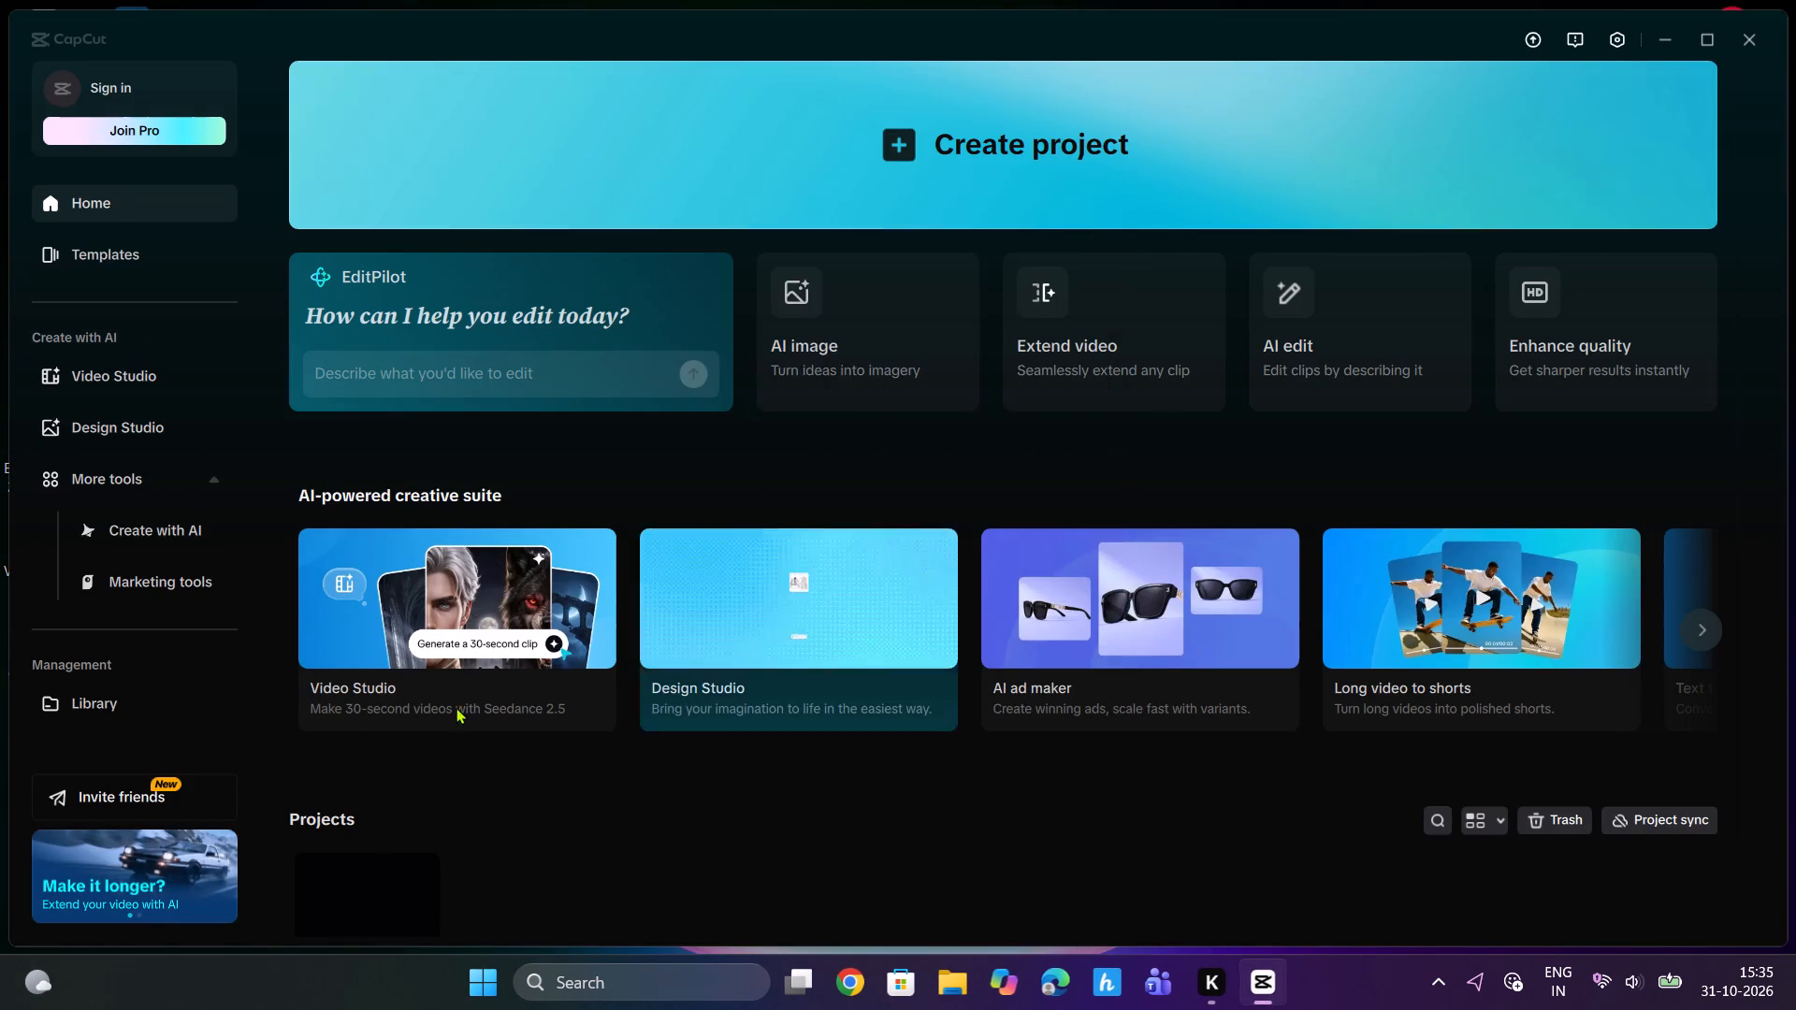
pyautogui.scroll(-2, 436, 729)
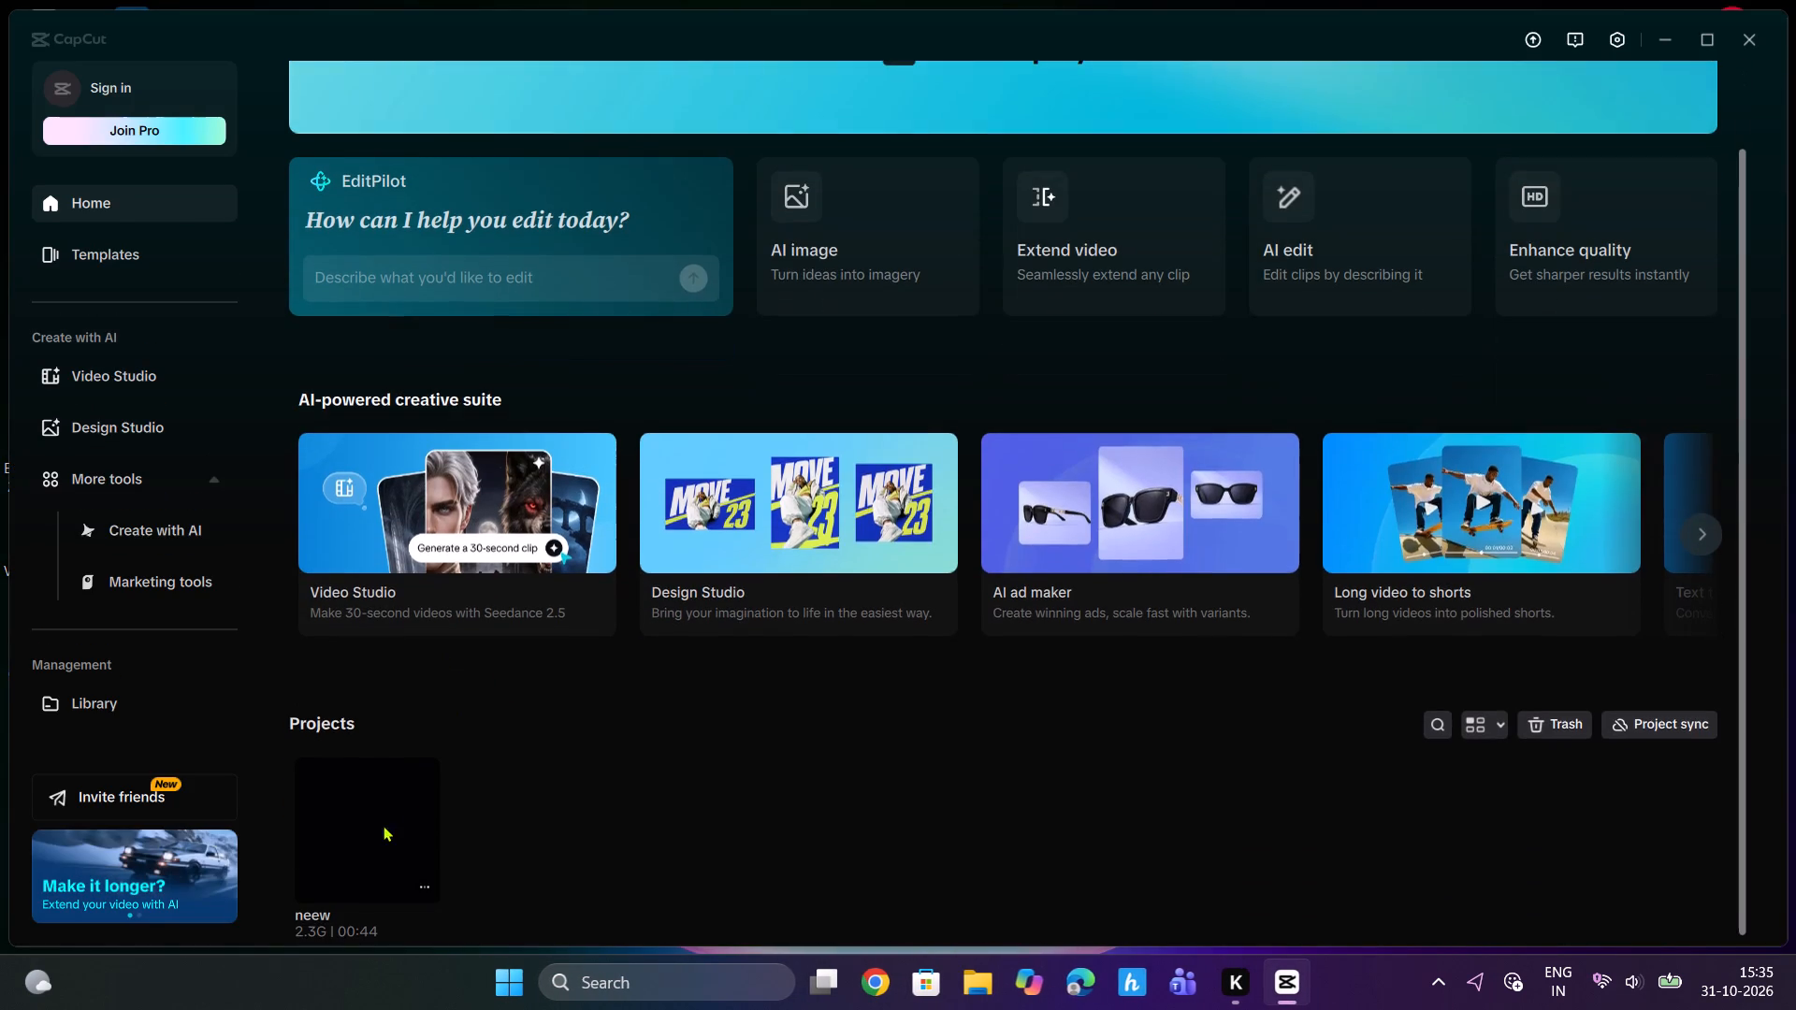
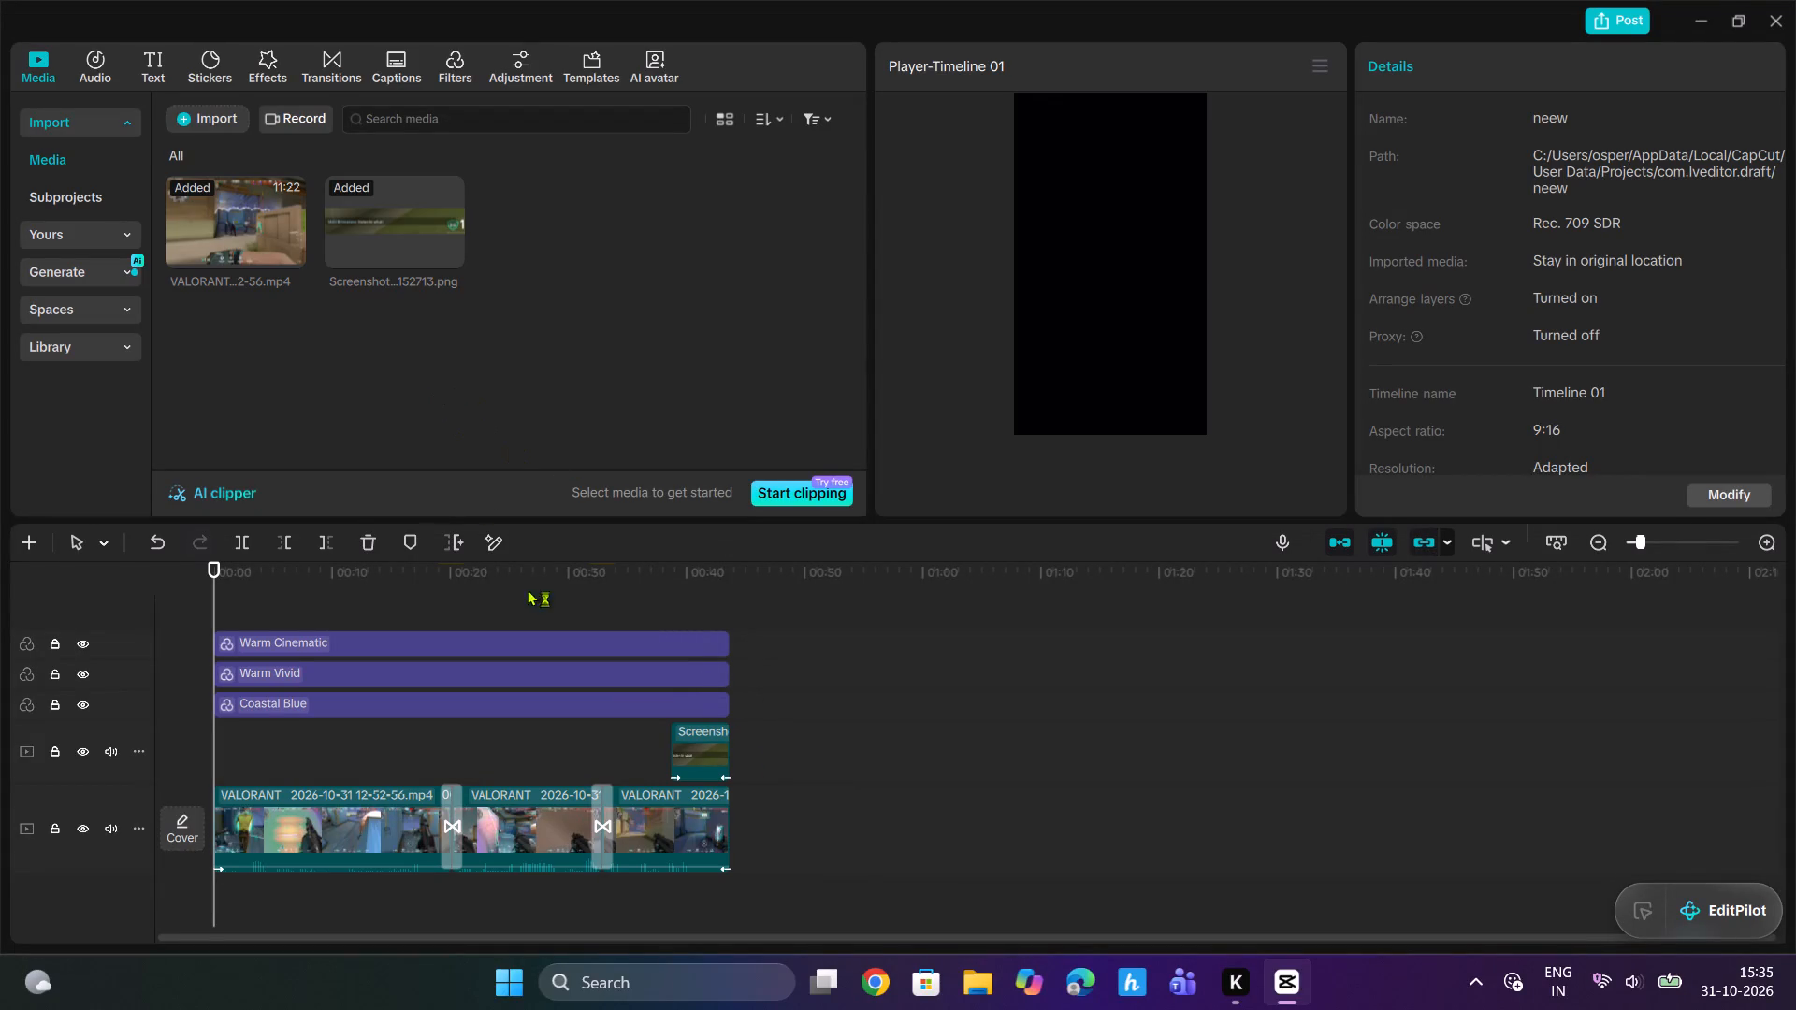
# Delete the screenshot overlay and the last two VALORANT clips from the timeline, keeping the first VALORANT clip.
pyautogui.click(696, 754)
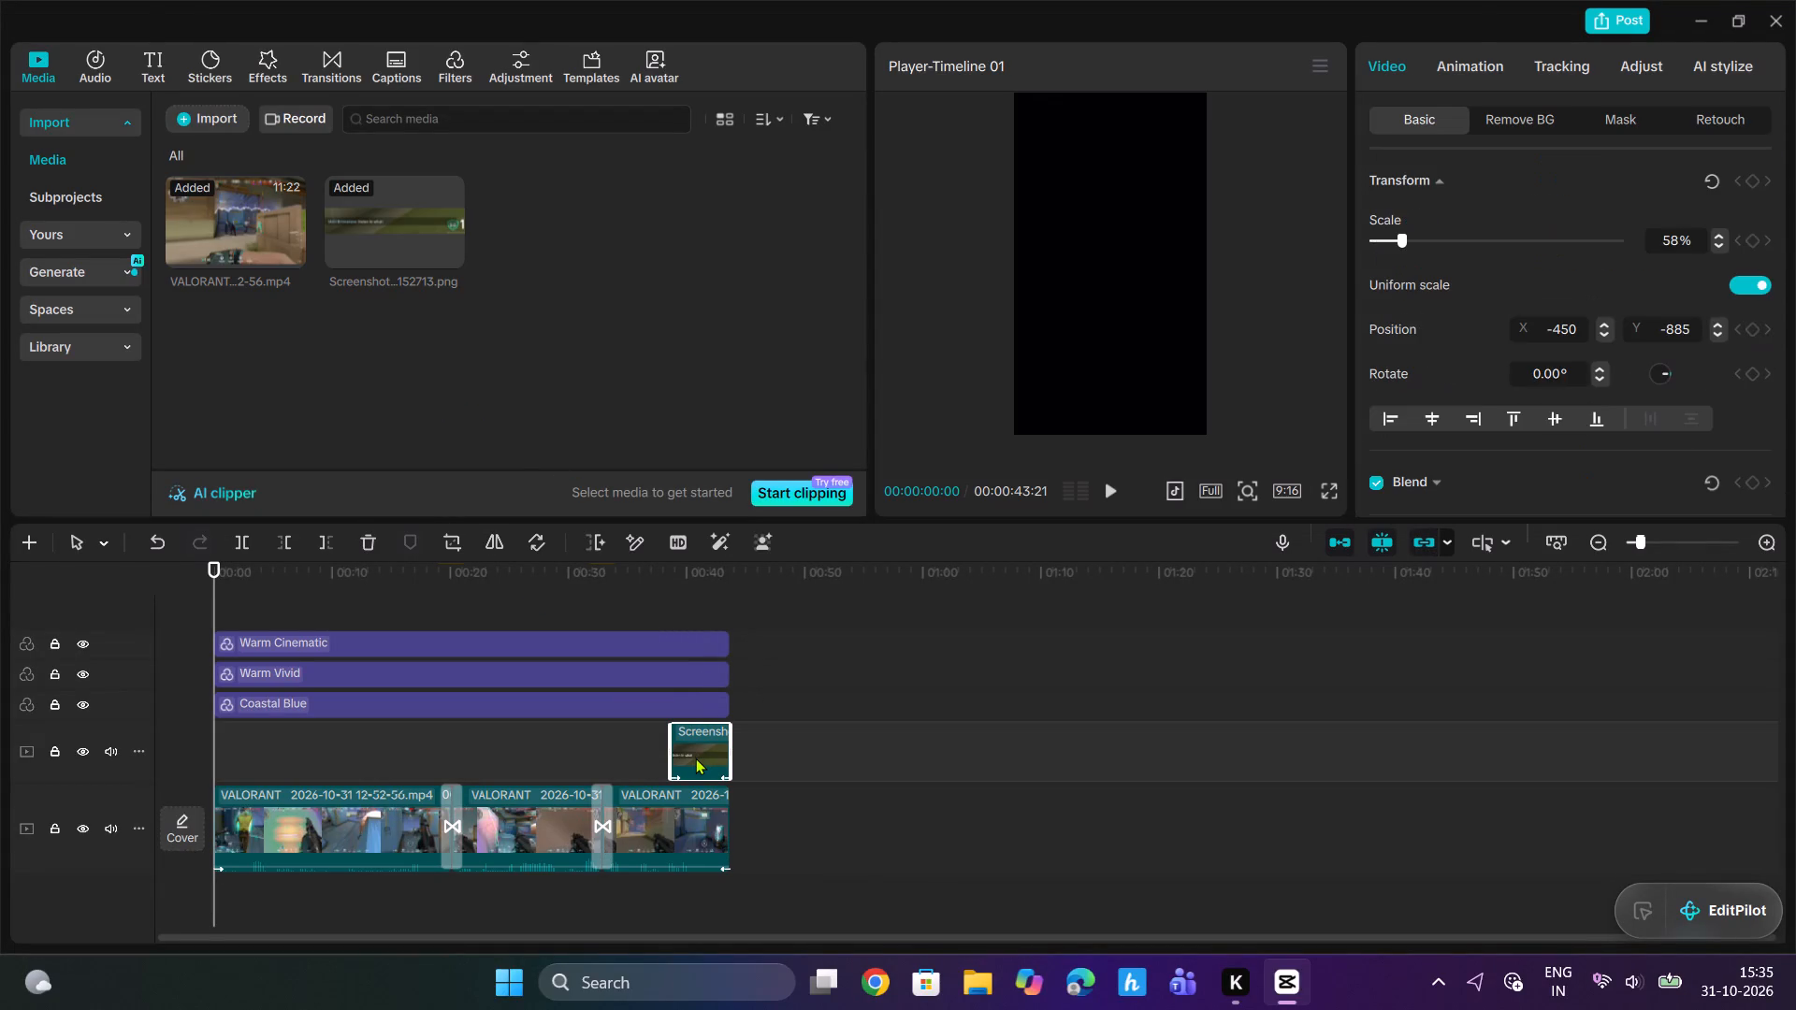
pyautogui.press('Delete')
pyautogui.click(660, 791)
pyautogui.press('Delete')
pyautogui.press('Delete')
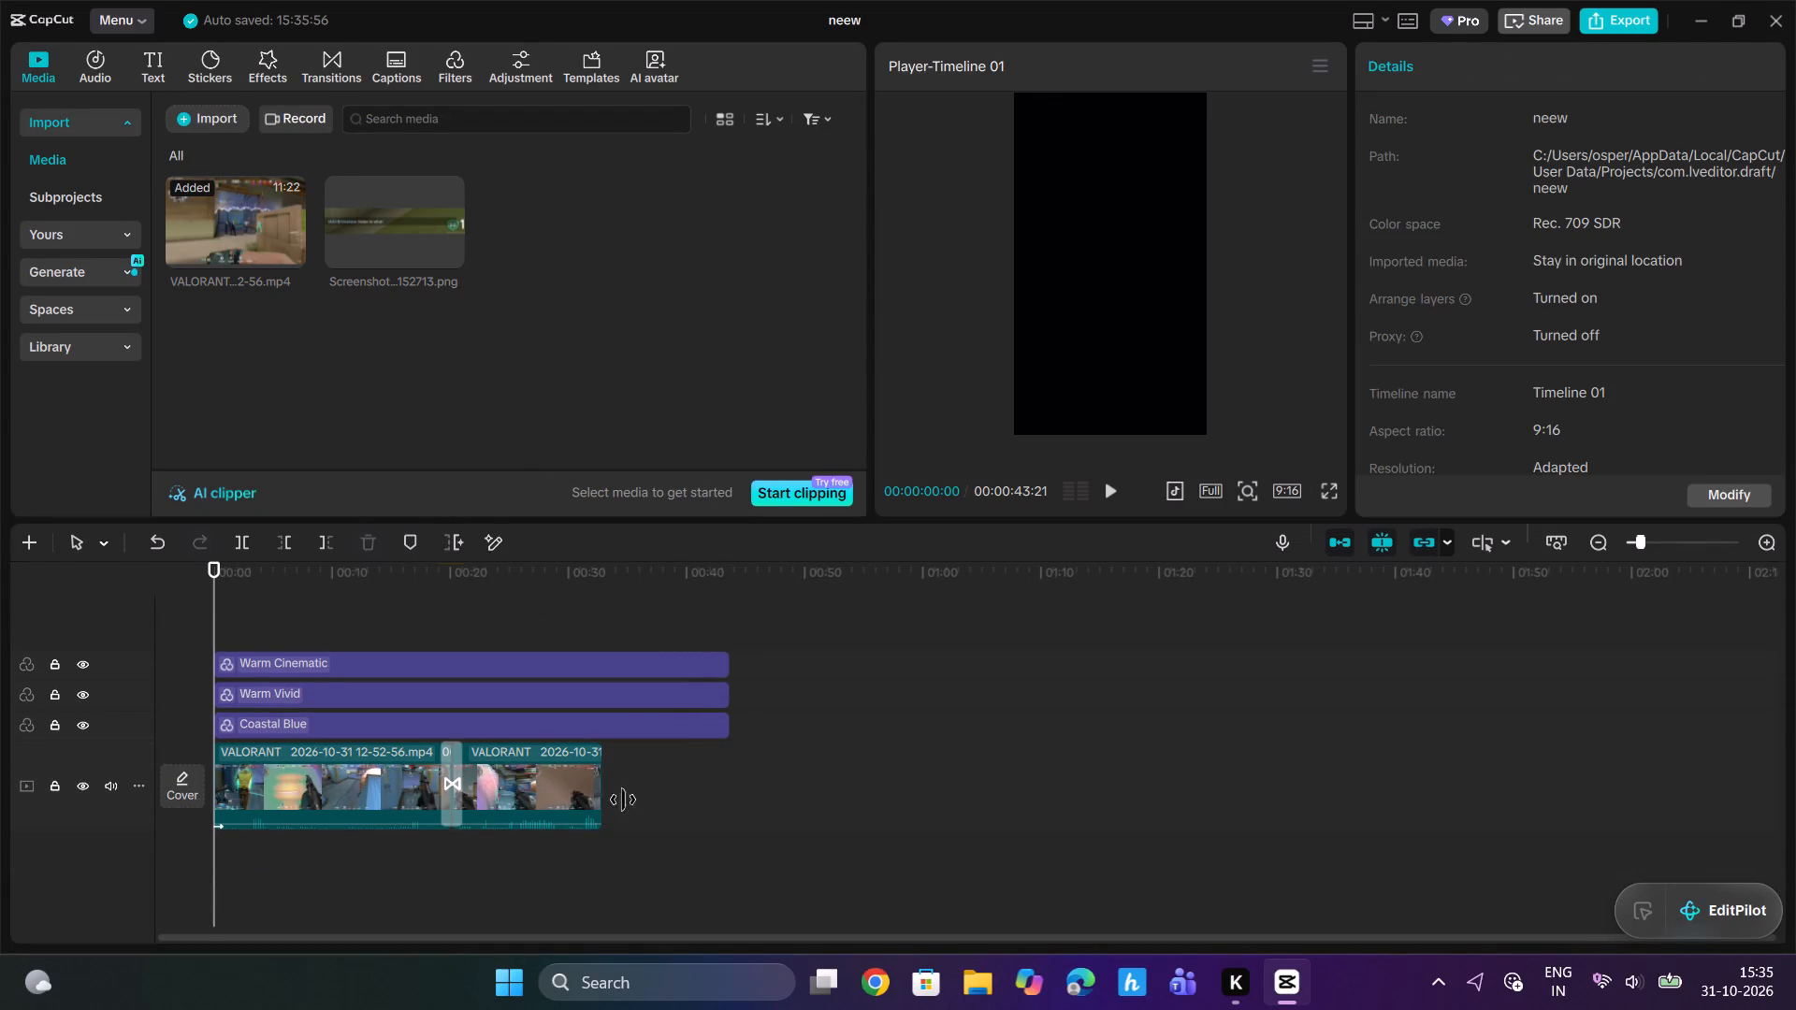
pyautogui.click(496, 804)
pyautogui.press('Delete')
# Delete the Warm Vivid and Coastal Blue filters from above the VALORANT clip.
pyautogui.click(317, 776)
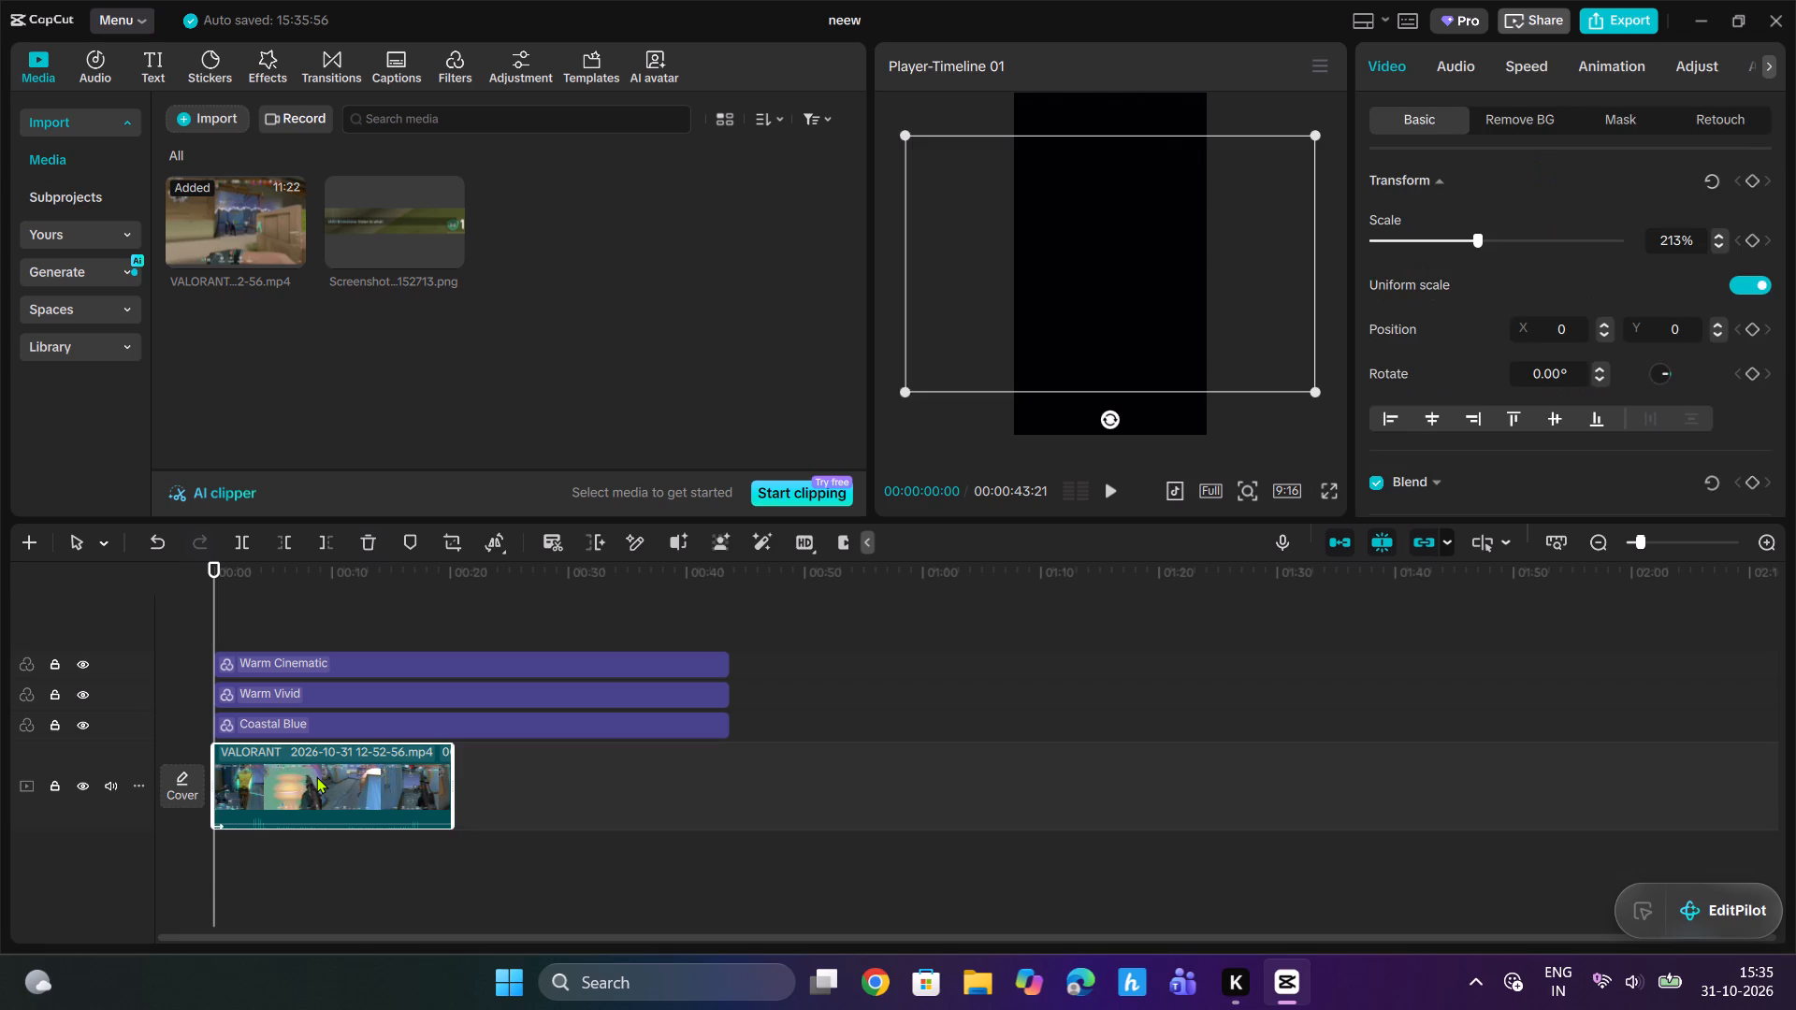
pyautogui.click(287, 697)
pyautogui.press('Delete')
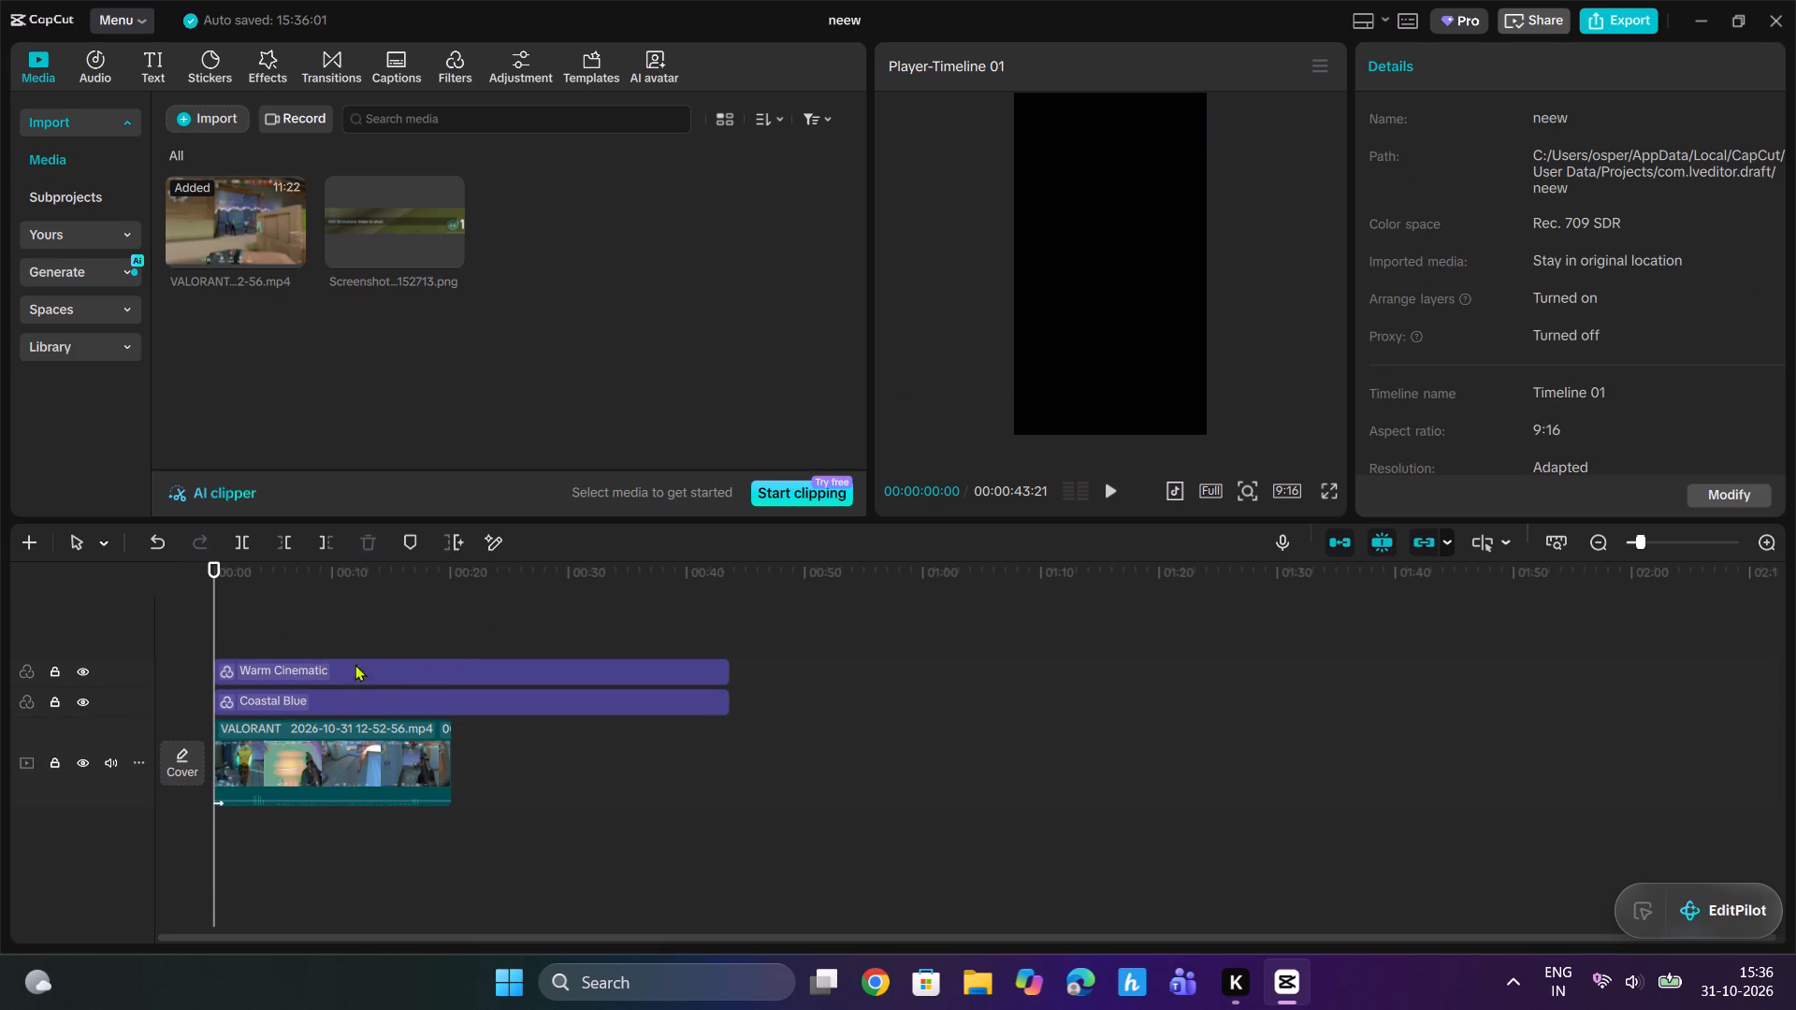
pyautogui.click(350, 605)
pyautogui.moveTo(350, 605); pyautogui.dragTo(359, 620)
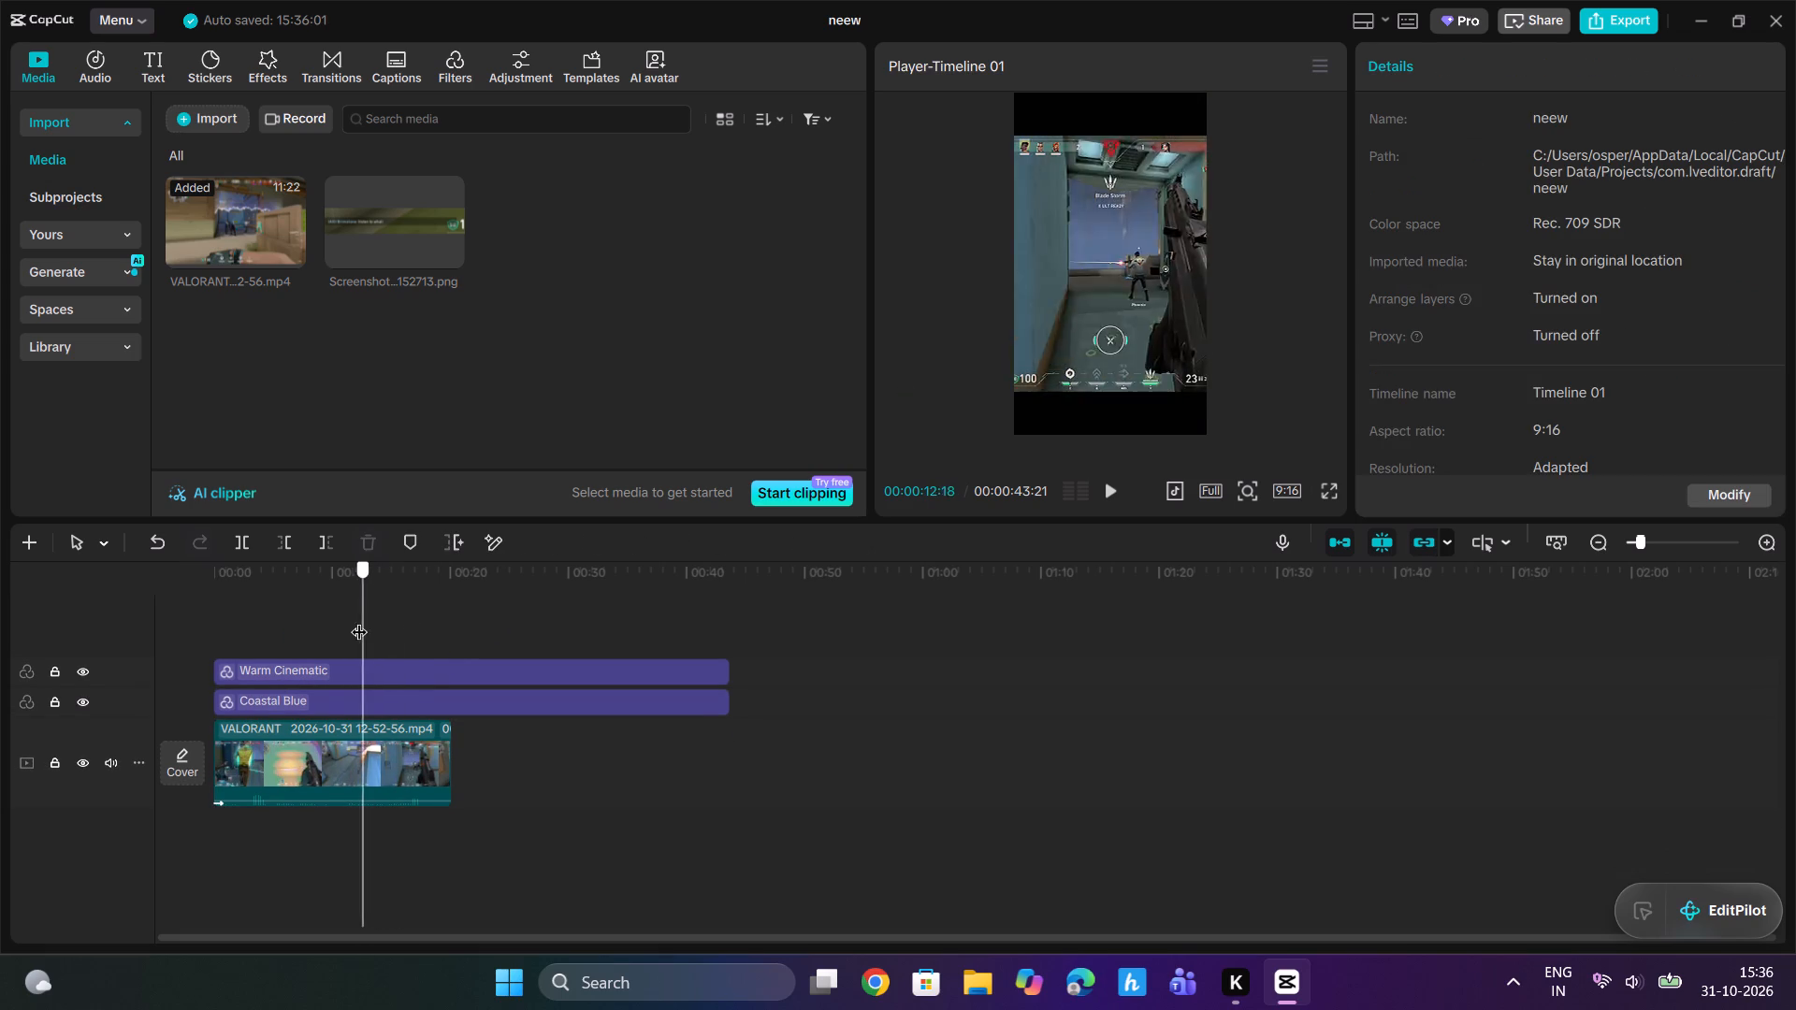
pyautogui.moveTo(359, 620); pyautogui.dragTo(347, 626)
pyautogui.click(362, 699)
pyautogui.press('Delete')
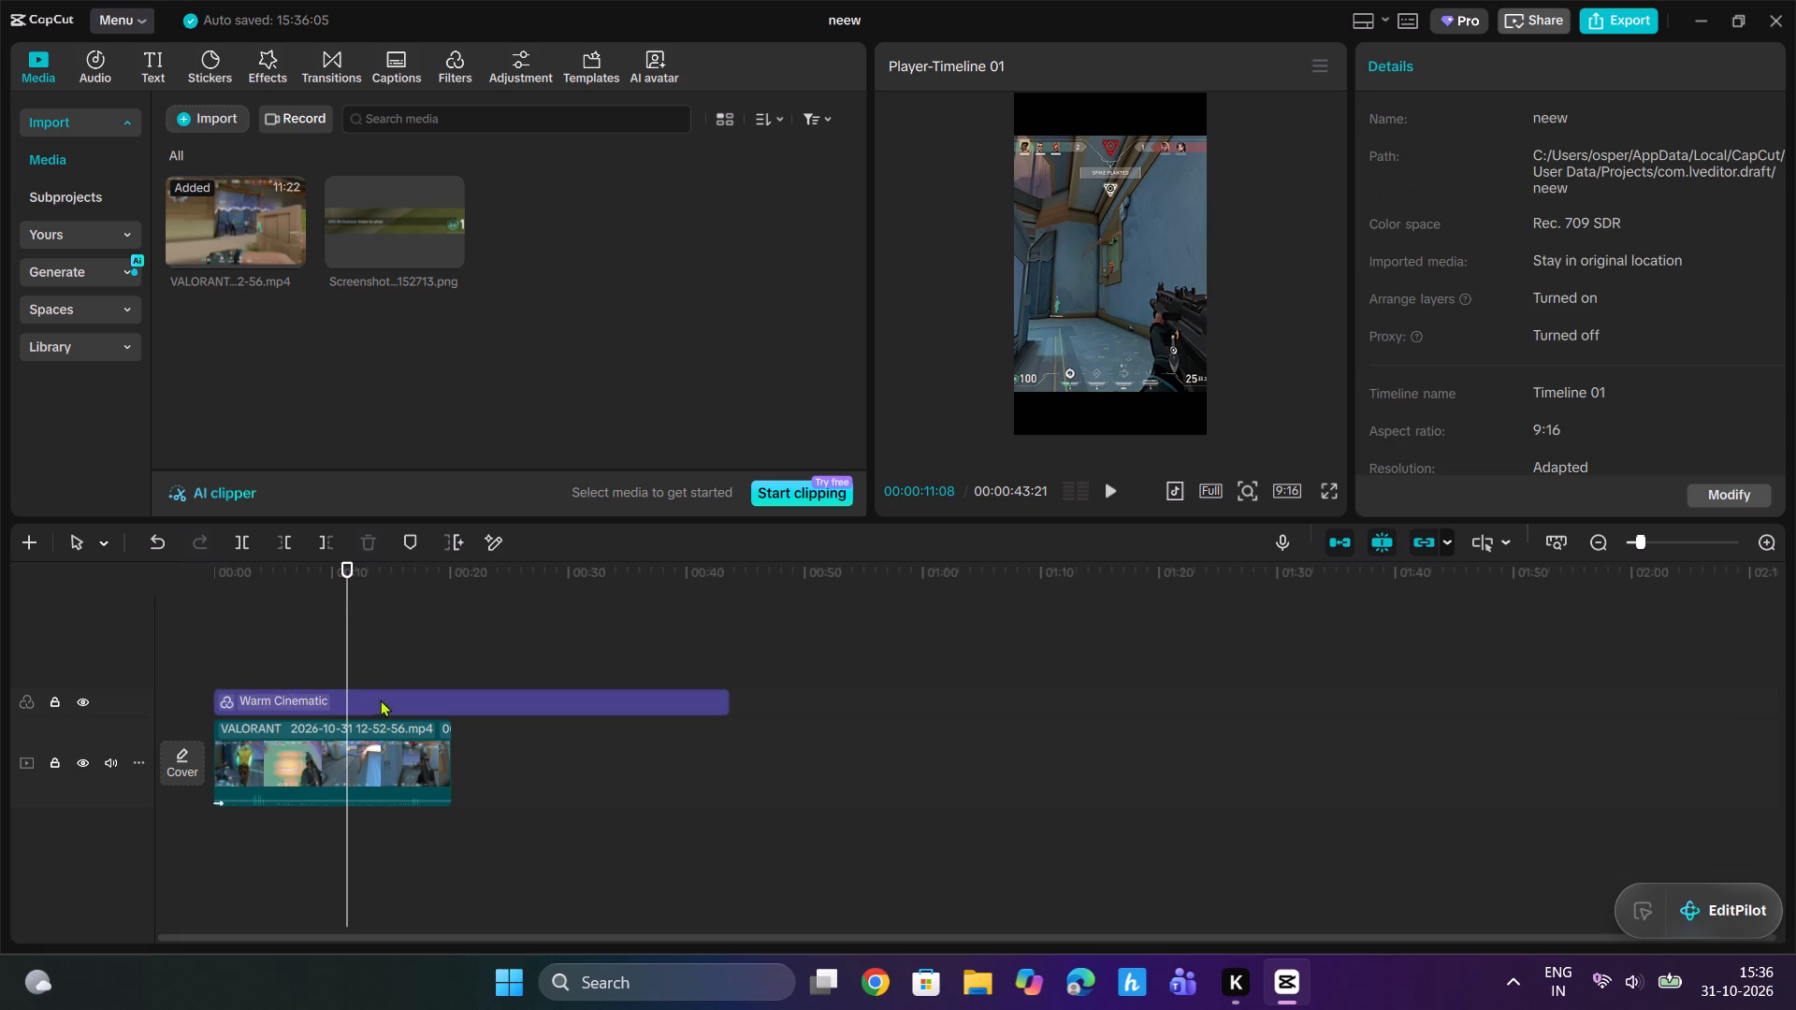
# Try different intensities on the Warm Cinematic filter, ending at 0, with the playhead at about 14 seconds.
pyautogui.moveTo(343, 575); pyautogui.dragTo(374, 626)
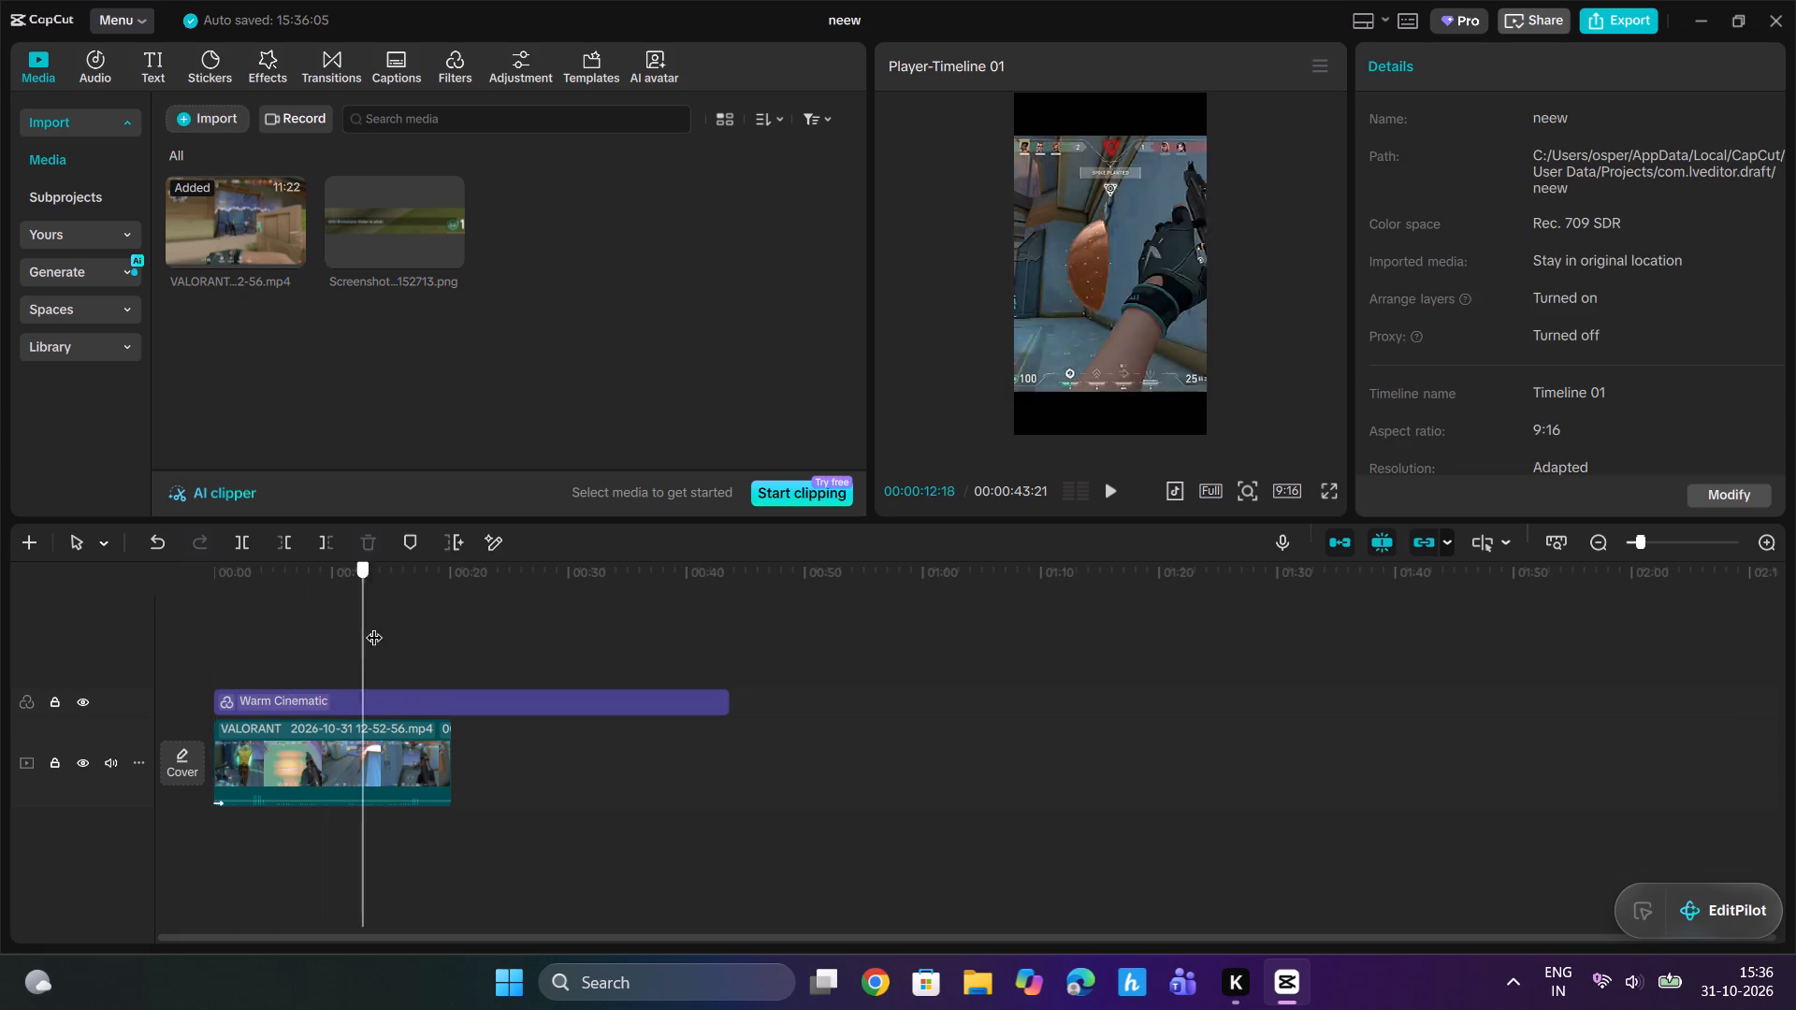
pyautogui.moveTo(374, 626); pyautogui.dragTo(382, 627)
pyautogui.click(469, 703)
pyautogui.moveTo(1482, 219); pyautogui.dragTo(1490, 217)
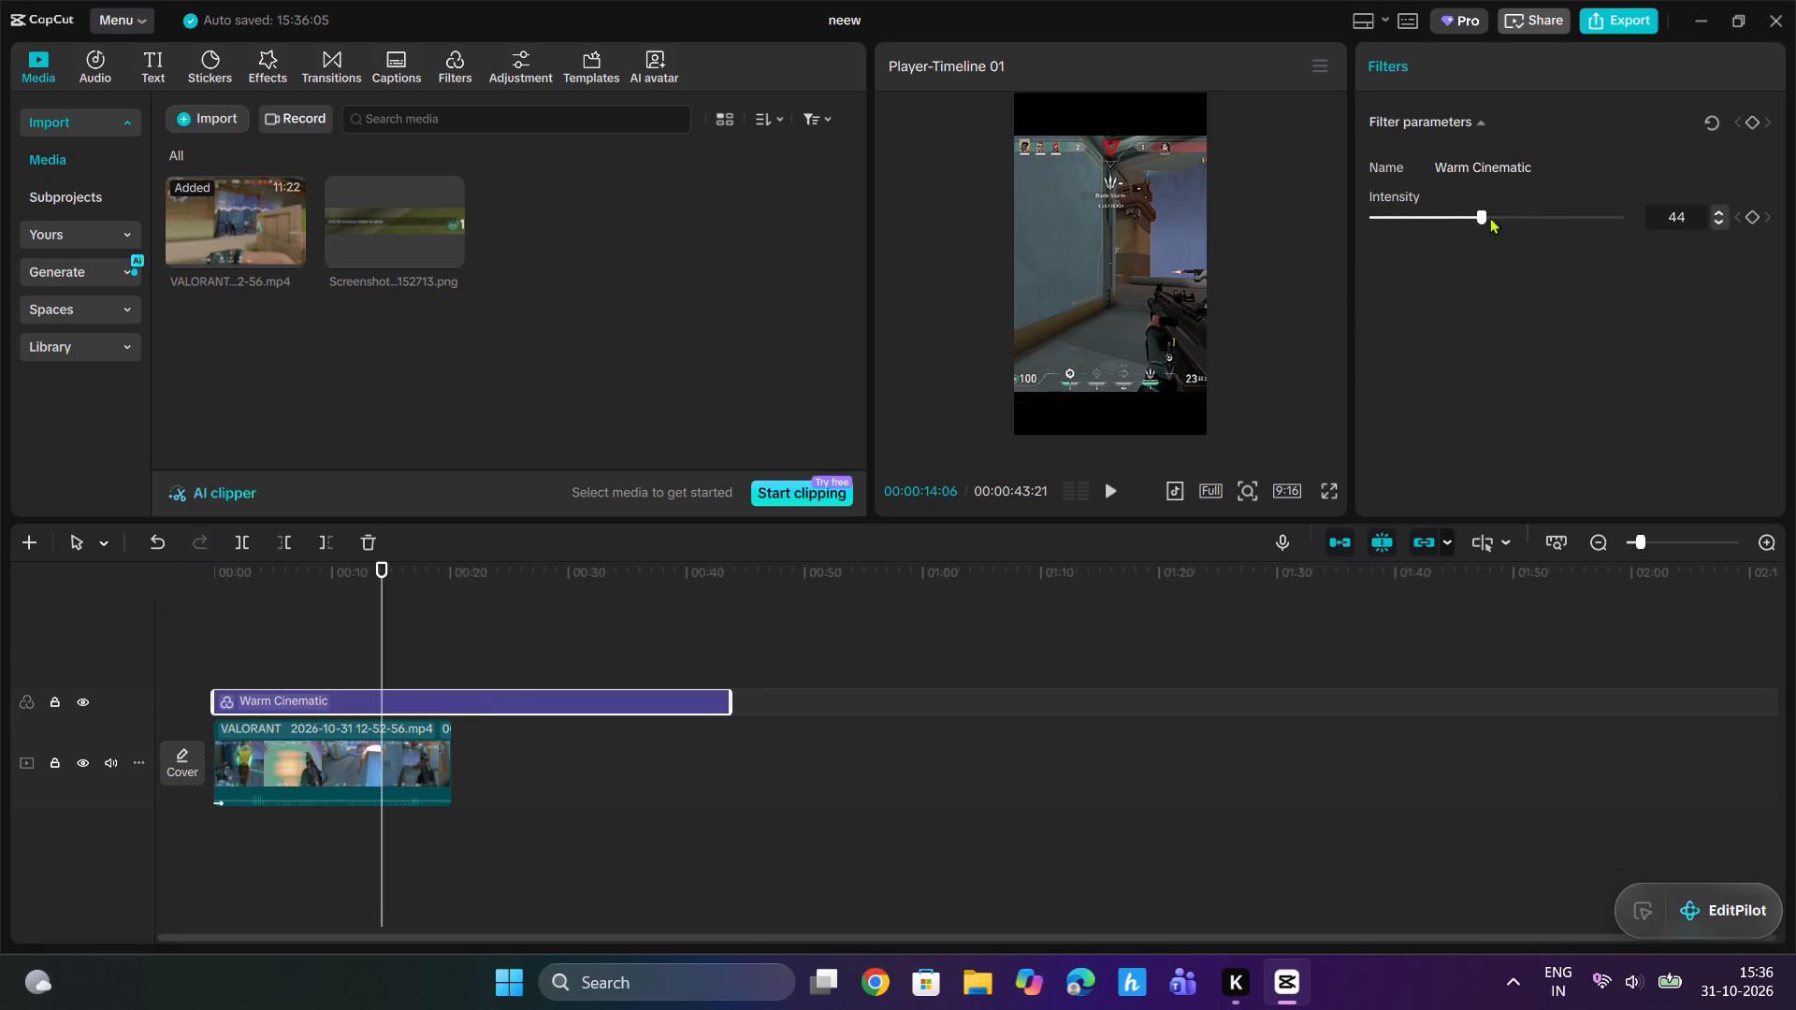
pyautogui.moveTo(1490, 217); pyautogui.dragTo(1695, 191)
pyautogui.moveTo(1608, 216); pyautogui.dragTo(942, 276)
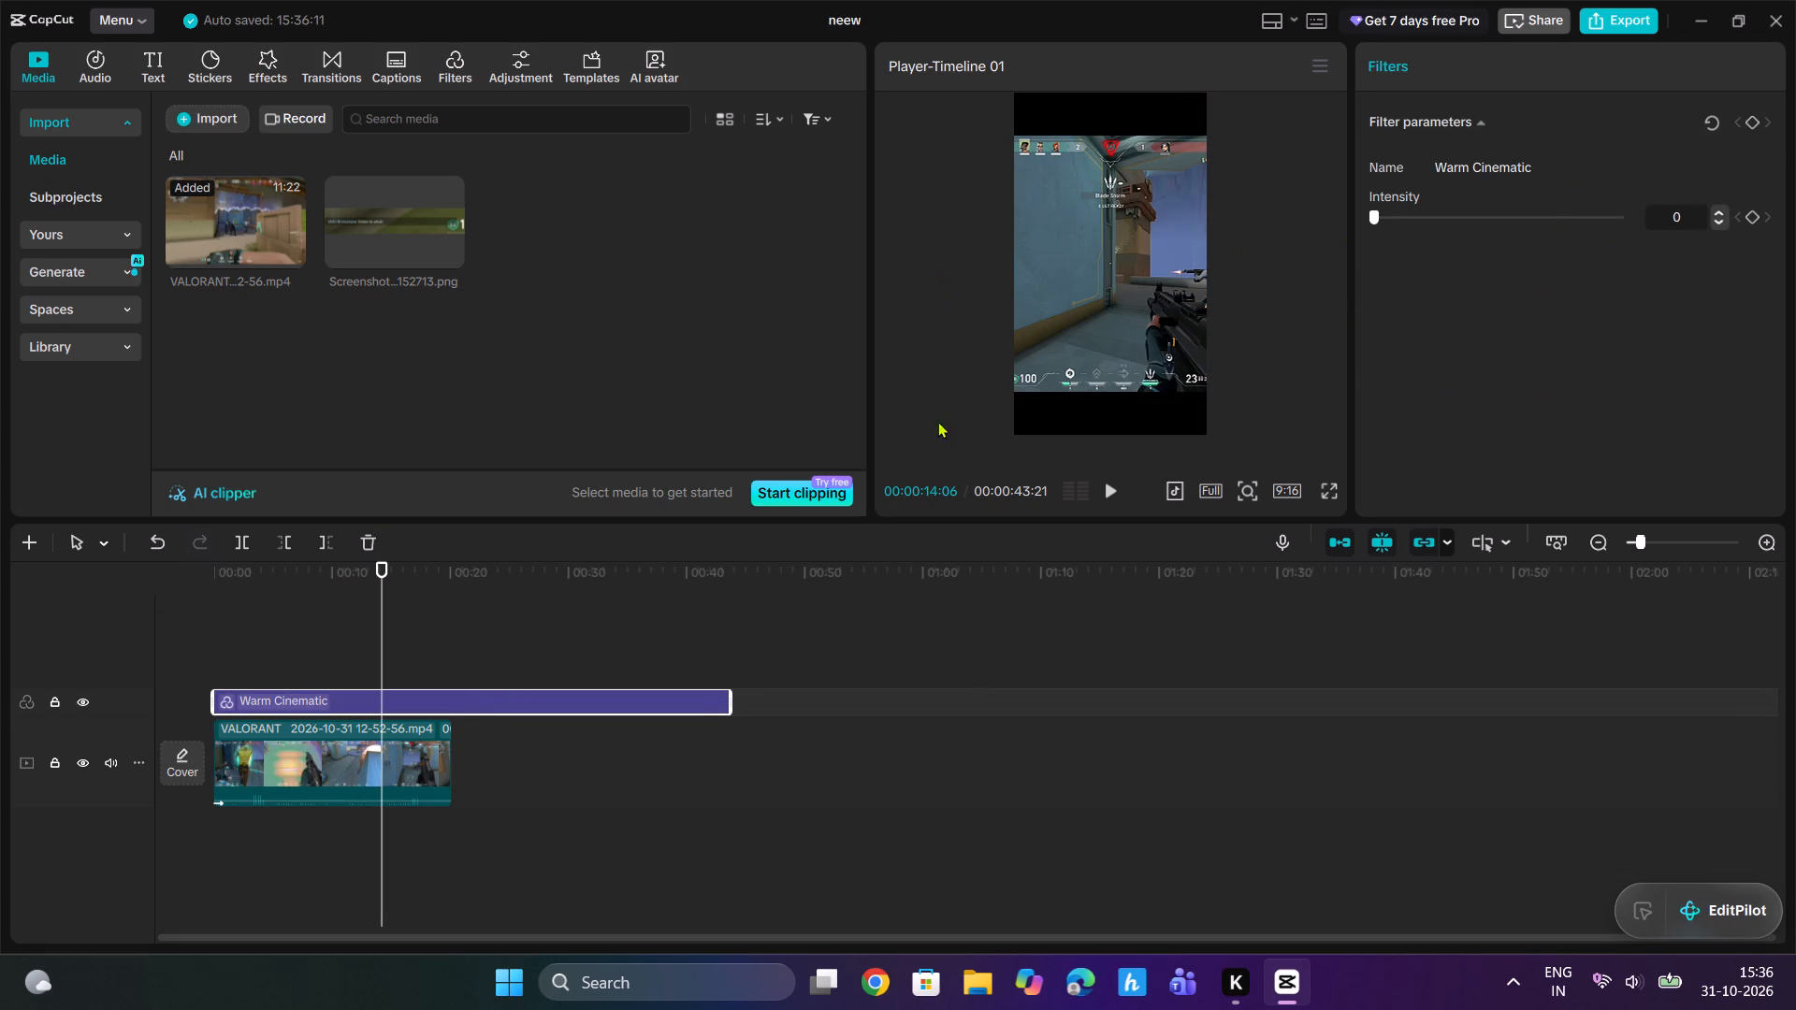
# Delete the Warm Cinematic filter and return the playhead to the start of the timeline.
pyautogui.click(365, 538)
pyautogui.moveTo(367, 592); pyautogui.dragTo(35, 619)
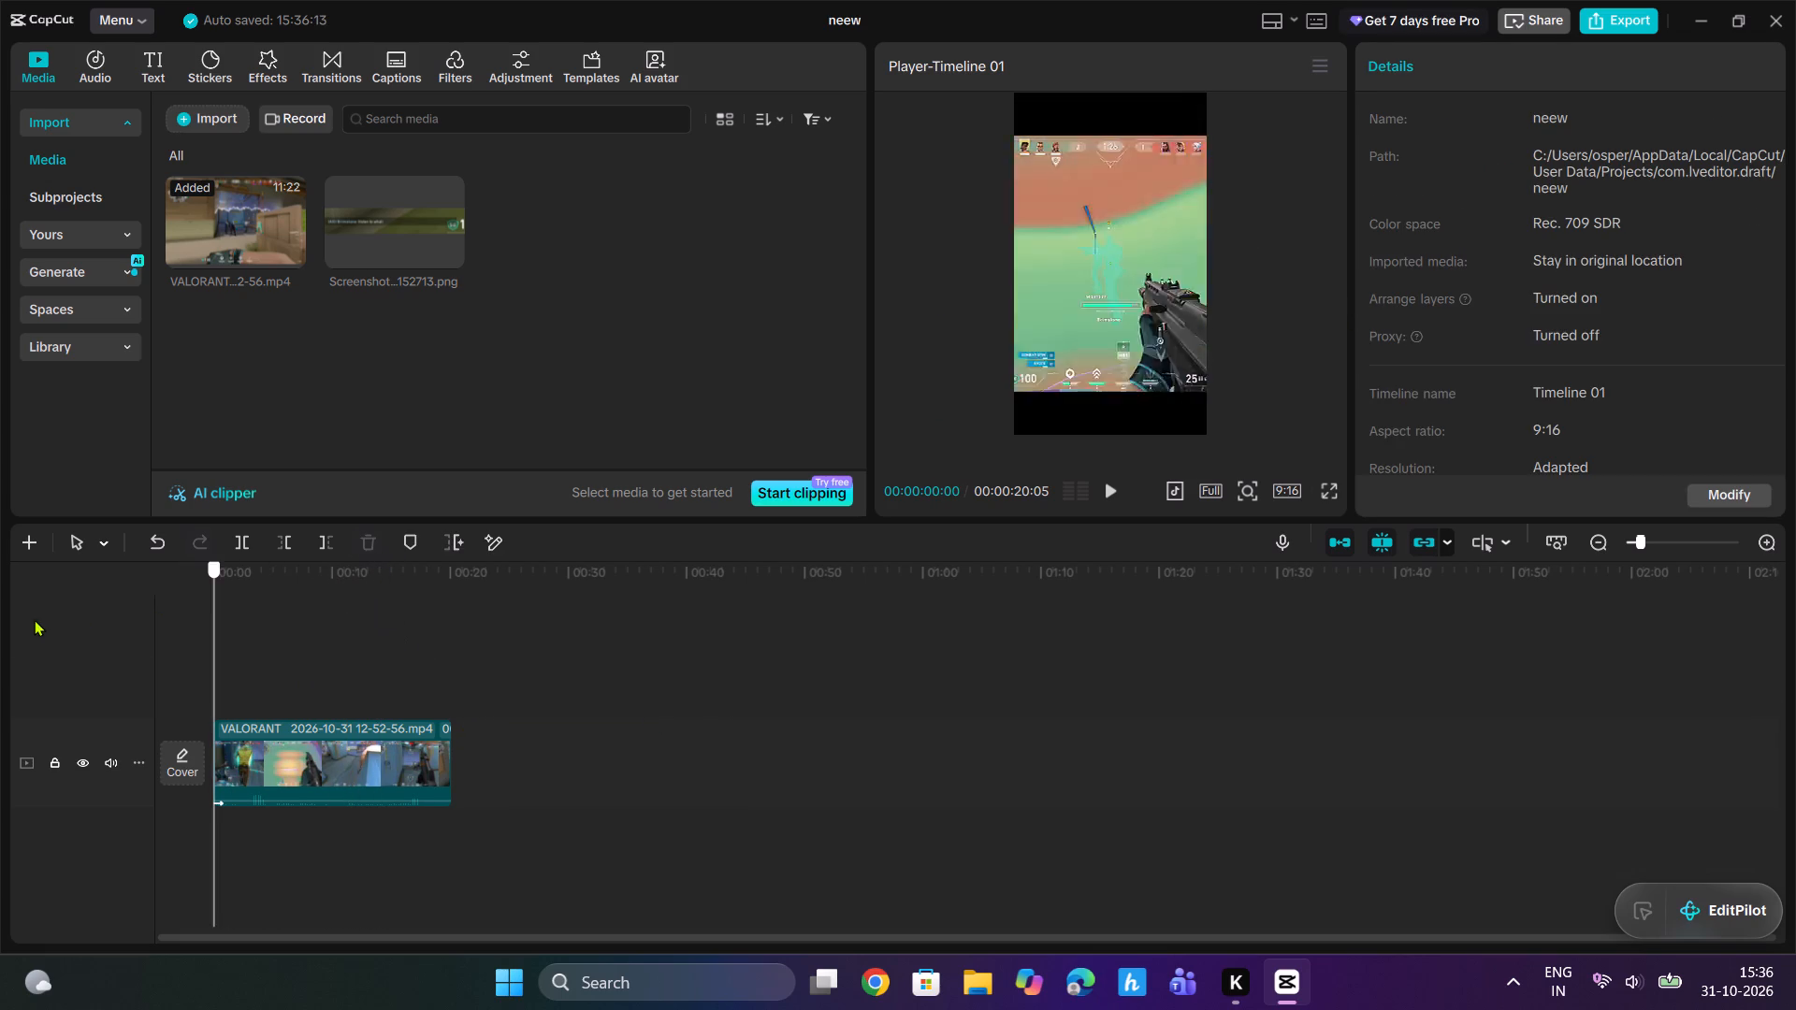
pyautogui.moveTo(35, 619); pyautogui.dragTo(34, 619)
# Import the PASA LA MANGUERA FNAF edit recording from the Captures folder on the device.
pyautogui.click(214, 126)
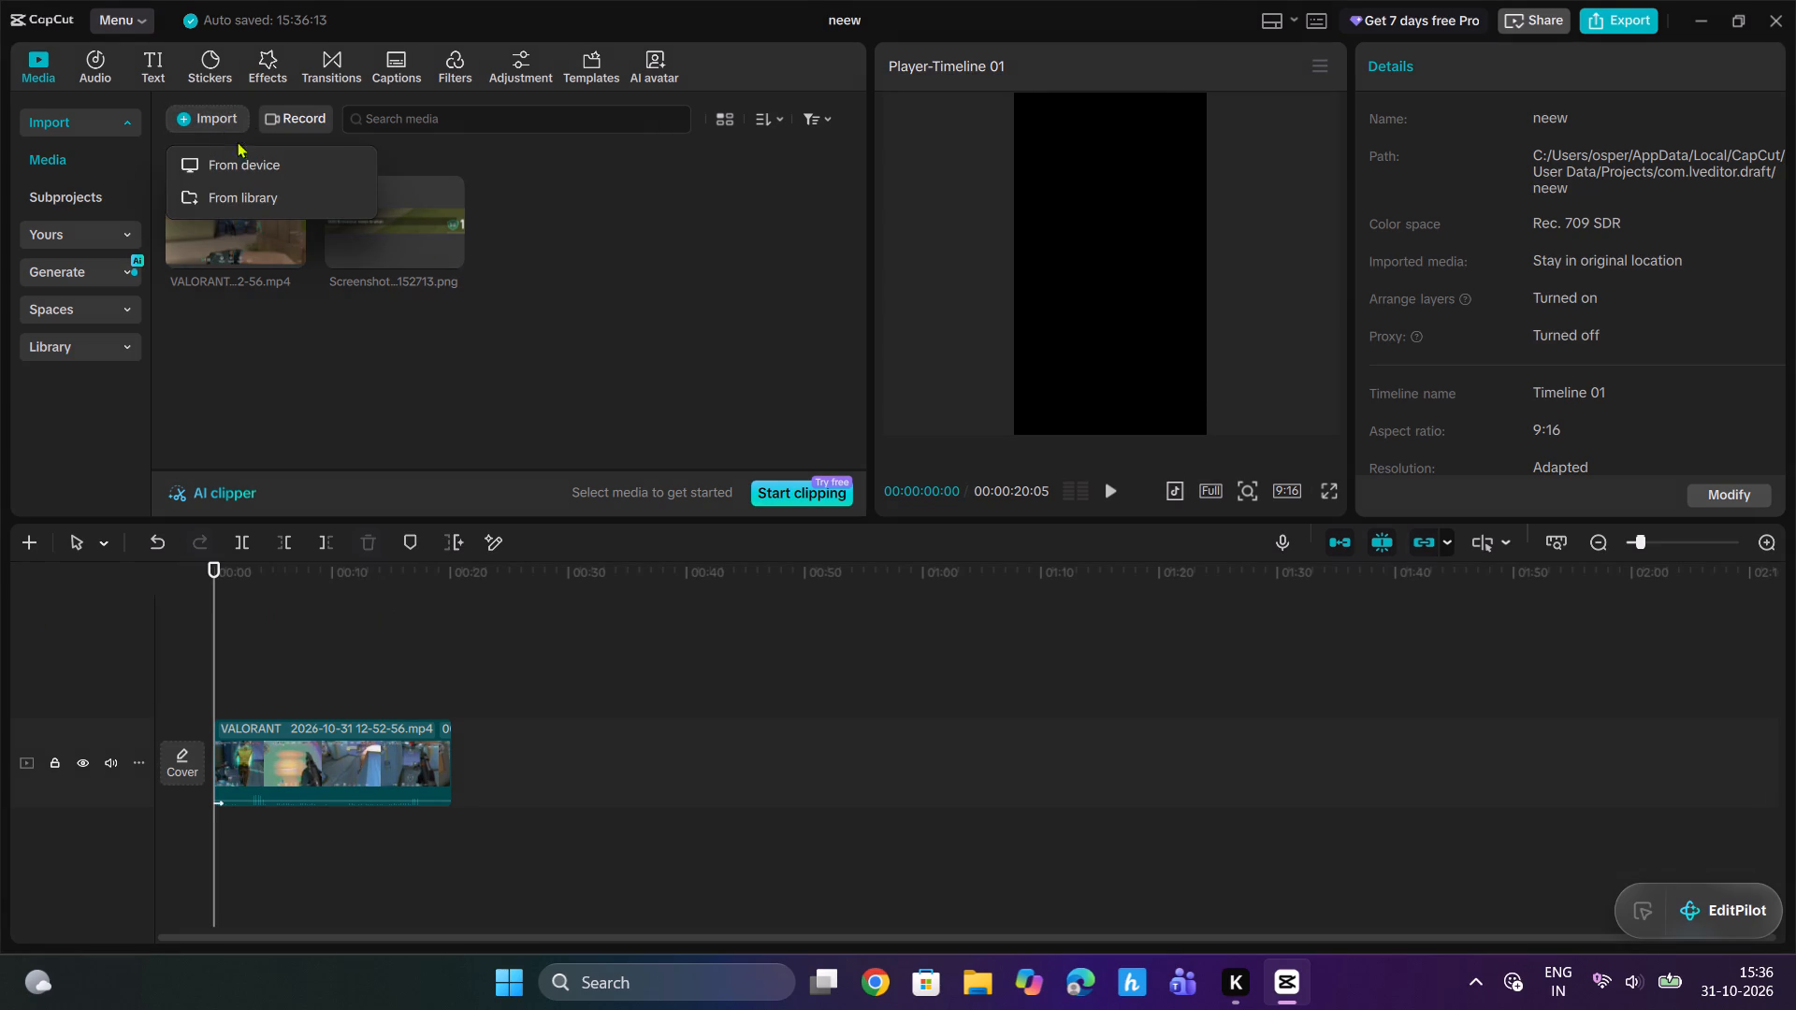
pyautogui.click(268, 168)
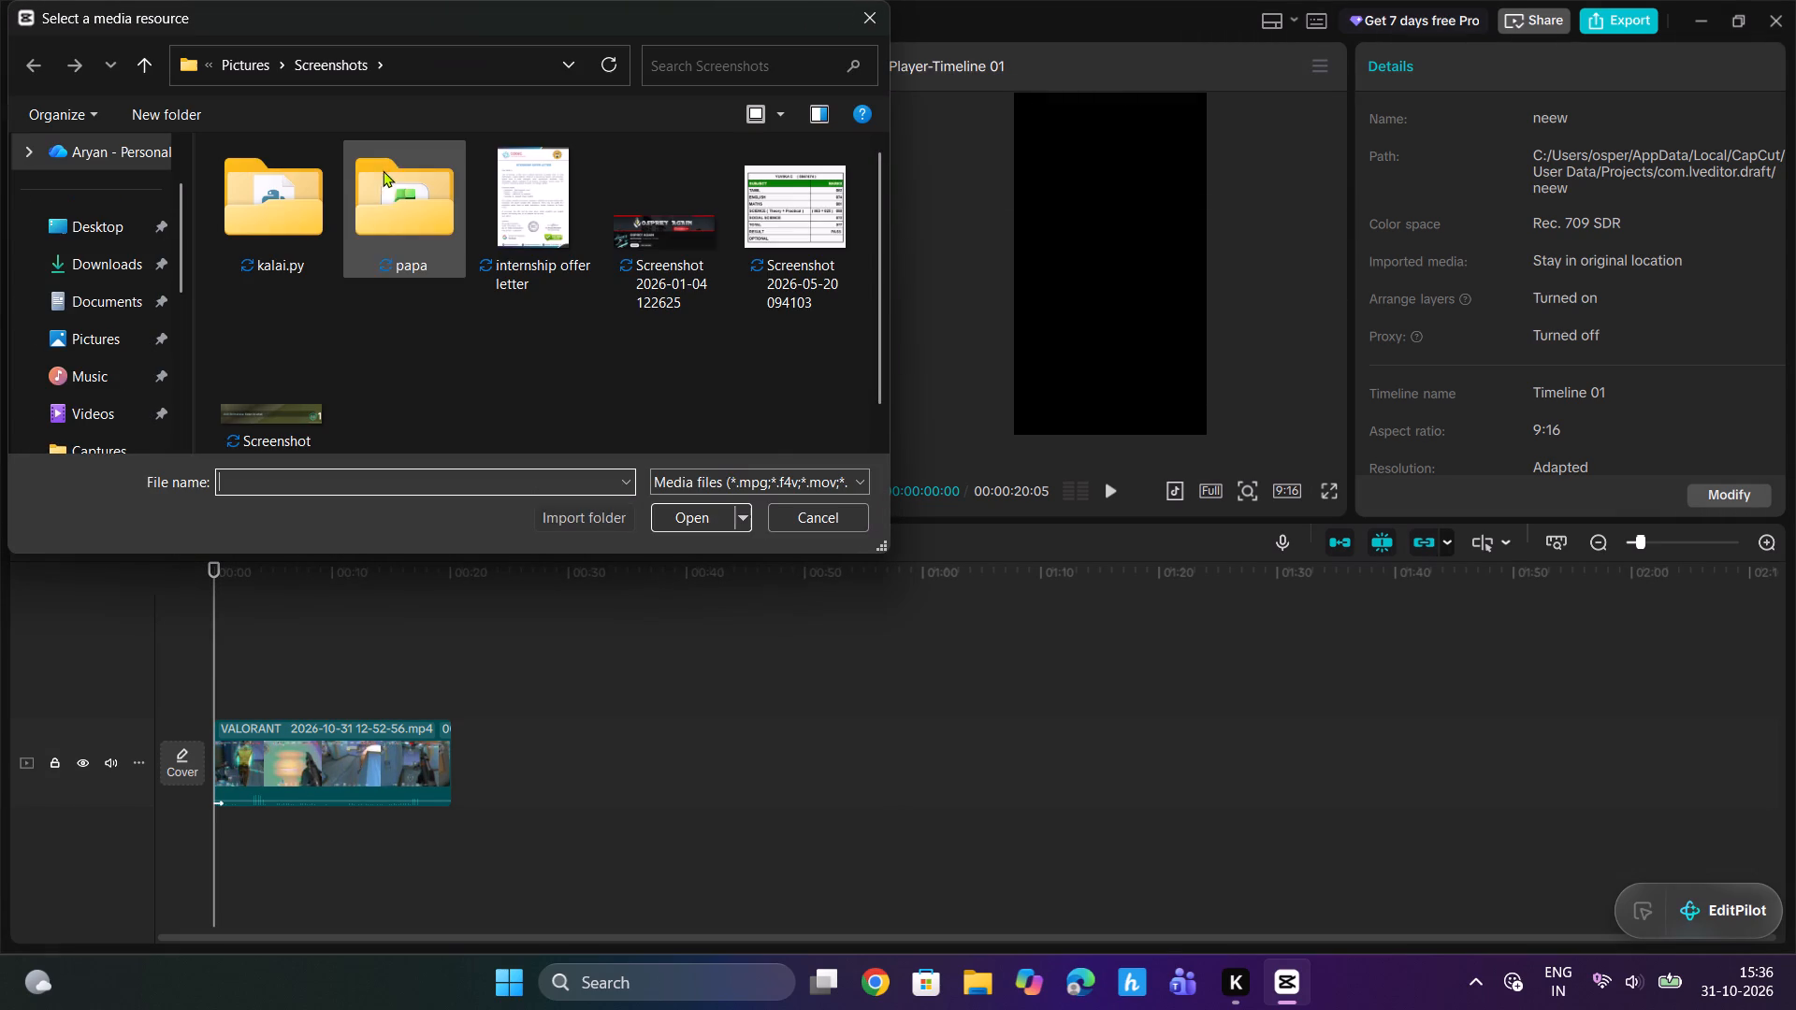
pyautogui.click(109, 245)
pyautogui.scroll(-3, 105, 291)
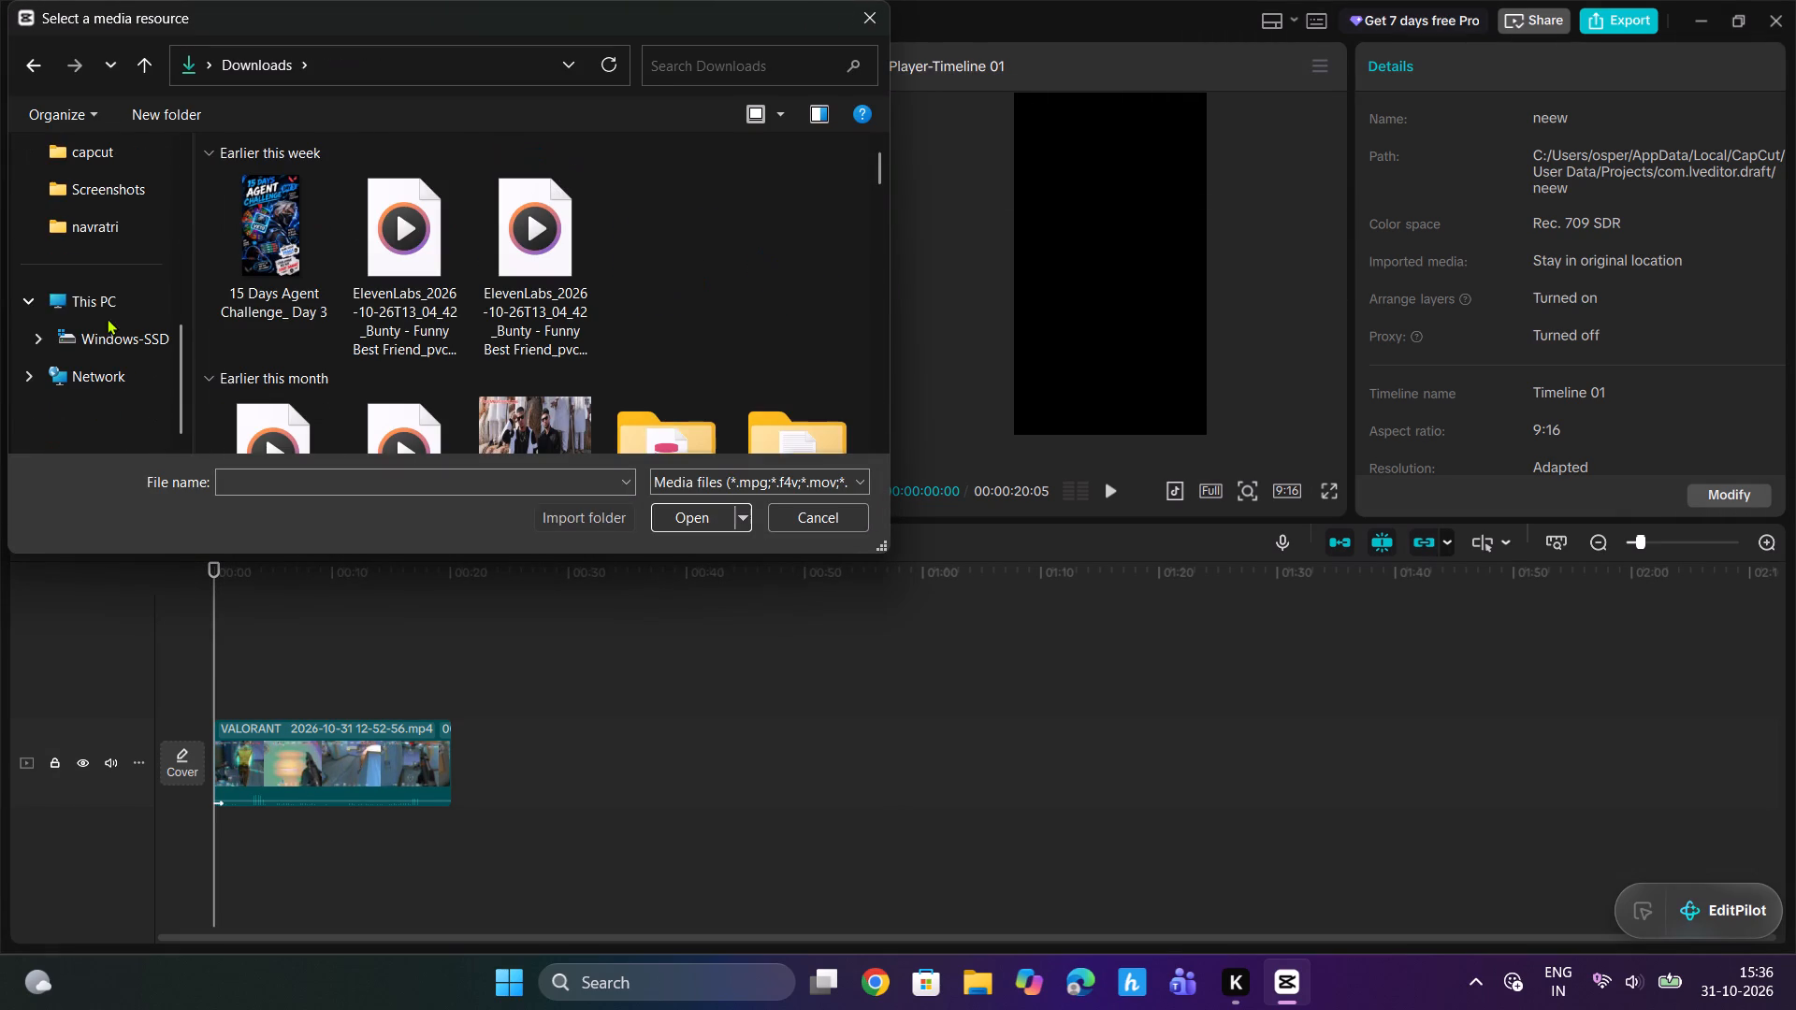
pyautogui.click(87, 298)
pyautogui.click(119, 183)
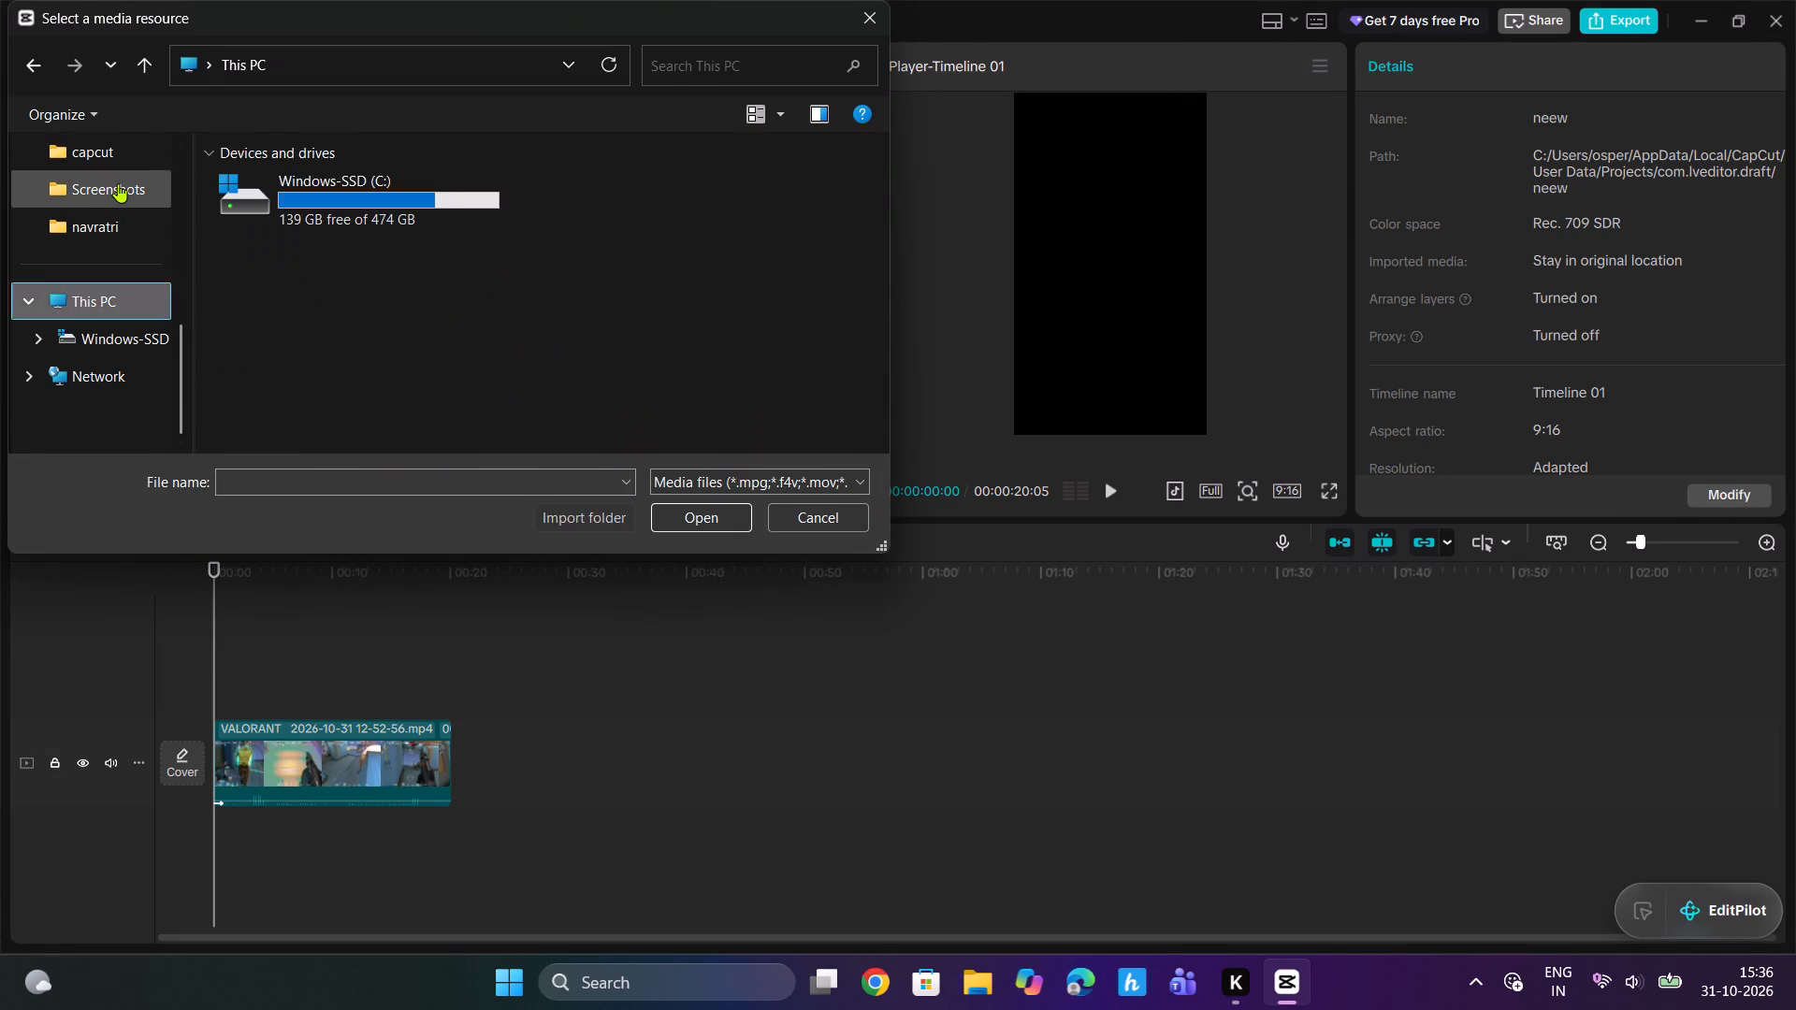
pyautogui.click(118, 162)
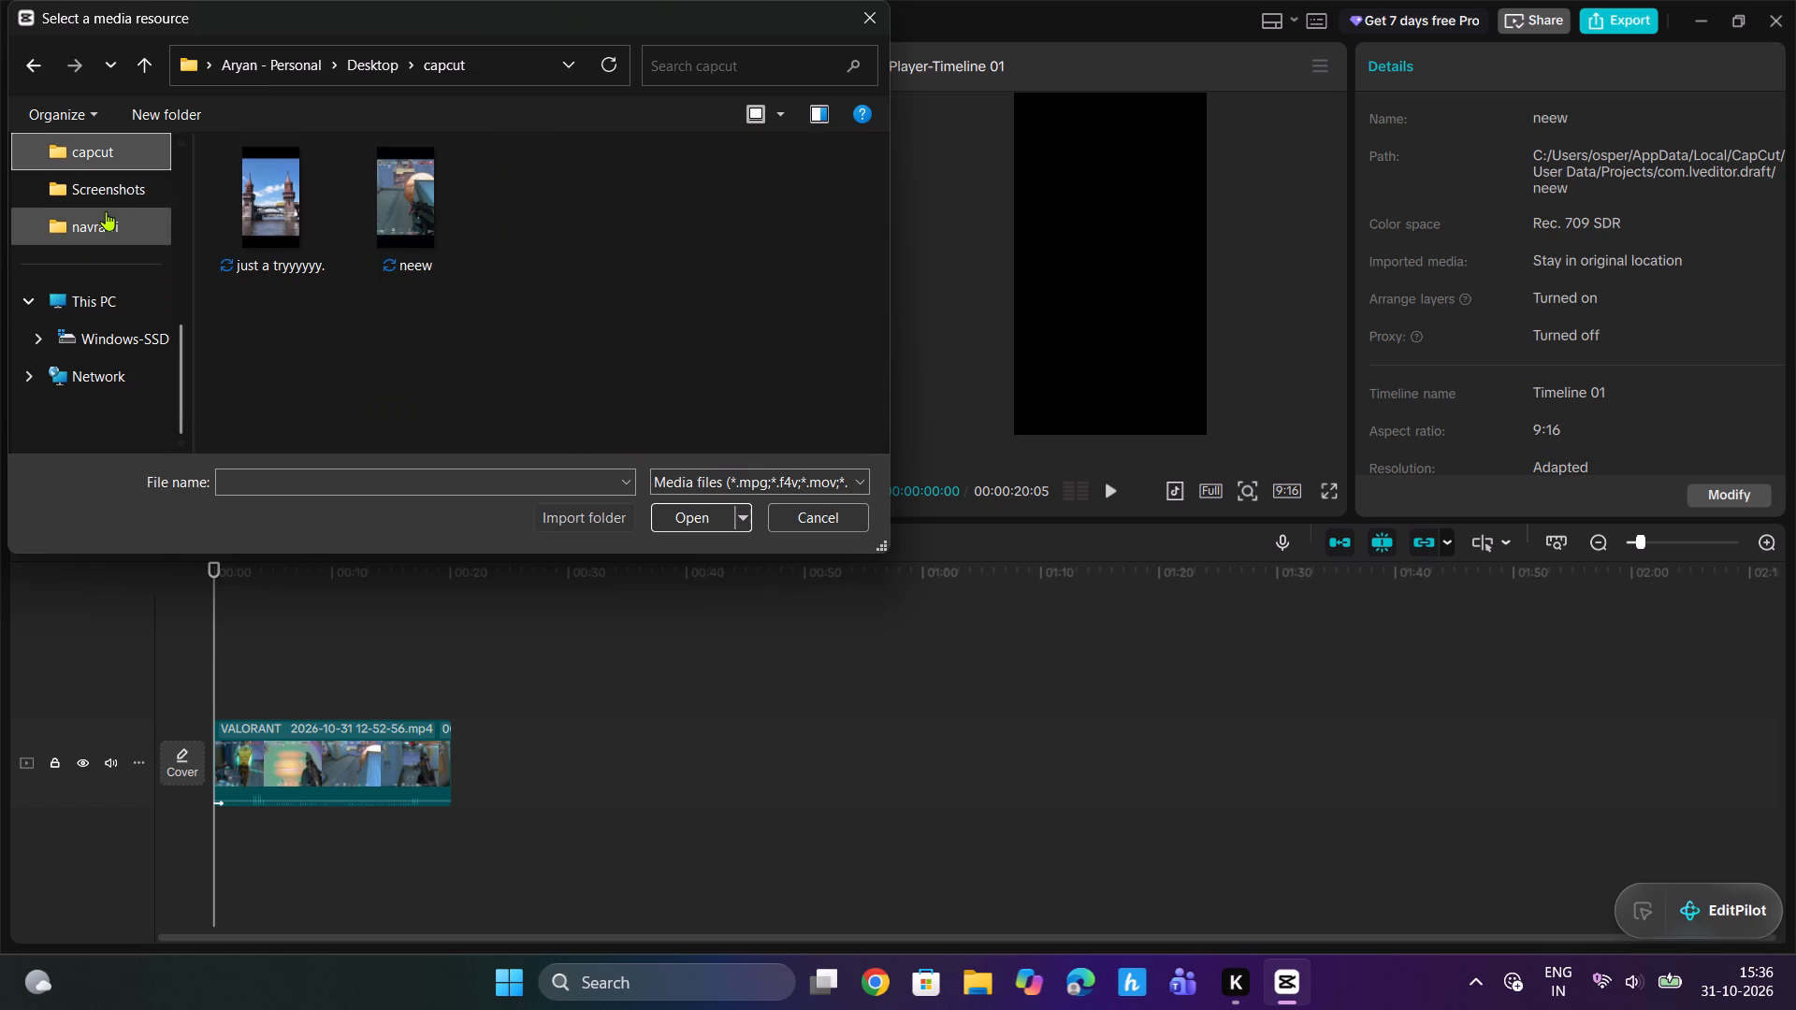
pyautogui.scroll(1, 111, 207)
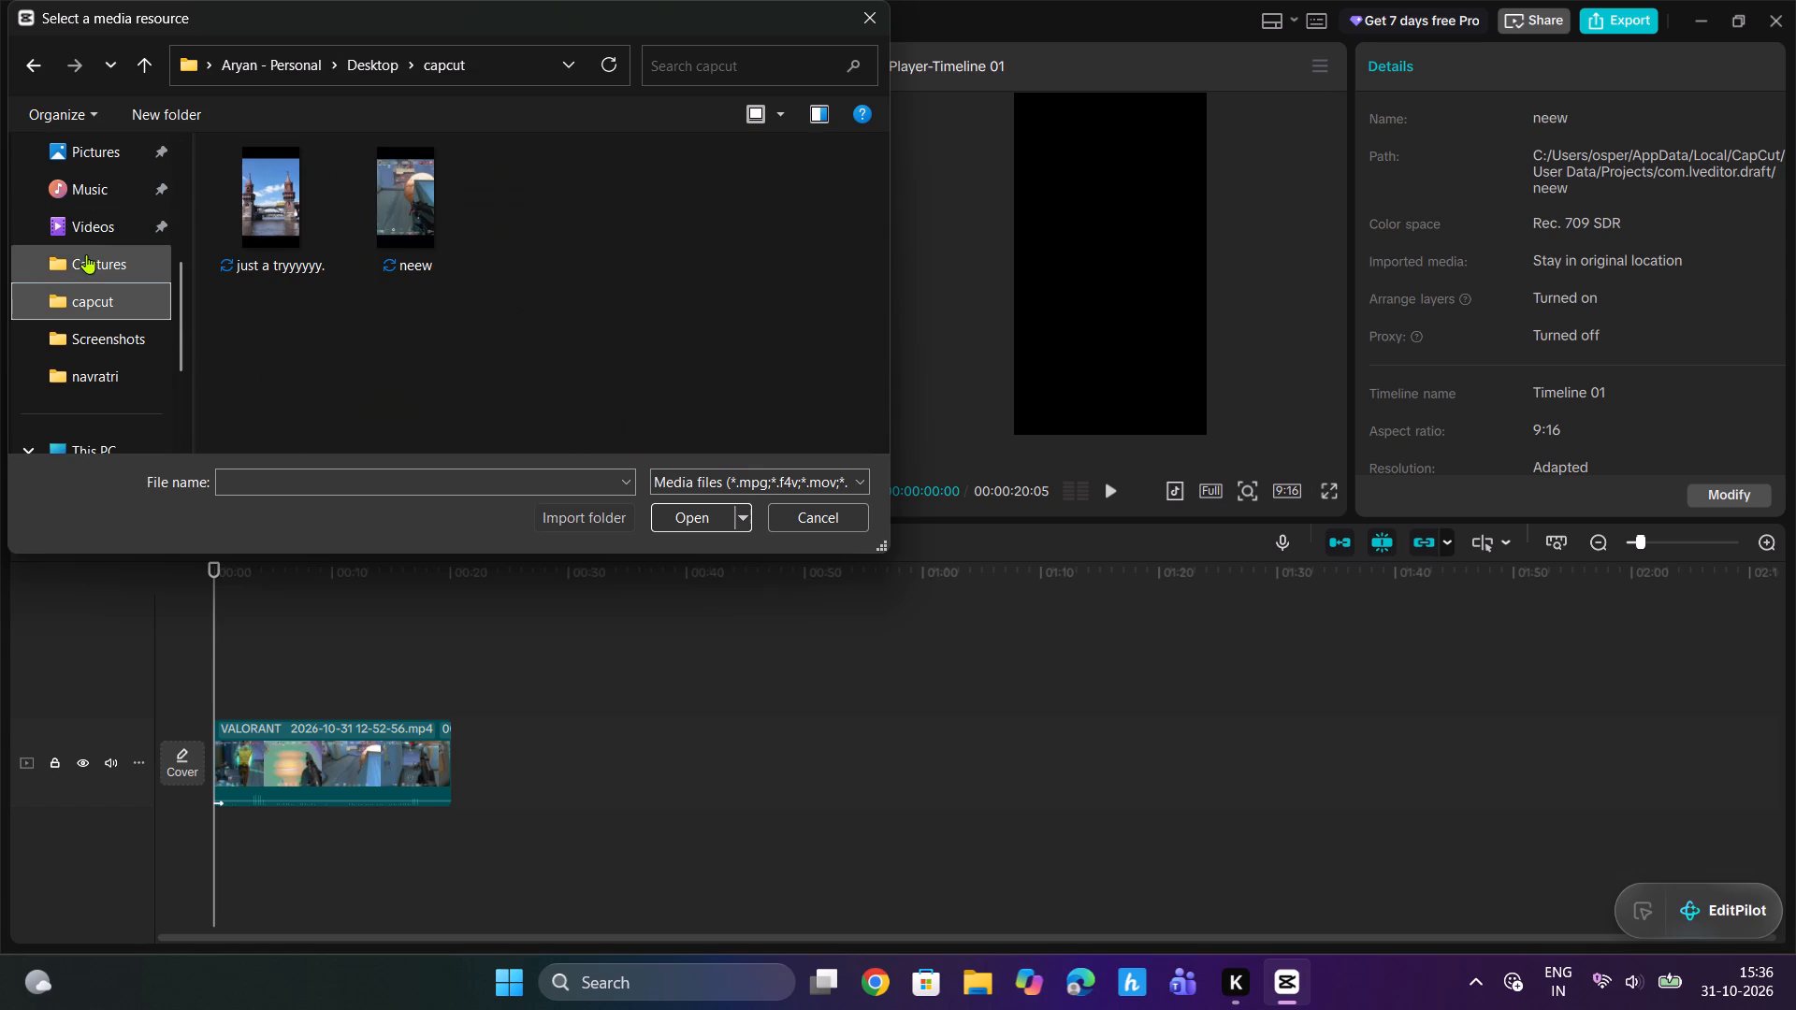
pyautogui.click(87, 255)
pyautogui.doubleClick(275, 209)
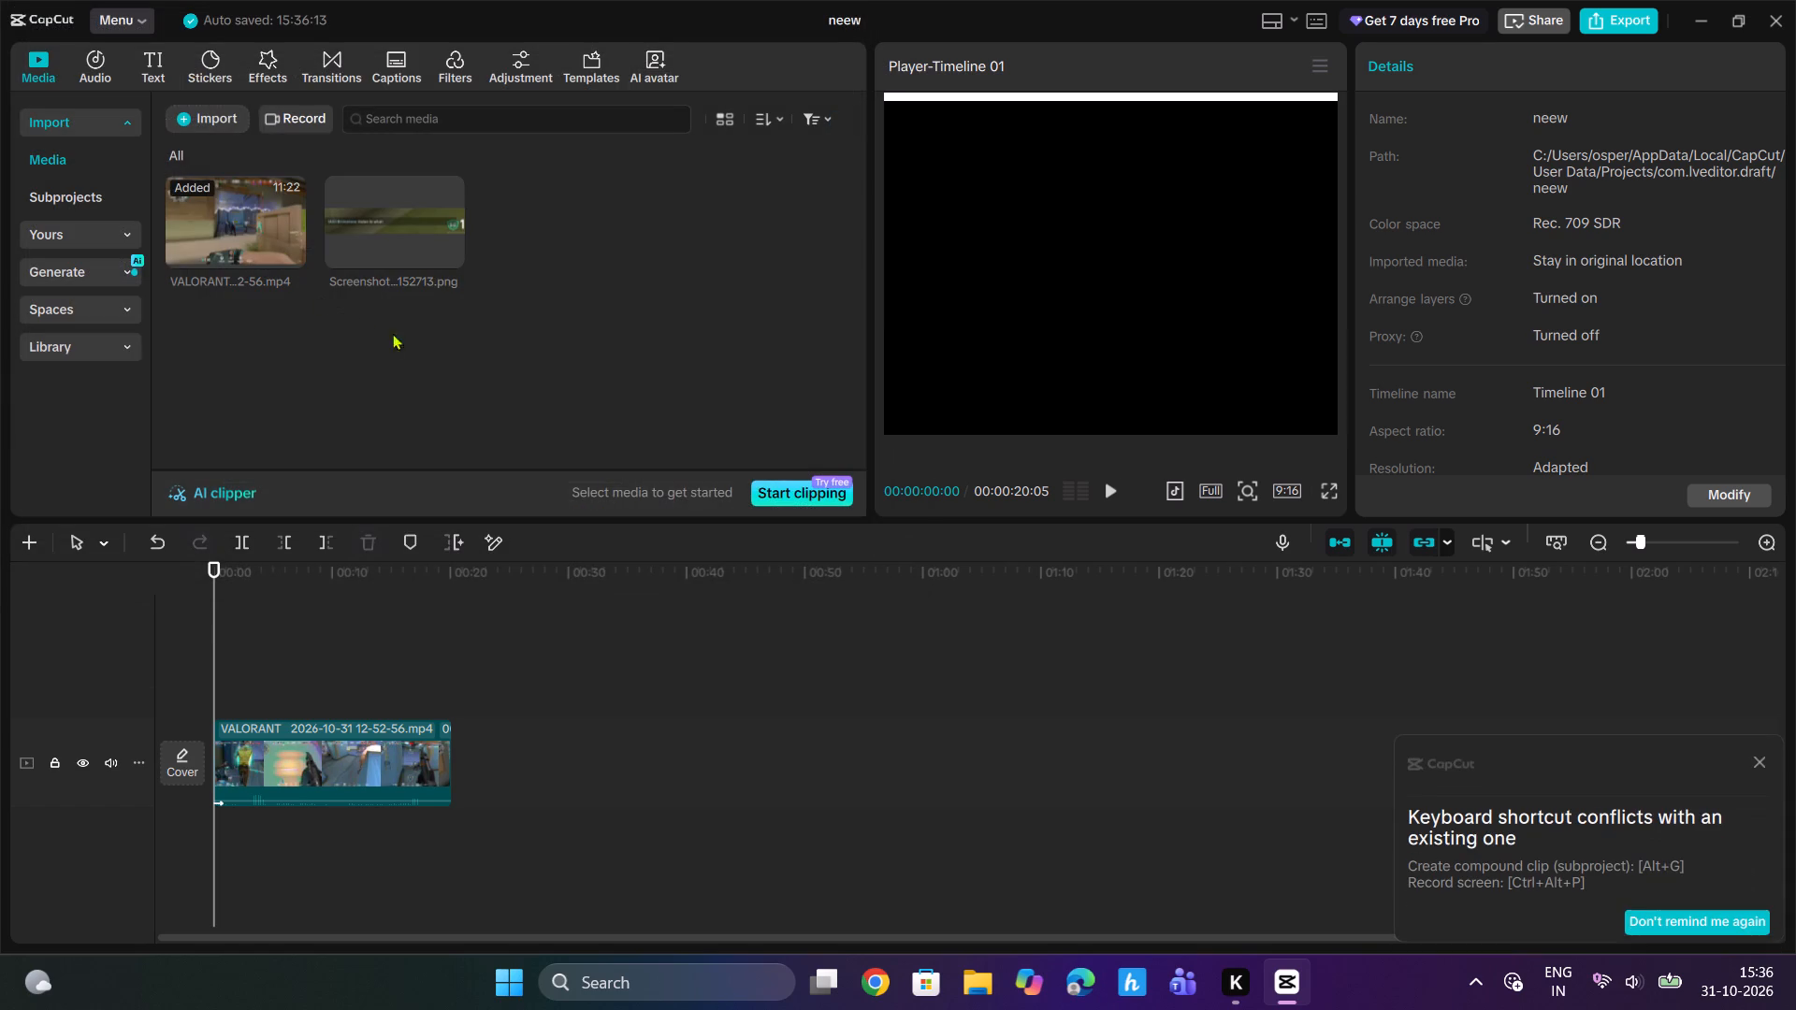
# Add the PASA LA MANGUERA video at the timeline start and place a second copy on a new track above it.
pyautogui.click(606, 252)
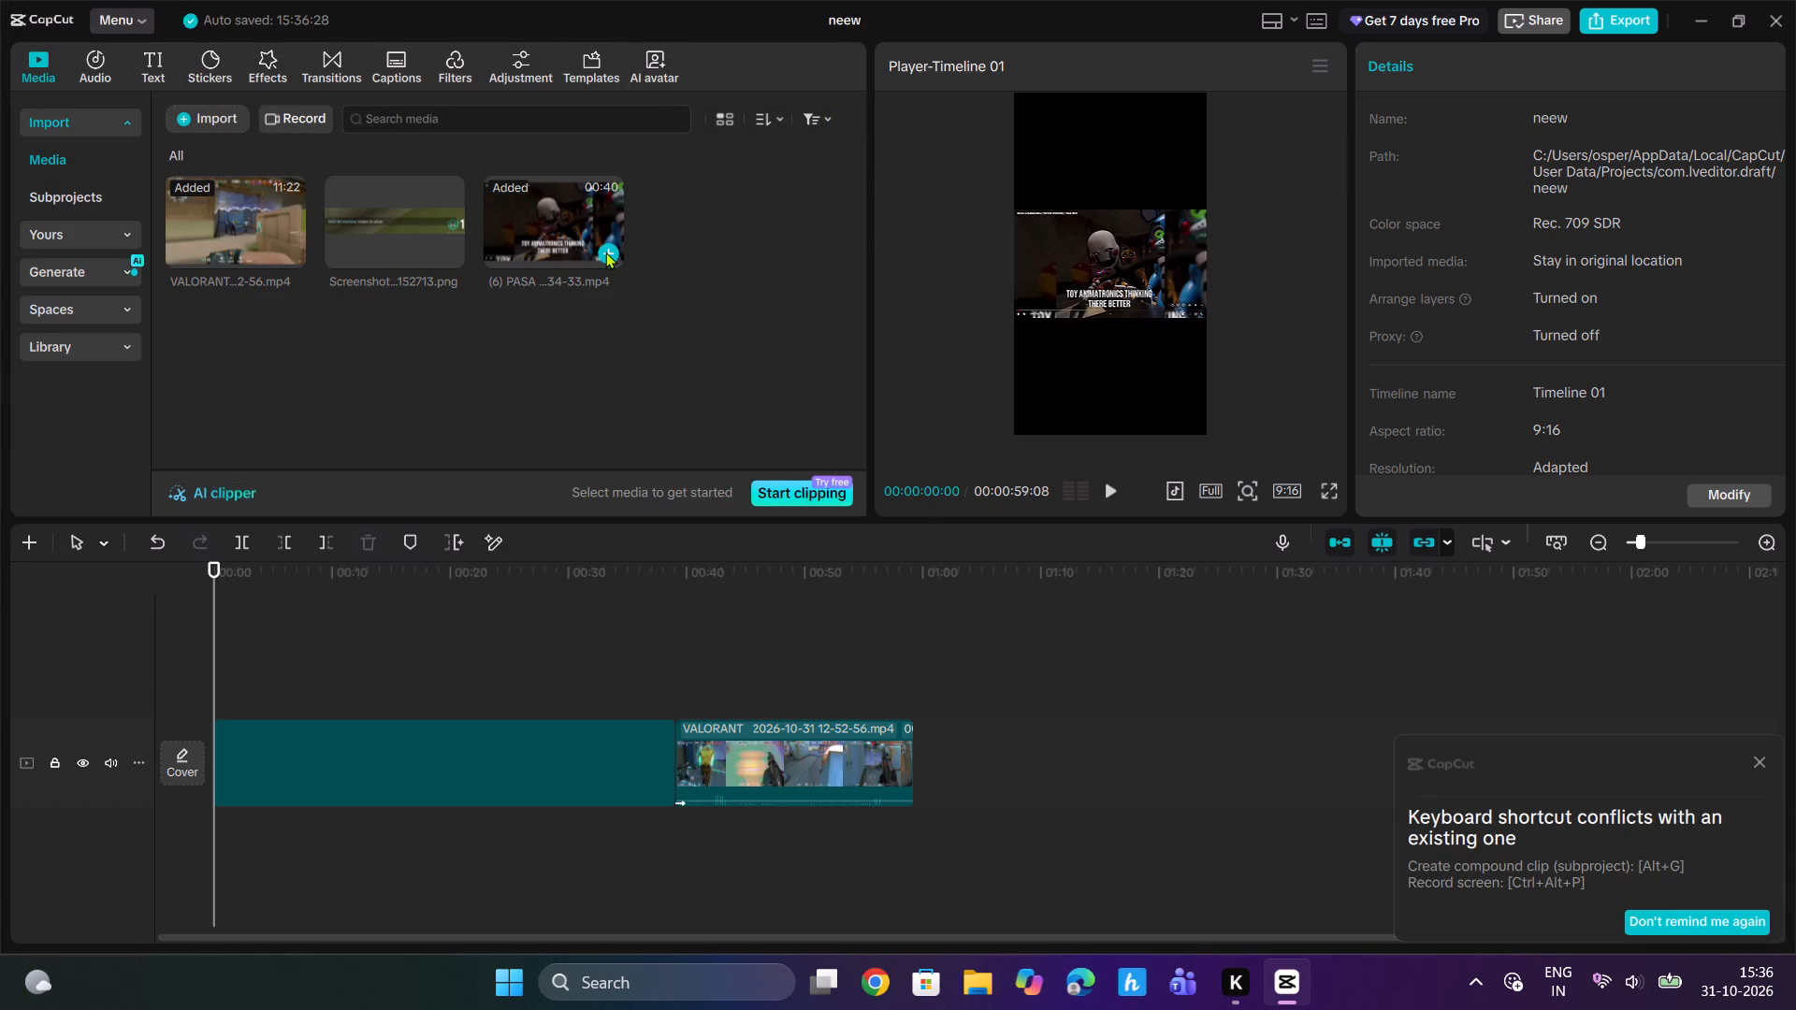
pyautogui.moveTo(582, 228); pyautogui.dragTo(560, 300)
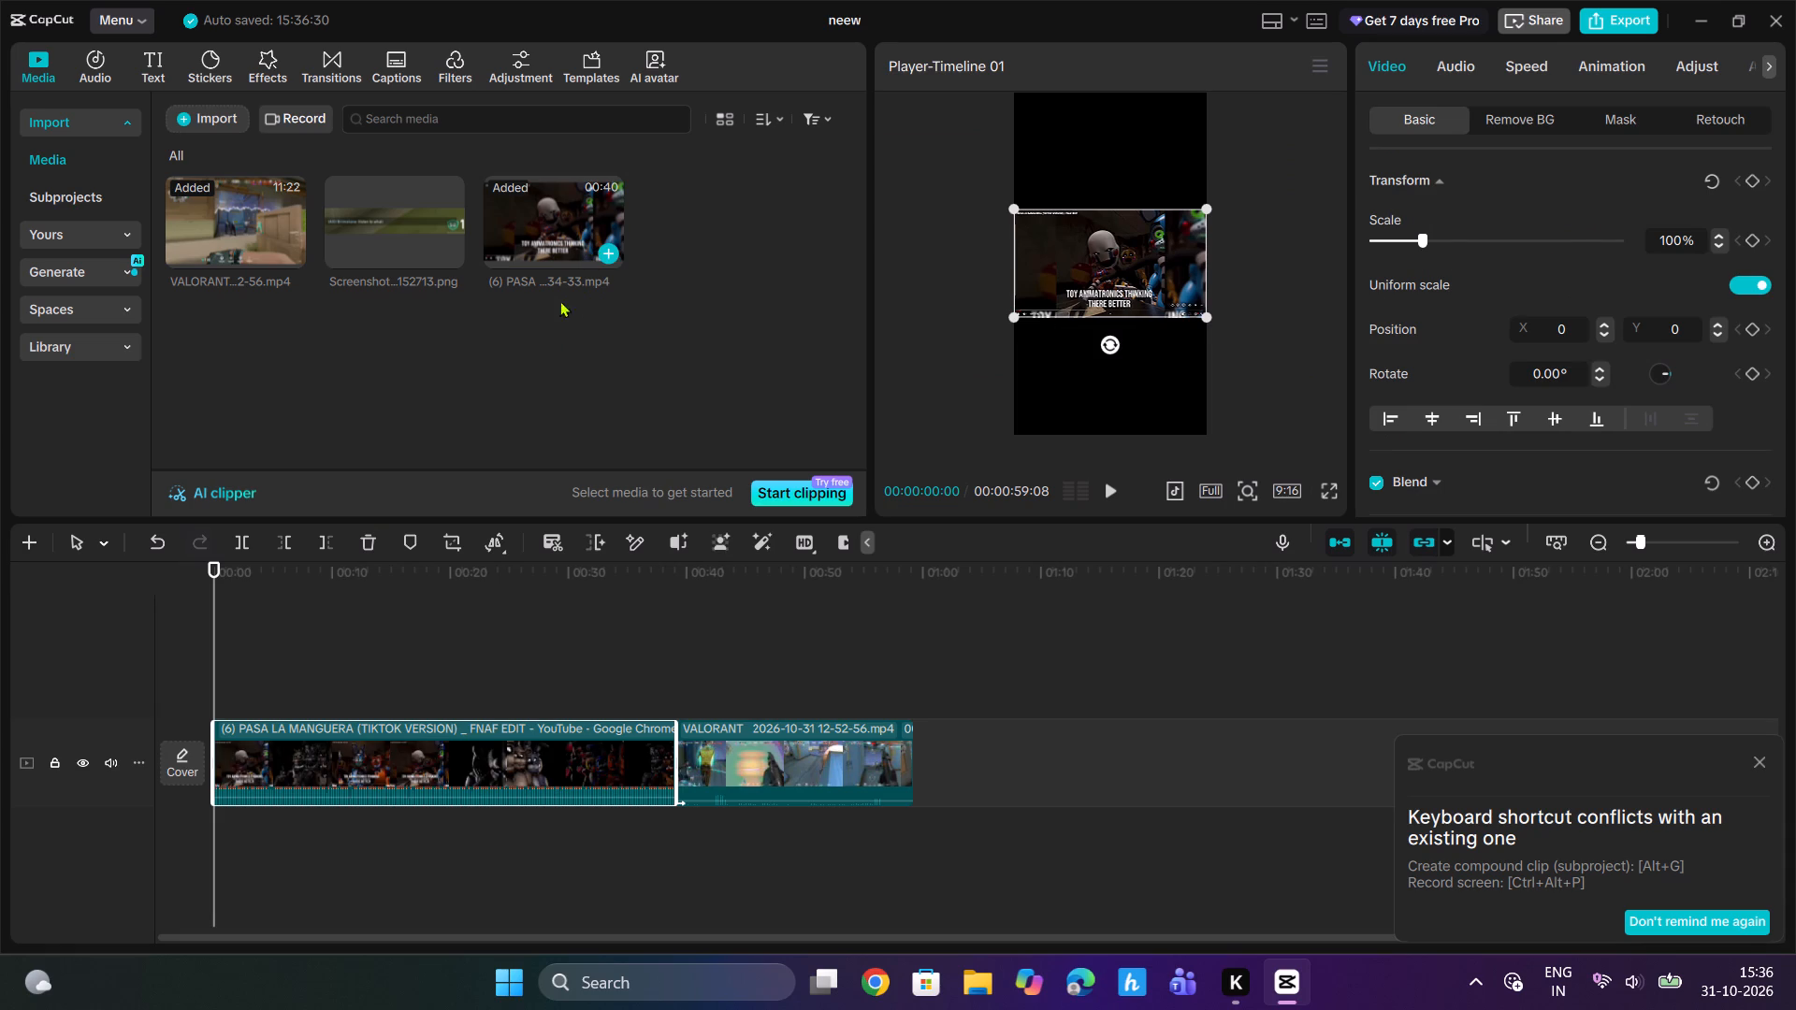
pyautogui.moveTo(560, 300); pyautogui.dragTo(219, 674)
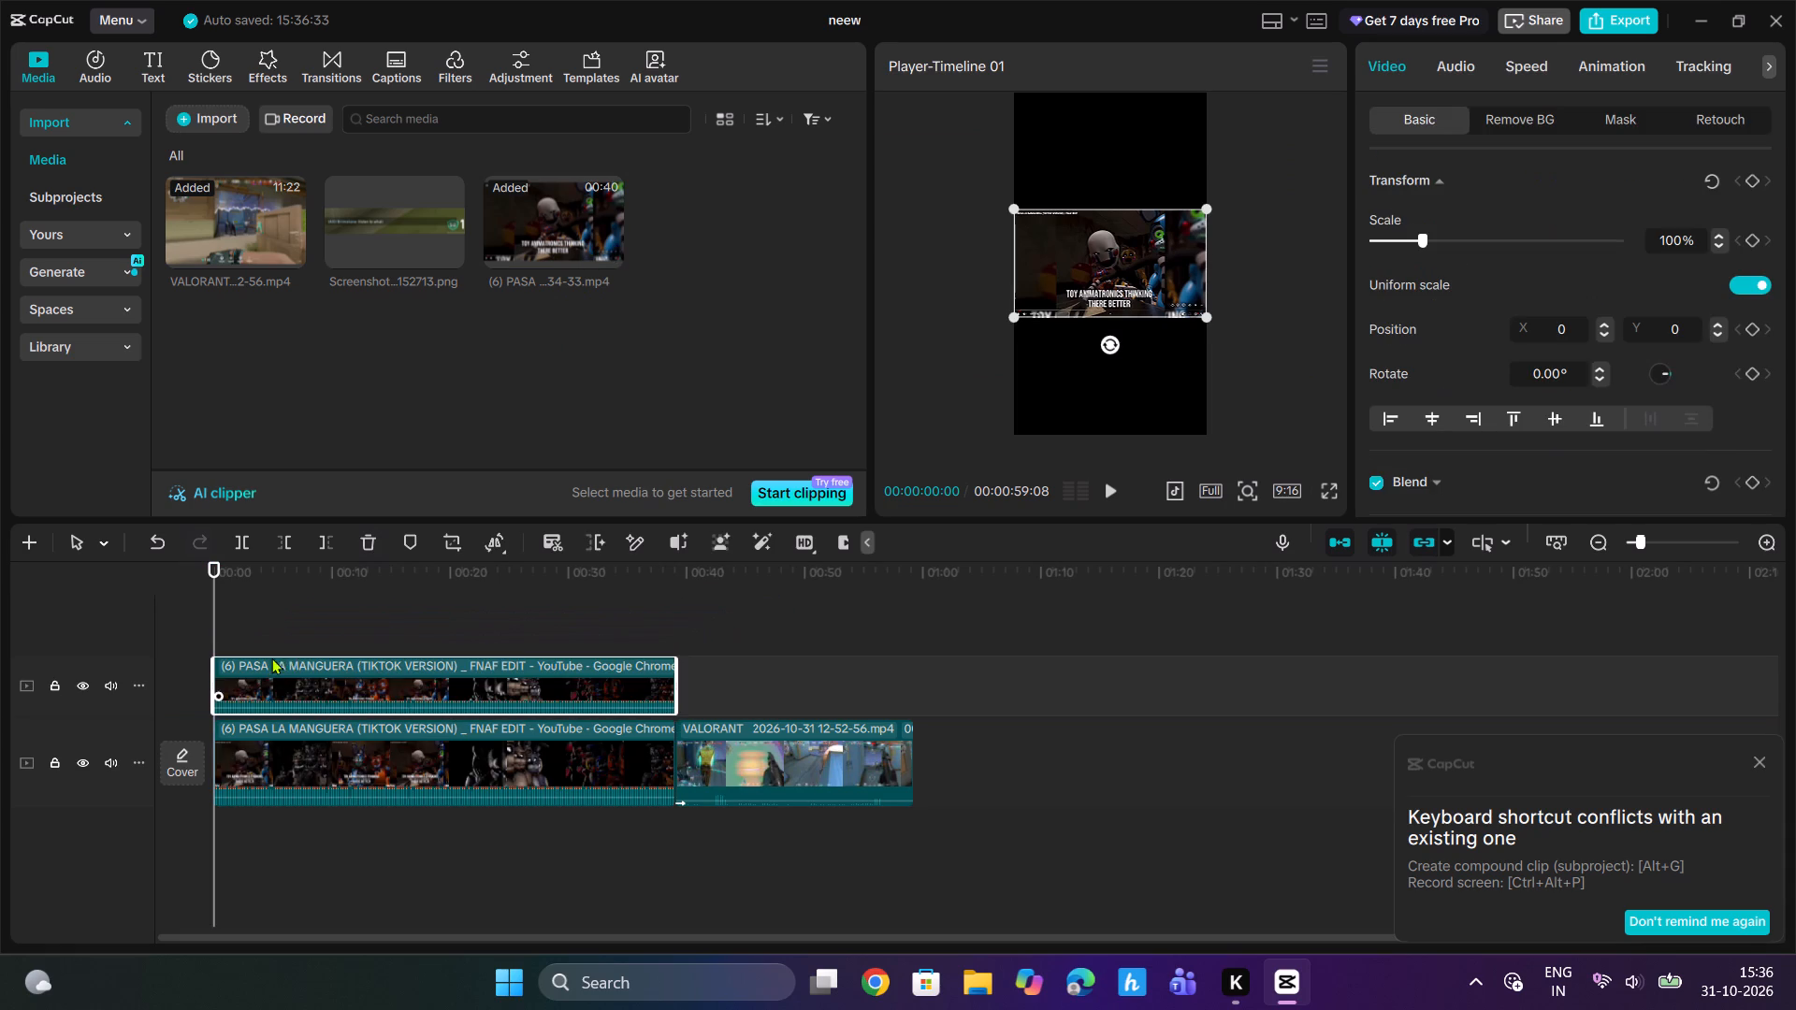
# Move the main-track PASA LA MANGUERA clip after the VALORANT clip and place the upper-track copy at the timeline start.
pyautogui.moveTo(501, 769); pyautogui.dragTo(745, 774)
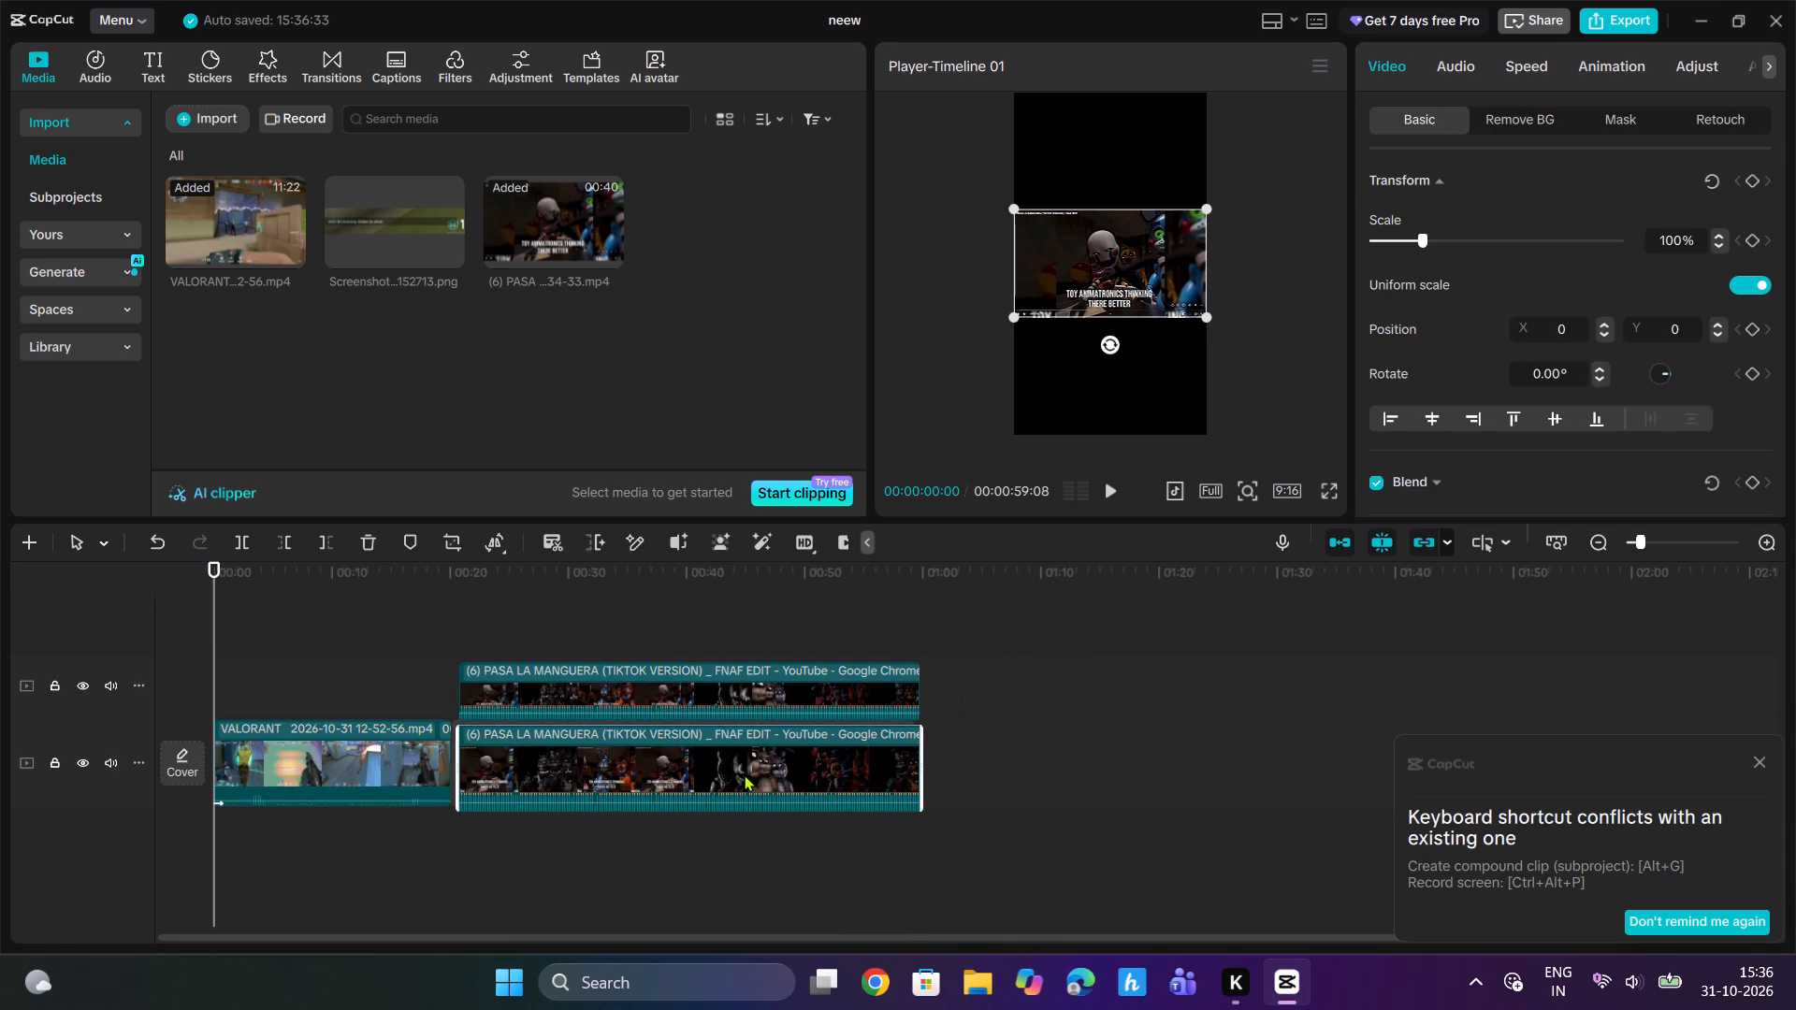
pyautogui.moveTo(745, 774); pyautogui.dragTo(740, 773)
pyautogui.click(500, 685)
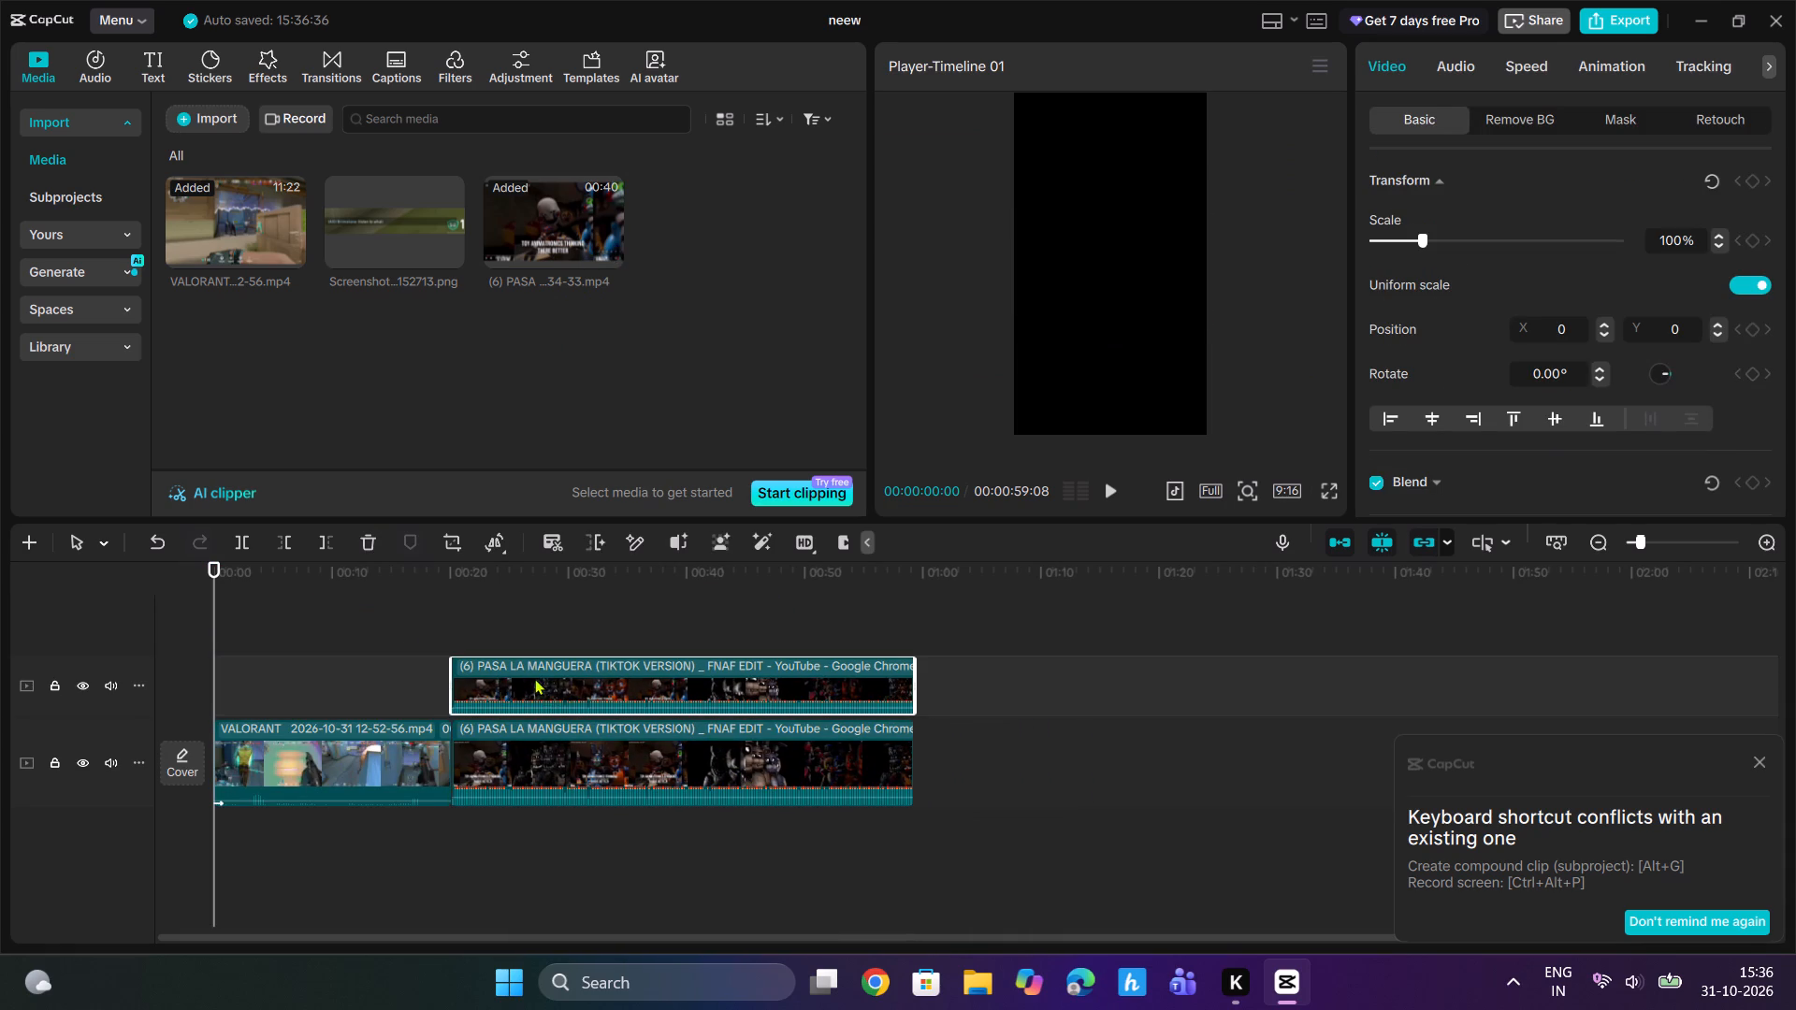
pyautogui.moveTo(535, 678); pyautogui.dragTo(295, 681)
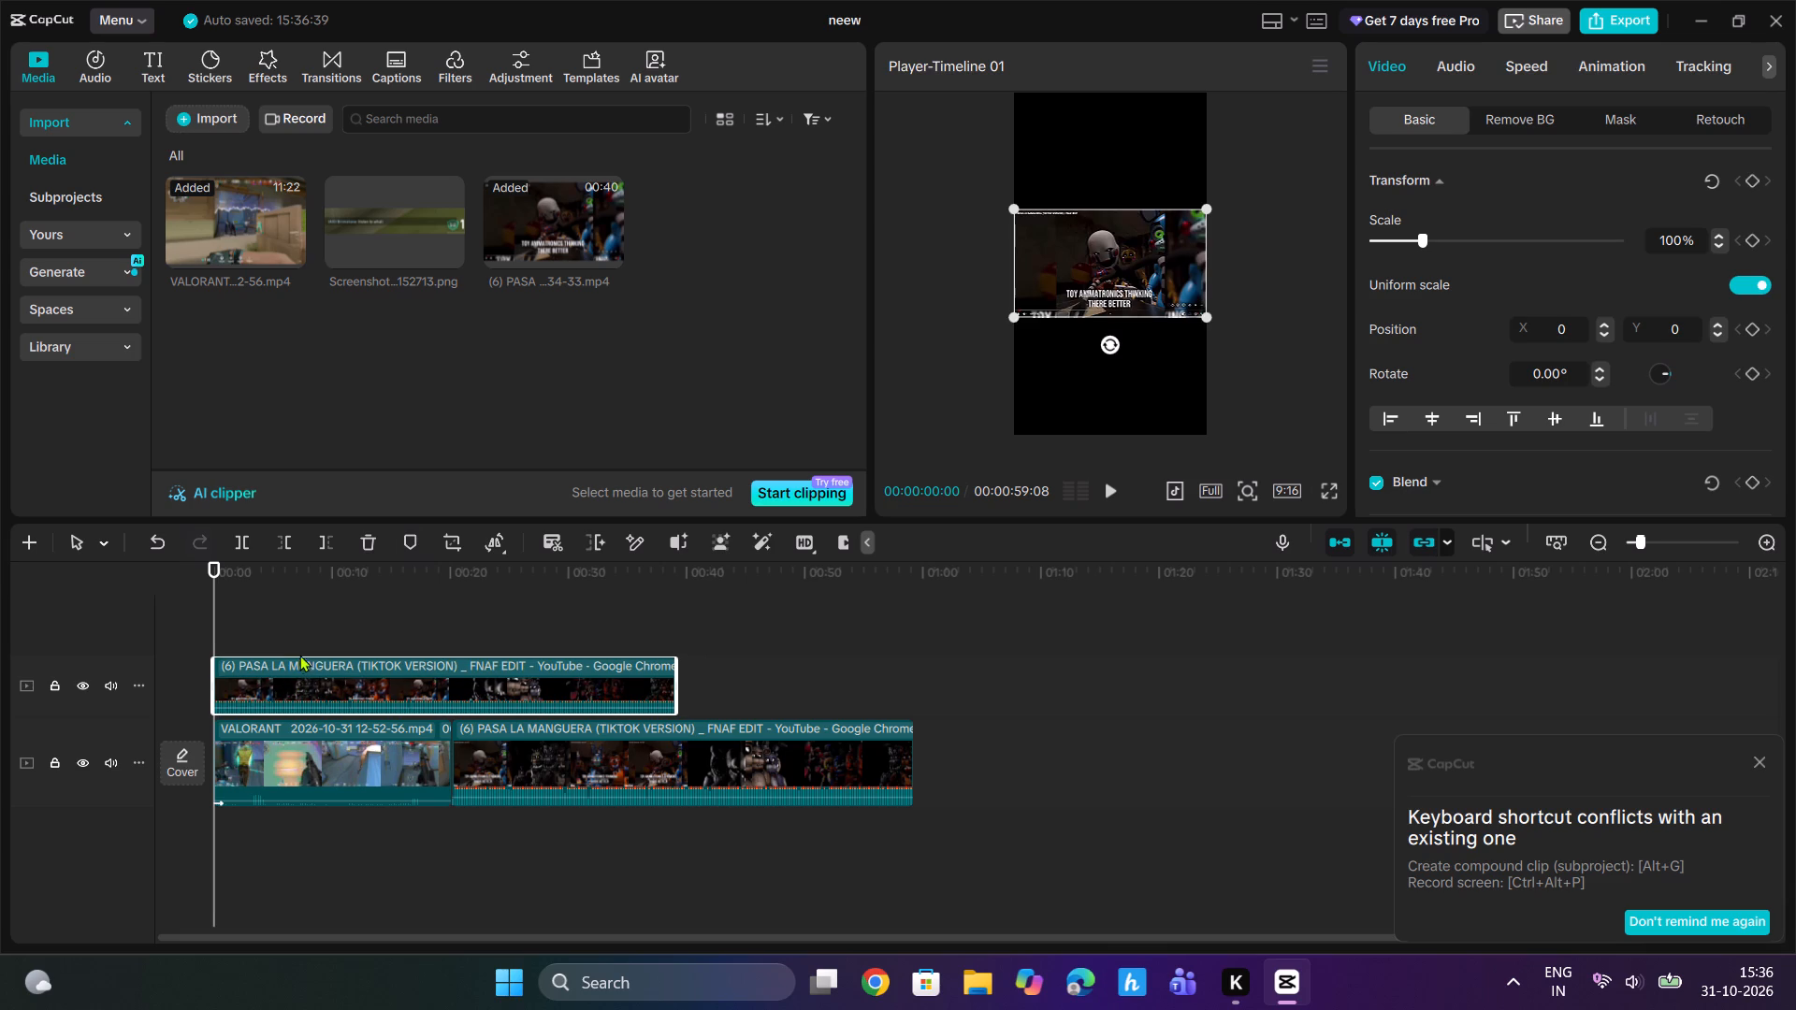
# Scale the upper-track PASA LA MANGUERA copy to 89% and move it out of frame to X -114, Y -2984.
pyautogui.moveTo(1017, 312); pyautogui.dragTo(804, 437)
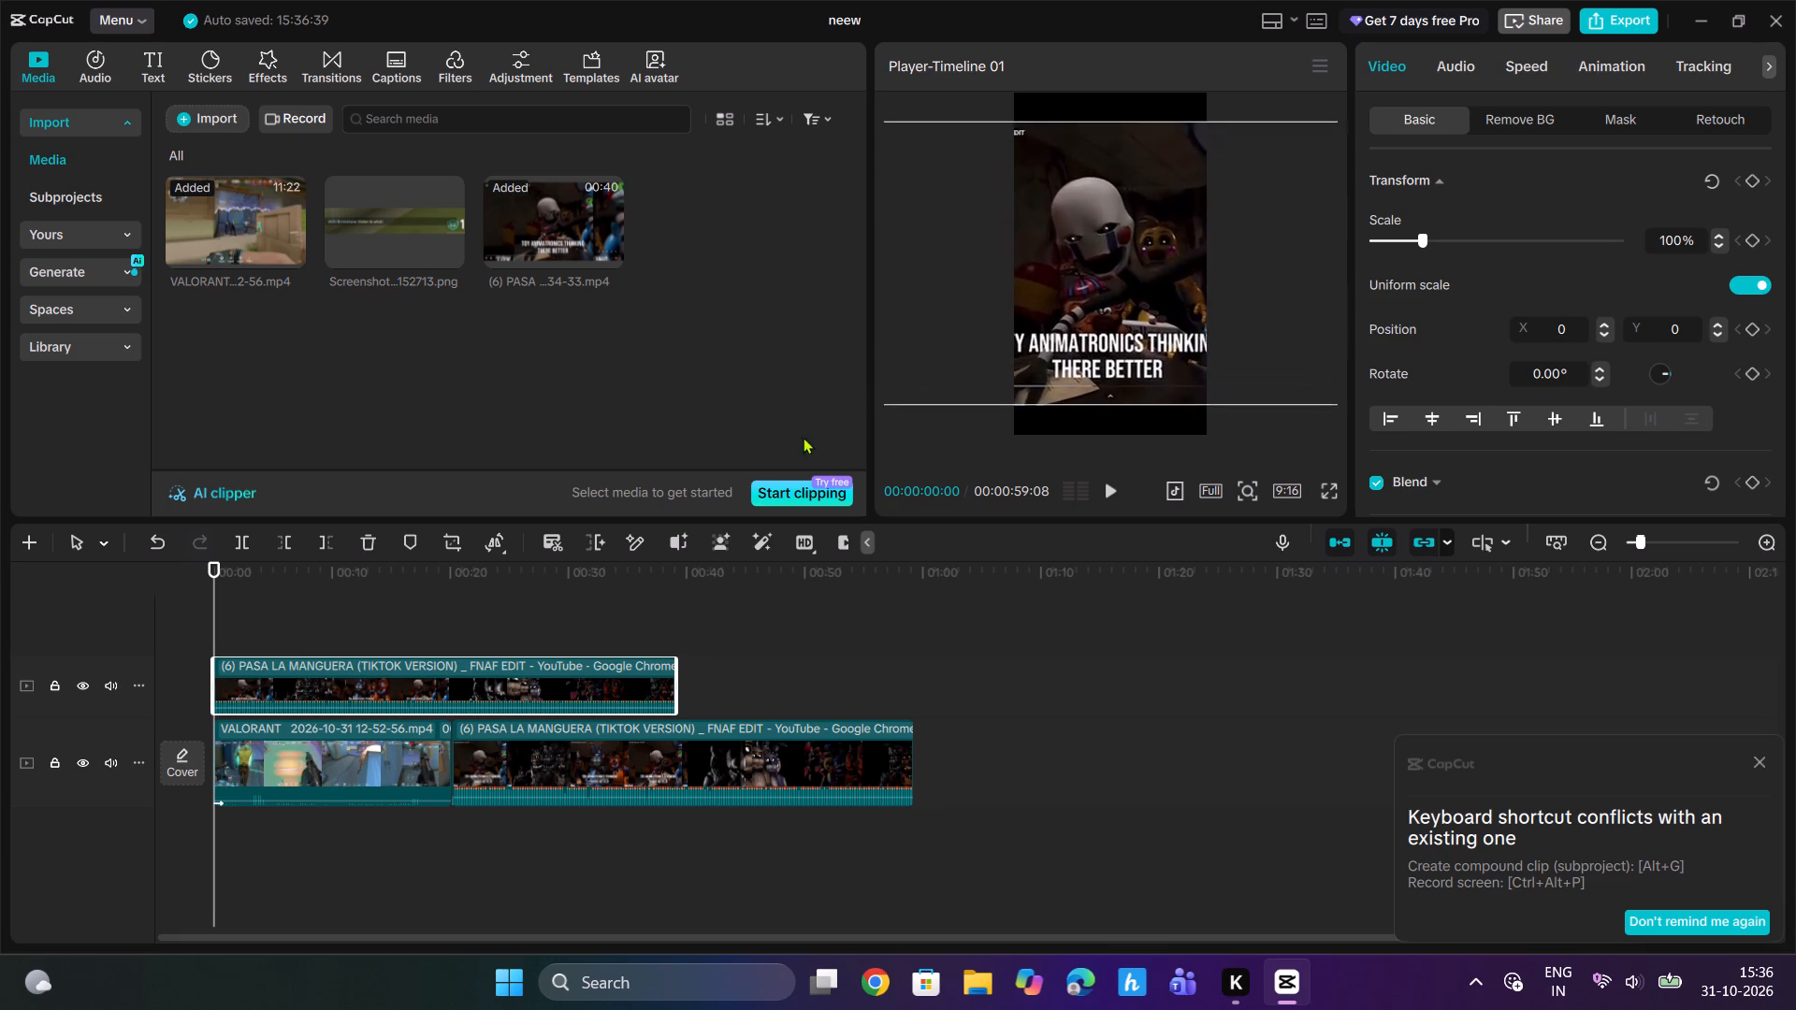
pyautogui.moveTo(804, 437); pyautogui.dragTo(997, 357)
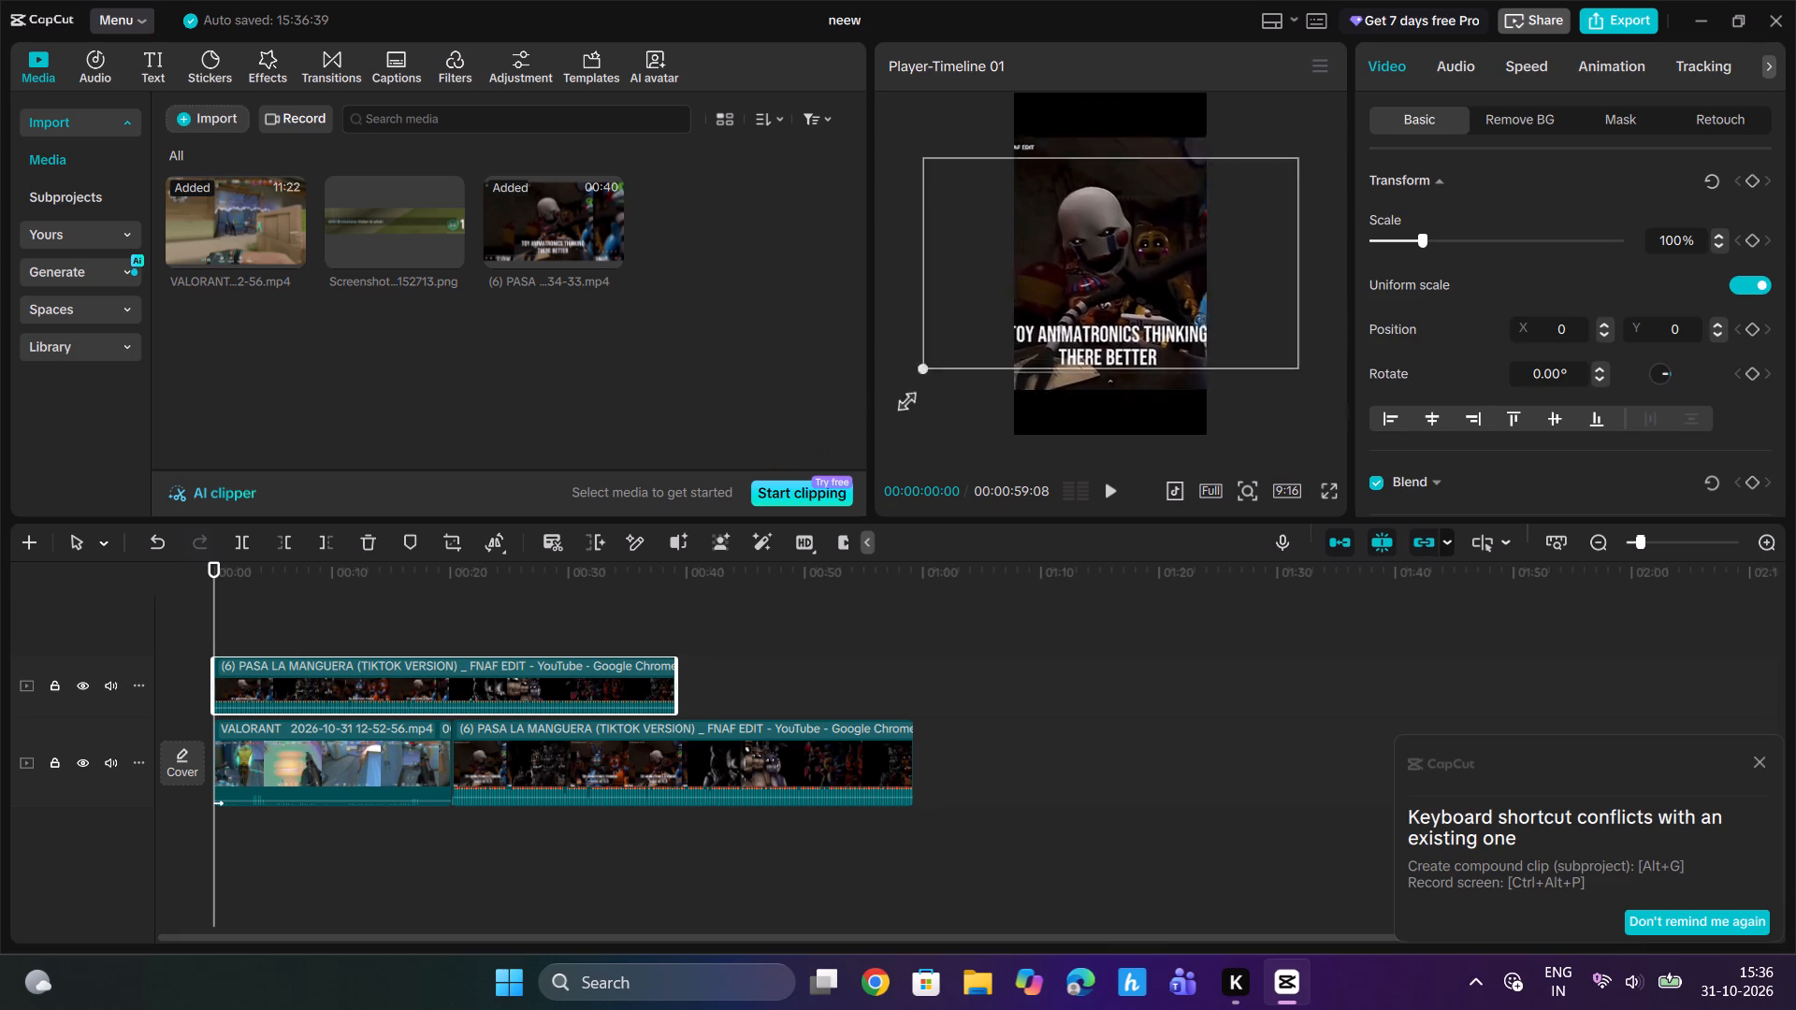
pyautogui.moveTo(997, 357); pyautogui.dragTo(1052, 339)
pyautogui.moveTo(1126, 268); pyautogui.dragTo(1108, 511)
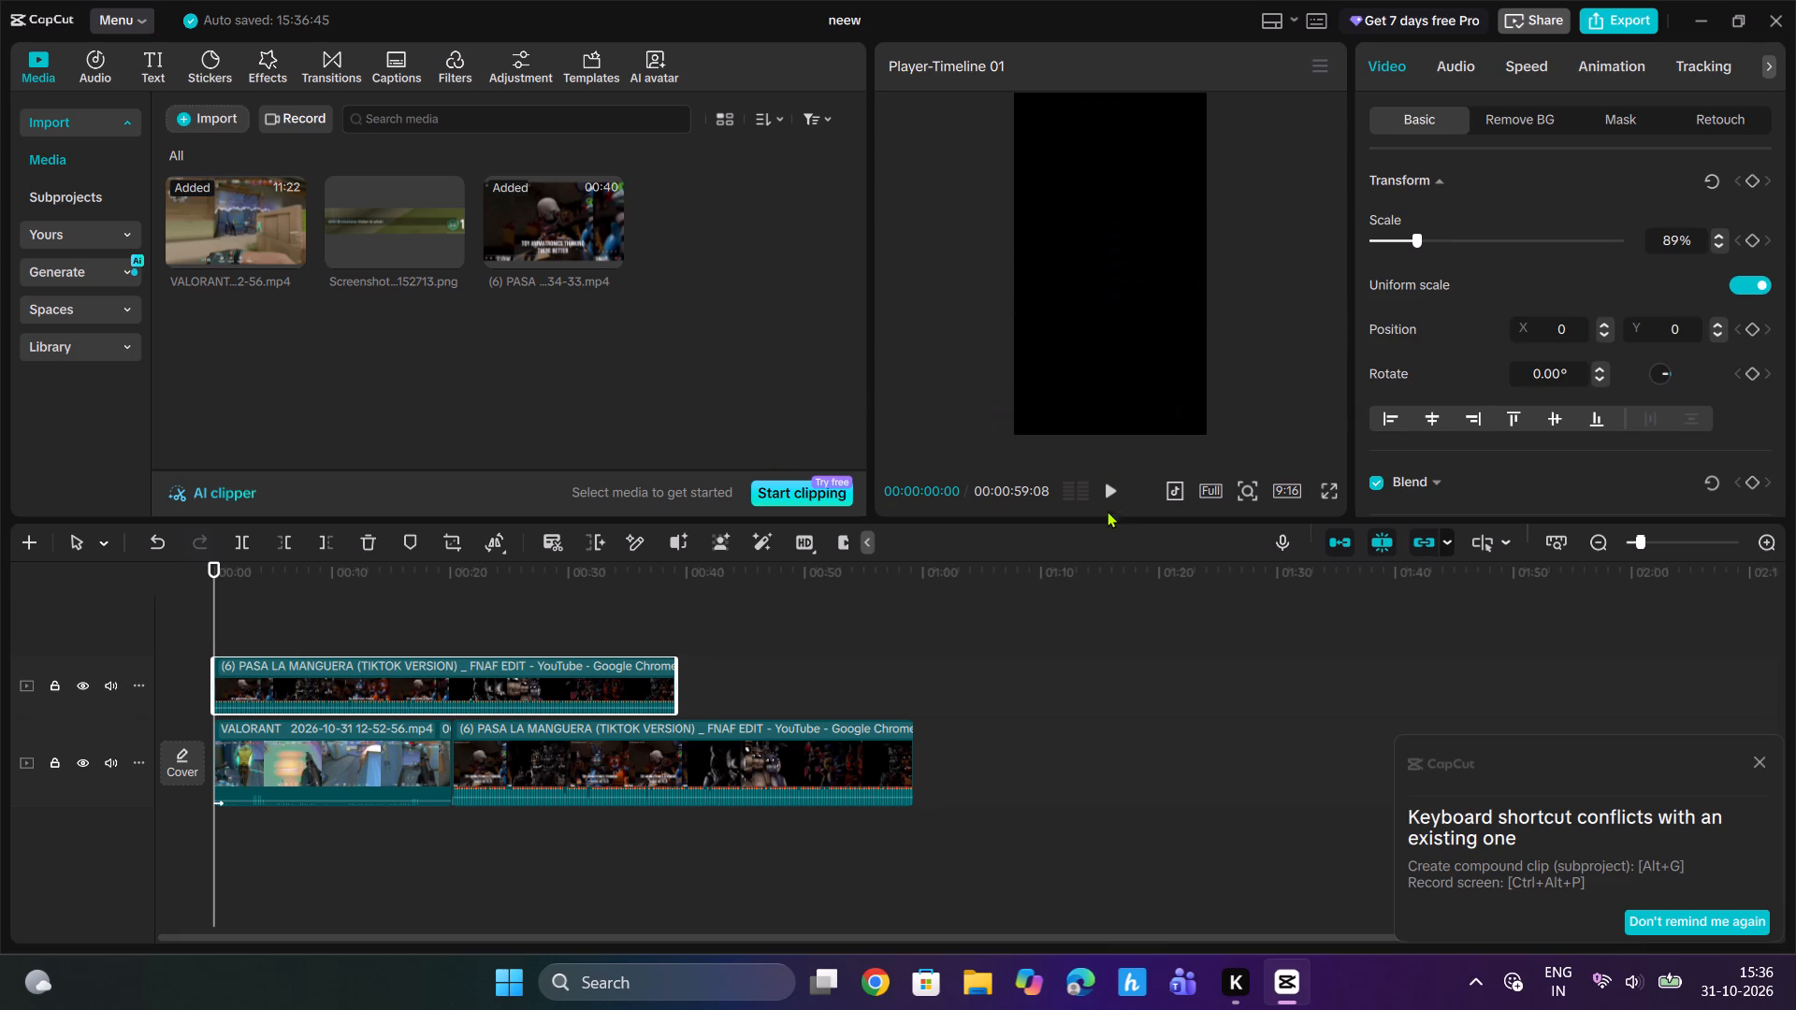
pyautogui.moveTo(1108, 511); pyautogui.dragTo(1120, 535)
# Move the upper-track PASA LA MANGUERA copy along the timeline so it starts level with the main-track copy.
pyautogui.click(546, 757)
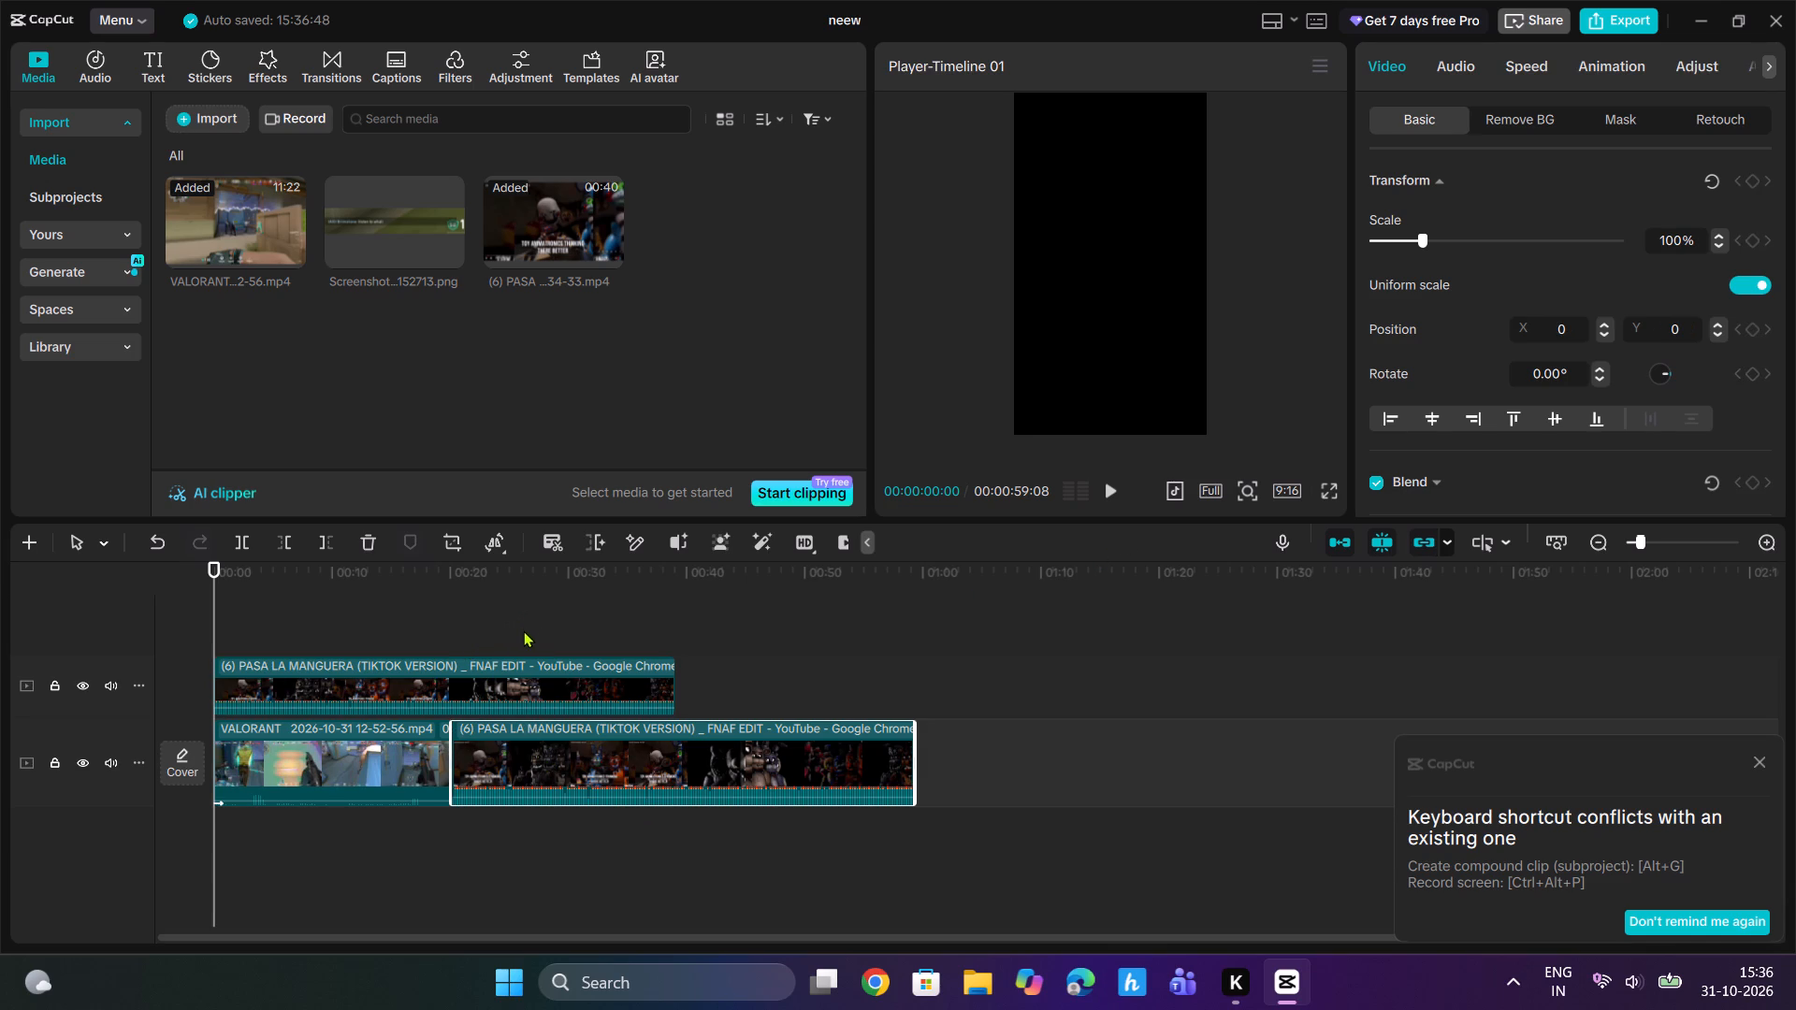
pyautogui.click(491, 676)
pyautogui.moveTo(491, 676); pyautogui.dragTo(739, 673)
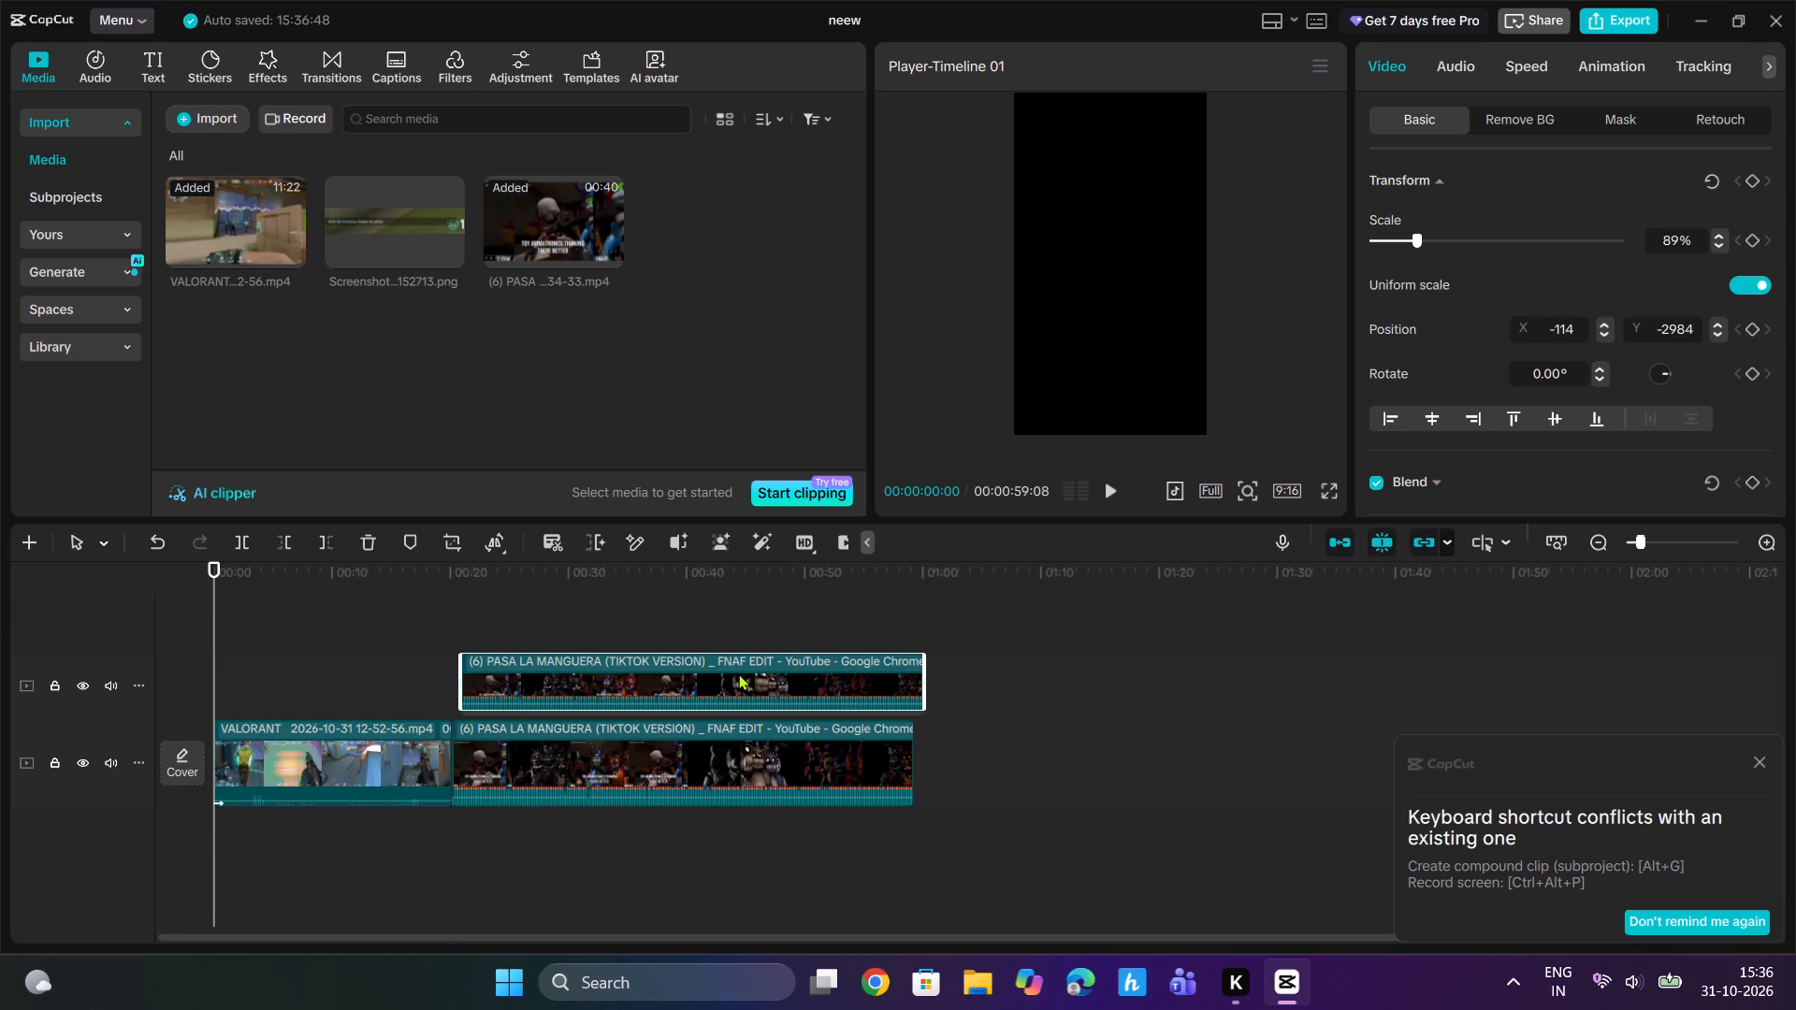
pyautogui.moveTo(739, 673); pyautogui.dragTo(731, 675)
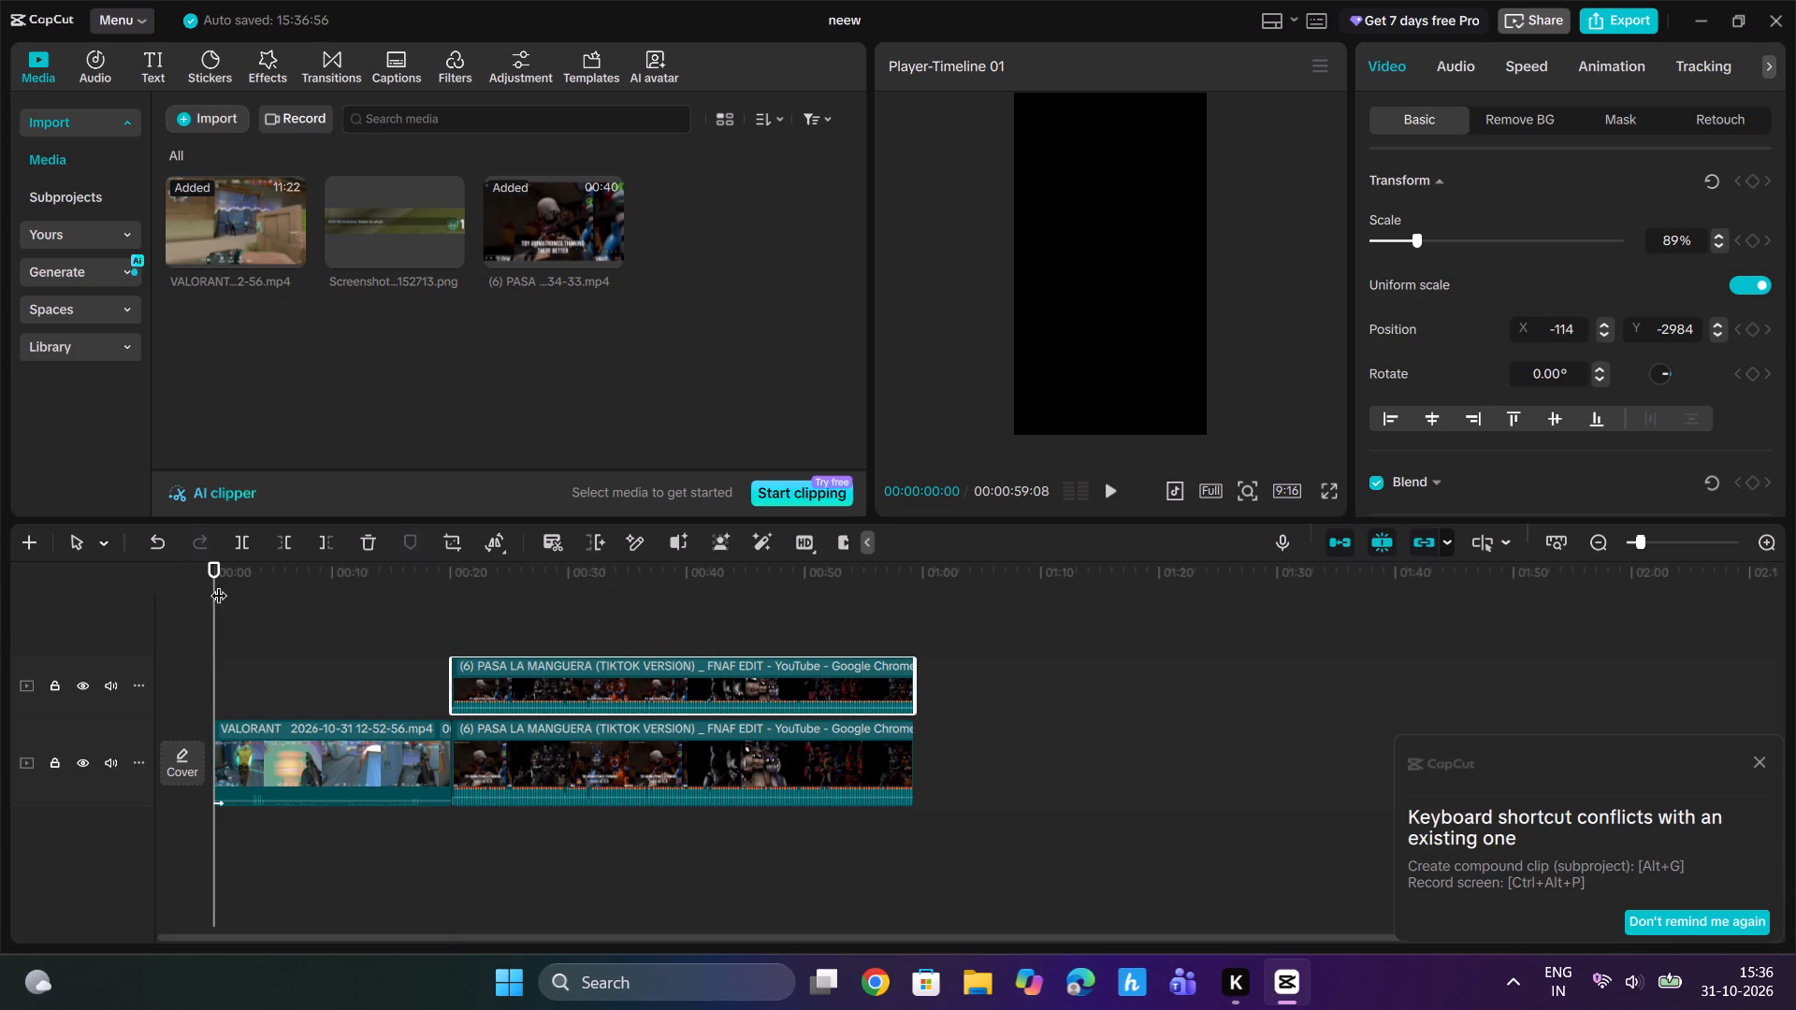
# Play and scrub through the stacked PASA LA MANGUERA copies to find where their intro should be cut.
pyautogui.moveTo(212, 582); pyautogui.dragTo(469, 584)
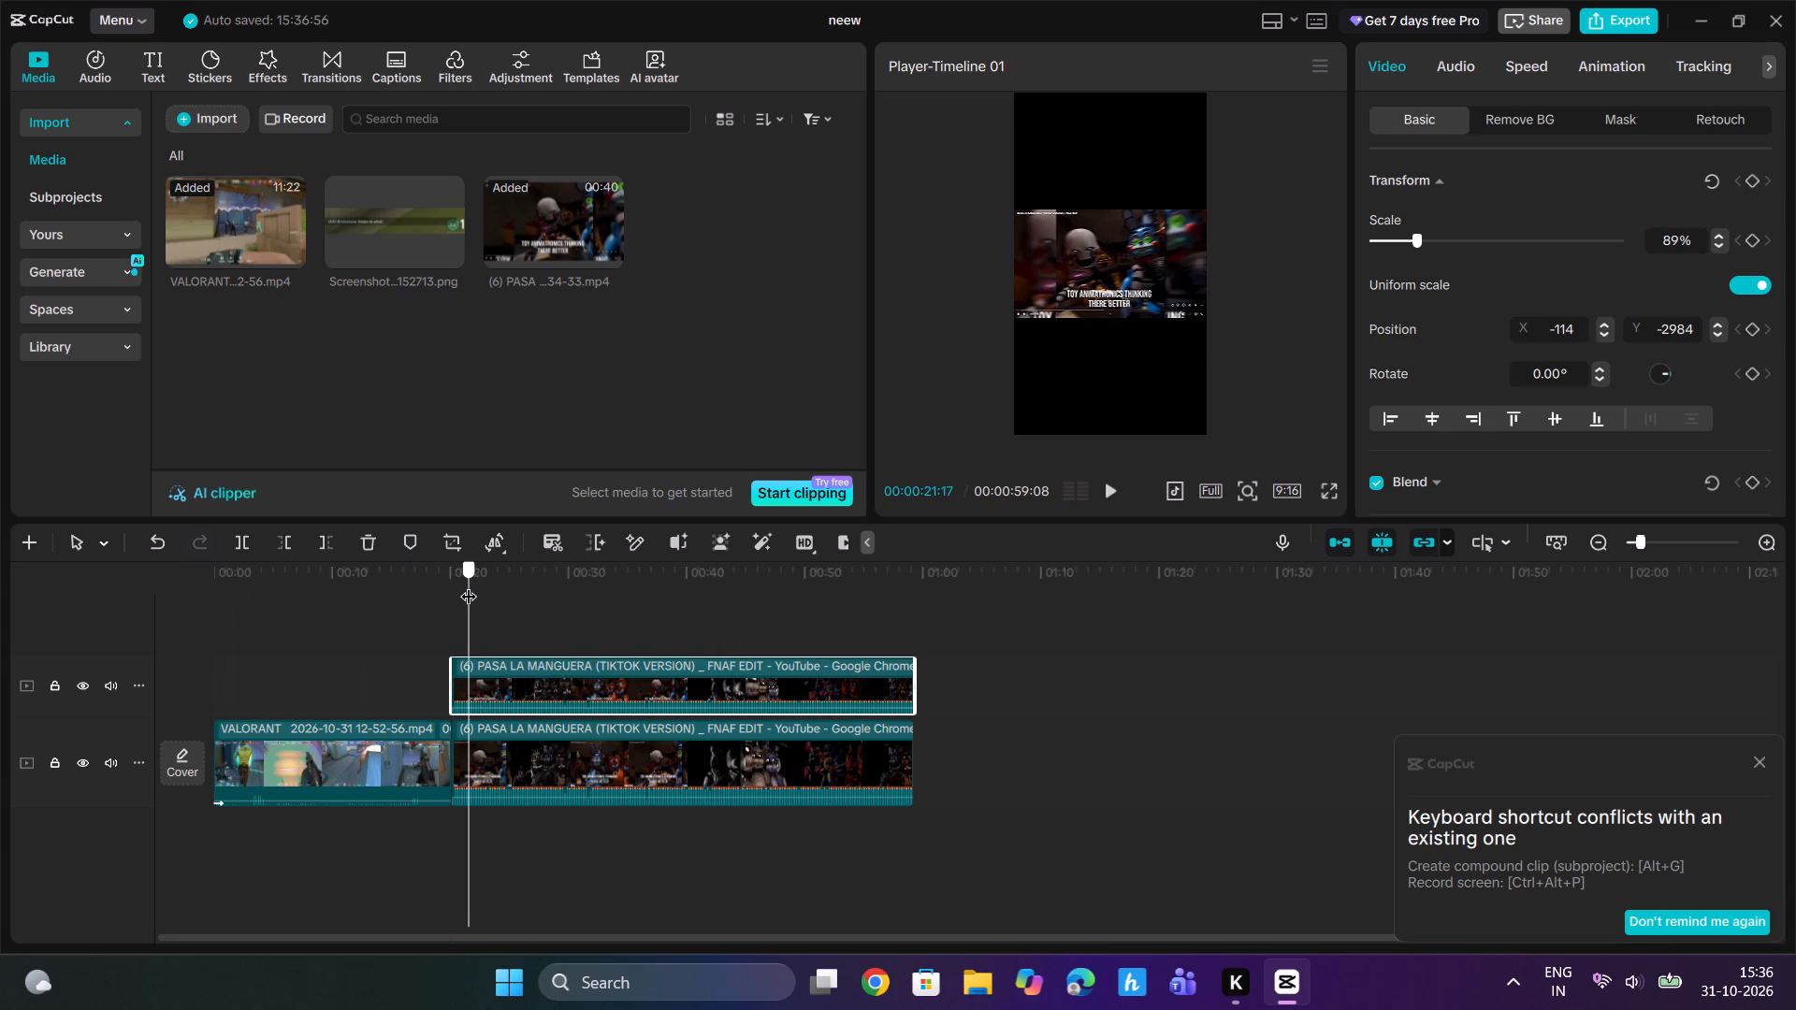
pyautogui.moveTo(469, 584); pyautogui.dragTo(508, 588)
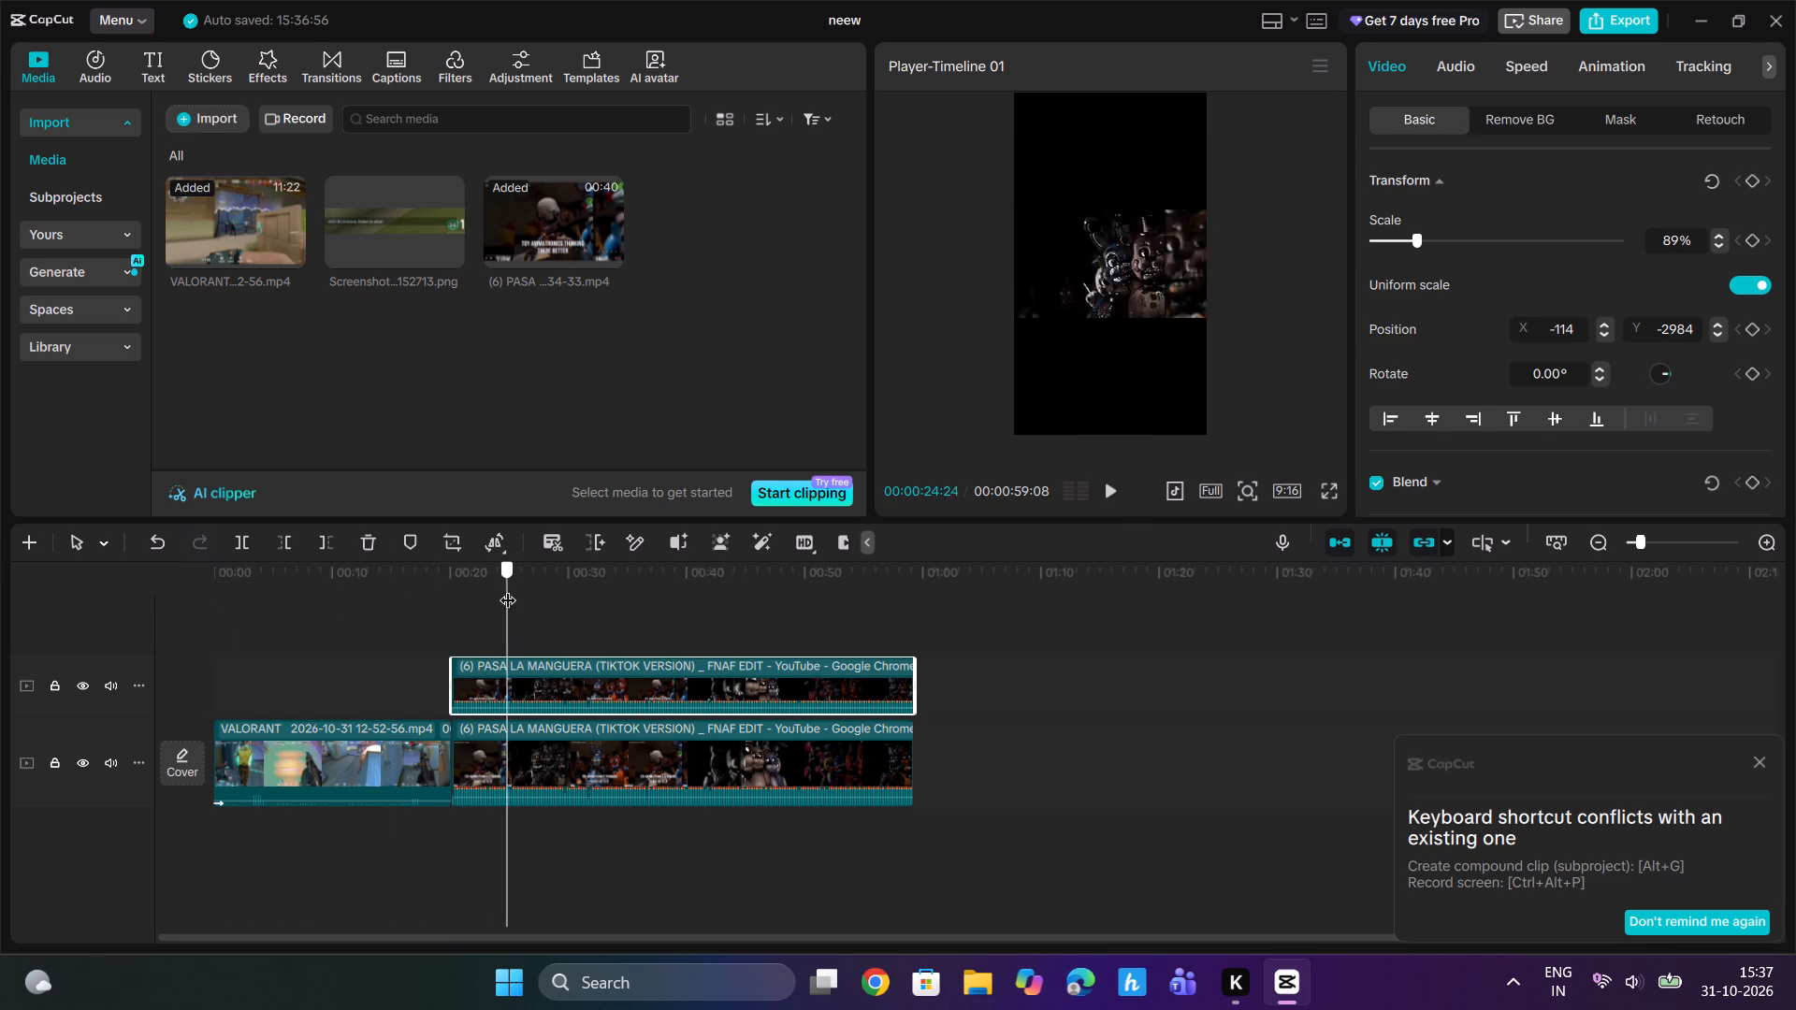
pyautogui.moveTo(508, 588); pyautogui.dragTo(510, 587)
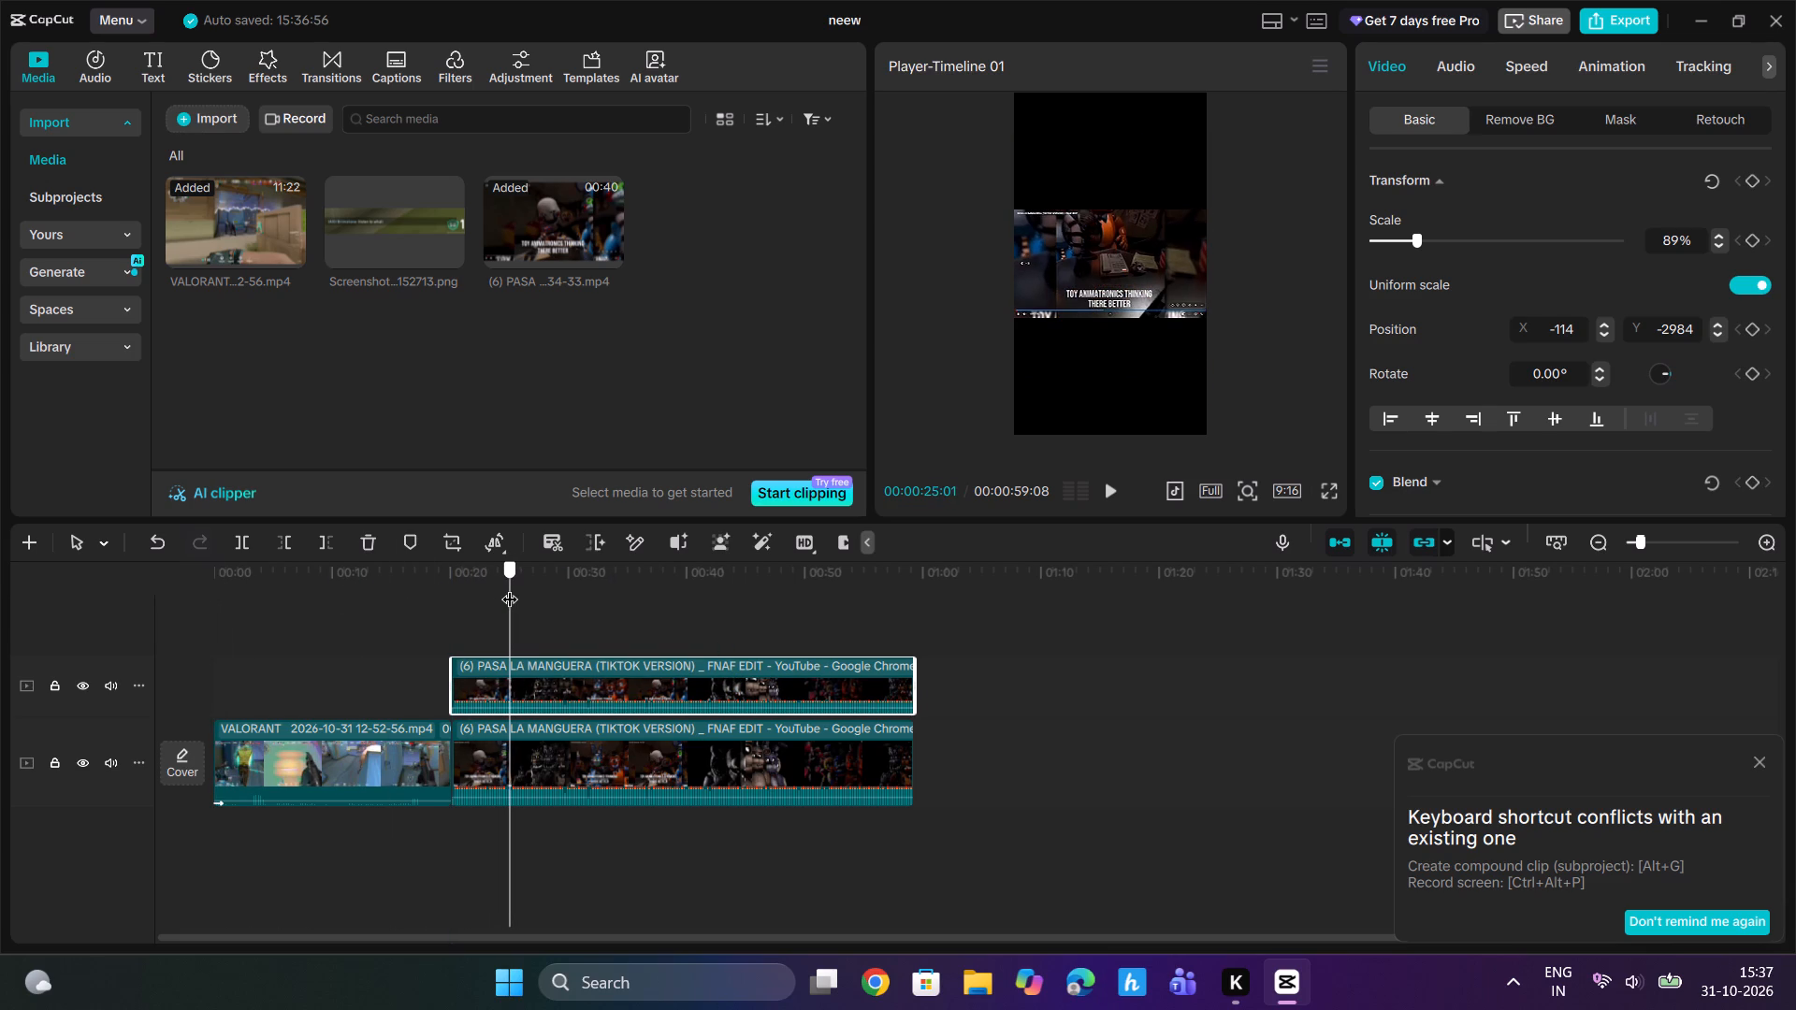
pyautogui.moveTo(510, 587); pyautogui.dragTo(562, 608)
pyautogui.press('space')
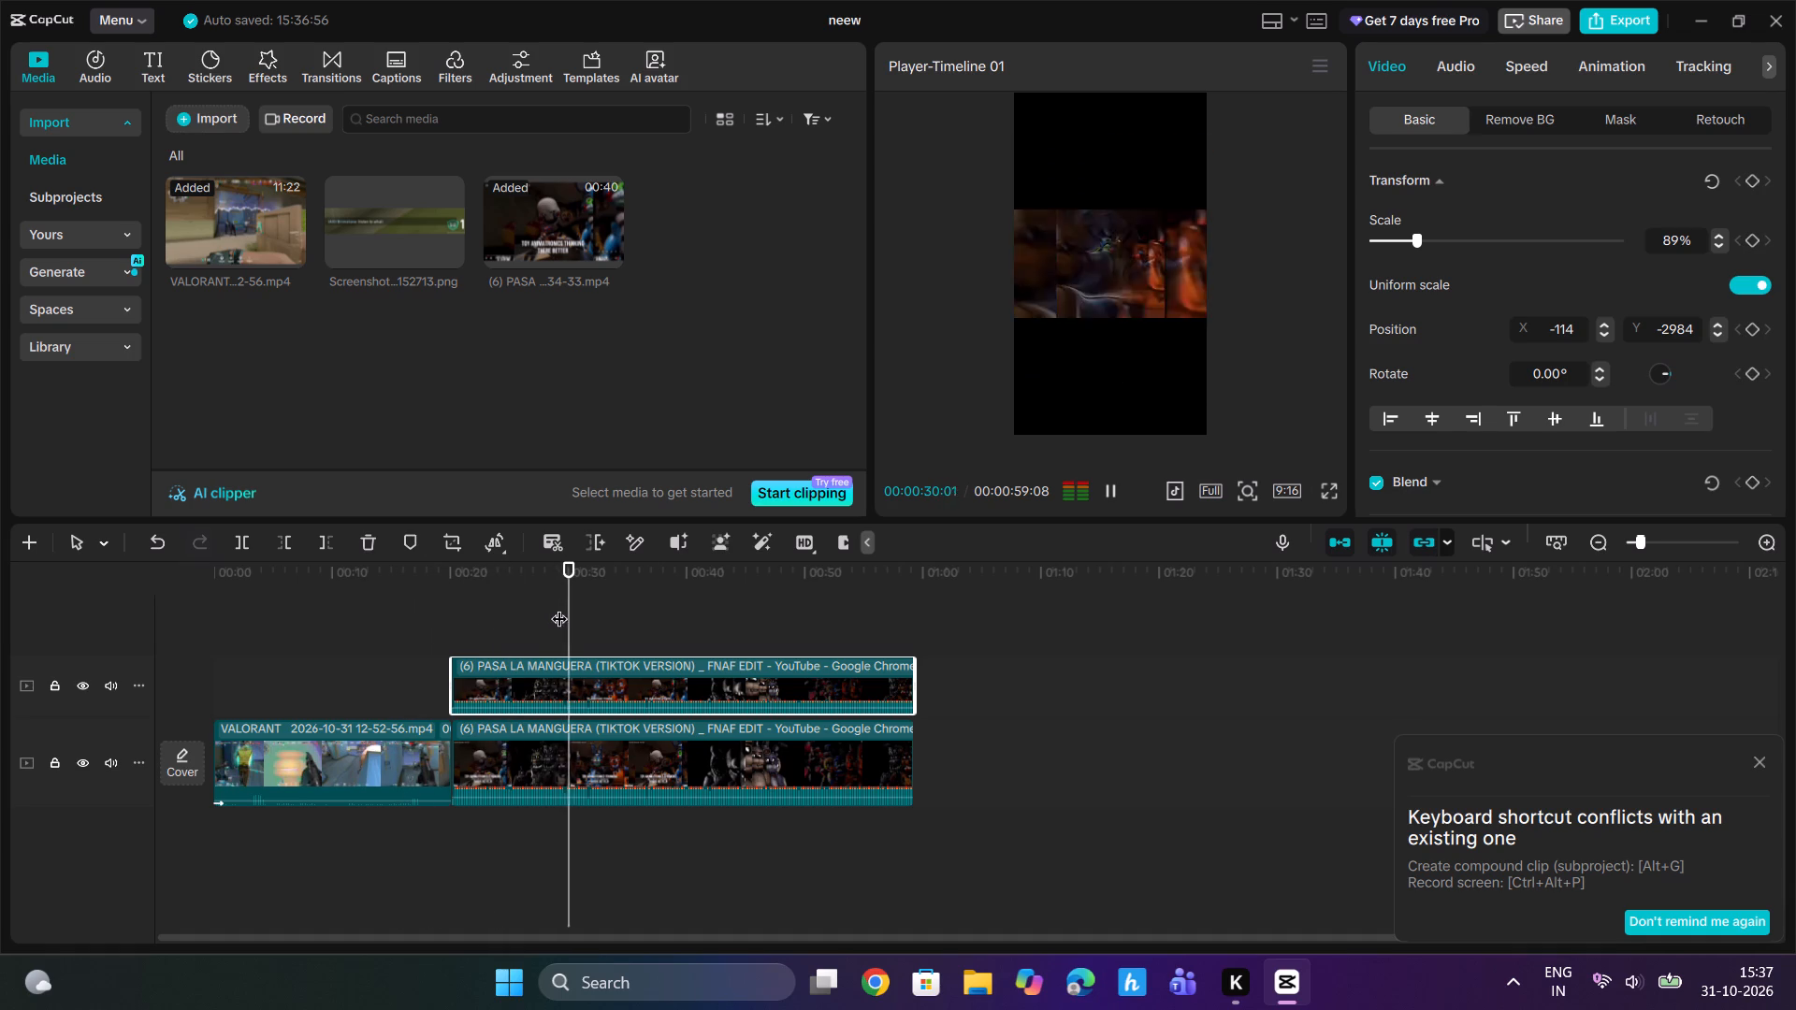
pyautogui.press('space')
pyautogui.press('space')
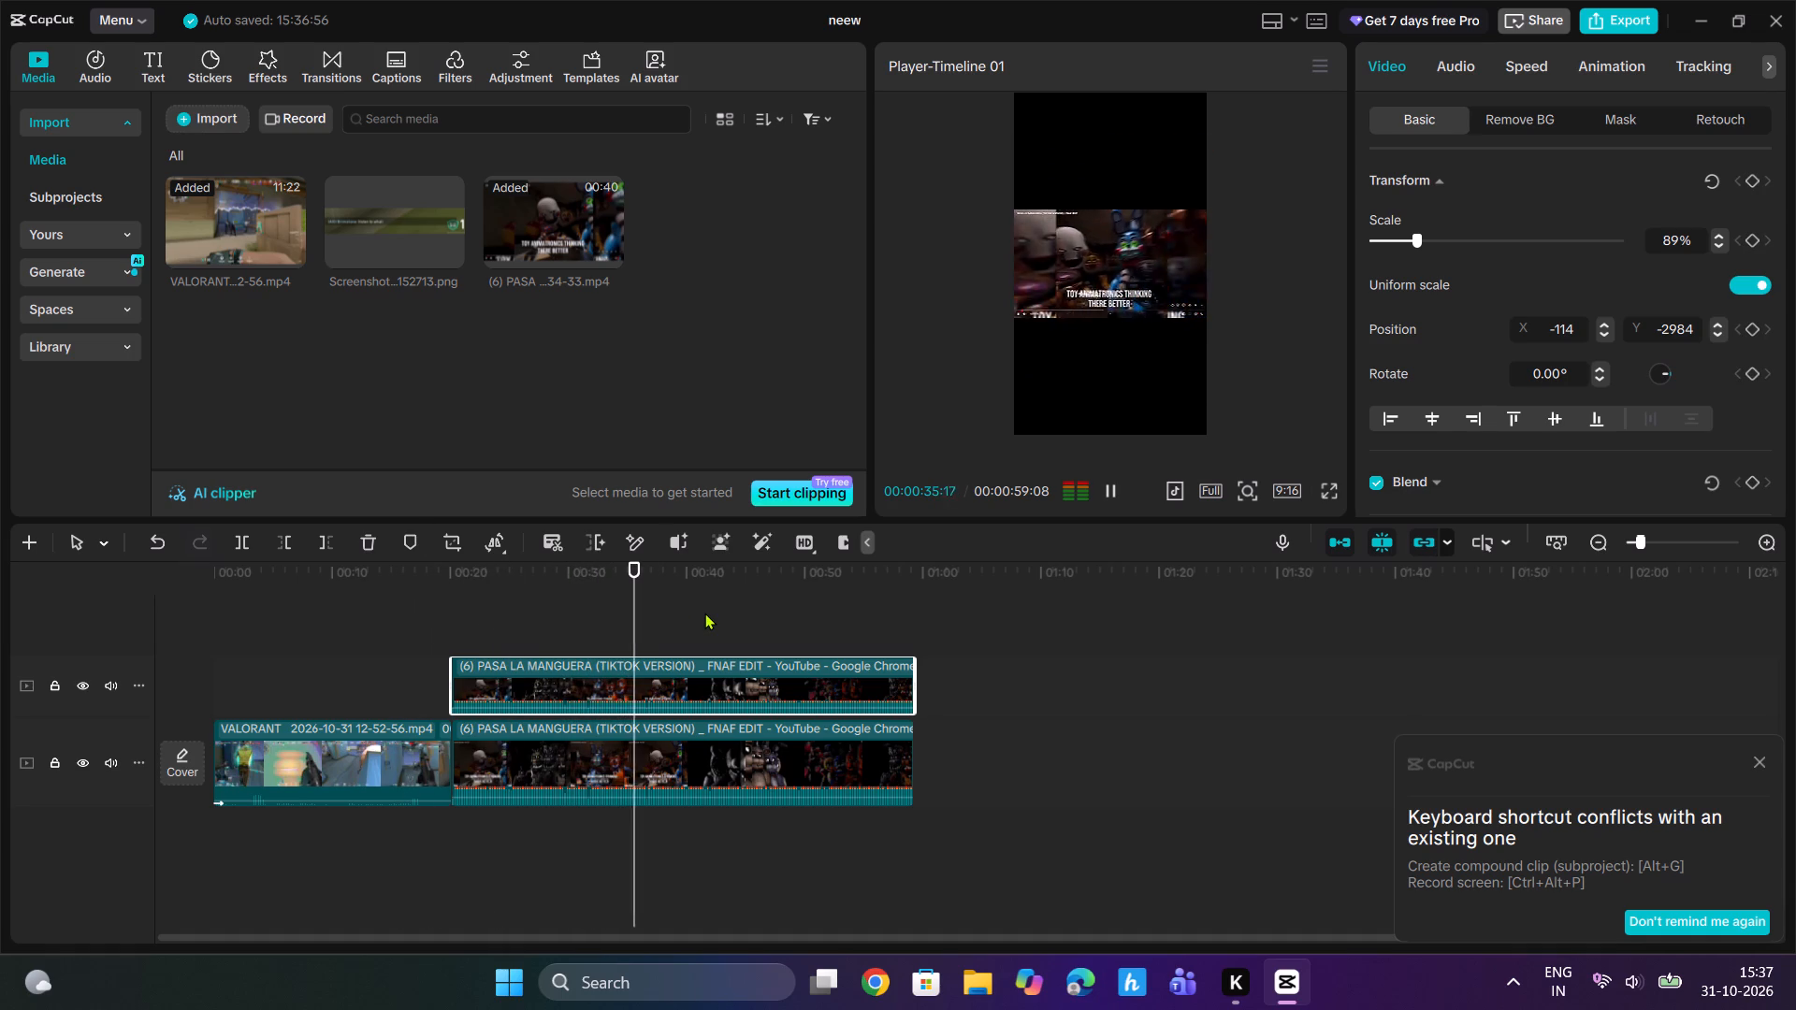
pyautogui.press('space')
pyautogui.moveTo(635, 574); pyautogui.dragTo(510, 617)
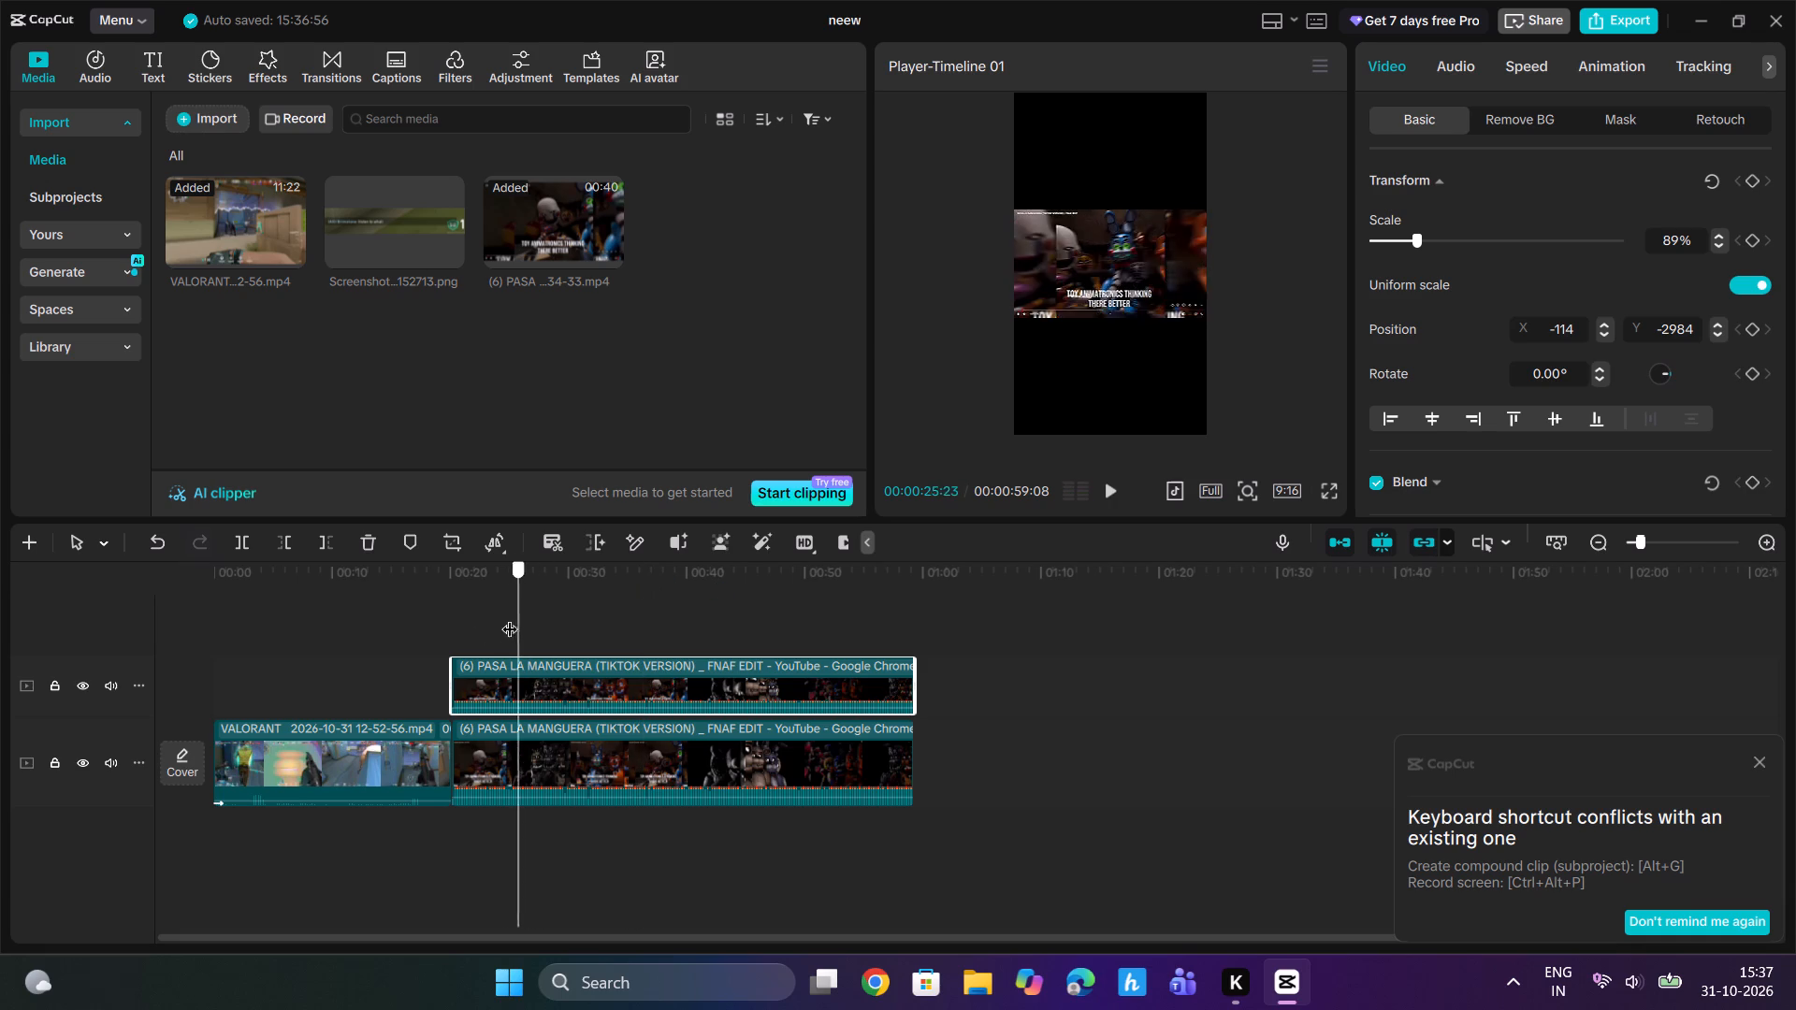
pyautogui.moveTo(510, 617); pyautogui.dragTo(452, 630)
pyautogui.press('space')
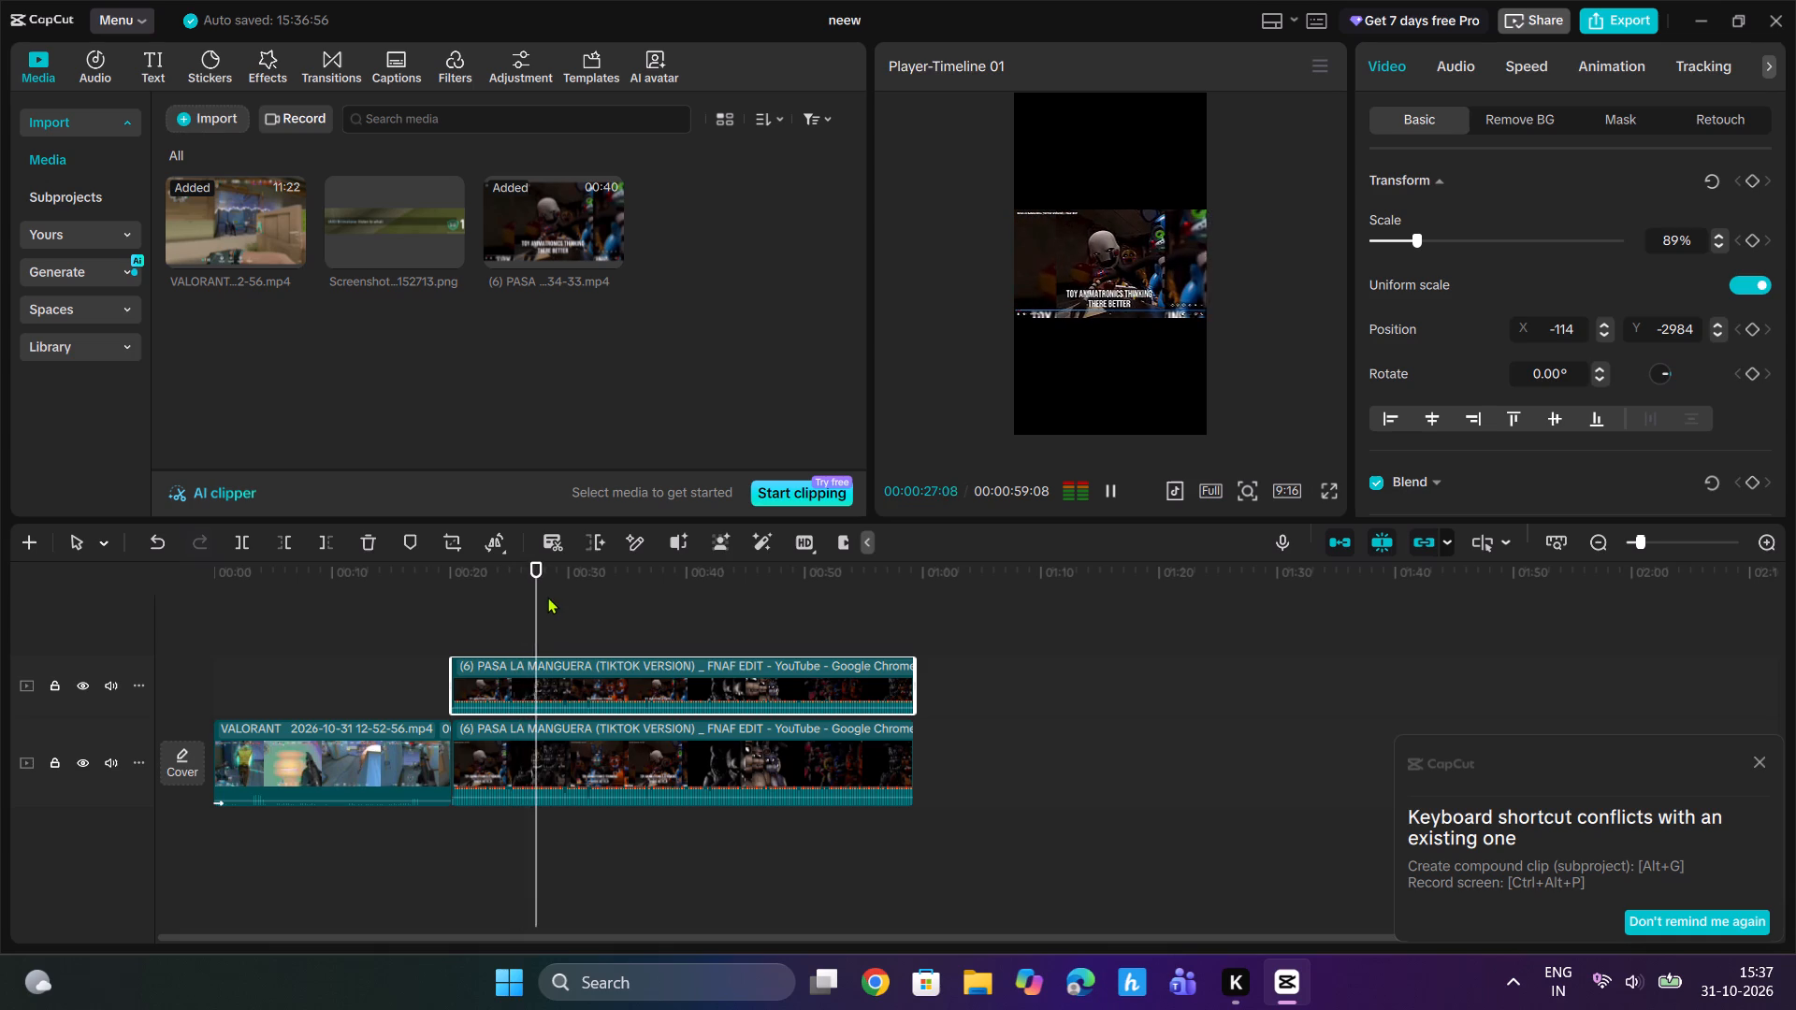
pyautogui.moveTo(540, 584); pyautogui.dragTo(522, 599)
pyautogui.press('space')
pyautogui.press('space')
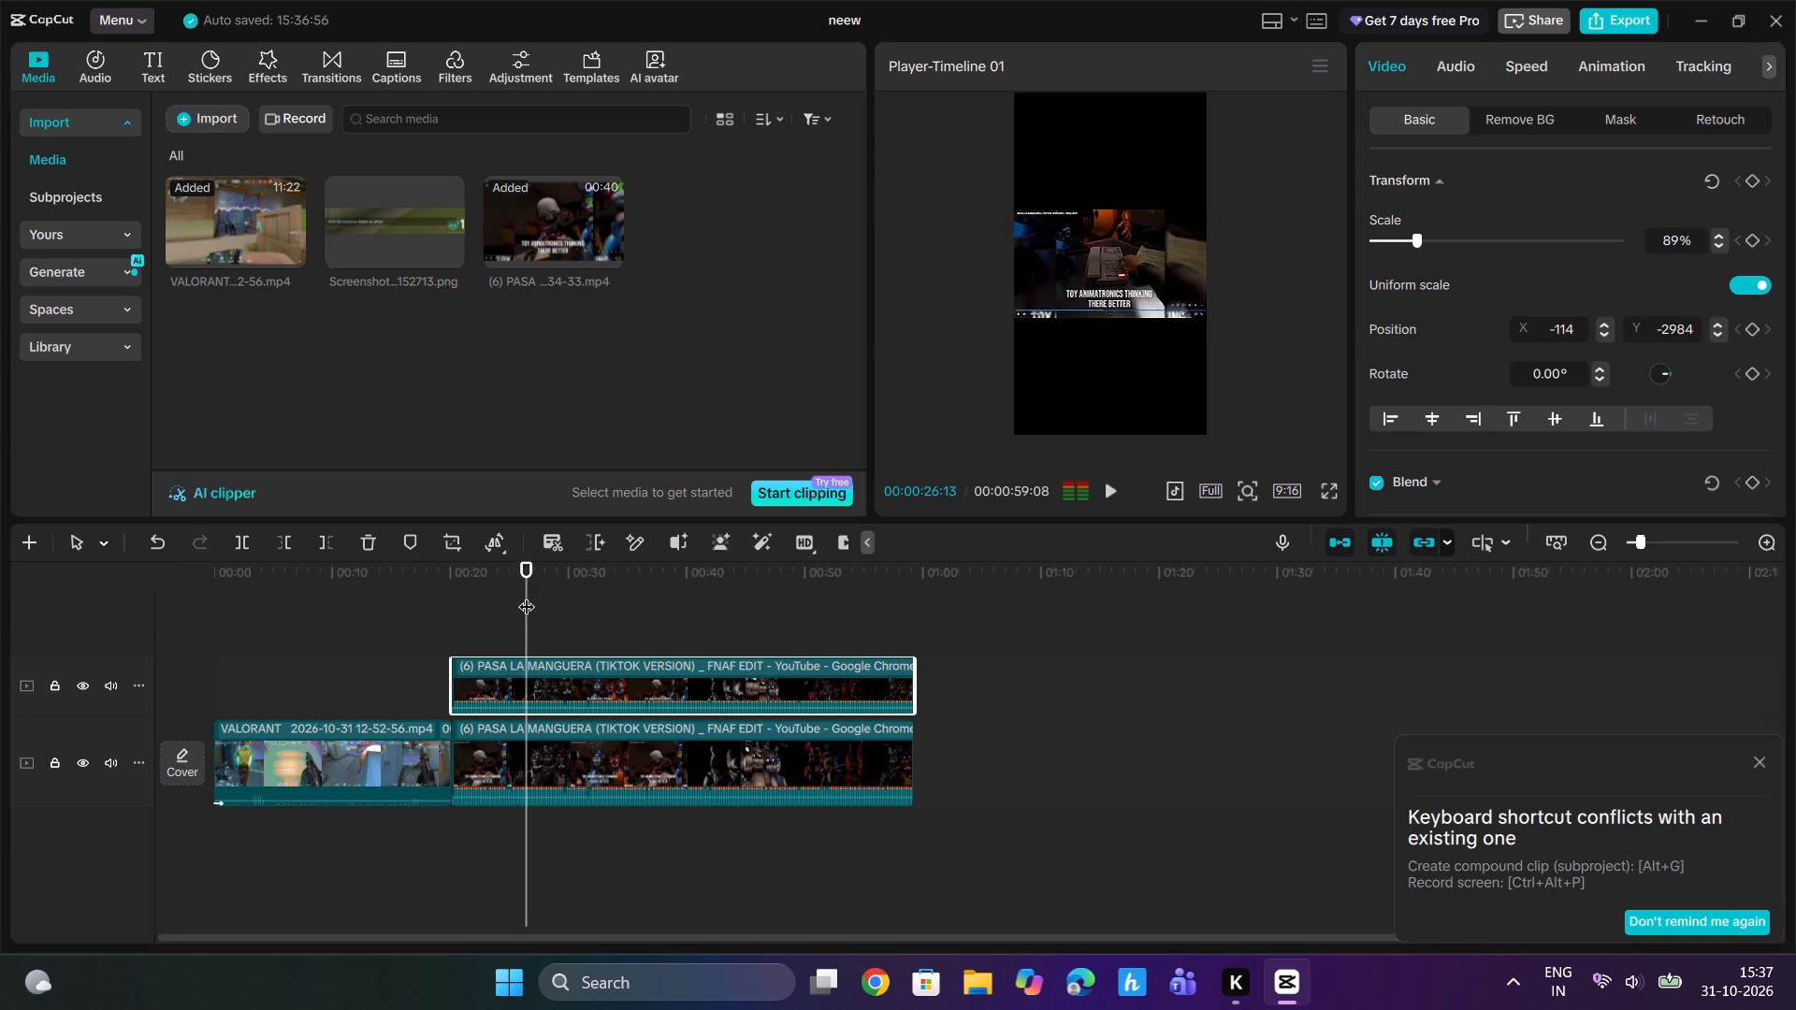
pyautogui.moveTo(521, 577); pyautogui.dragTo(512, 584)
pyautogui.press('space')
pyautogui.press('space')
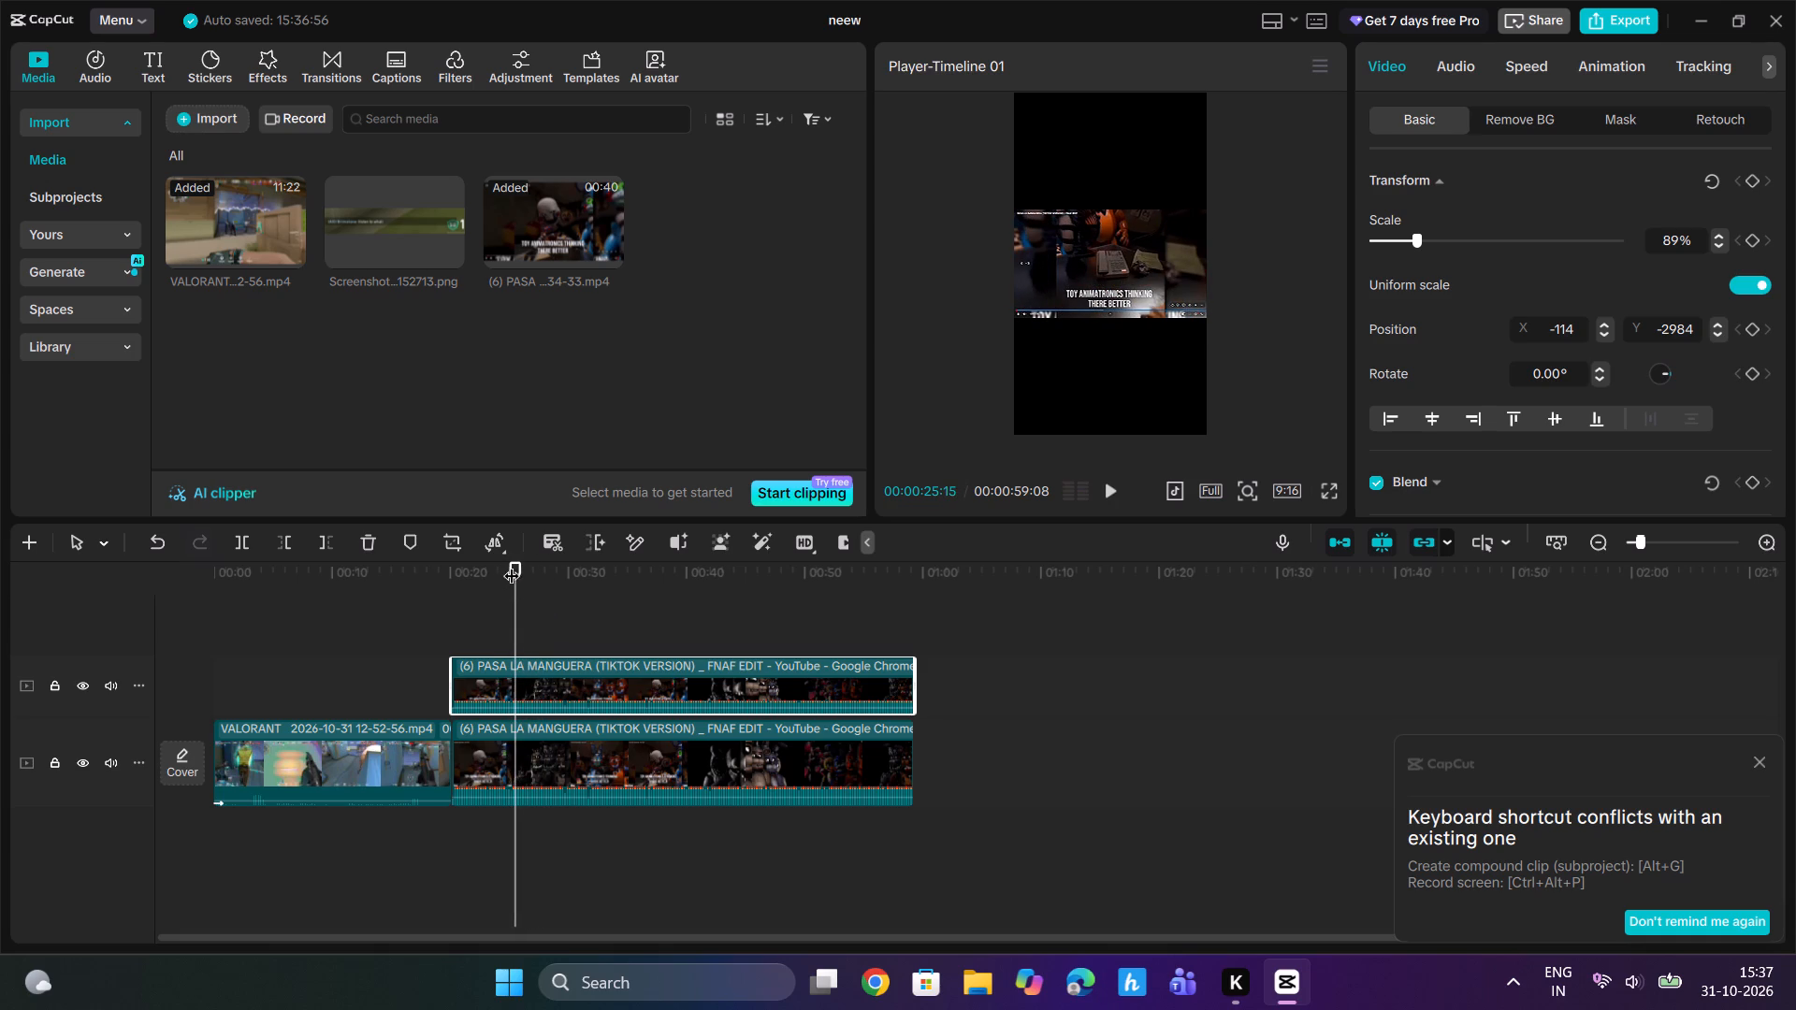
# Cut away everything before 00:00:24:24 from both the upper-track and main-track PASA LA MANGUERA copies.
pyautogui.moveTo(513, 567); pyautogui.dragTo(510, 576)
pyautogui.moveTo(1638, 540); pyautogui.dragTo(1663, 536)
pyautogui.moveTo(626, 570); pyautogui.dragTo(485, 602)
pyautogui.press('space')
pyautogui.press('space')
pyautogui.press('space')
pyautogui.press('space')
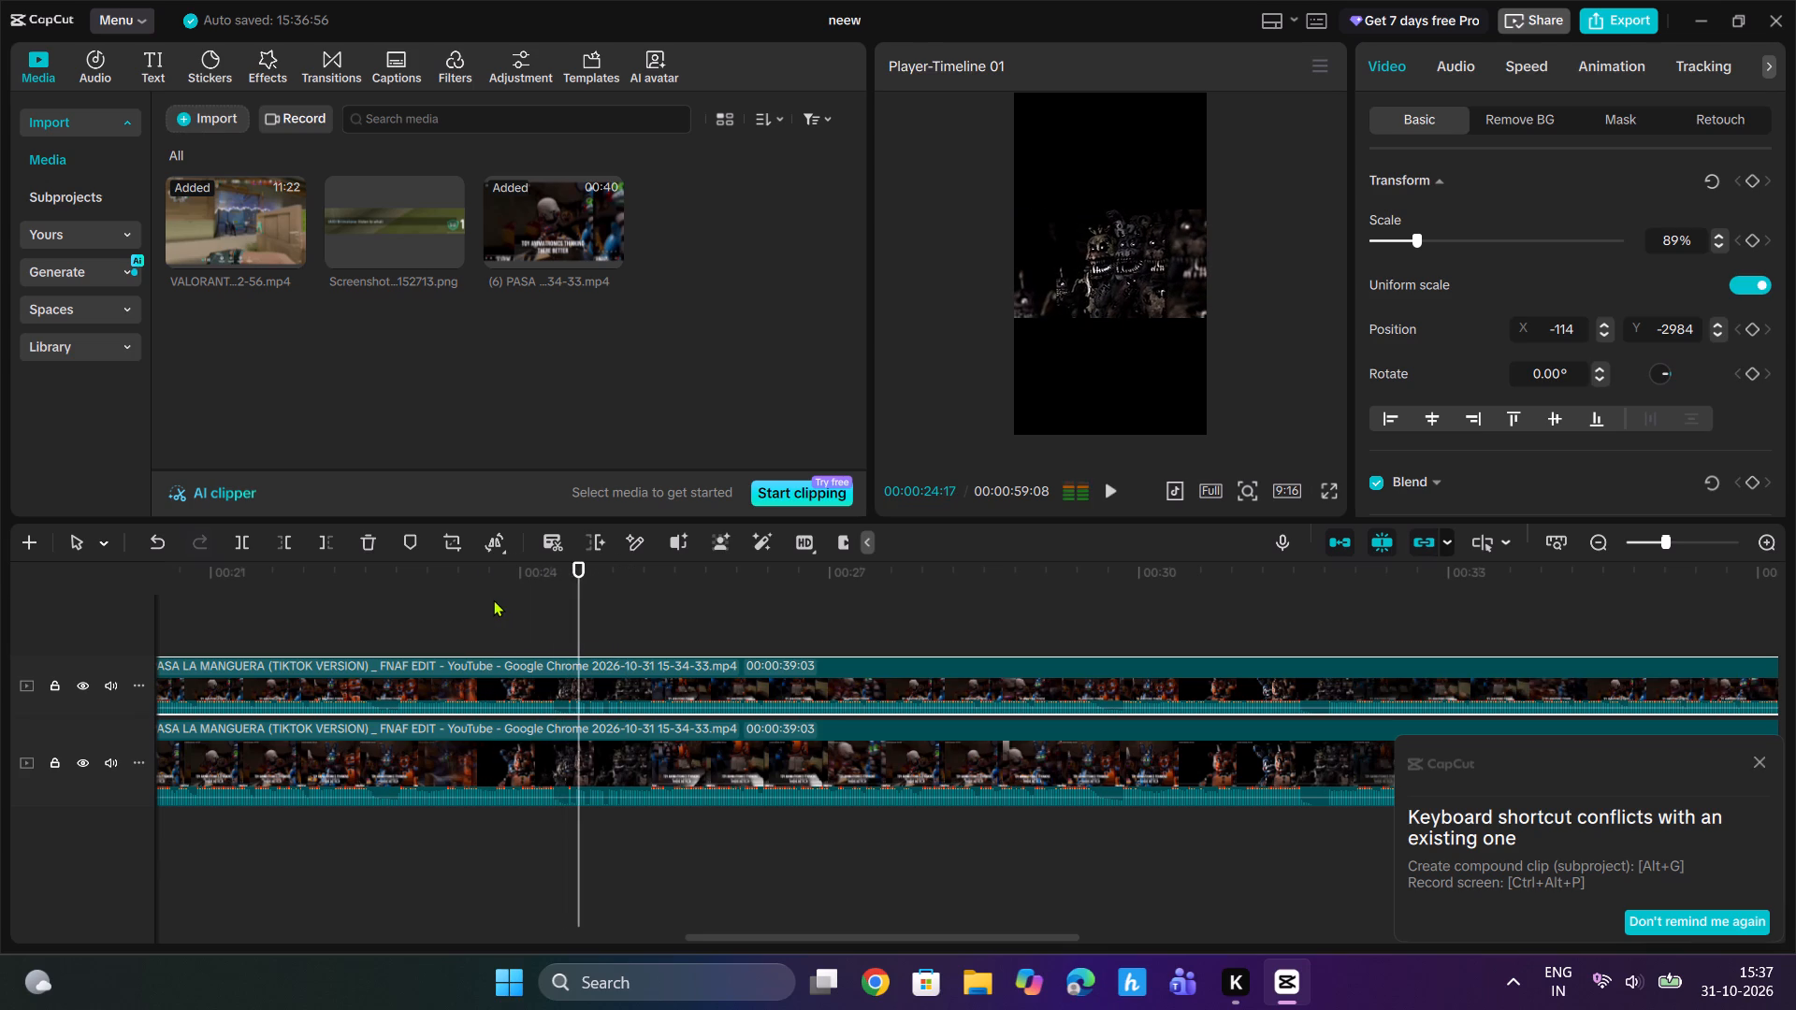
pyautogui.press('space')
pyautogui.press('space')
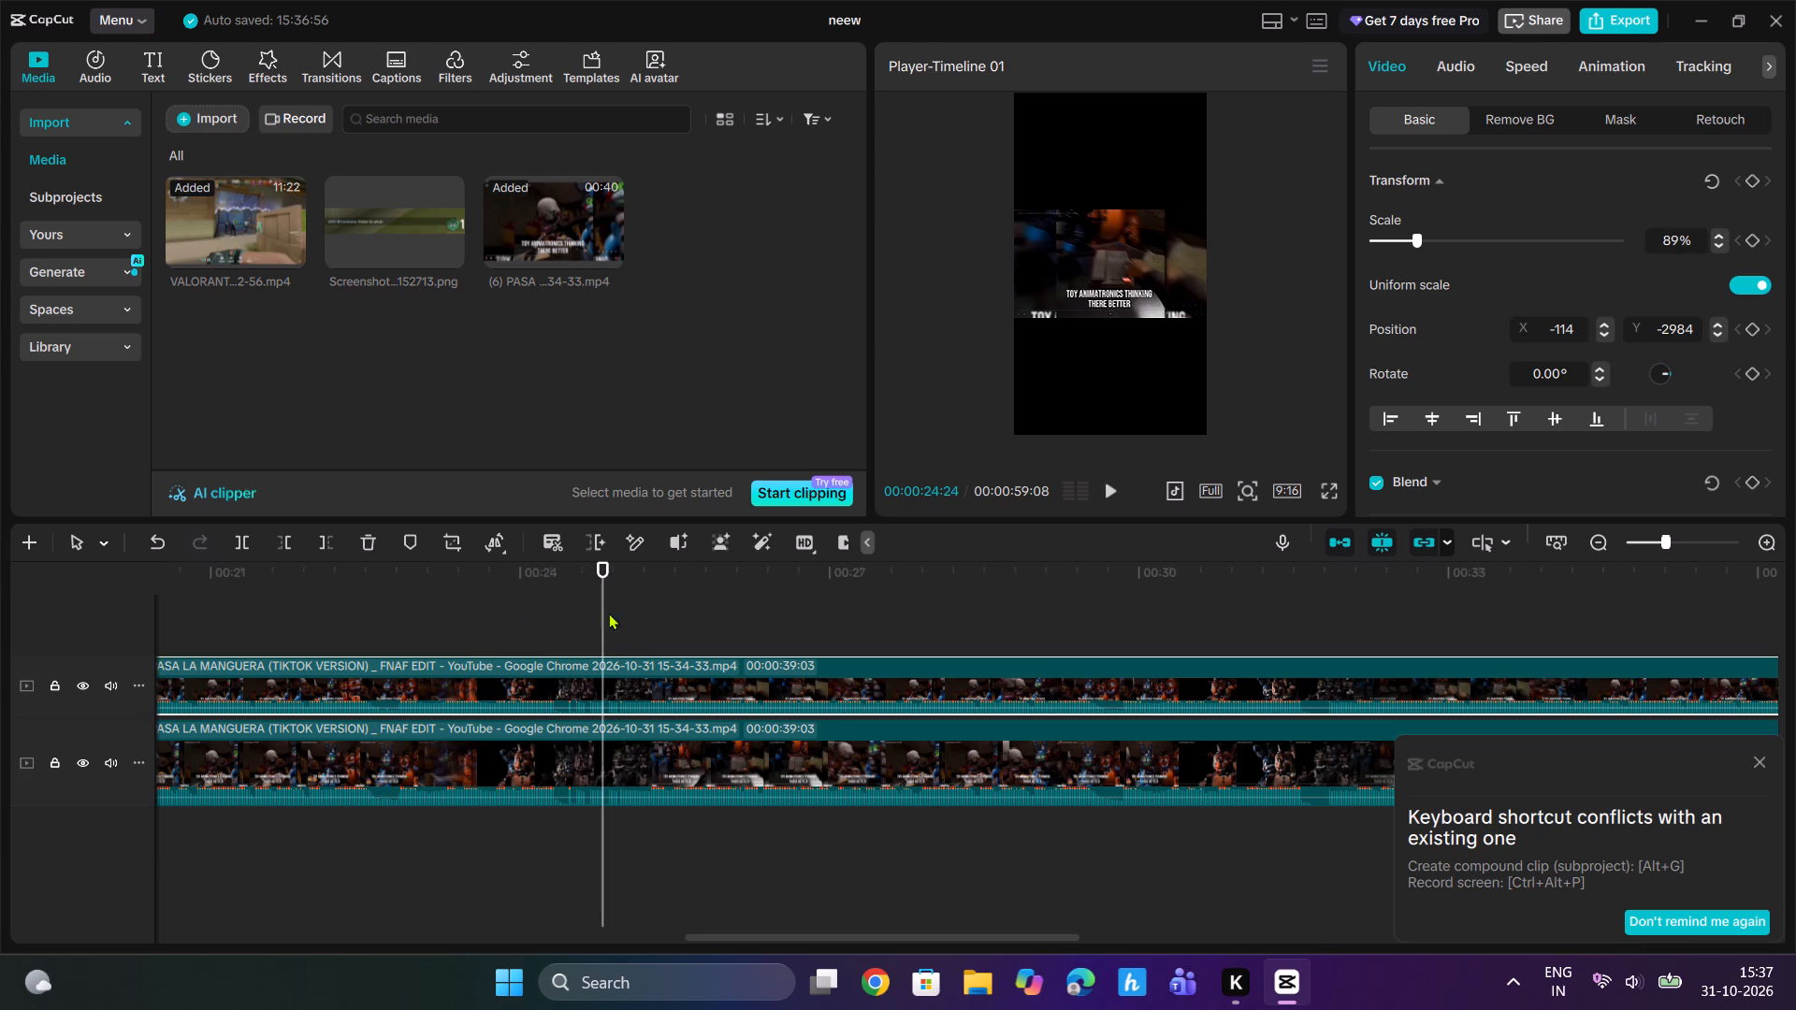
pyautogui.click(286, 541)
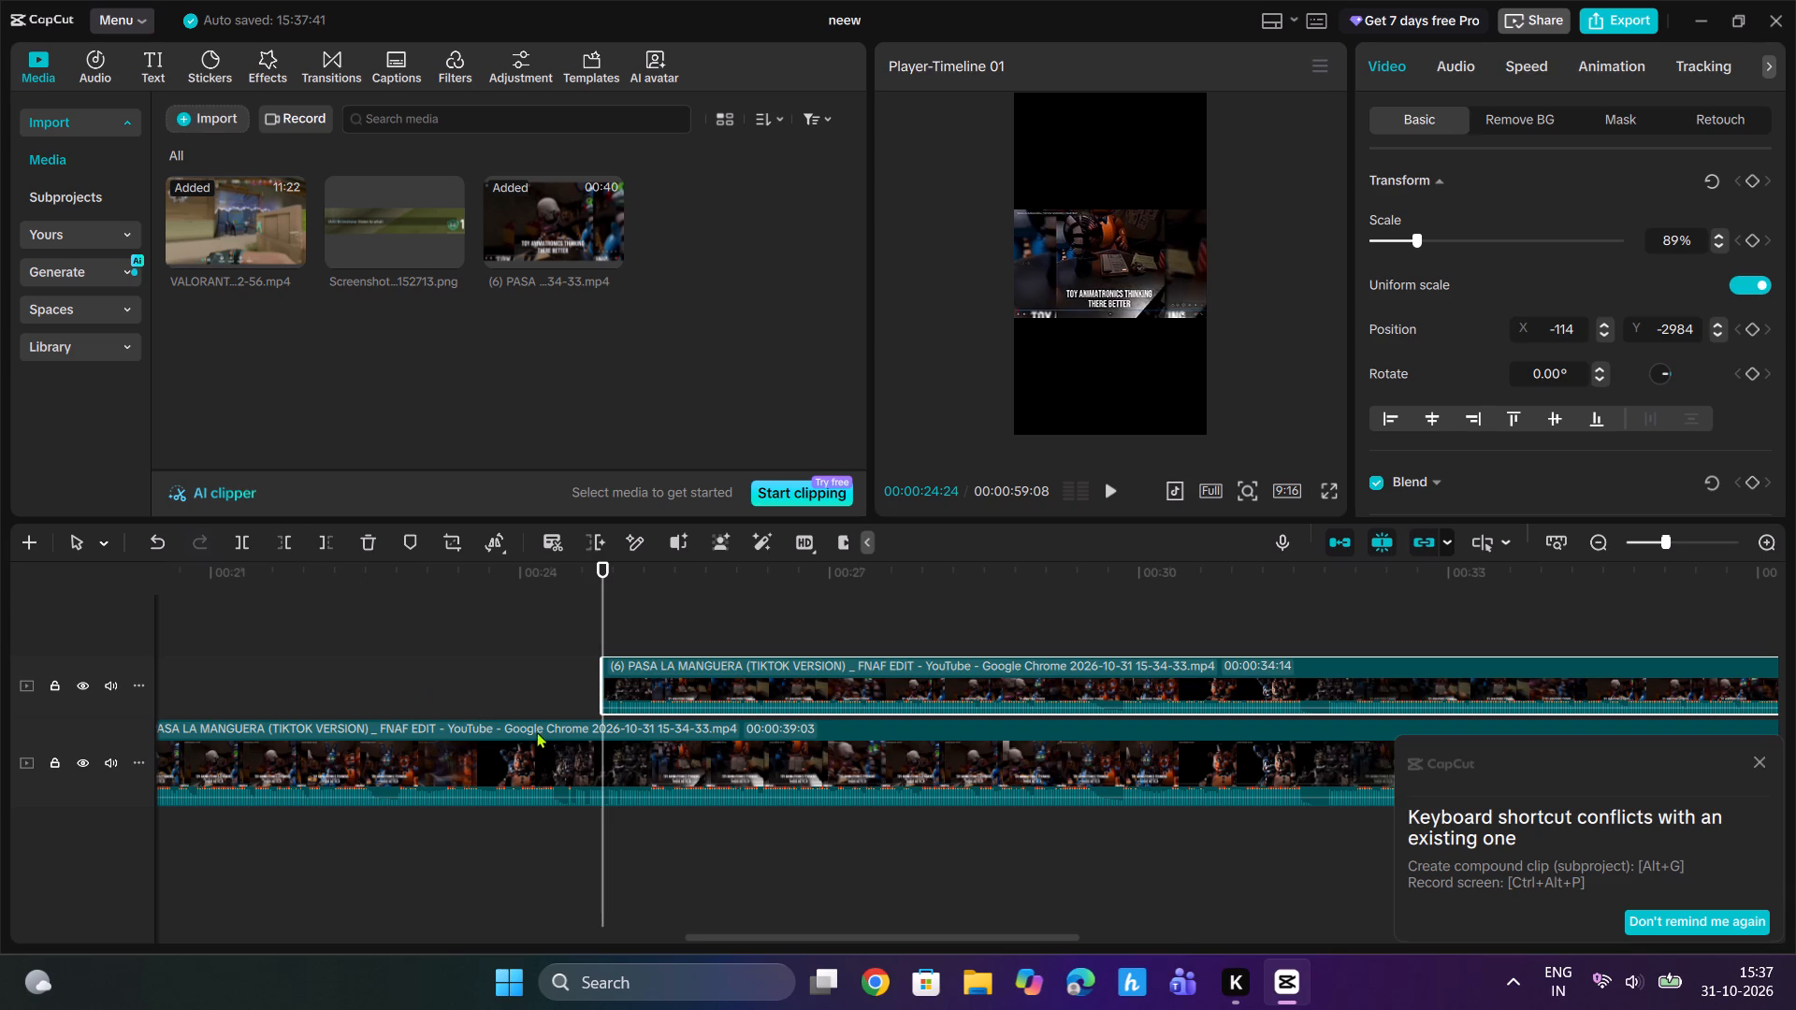
pyautogui.click(557, 743)
pyautogui.click(287, 538)
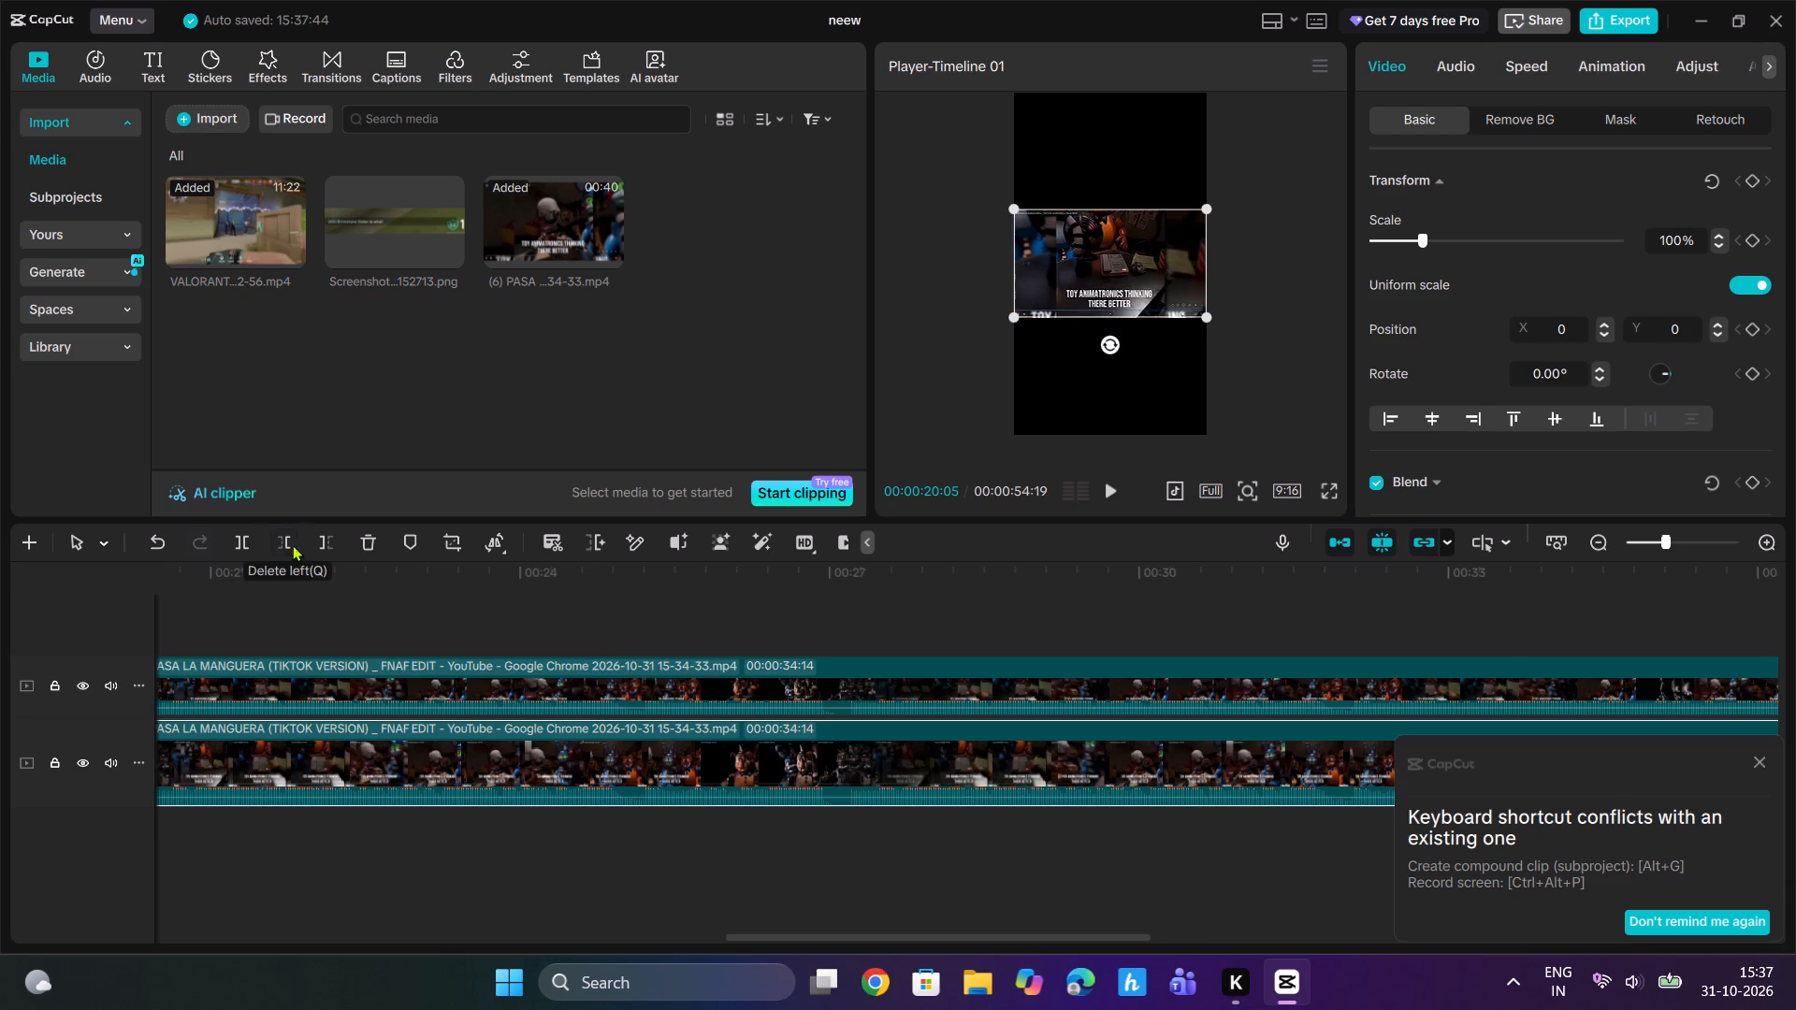
# Play across the join between the VALORANT clip and the trimmed PASA LA MANGUERA clips to check the transition.
pyautogui.click(677, 606)
pyautogui.moveTo(677, 606); pyautogui.dragTo(196, 609)
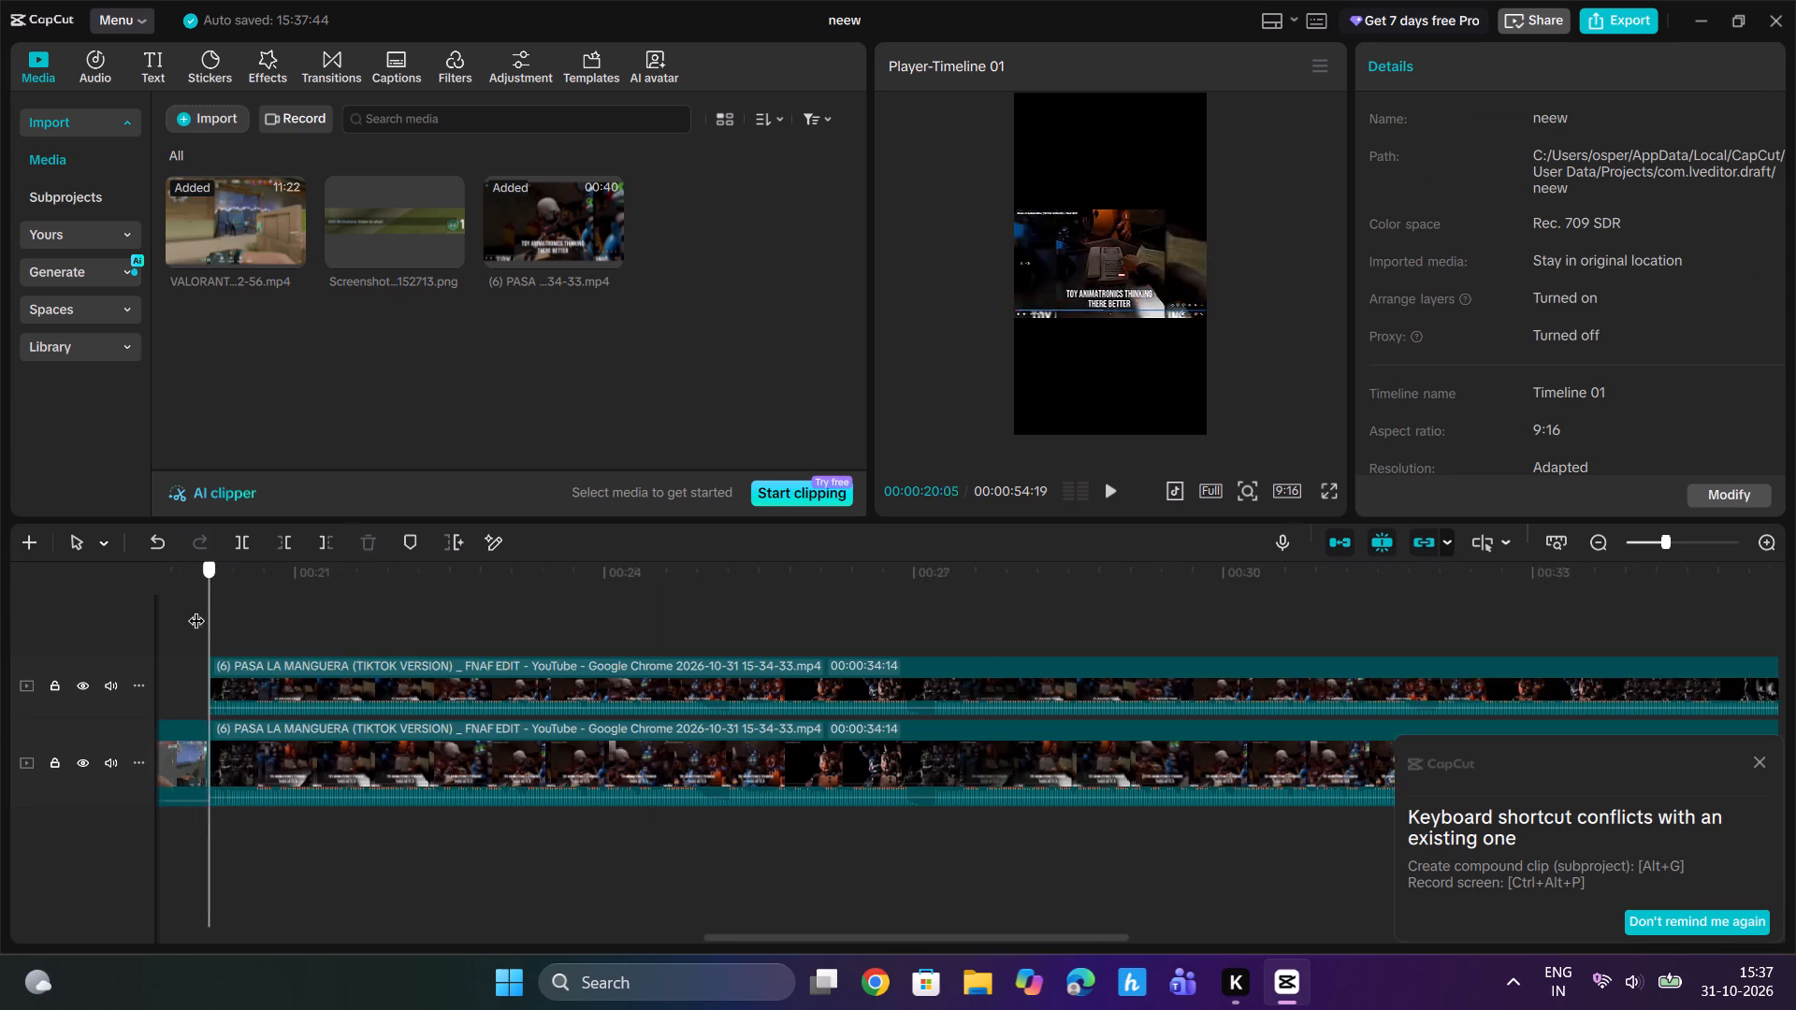
pyautogui.moveTo(196, 609); pyautogui.dragTo(606, 610)
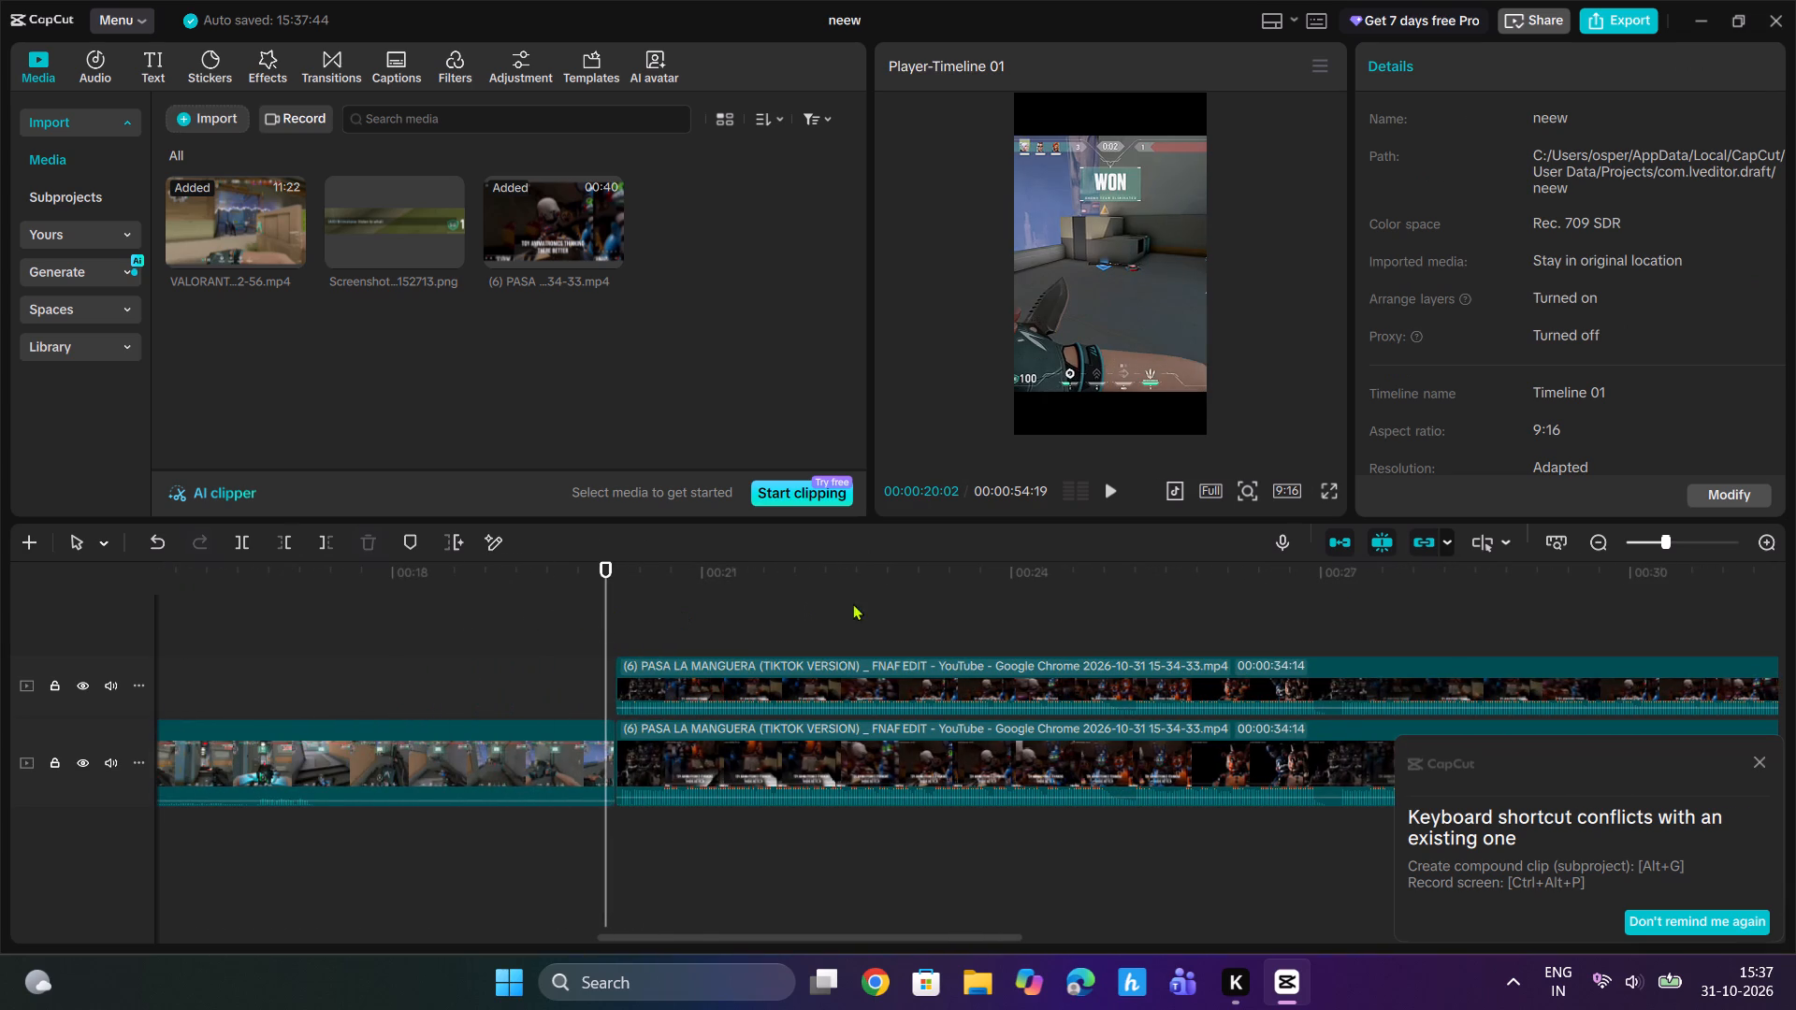
pyautogui.moveTo(1657, 542); pyautogui.dragTo(1640, 548)
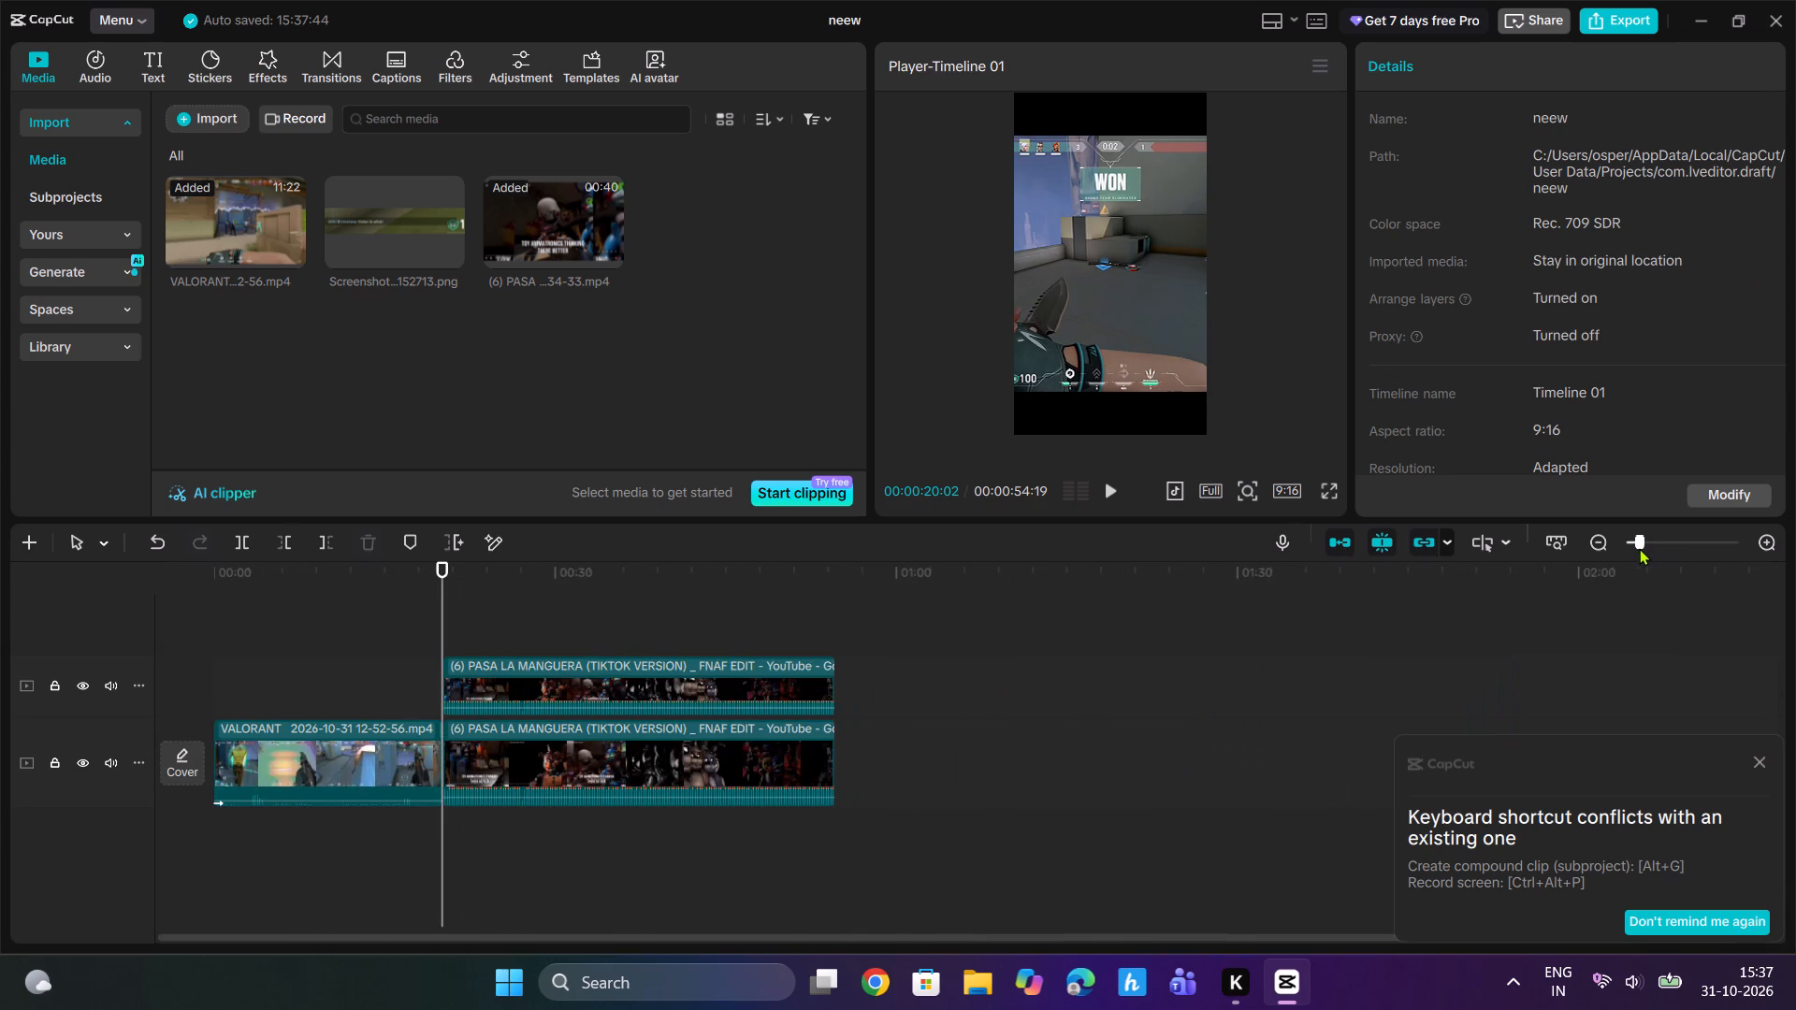
pyautogui.moveTo(1640, 548); pyautogui.dragTo(1642, 548)
pyautogui.press('space')
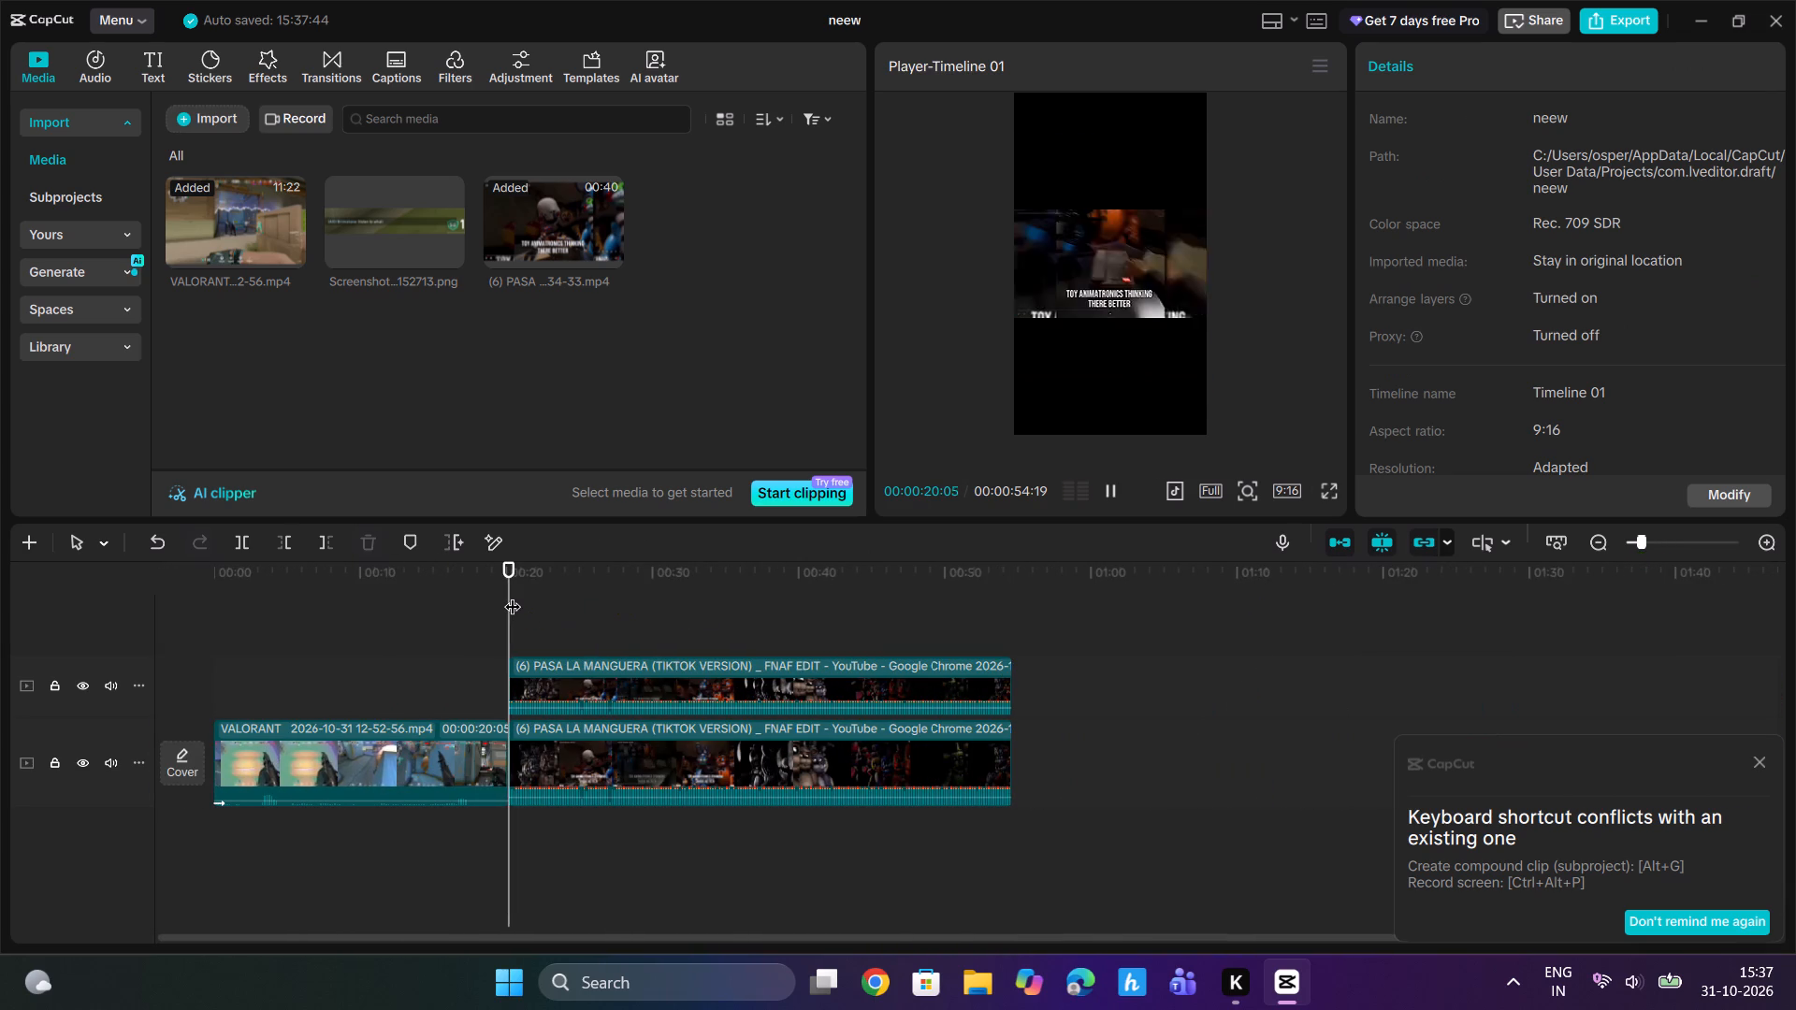
pyautogui.press('space')
pyautogui.moveTo(527, 581); pyautogui.dragTo(487, 597)
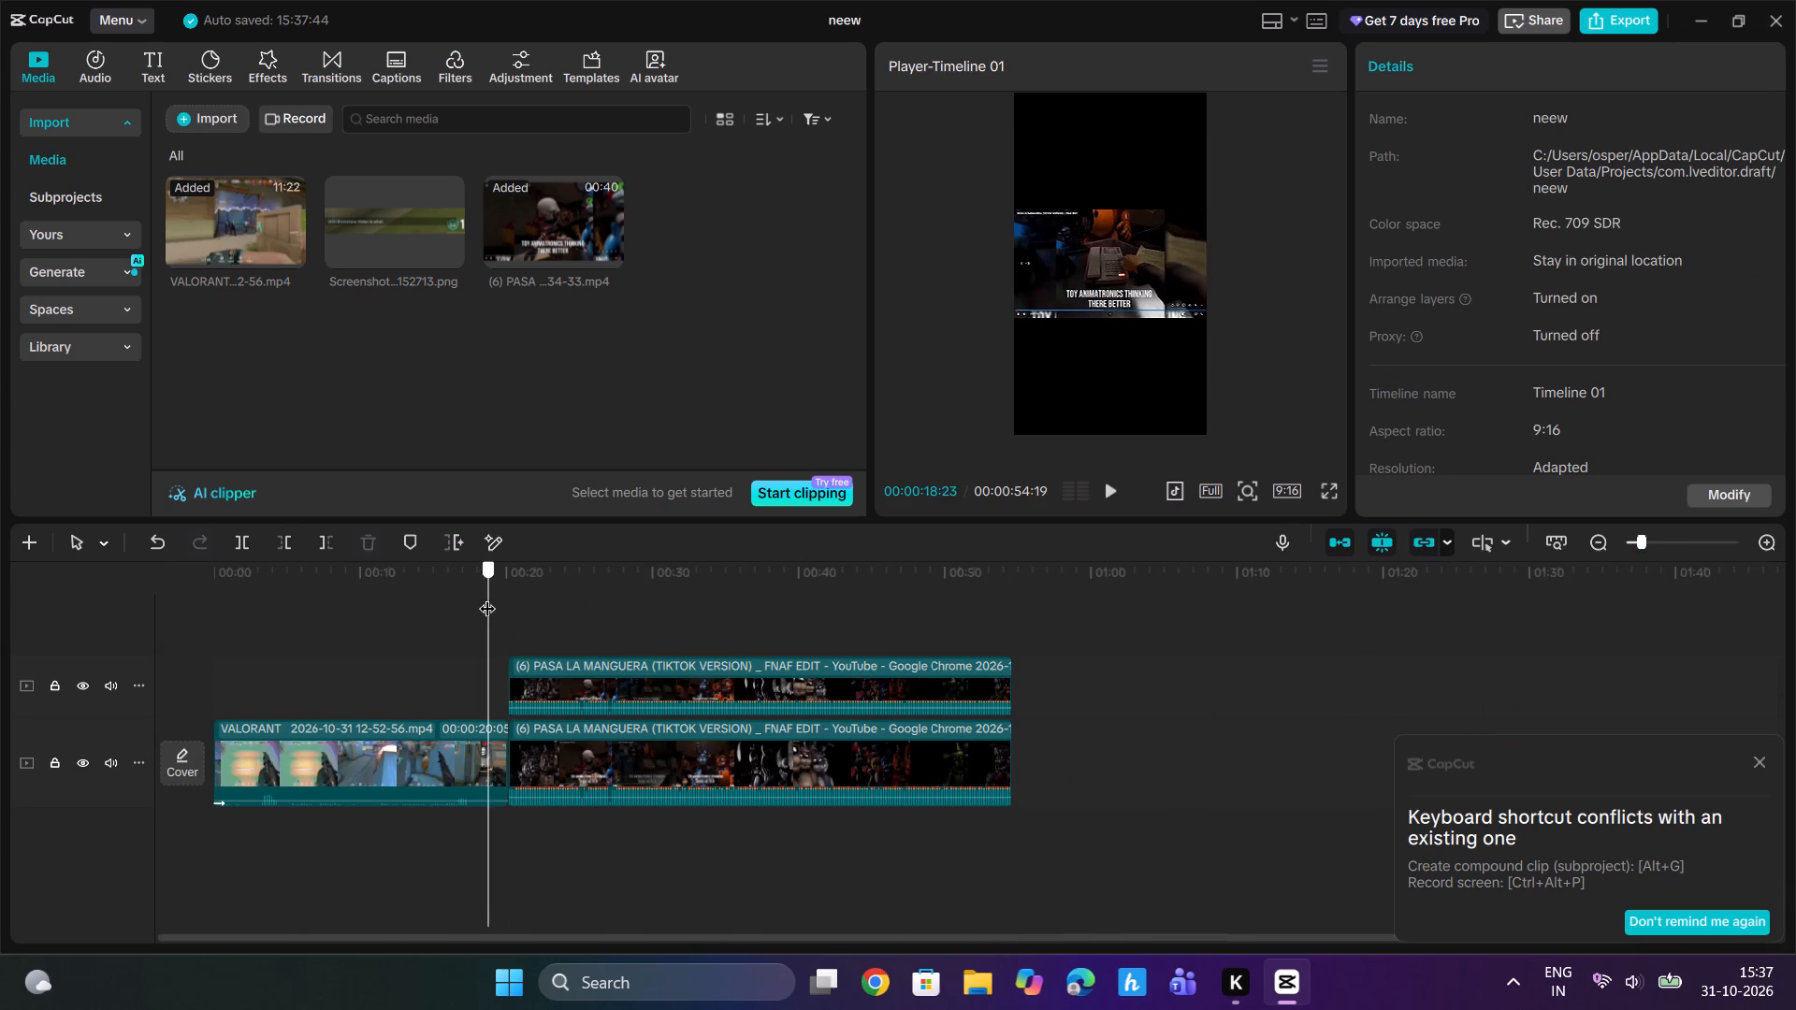
pyautogui.press('space')
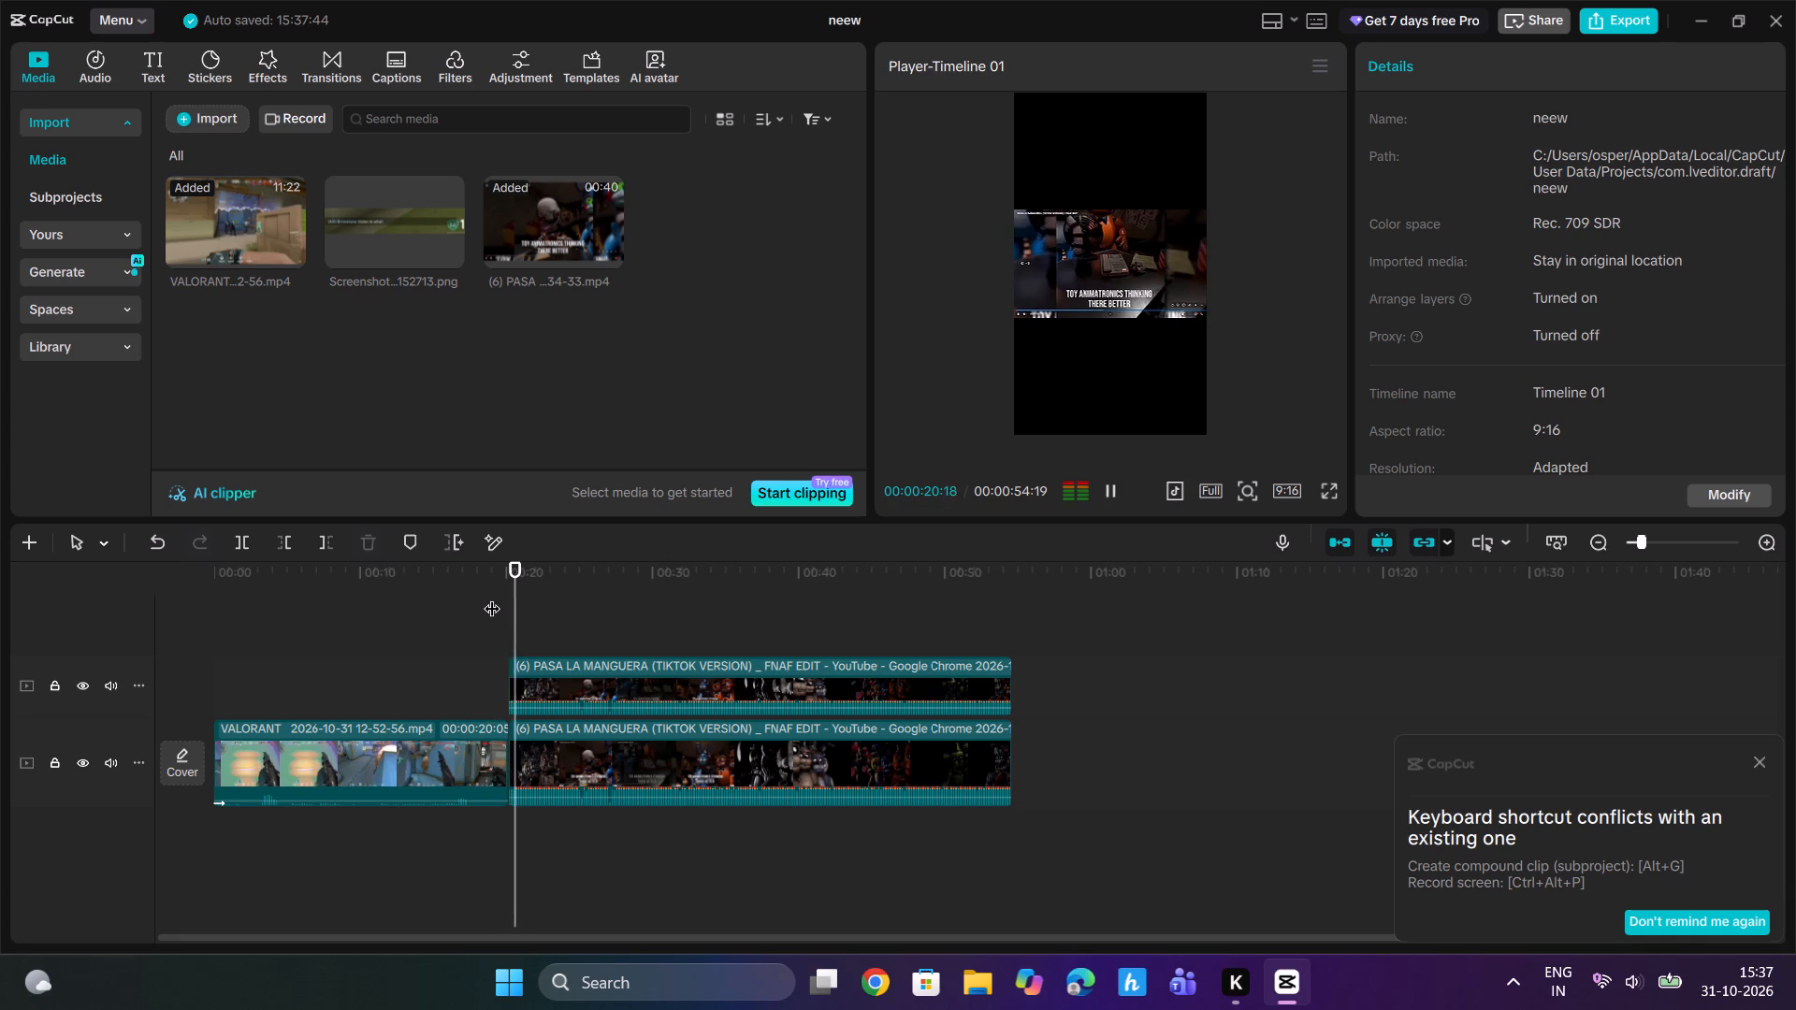
pyautogui.press('space')
pyautogui.moveTo(521, 579); pyautogui.dragTo(516, 589)
pyautogui.press('space')
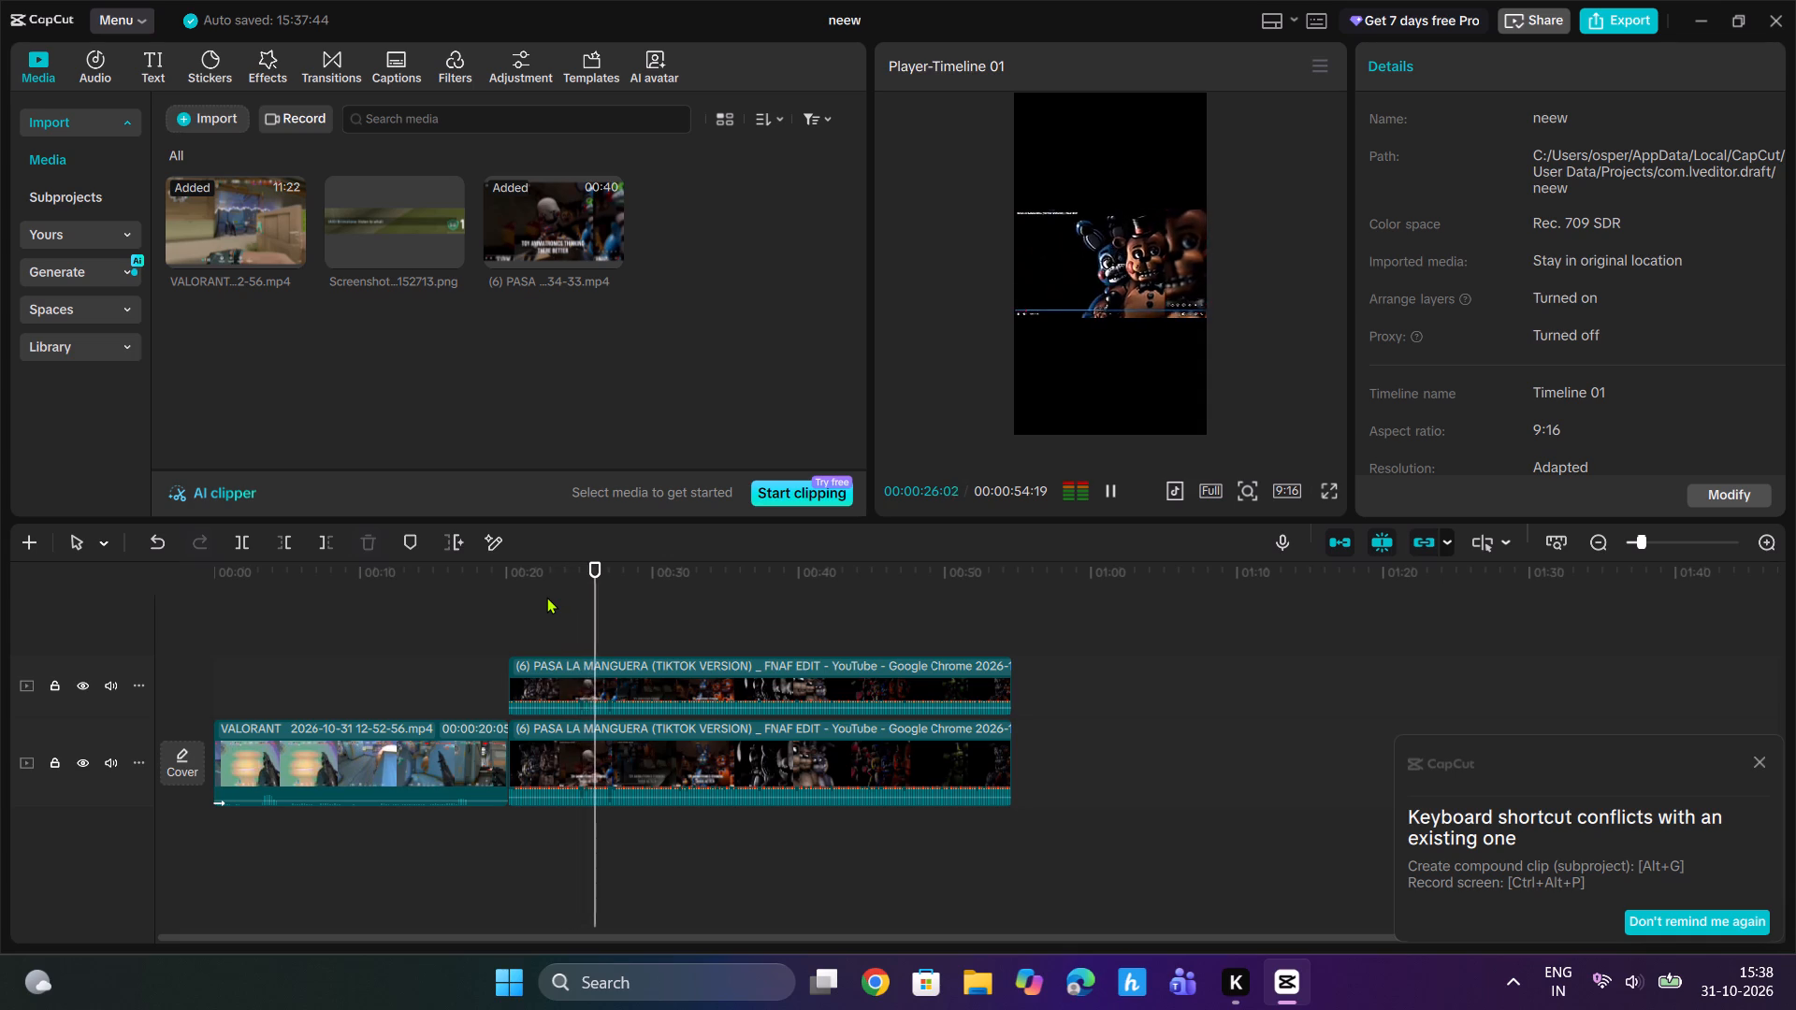
pyautogui.press('space')
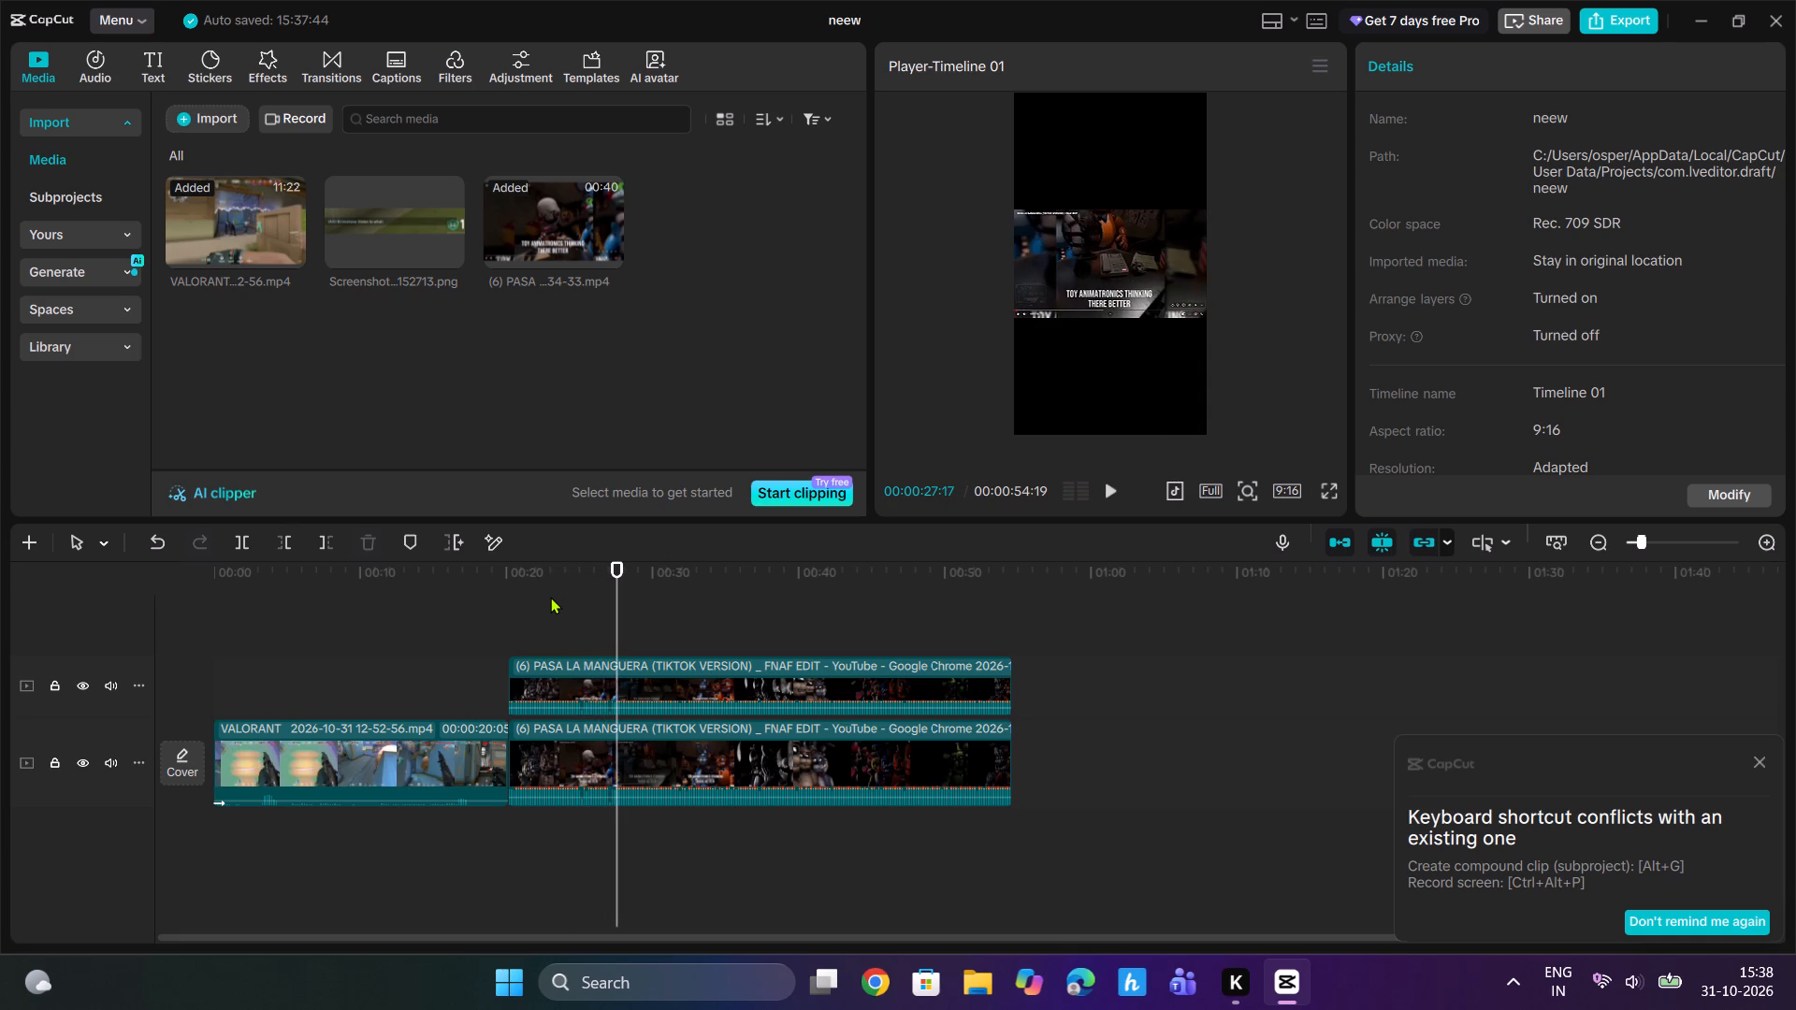
# Replay the PASA LA MANGUERA section between about 00:00:23 and 00:00:34 to look for a better cut point.
pyautogui.press('space')
pyautogui.press('space')
pyautogui.press('space')
pyautogui.press('space')
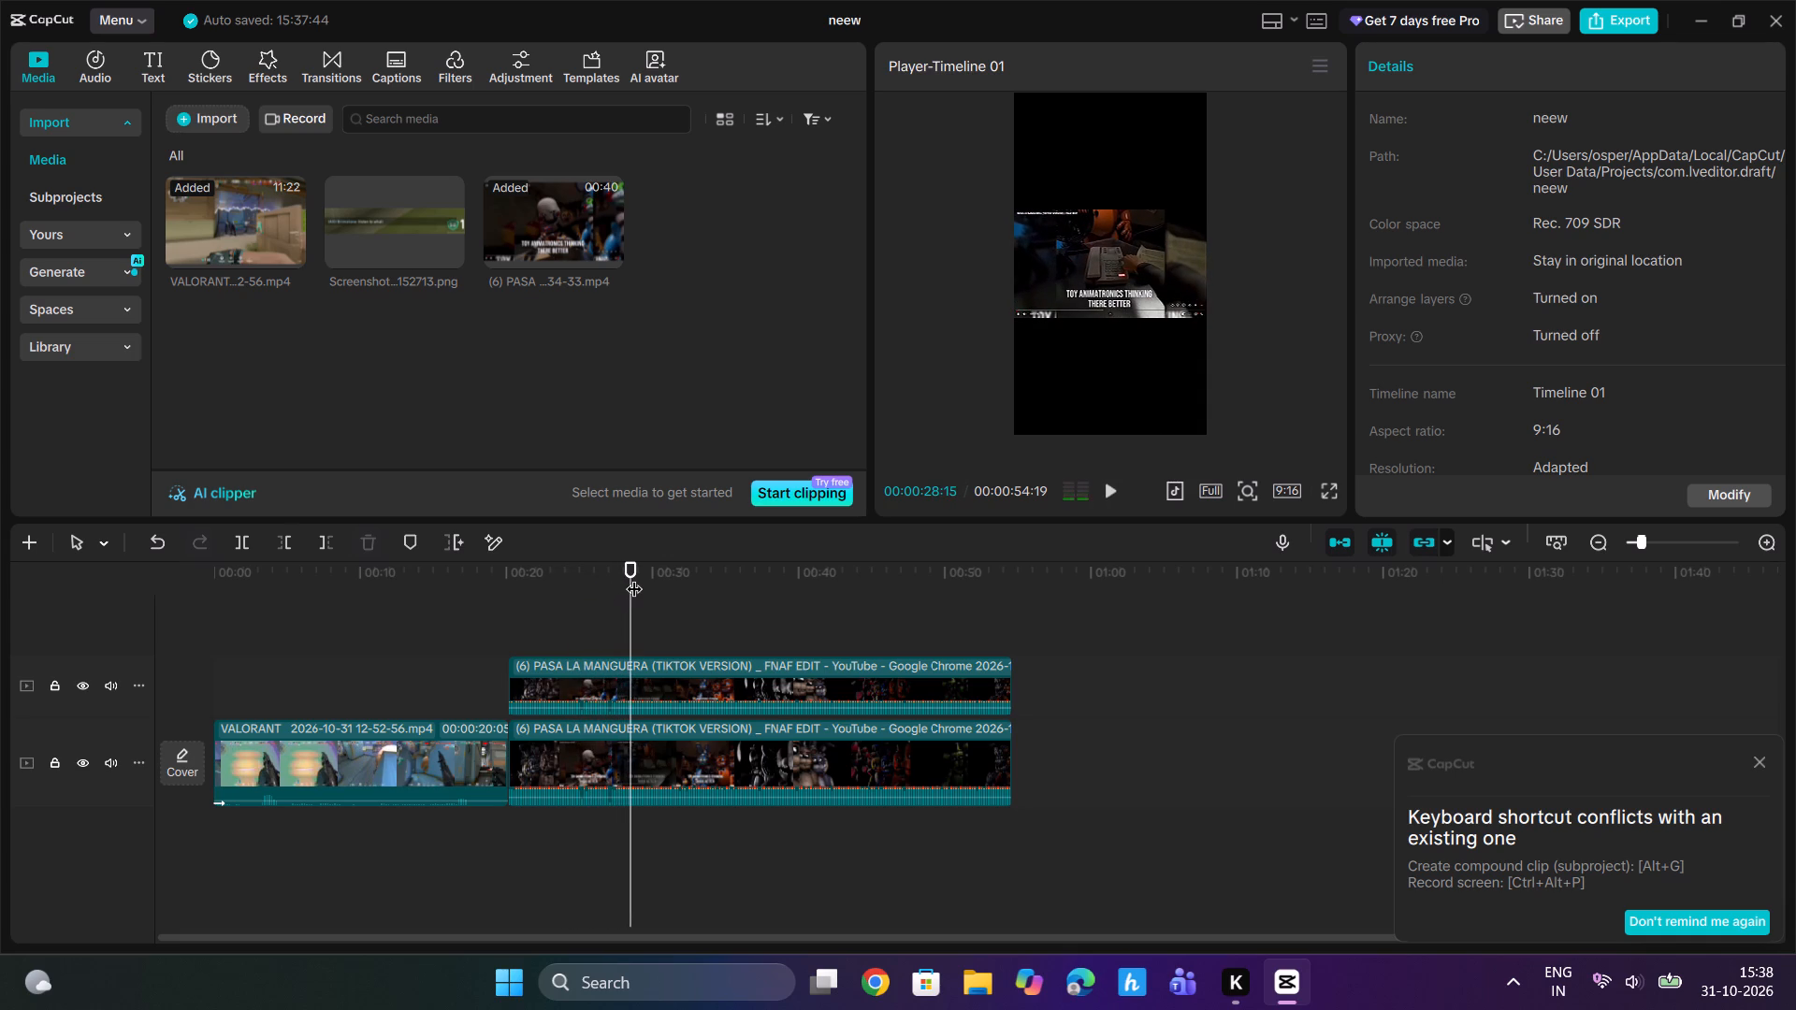
pyautogui.moveTo(630, 568); pyautogui.dragTo(558, 613)
pyautogui.press('space')
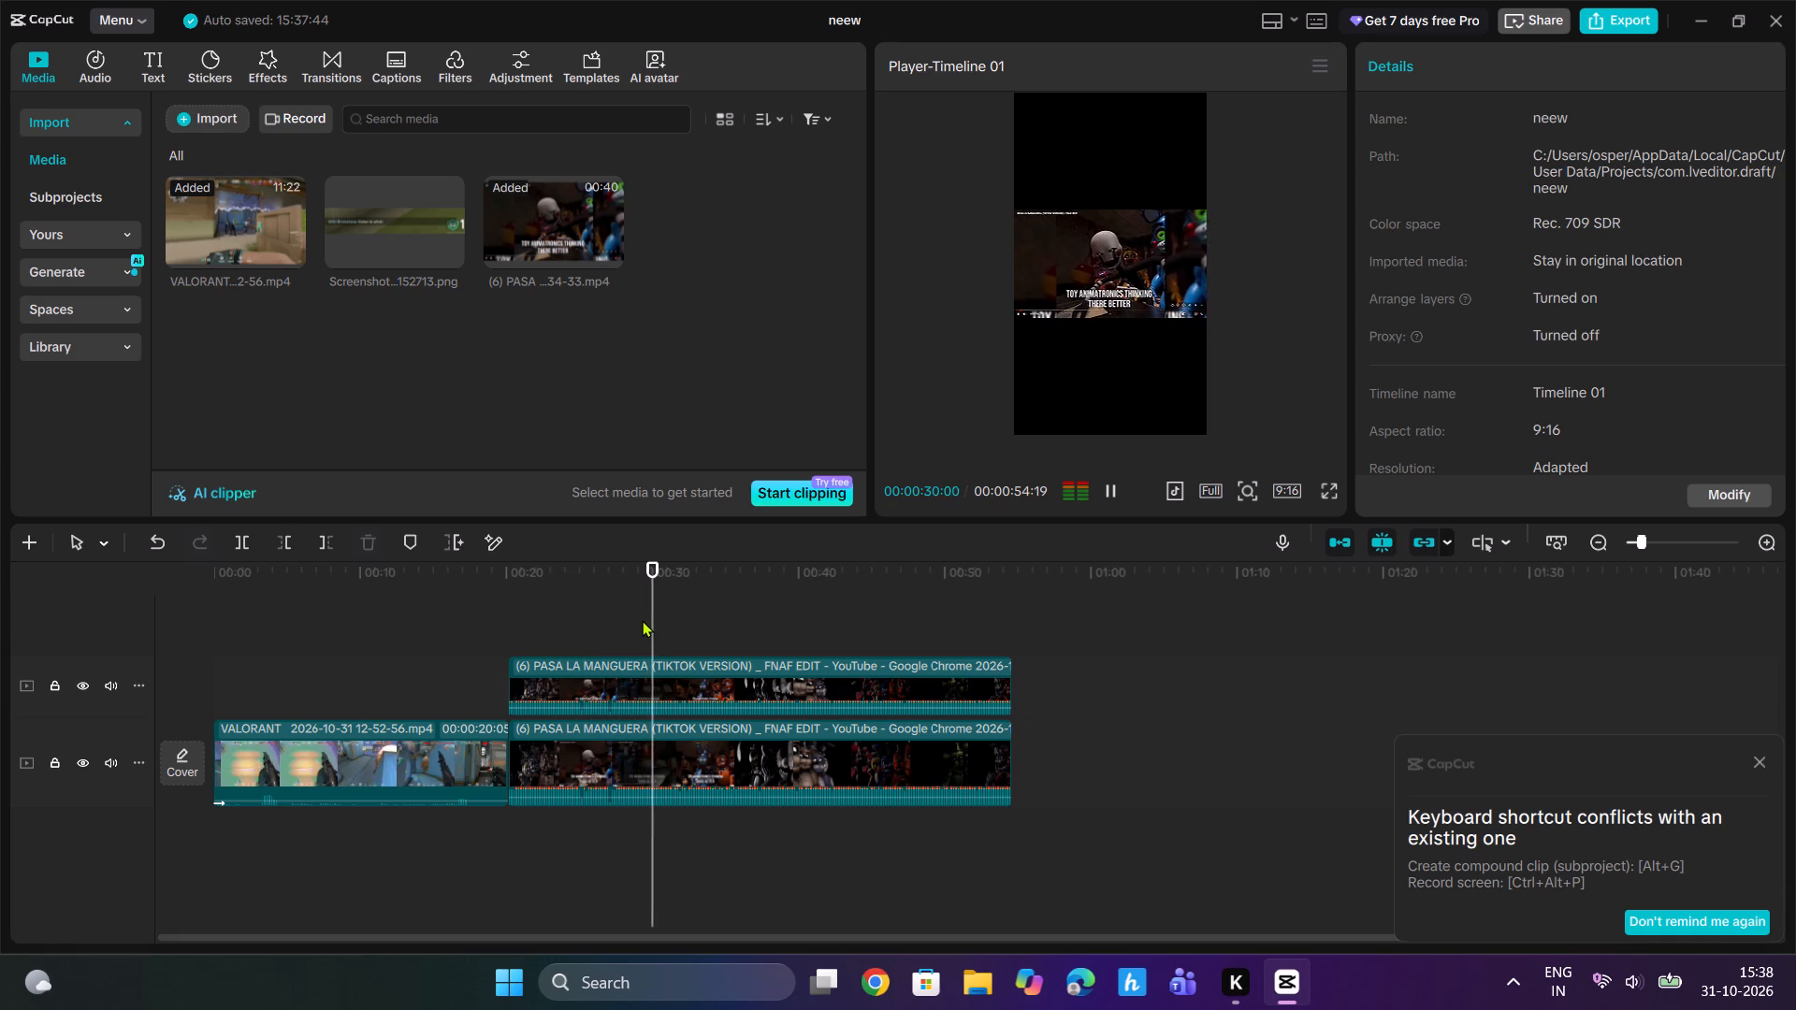
pyautogui.press('space')
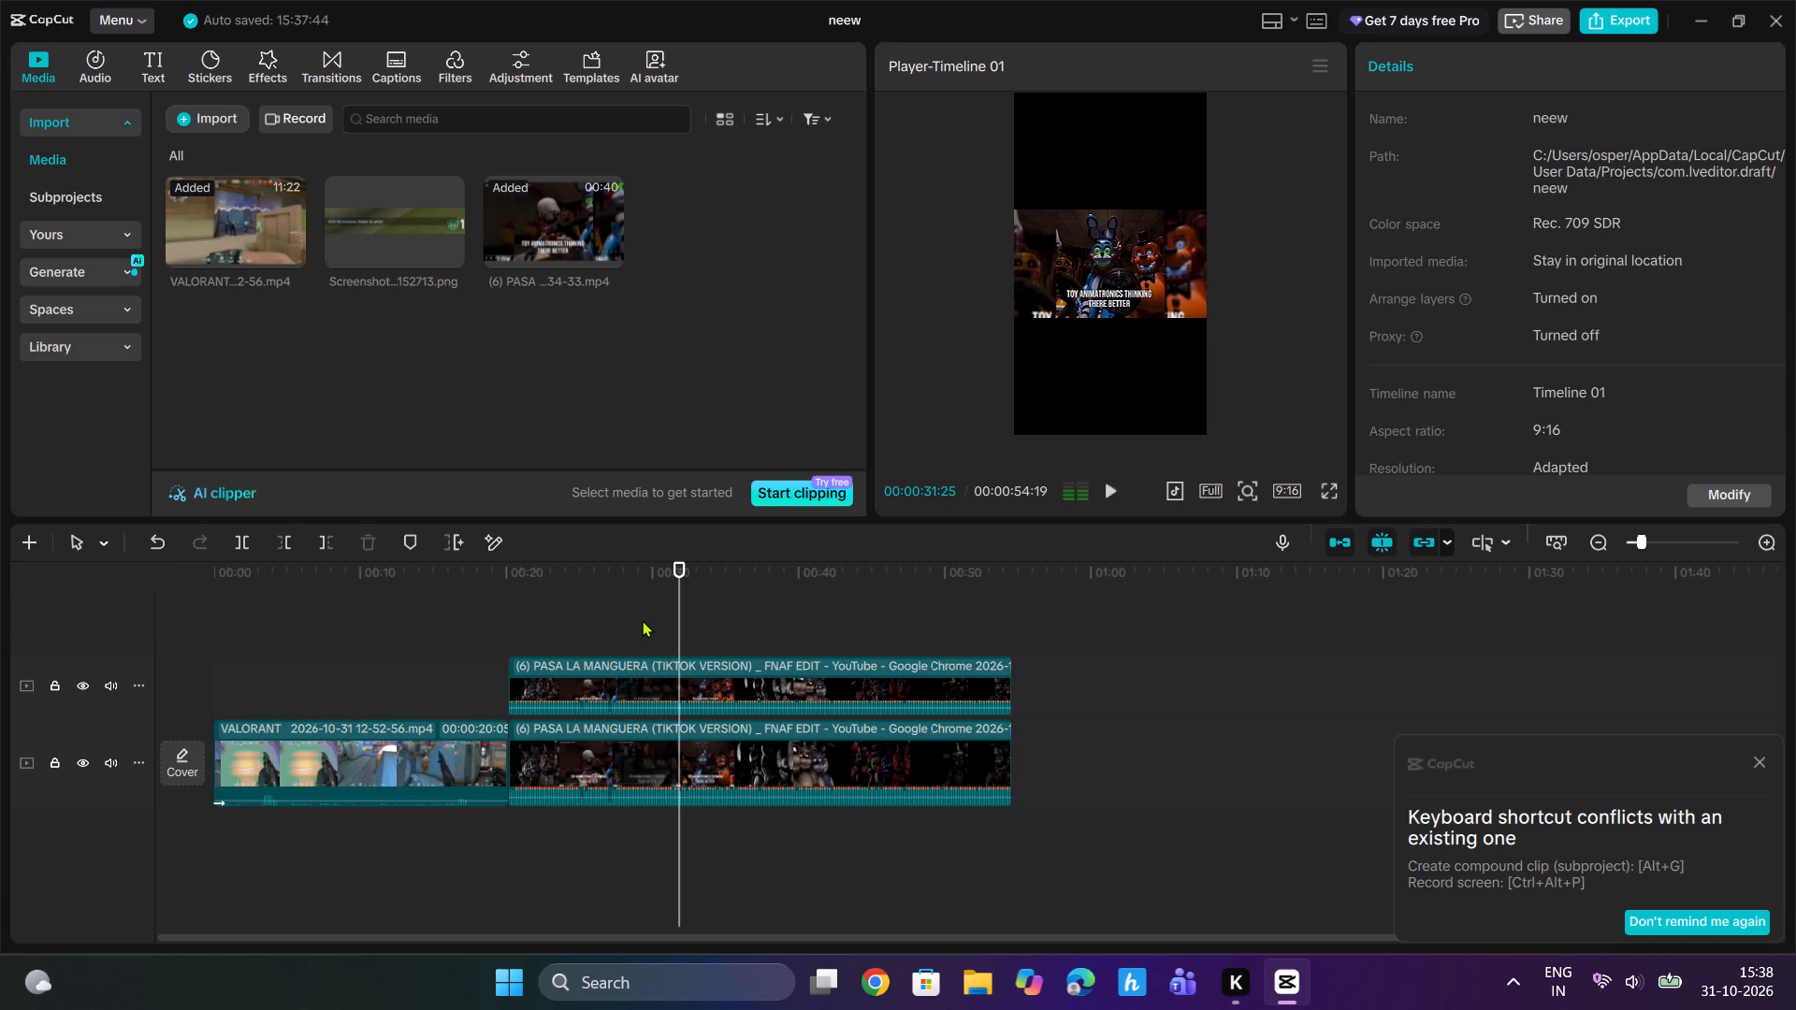
pyautogui.press('space')
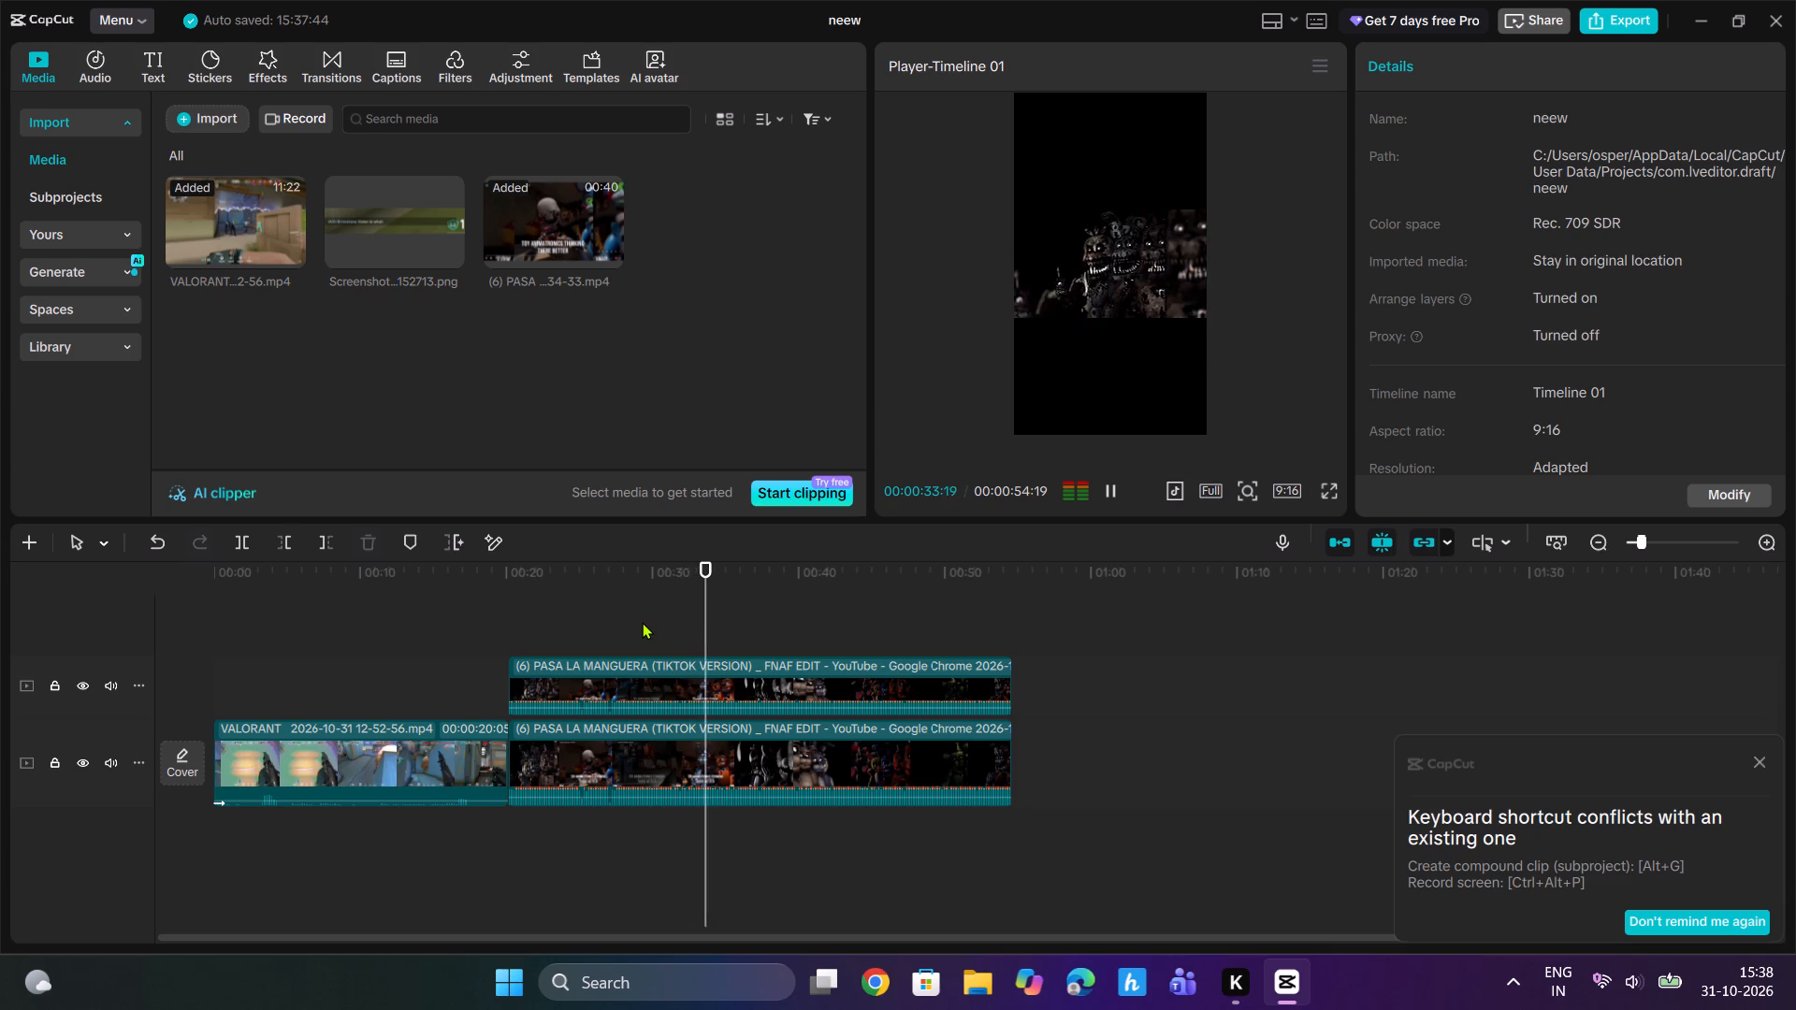
pyautogui.press('space')
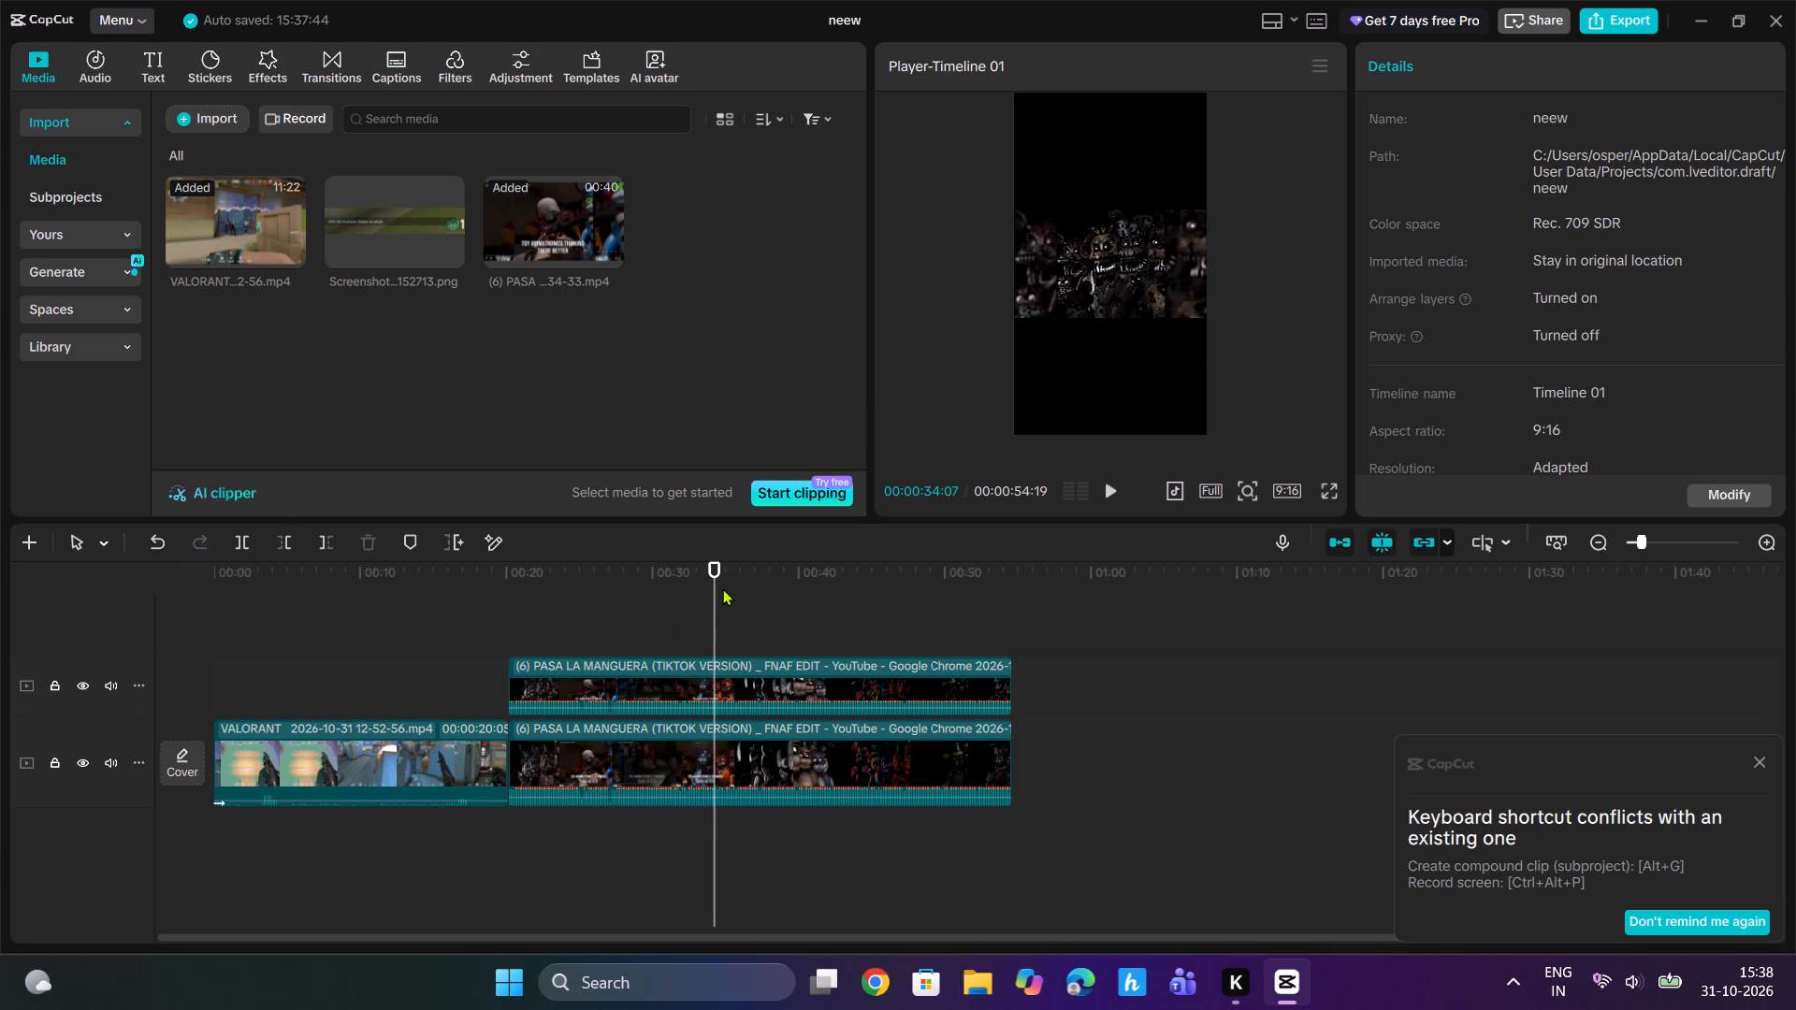
pyautogui.moveTo(711, 568); pyautogui.dragTo(615, 607)
pyautogui.press('space')
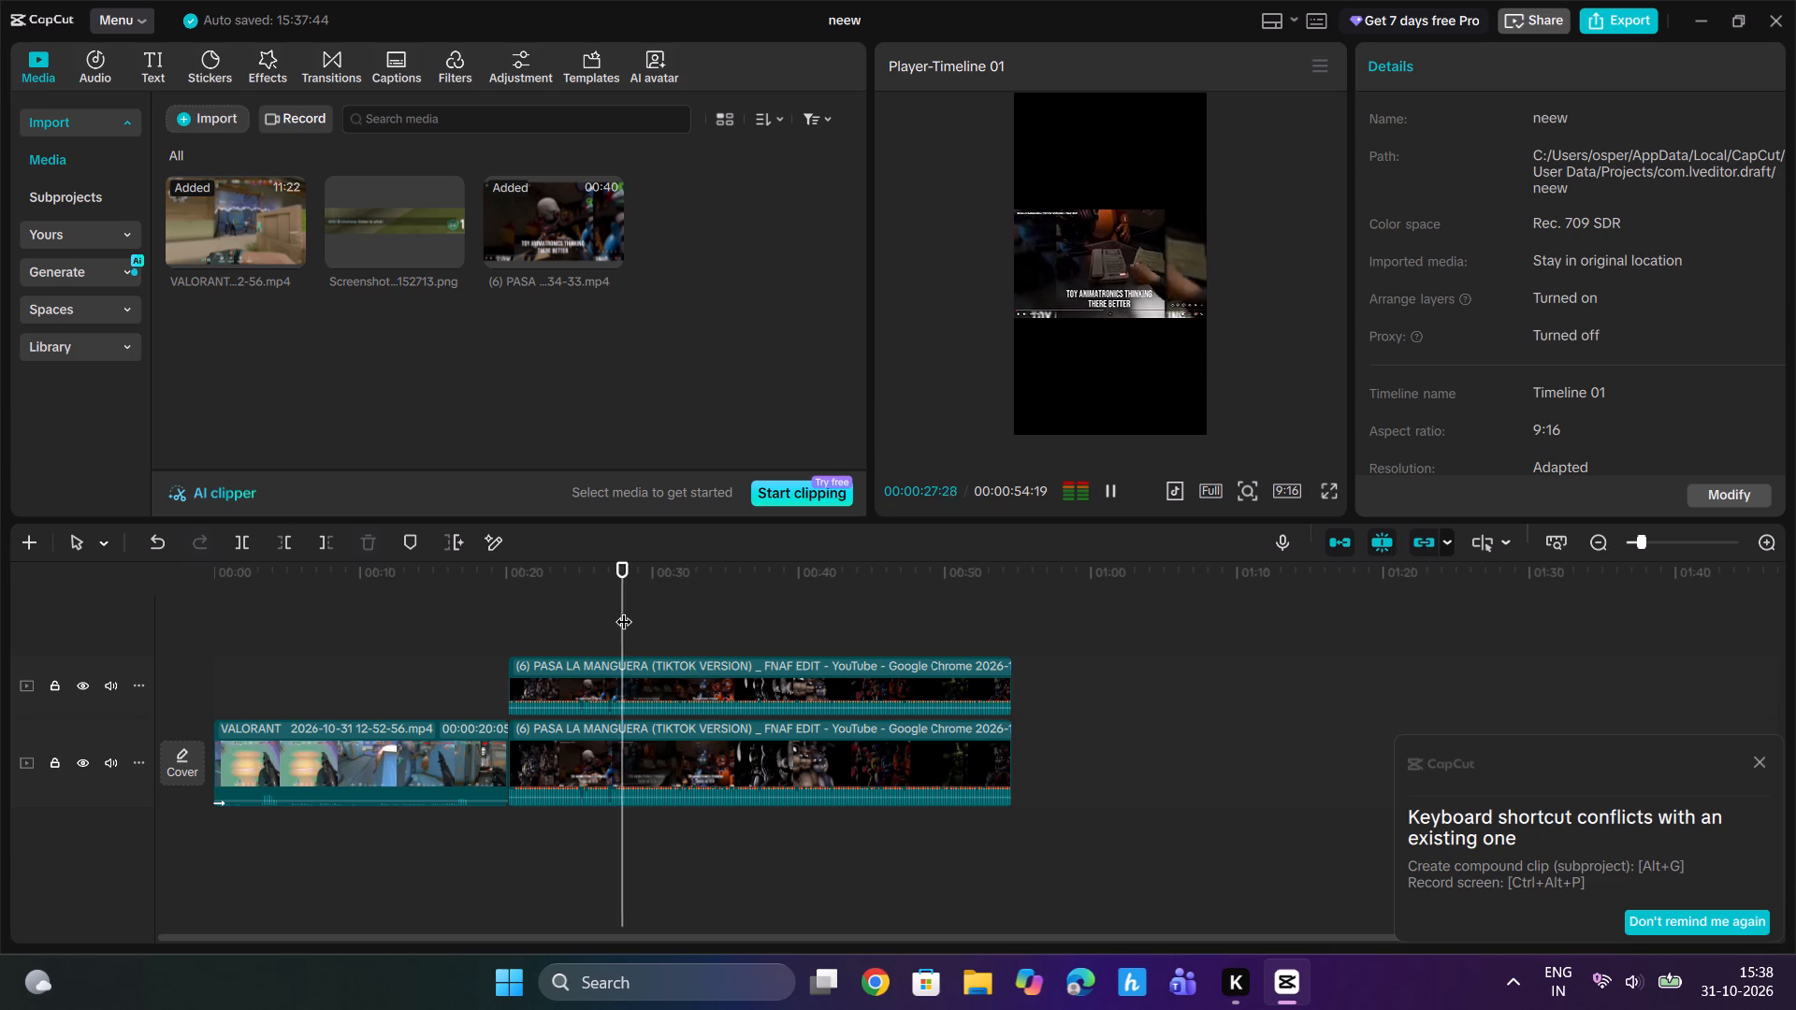
pyautogui.moveTo(642, 578); pyautogui.dragTo(592, 608)
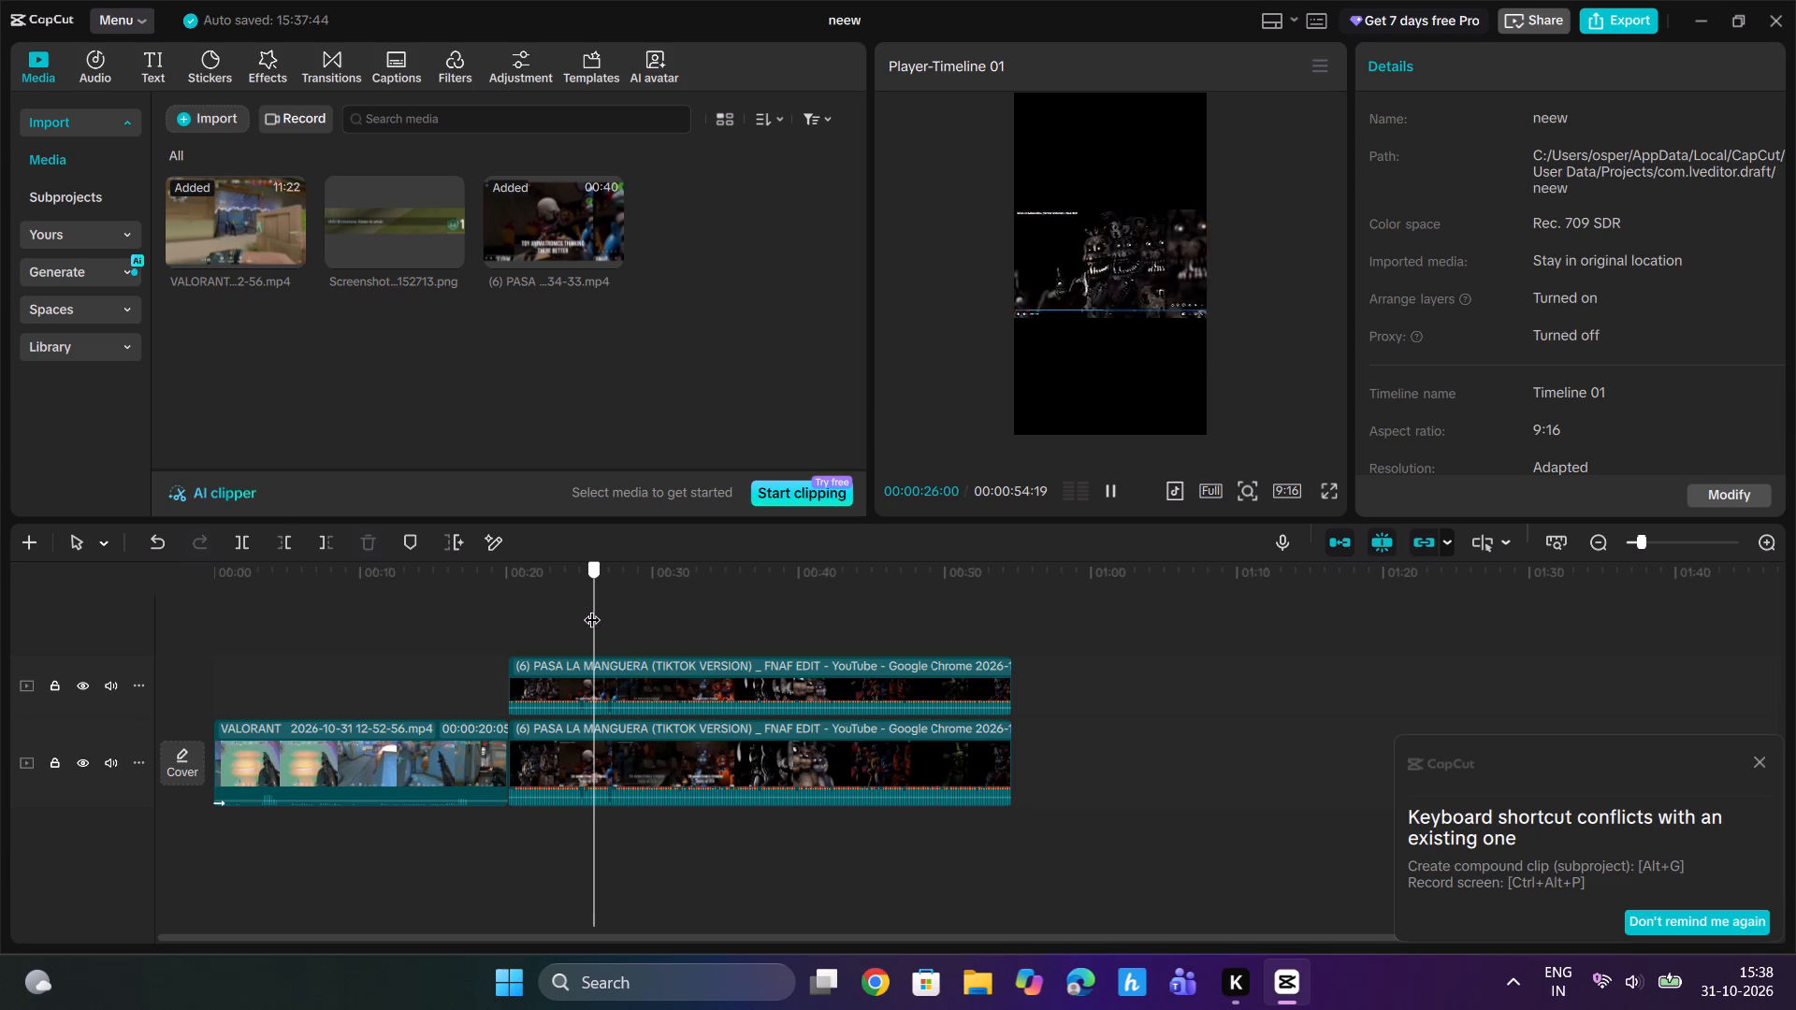
pyautogui.moveTo(592, 608); pyautogui.dragTo(591, 608)
pyautogui.press('space')
pyautogui.press('space')
pyautogui.press('space')
pyautogui.press('space')
pyautogui.press('space')
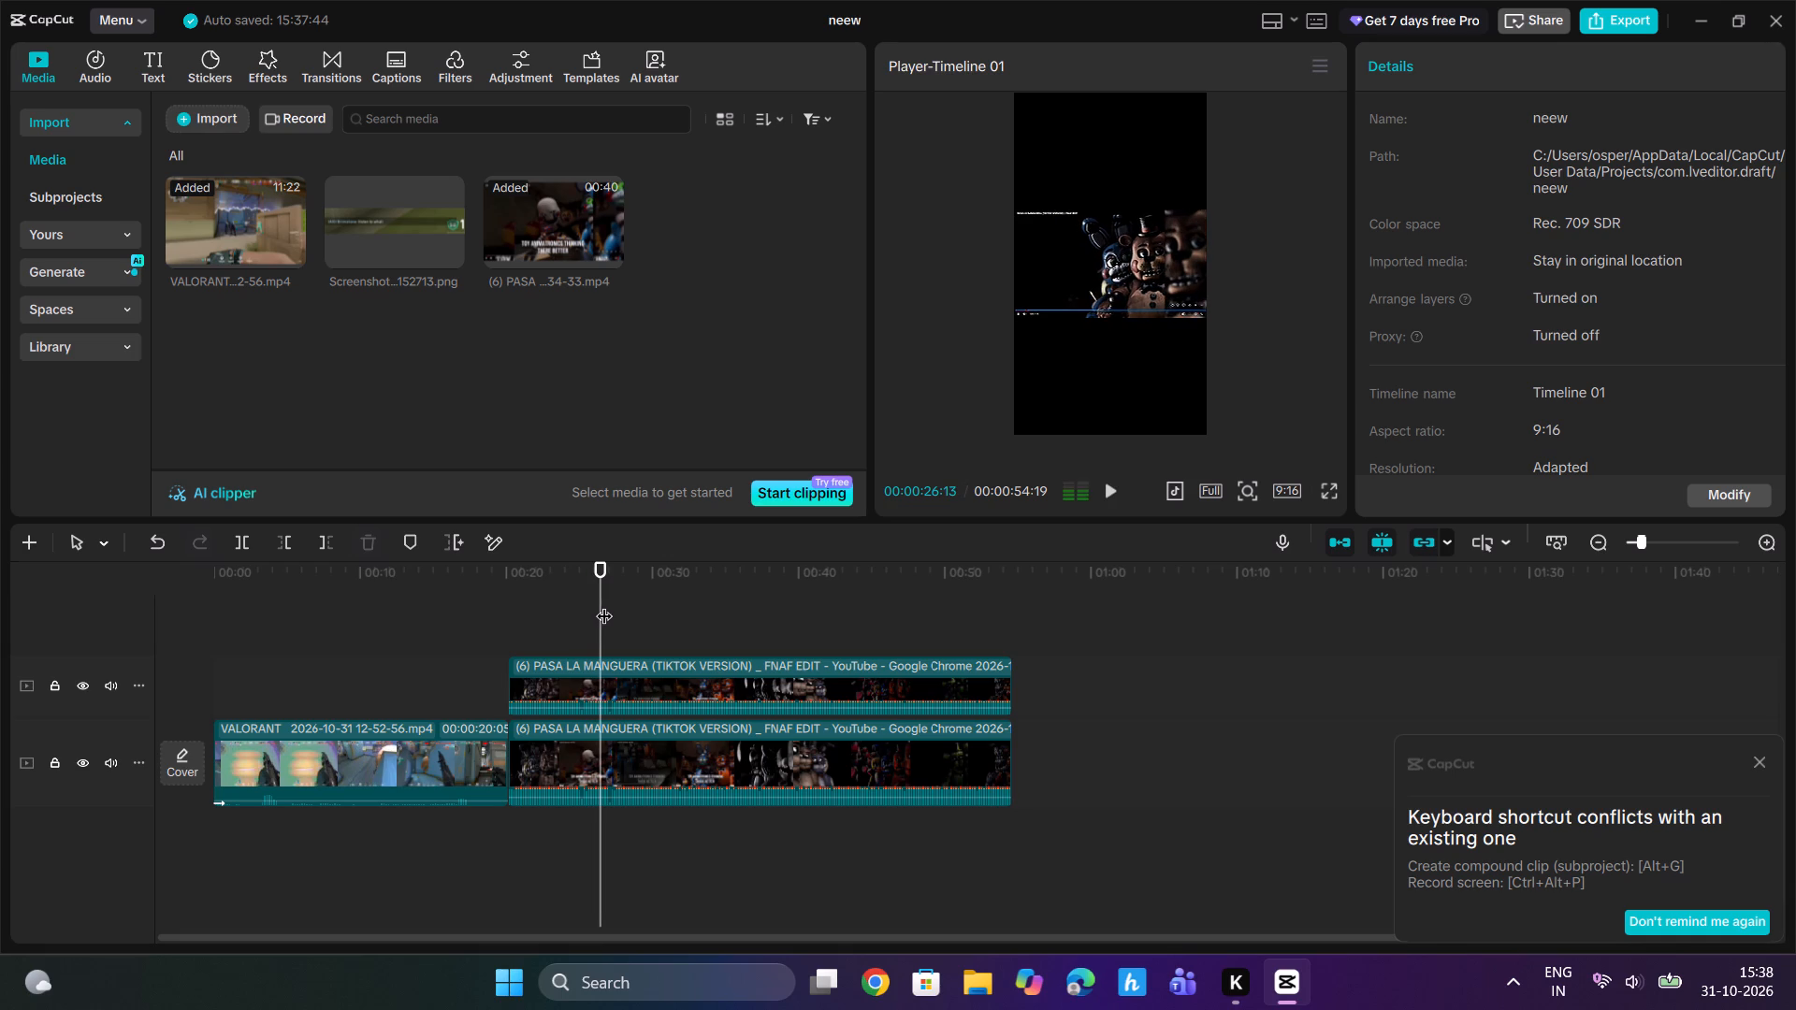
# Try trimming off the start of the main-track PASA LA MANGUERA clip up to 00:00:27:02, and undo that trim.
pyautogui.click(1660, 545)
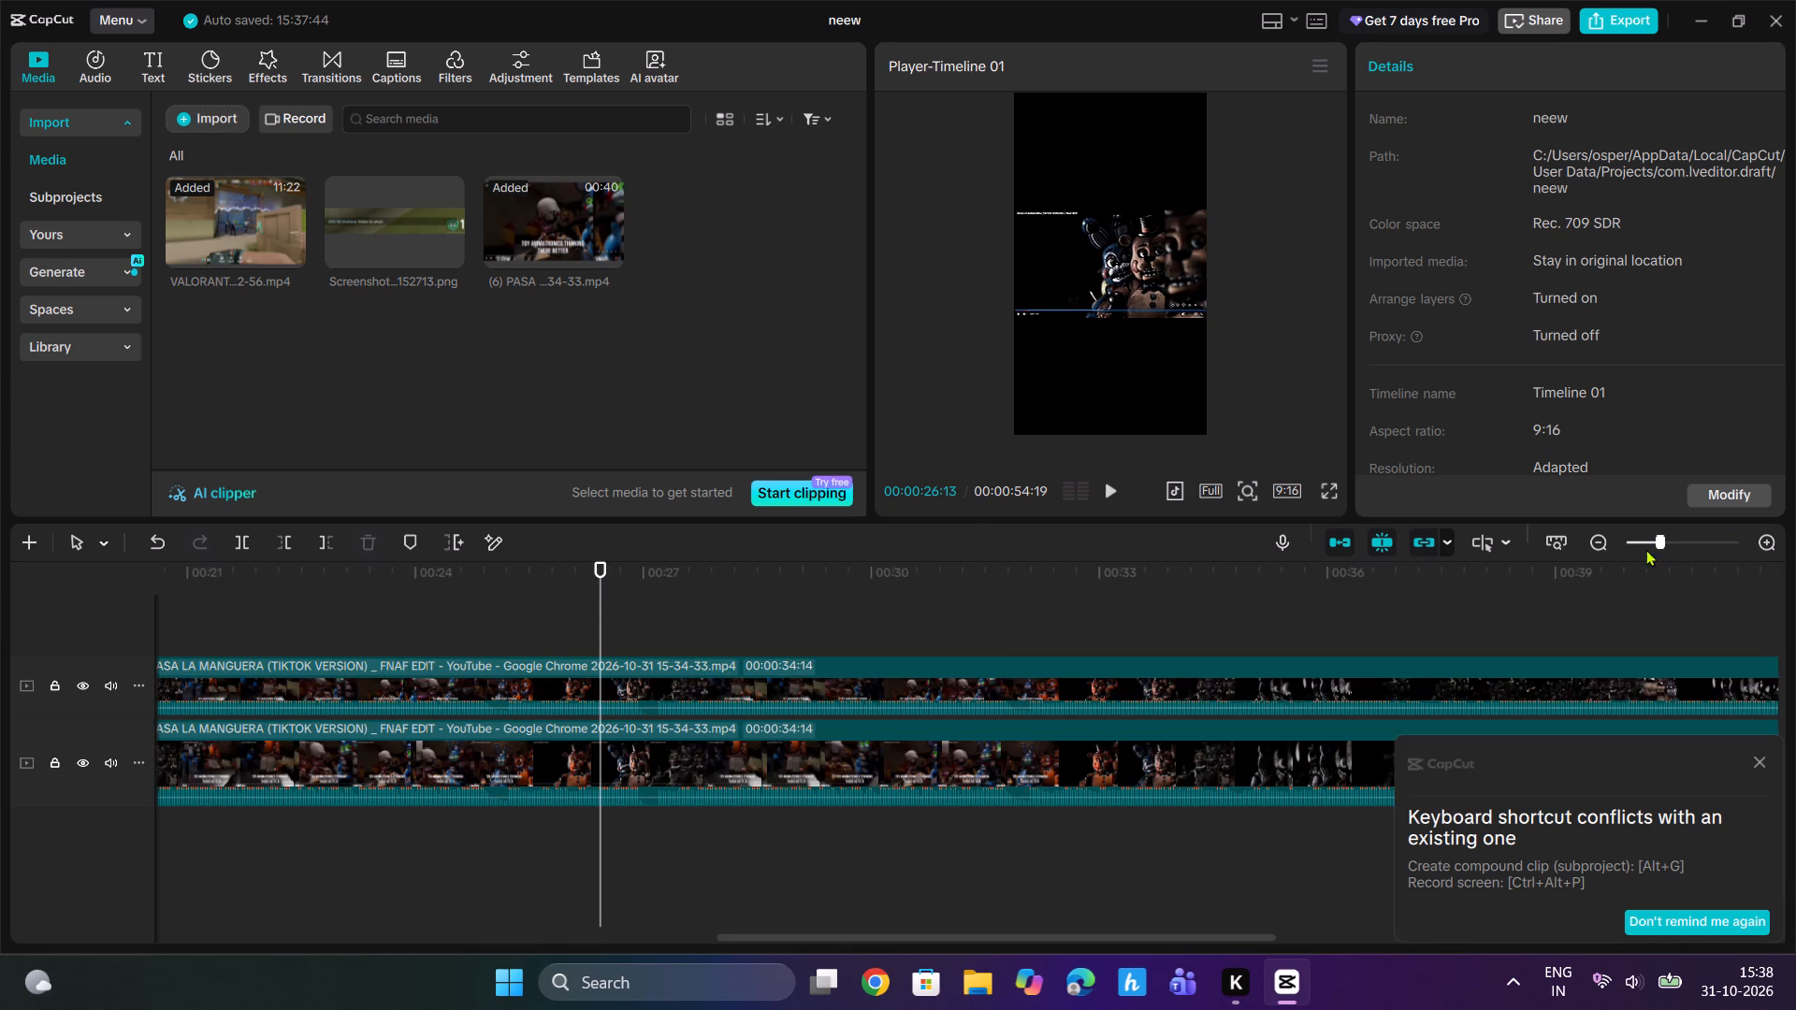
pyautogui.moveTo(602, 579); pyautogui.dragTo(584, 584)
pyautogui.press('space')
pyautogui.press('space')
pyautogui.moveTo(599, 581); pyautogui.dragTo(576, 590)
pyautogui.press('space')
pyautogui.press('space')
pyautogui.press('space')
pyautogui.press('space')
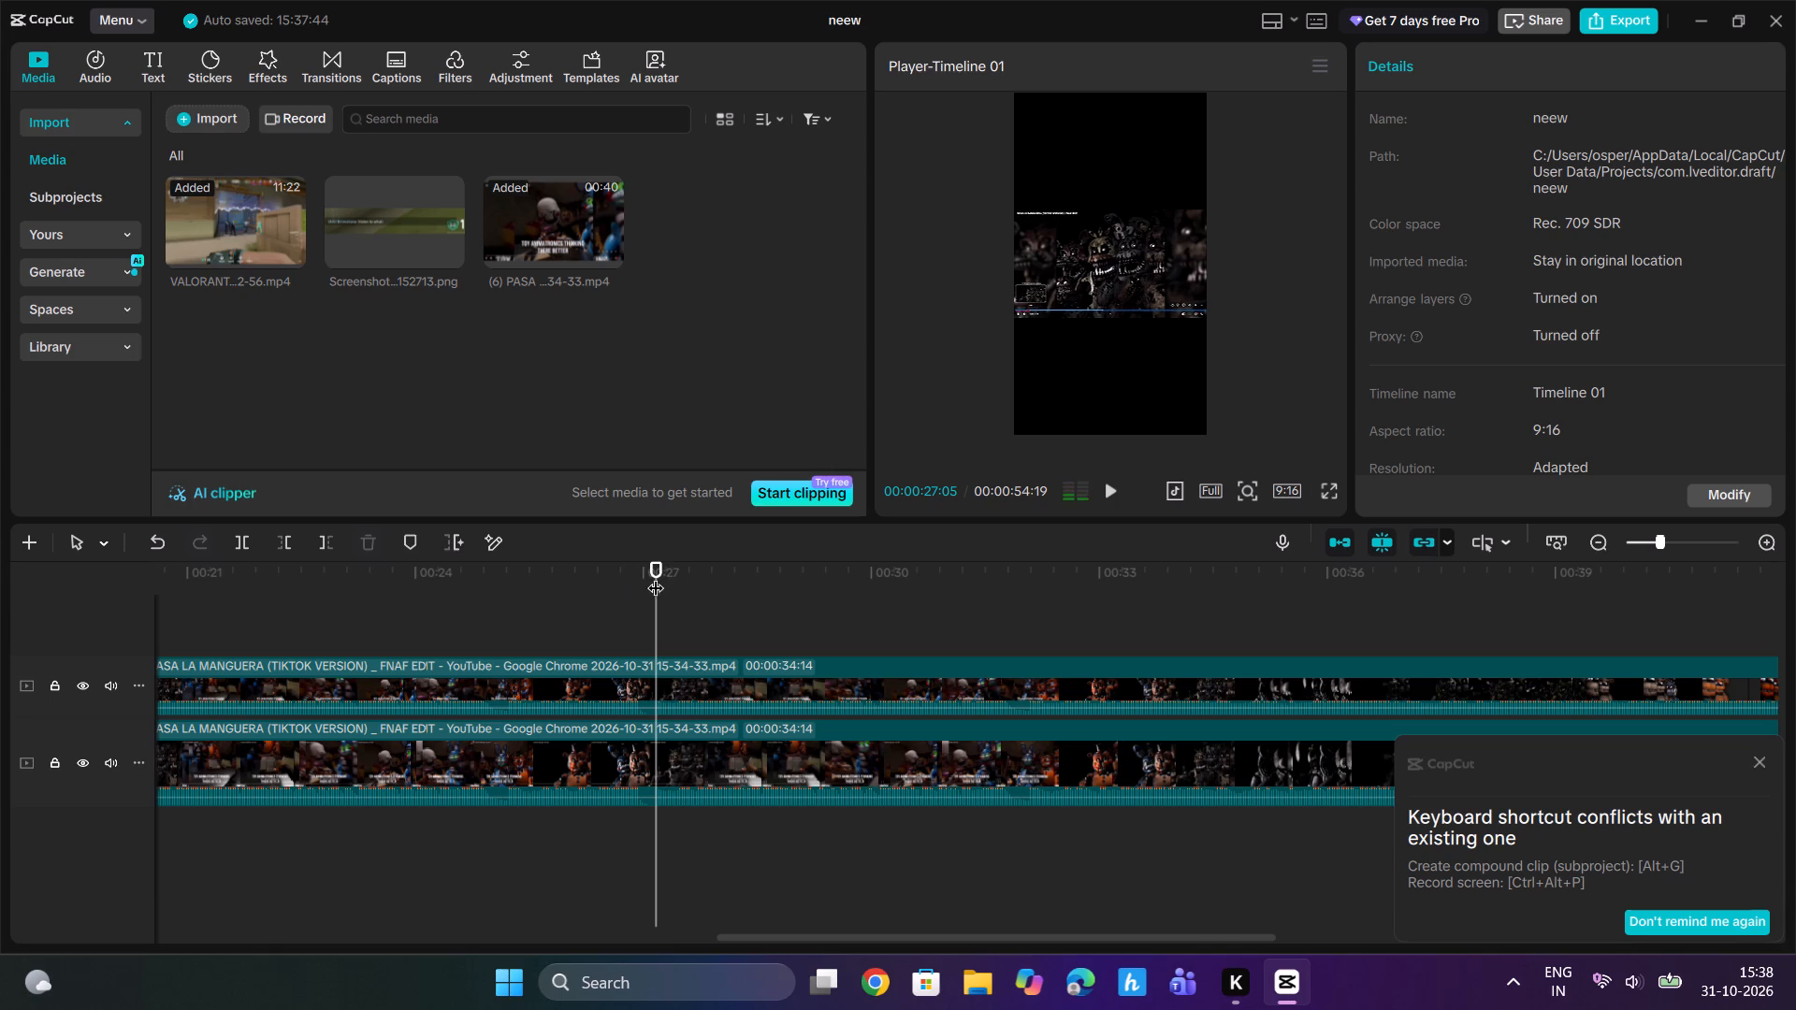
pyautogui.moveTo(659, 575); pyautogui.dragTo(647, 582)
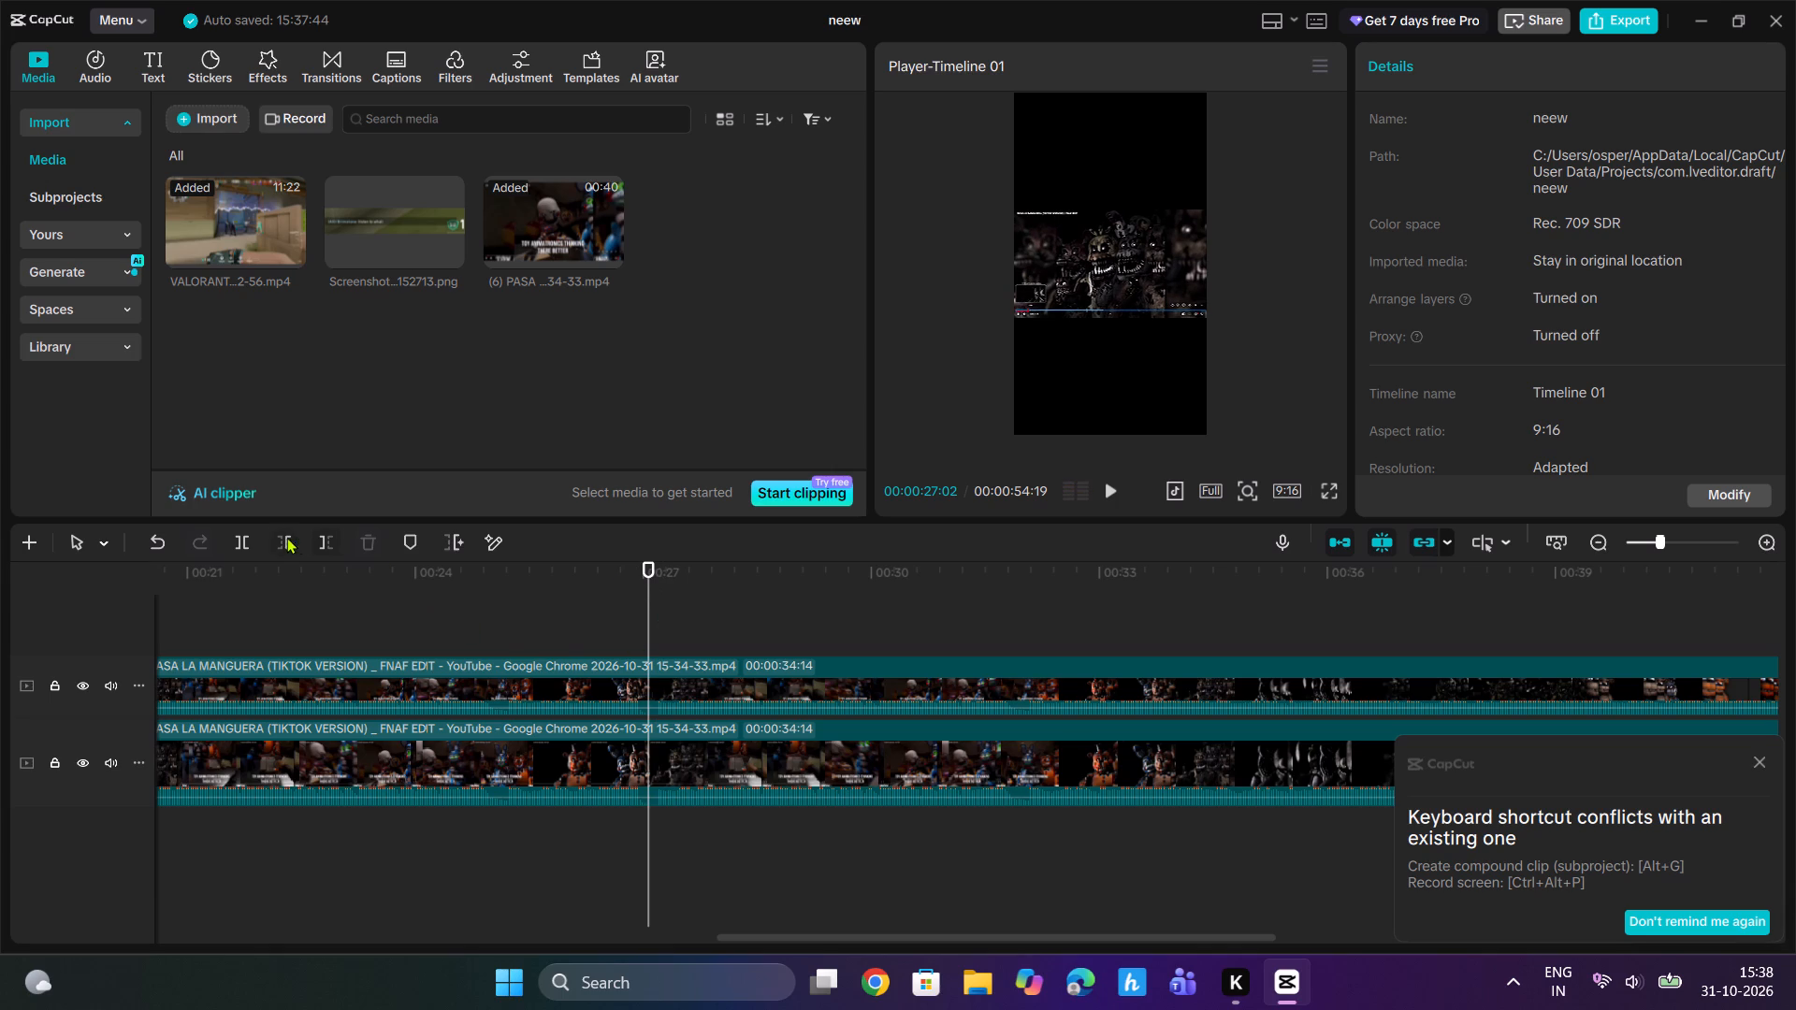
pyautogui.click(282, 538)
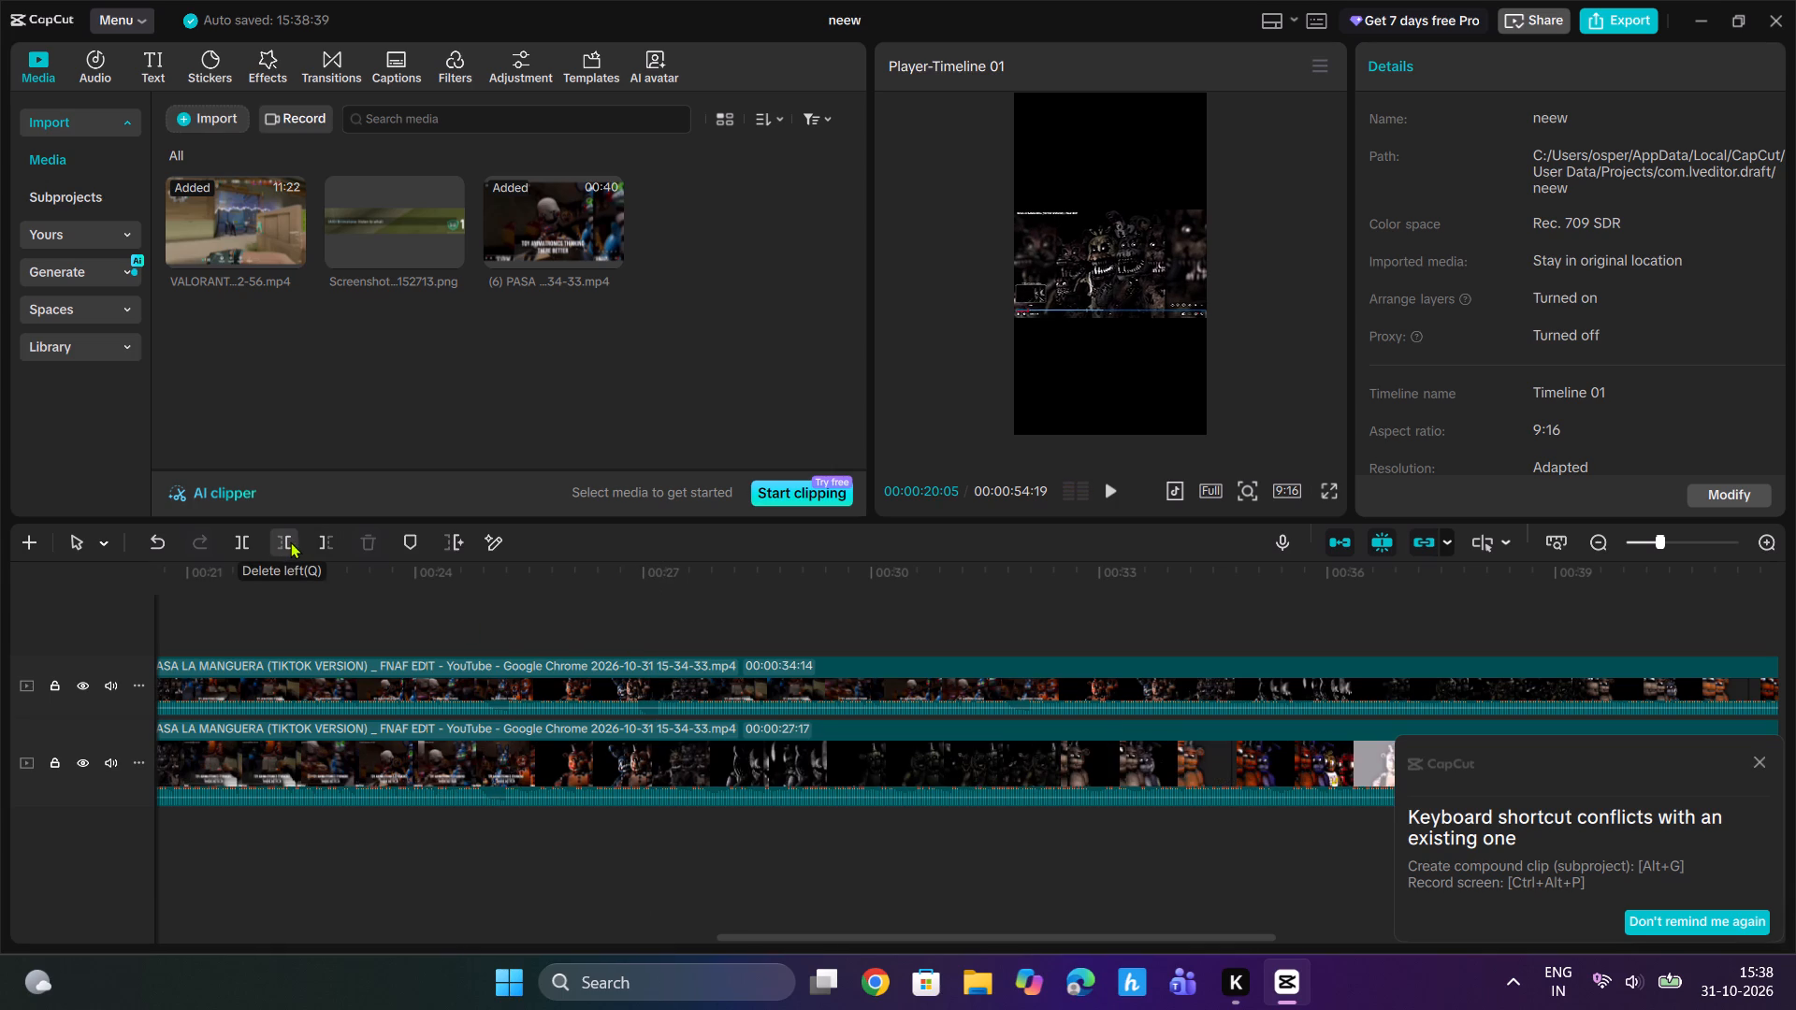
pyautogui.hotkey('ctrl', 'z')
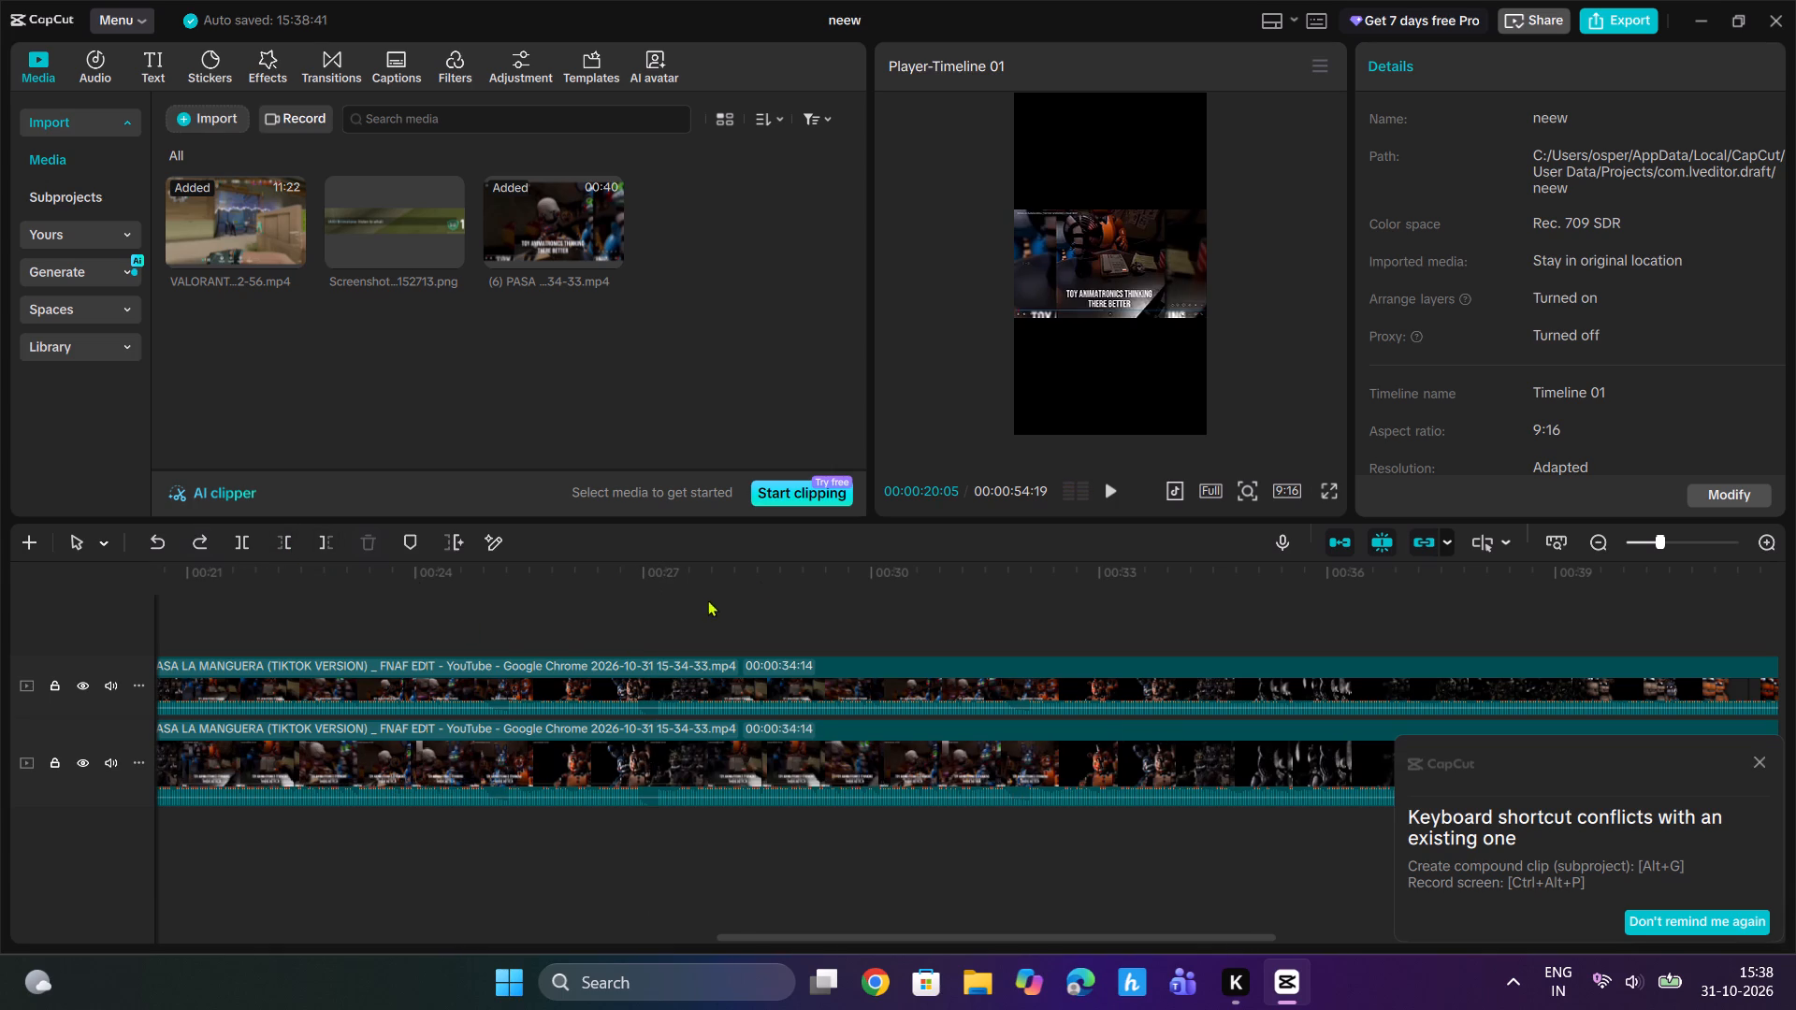
# Replay the stacked PASA LA MANGUERA clips between about 00:00:27 and 00:00:32 to pinpoint a cut point.
pyautogui.click(756, 600)
pyautogui.press('space')
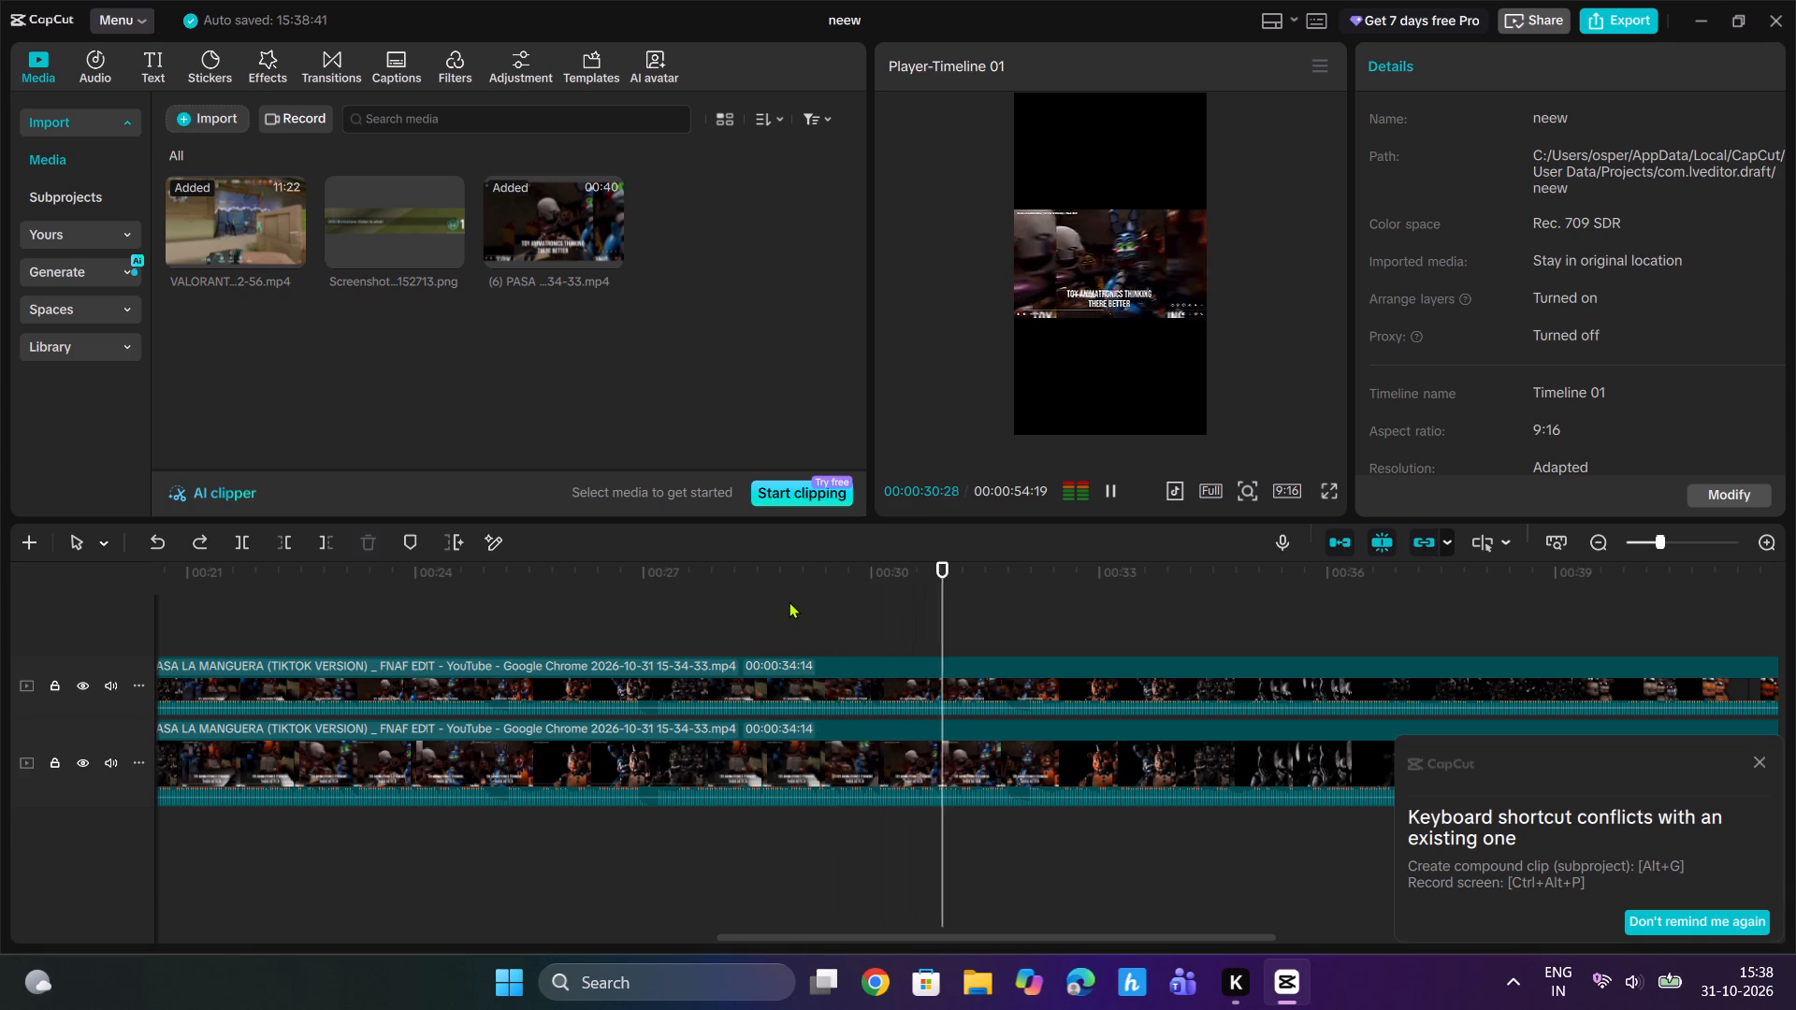
pyautogui.press('space')
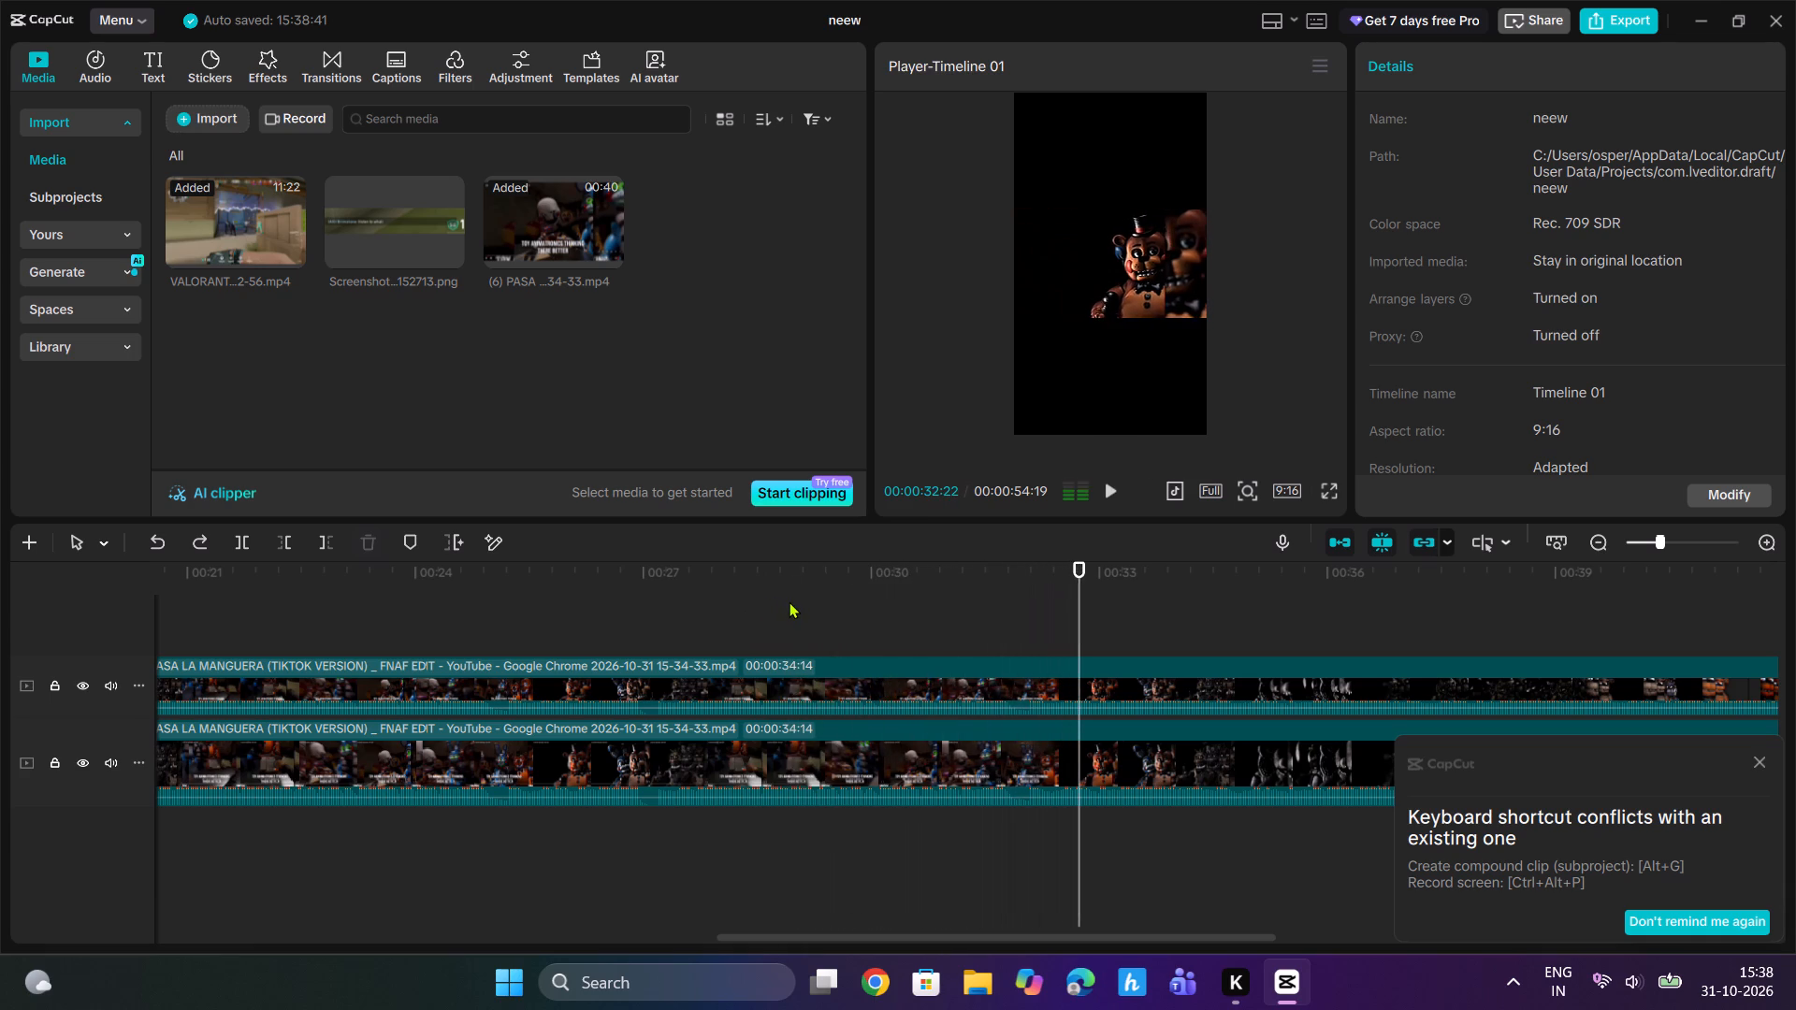
pyautogui.click(789, 601)
pyautogui.moveTo(788, 601); pyautogui.dragTo(682, 616)
pyautogui.press('space')
pyautogui.press('space')
pyautogui.click(672, 602)
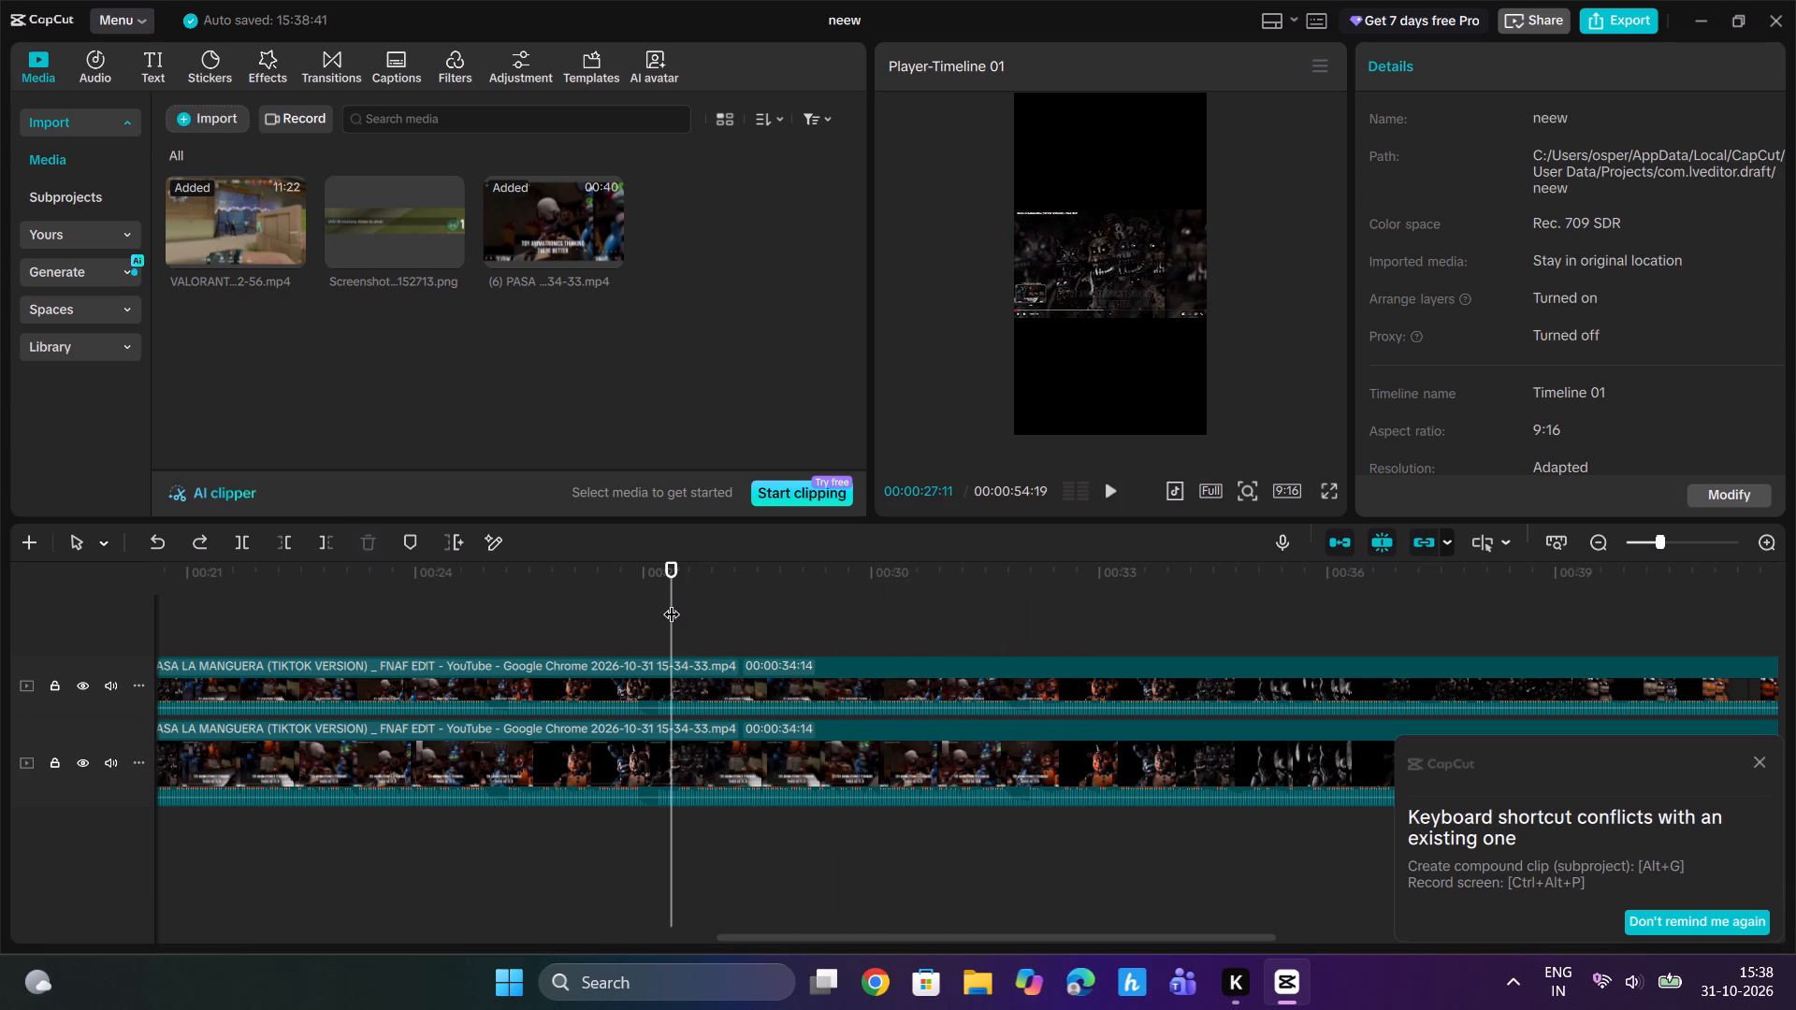
pyautogui.click(672, 602)
pyautogui.moveTo(672, 602); pyautogui.dragTo(660, 603)
pyautogui.press('space')
pyautogui.press('space')
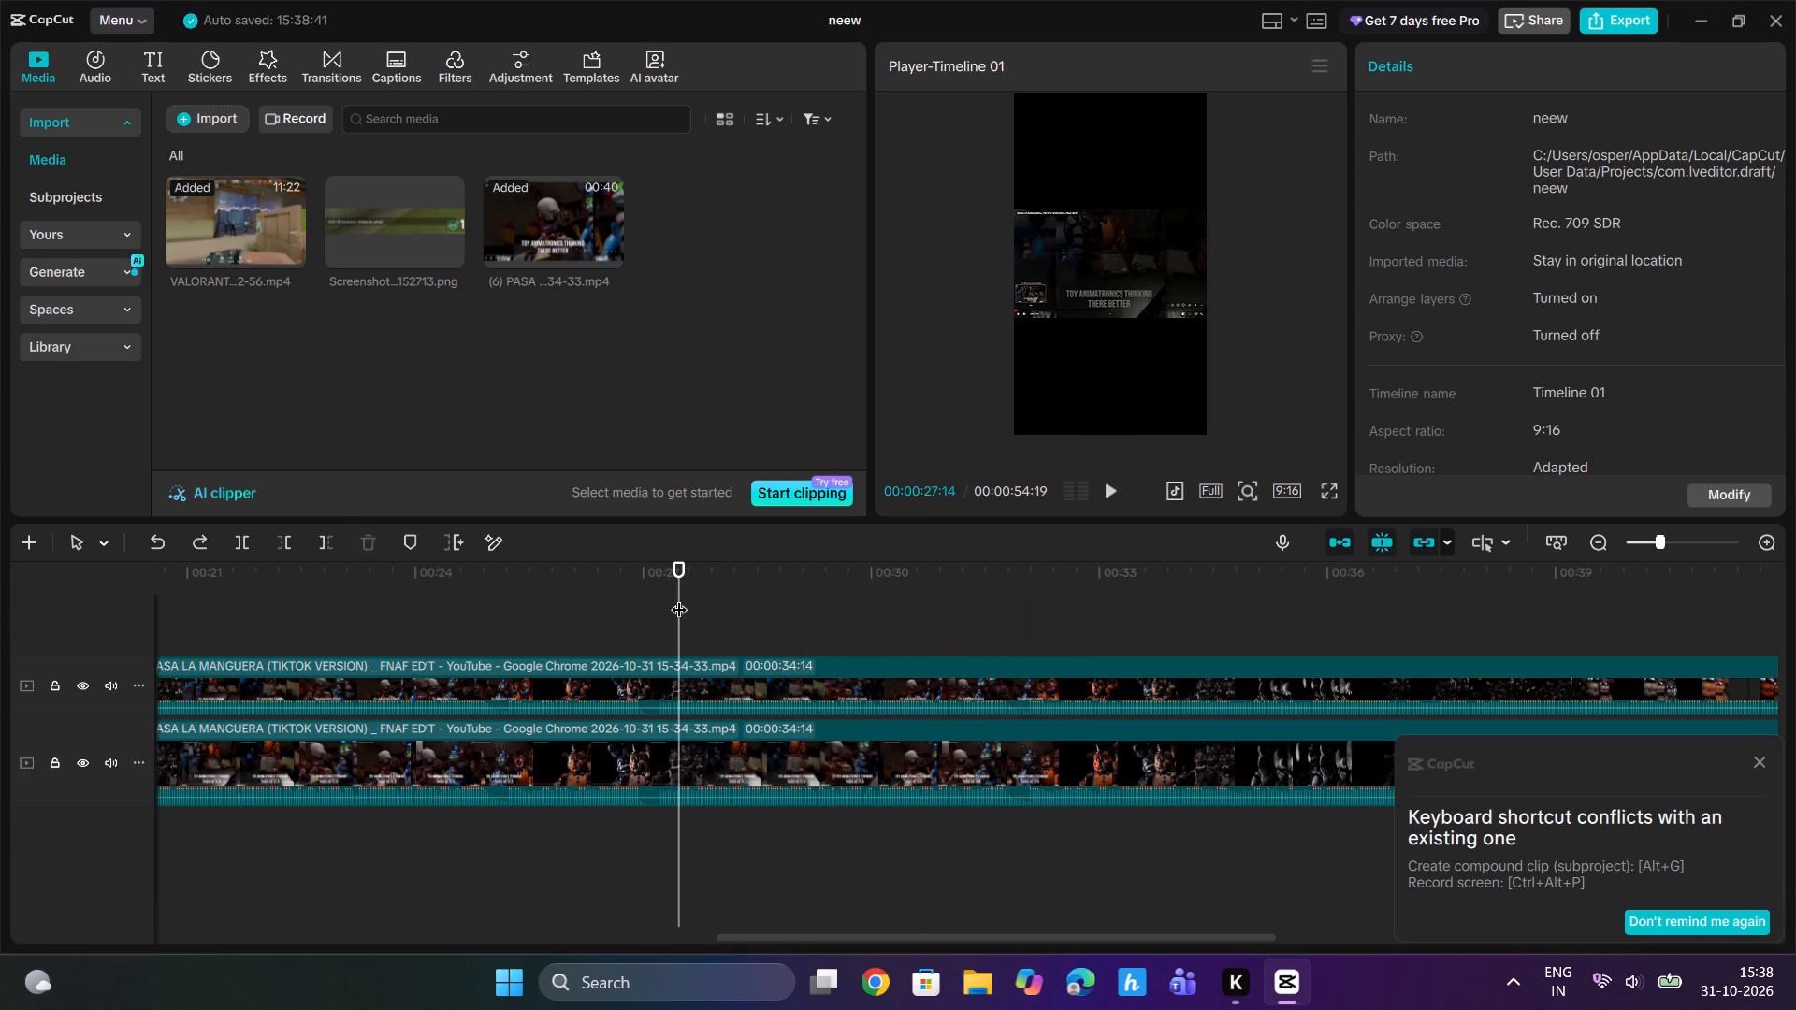
pyautogui.press('space')
pyautogui.press('space')
# Split both PASA LA MANGUERA copies at 00:00:27:11 and delete the portions before the cut.
pyautogui.moveTo(691, 581); pyautogui.dragTo(671, 595)
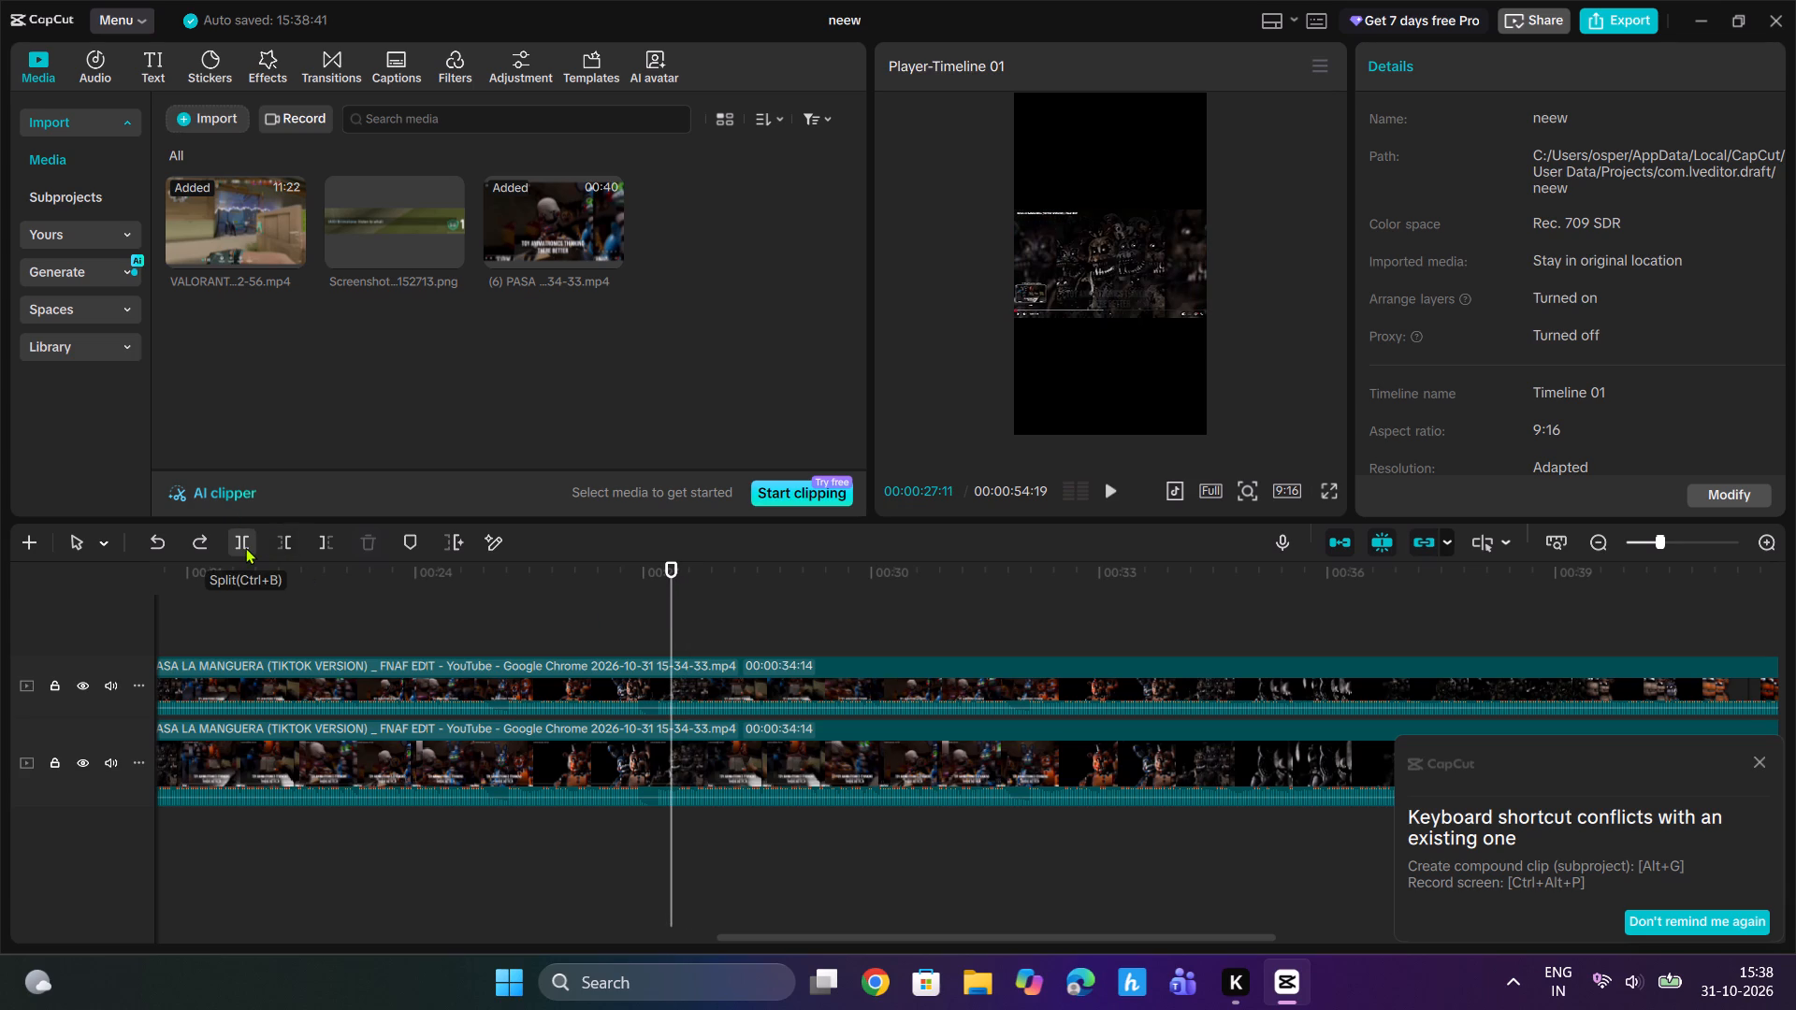
pyautogui.click(596, 680)
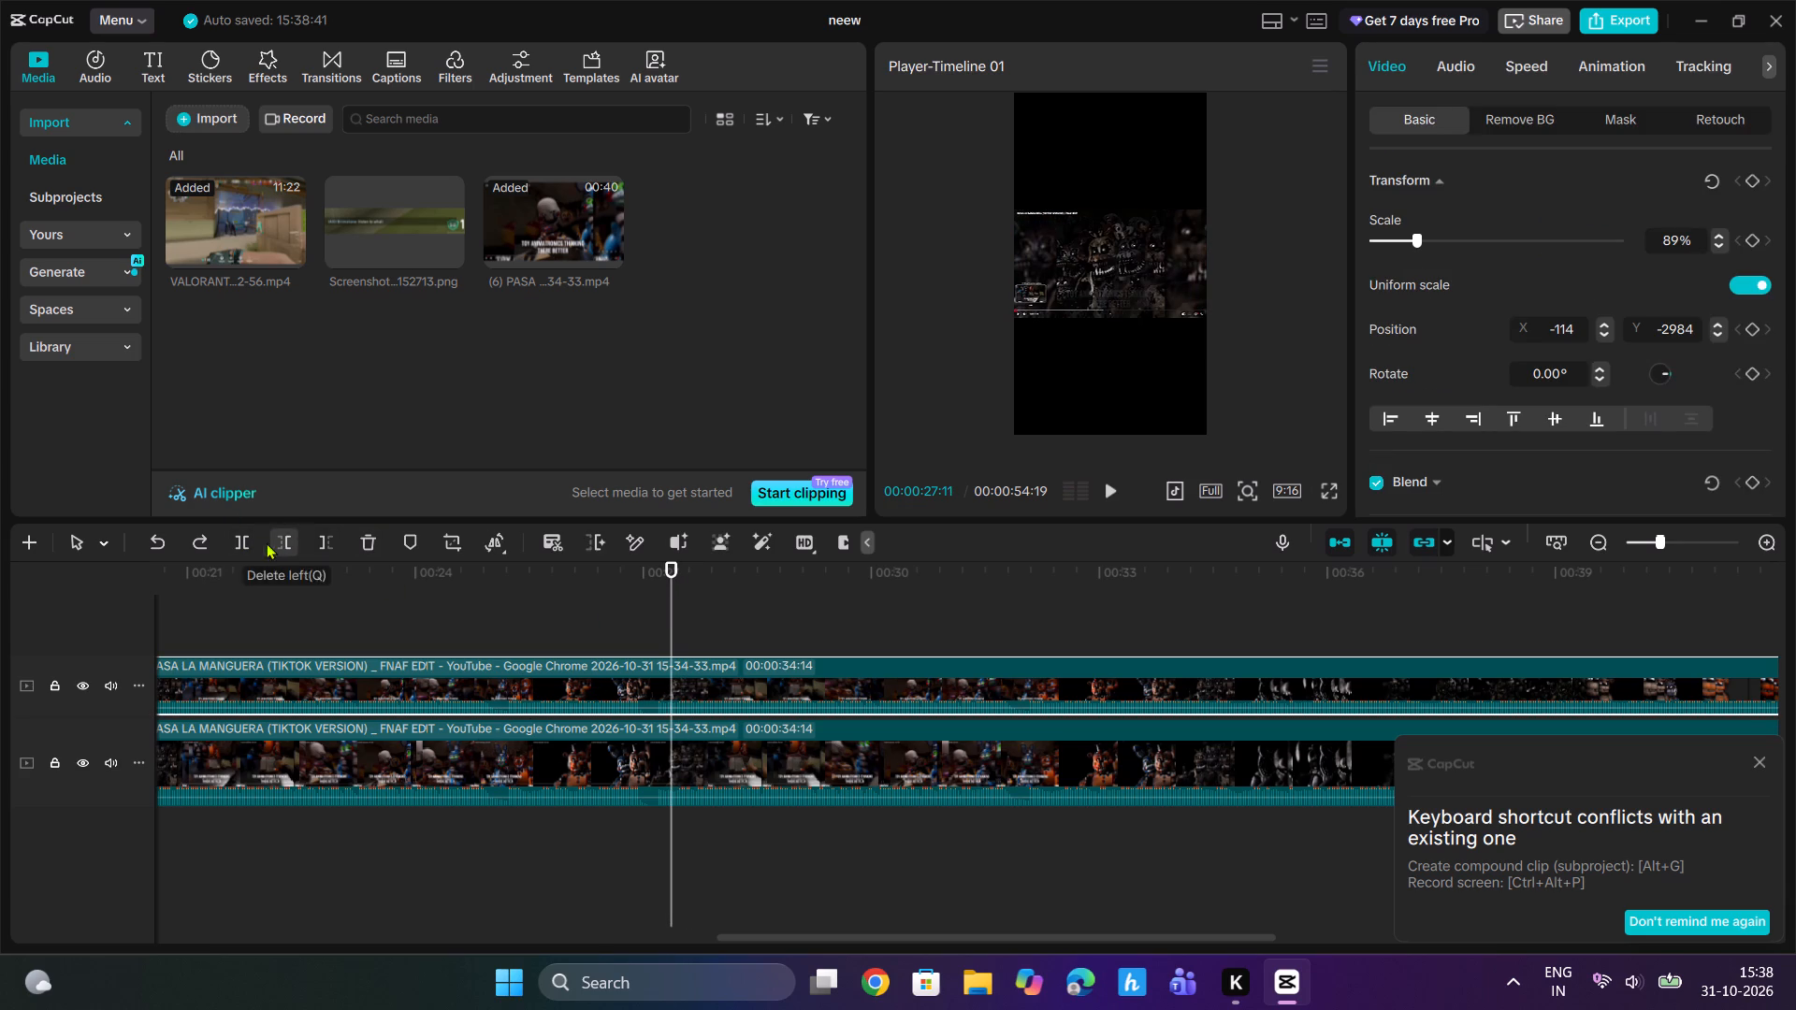
pyautogui.click(233, 542)
pyautogui.click(591, 772)
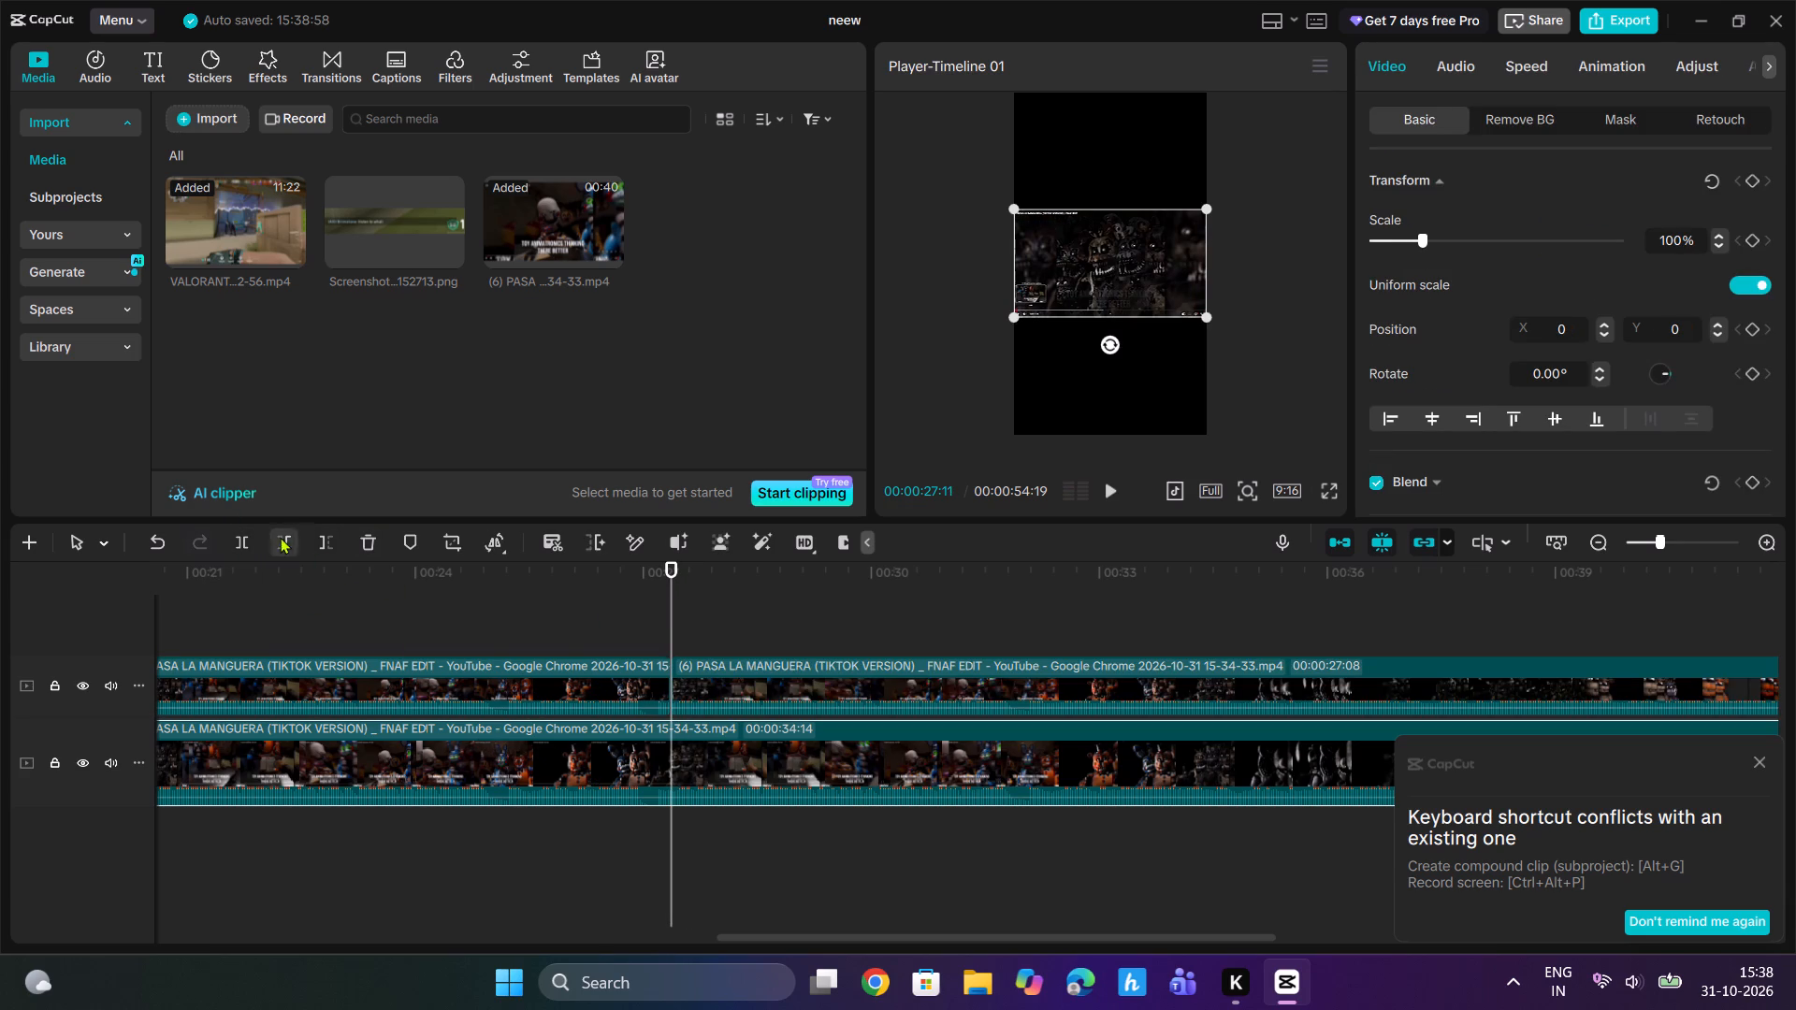
pyautogui.click(247, 540)
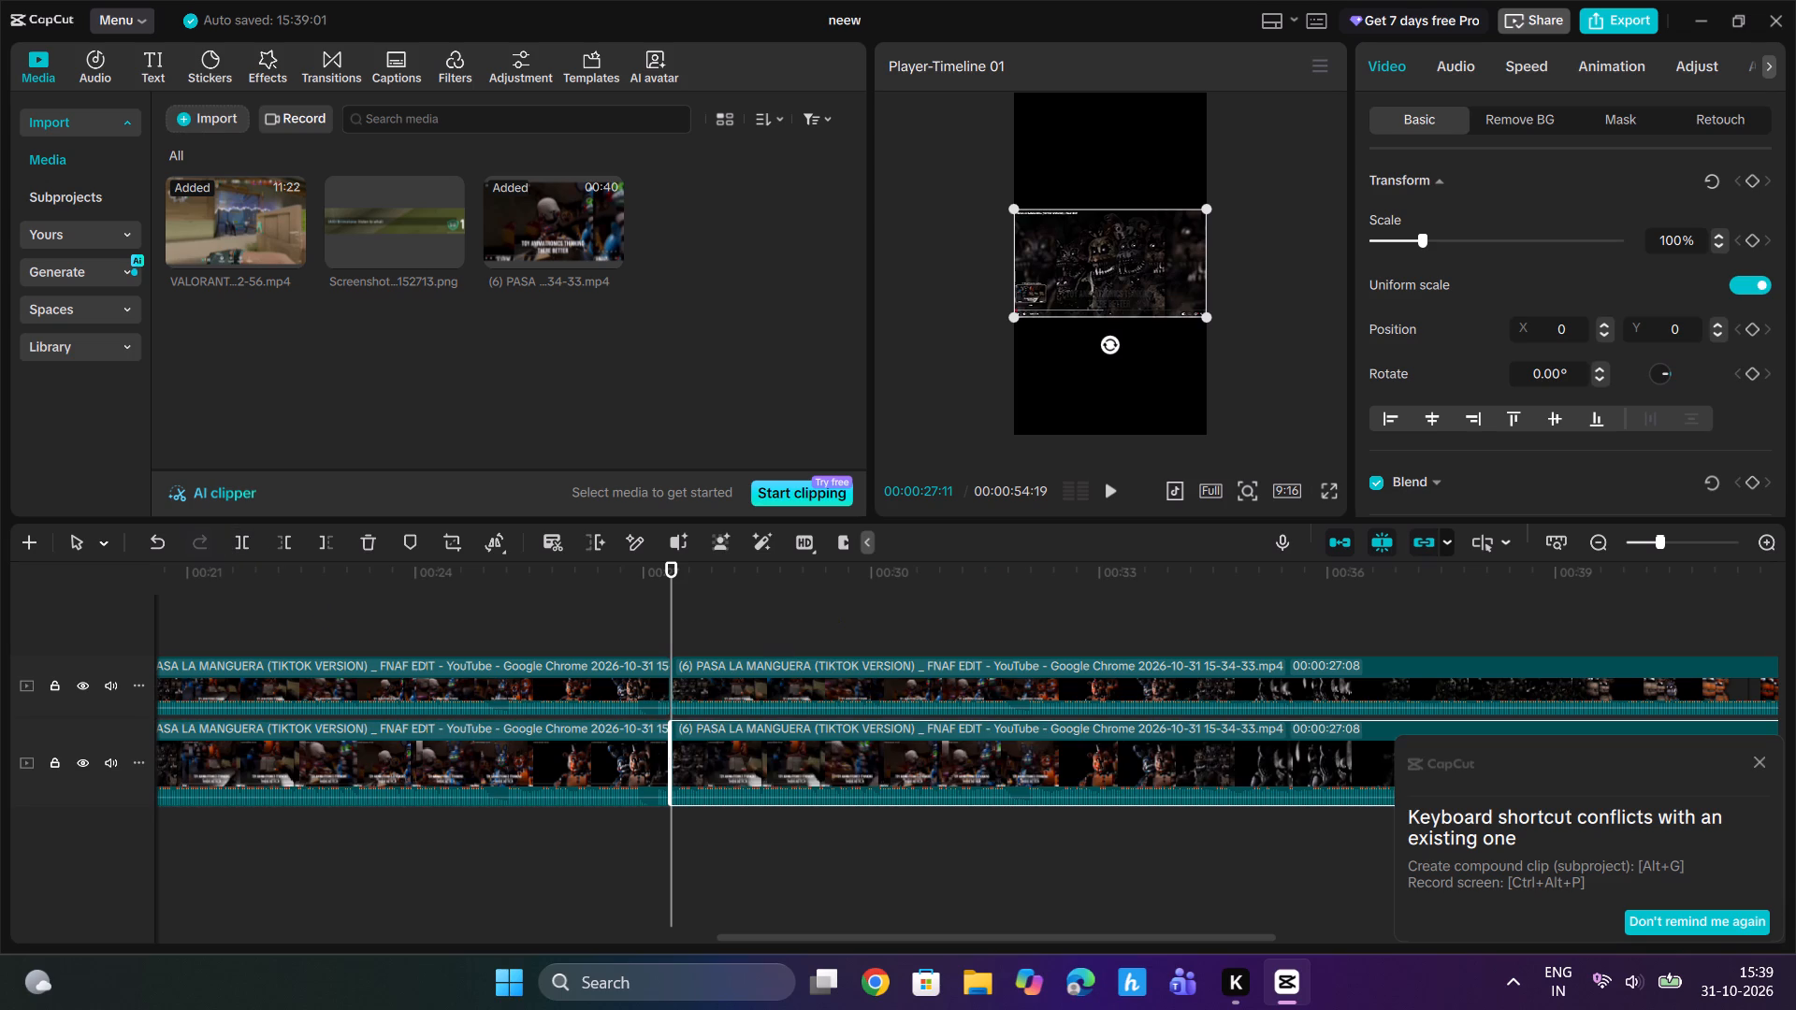
pyautogui.click(540, 776)
pyautogui.click(368, 540)
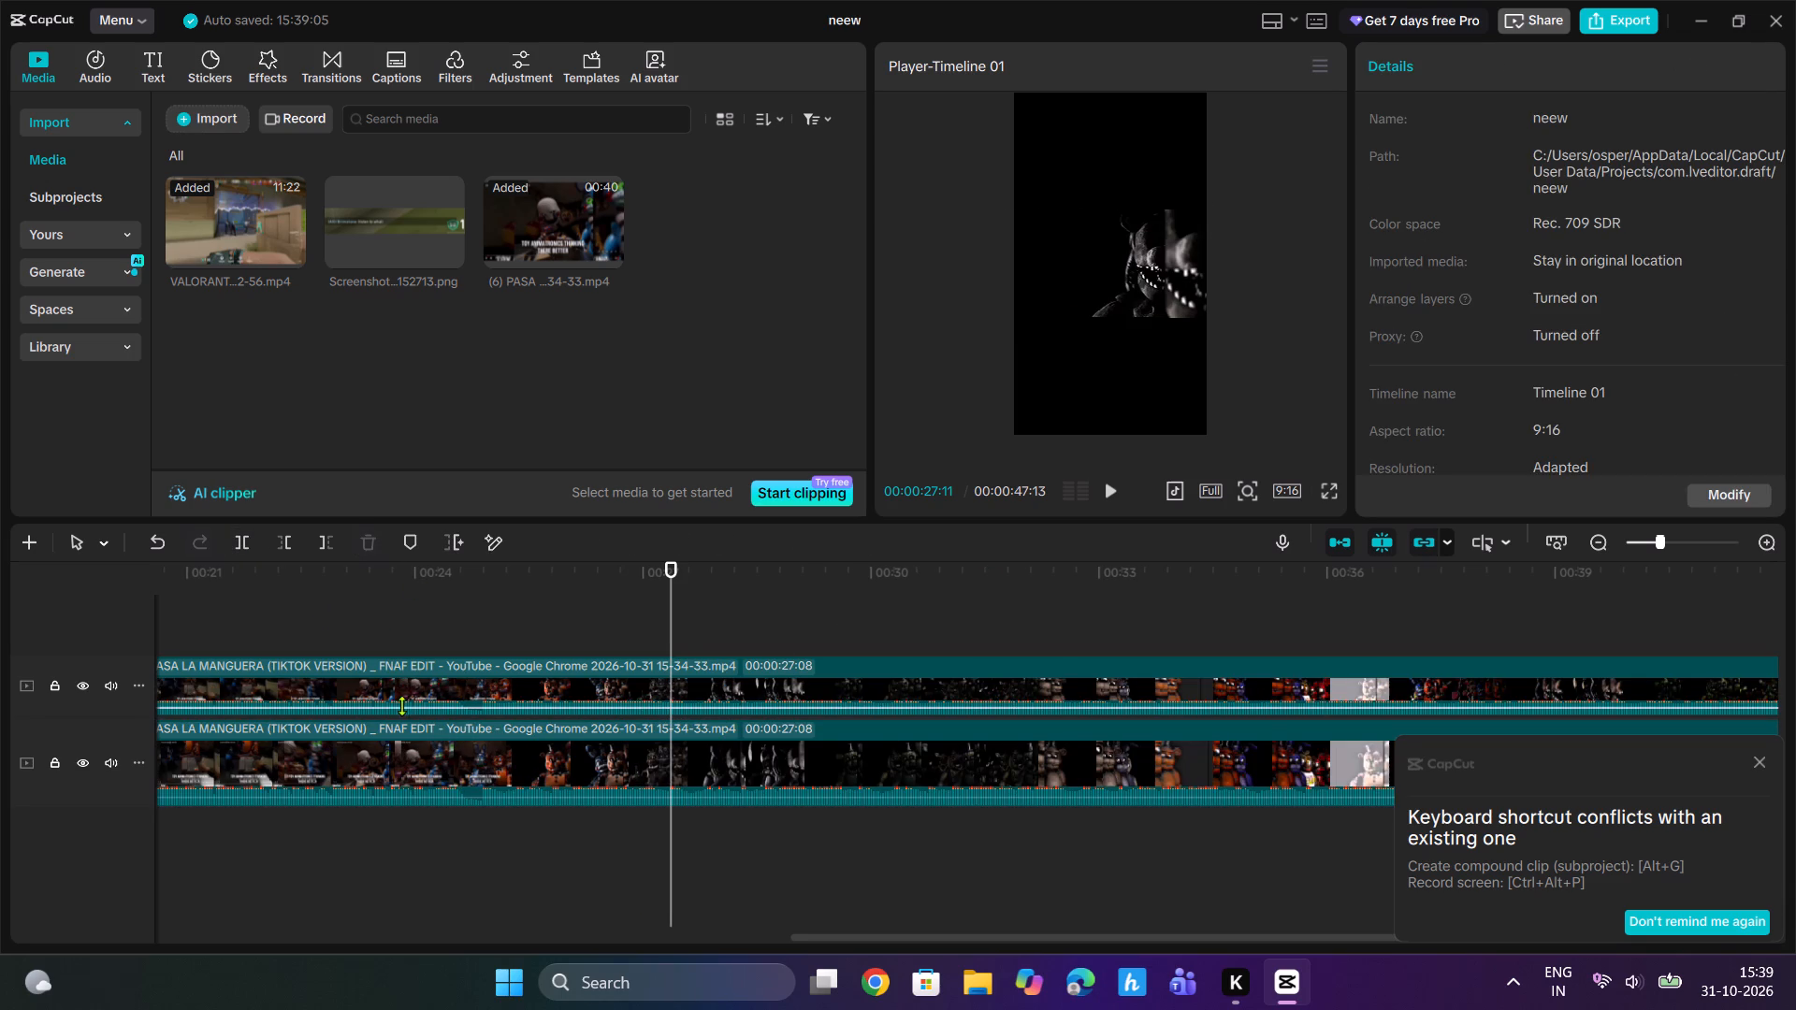
# Play the shortened PASA LA MANGUERA clips from the VALORANT join near 00:00:20 to check the new start.
pyautogui.moveTo(1664, 541); pyautogui.dragTo(1667, 541)
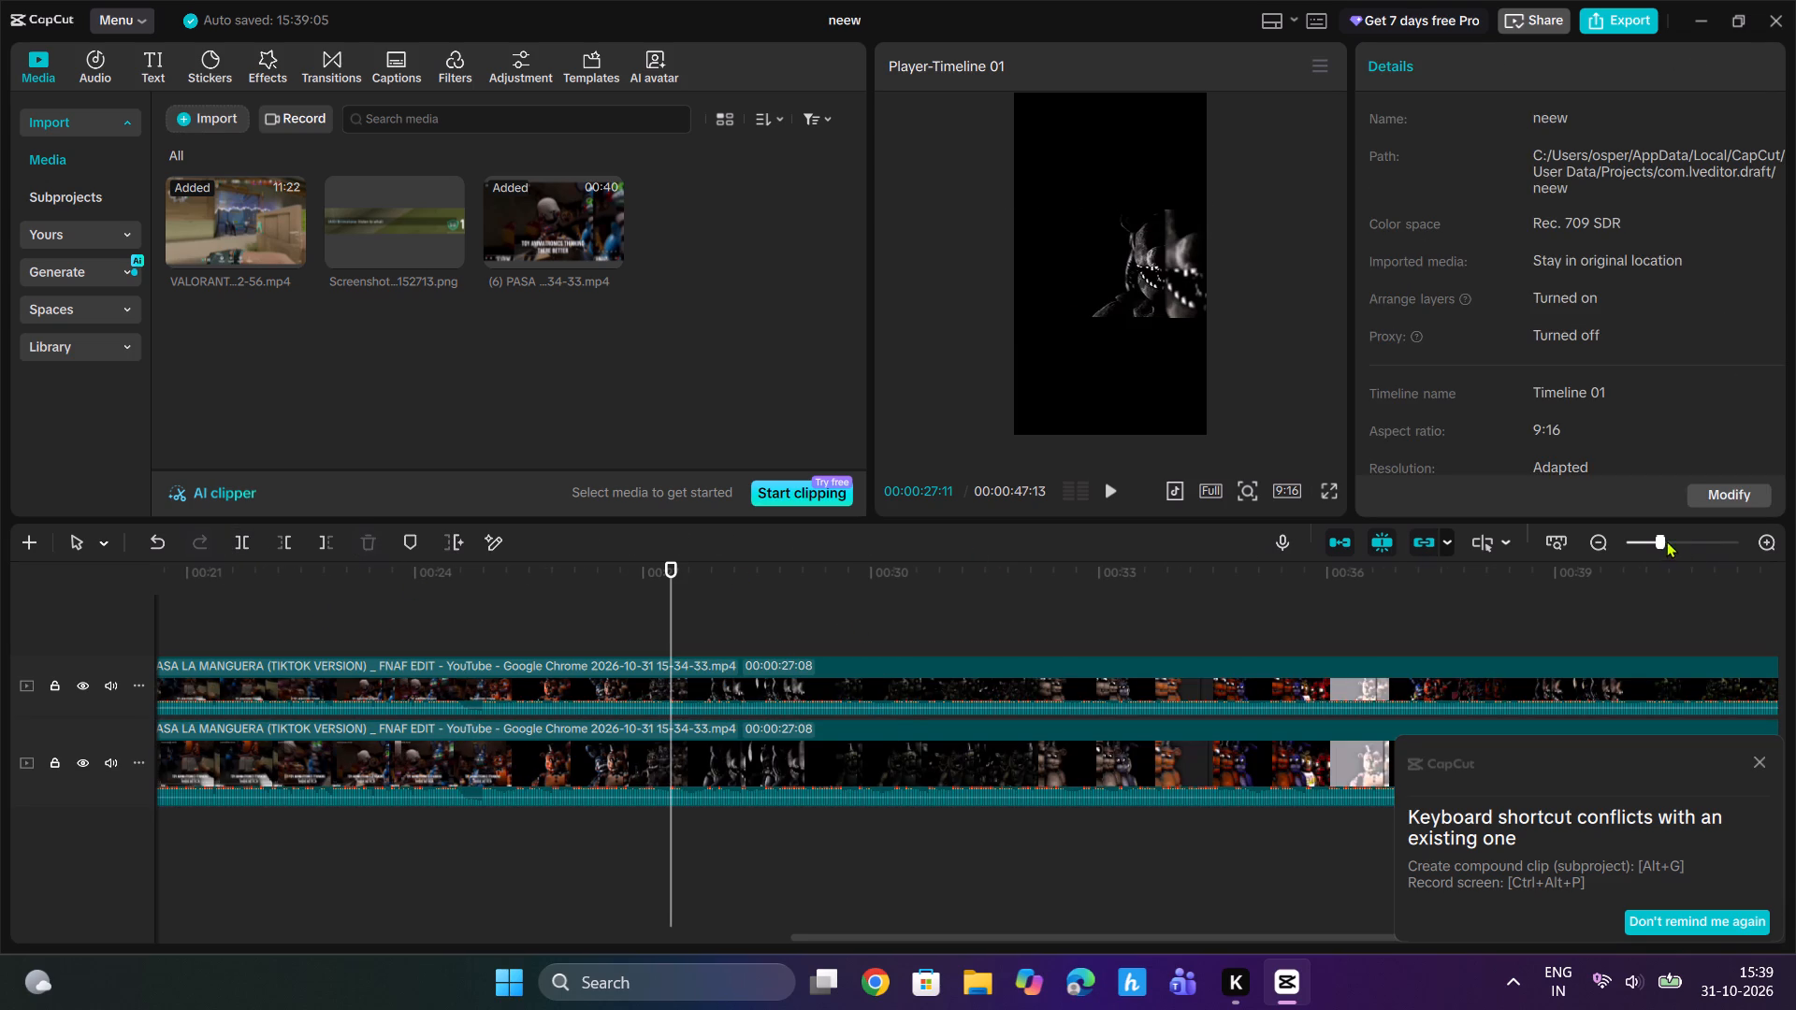
pyautogui.moveTo(1667, 541); pyautogui.dragTo(1653, 542)
pyautogui.click(554, 767)
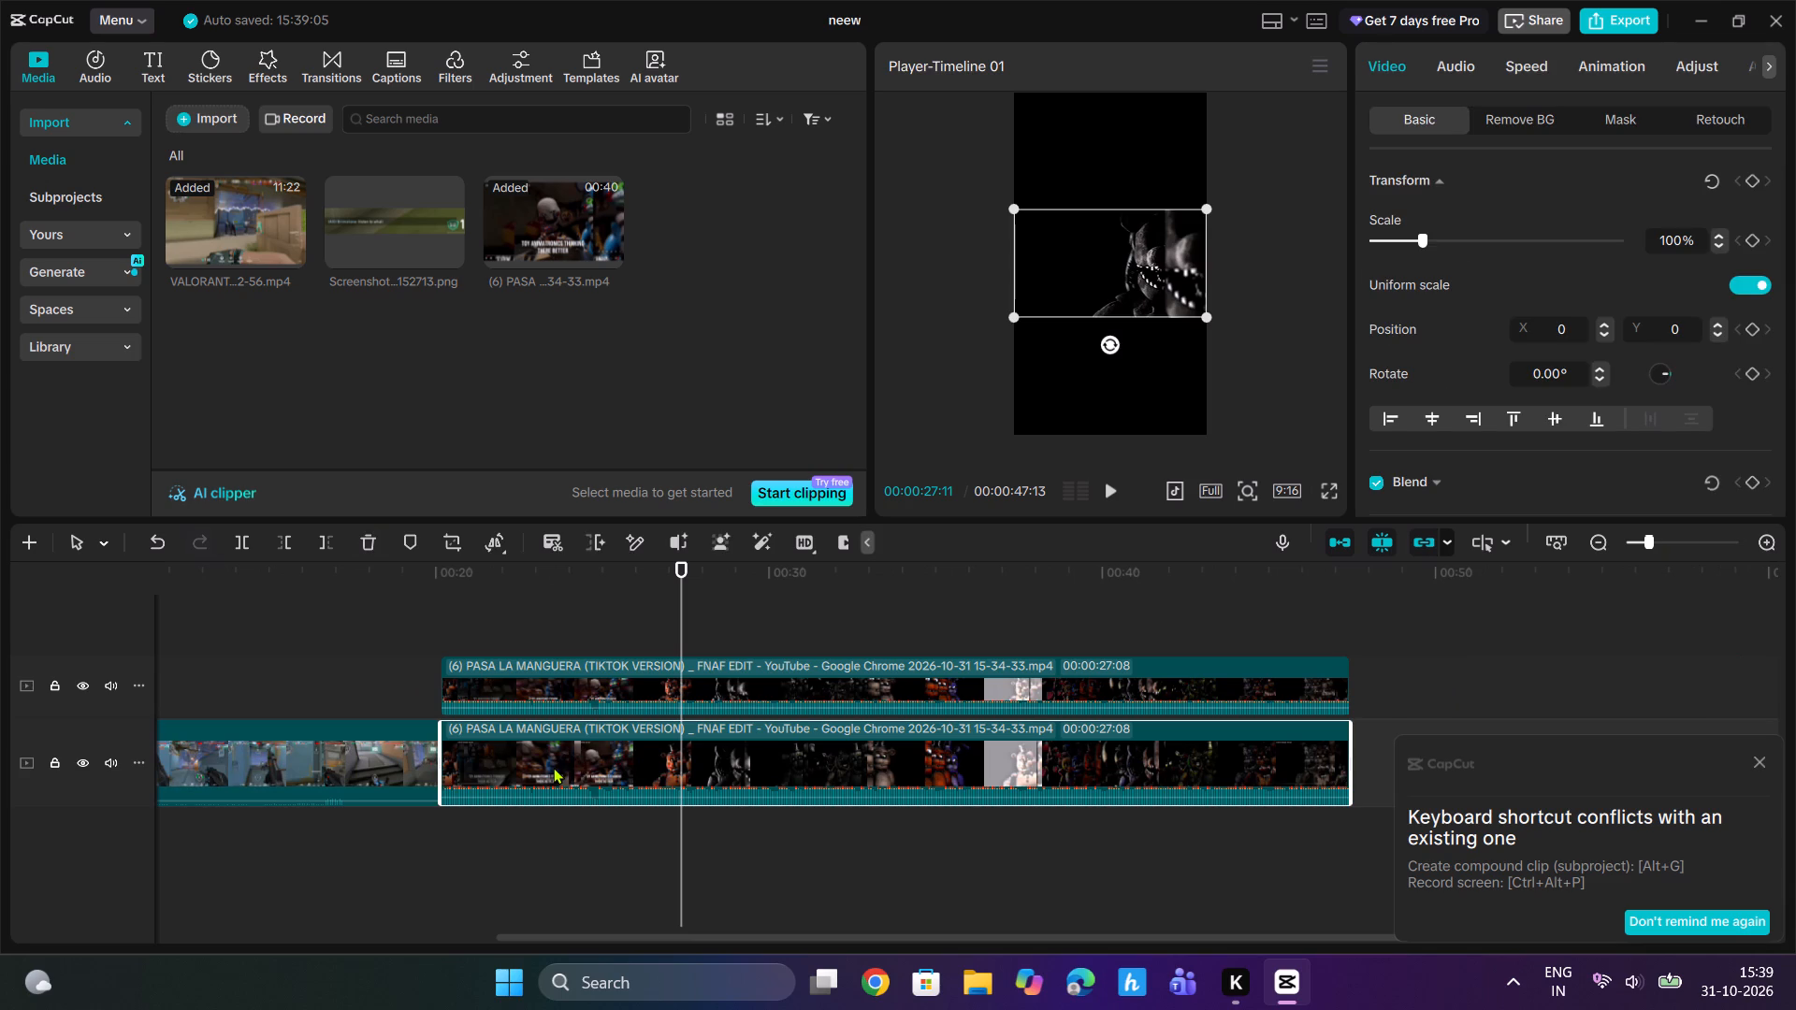
pyautogui.click(561, 684)
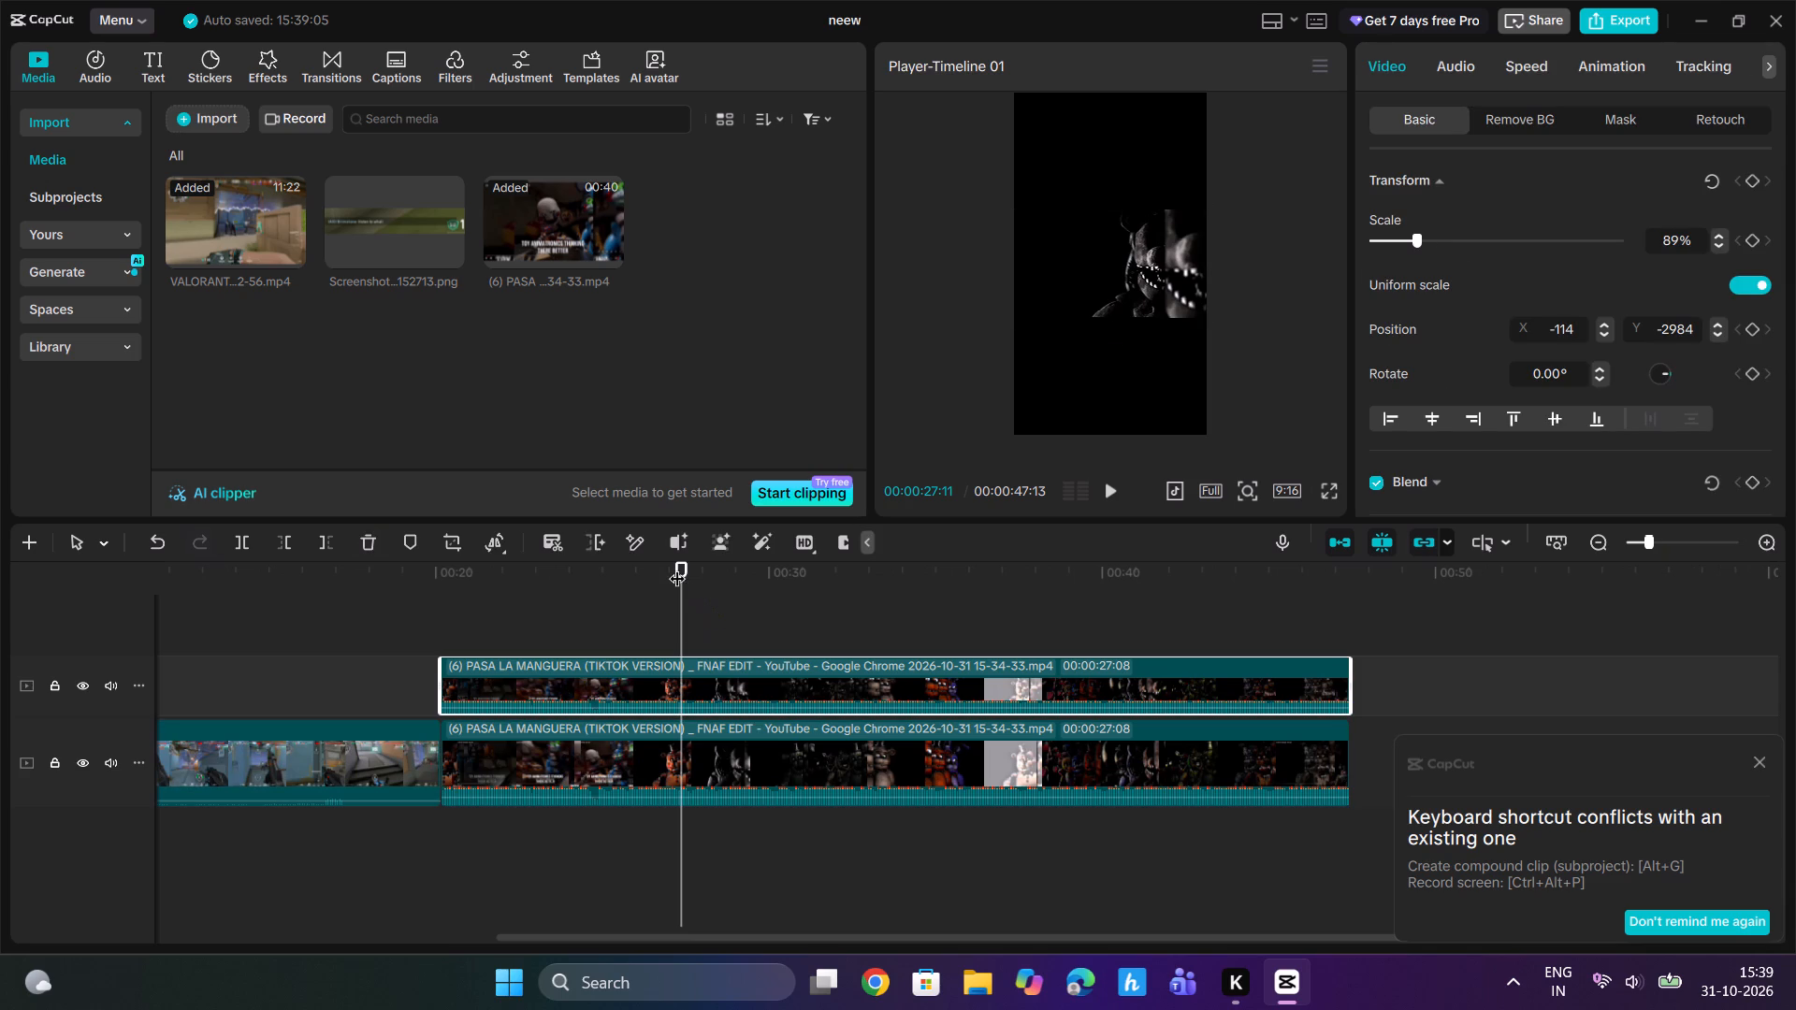
pyautogui.moveTo(690, 567); pyautogui.dragTo(423, 626)
pyautogui.press('space')
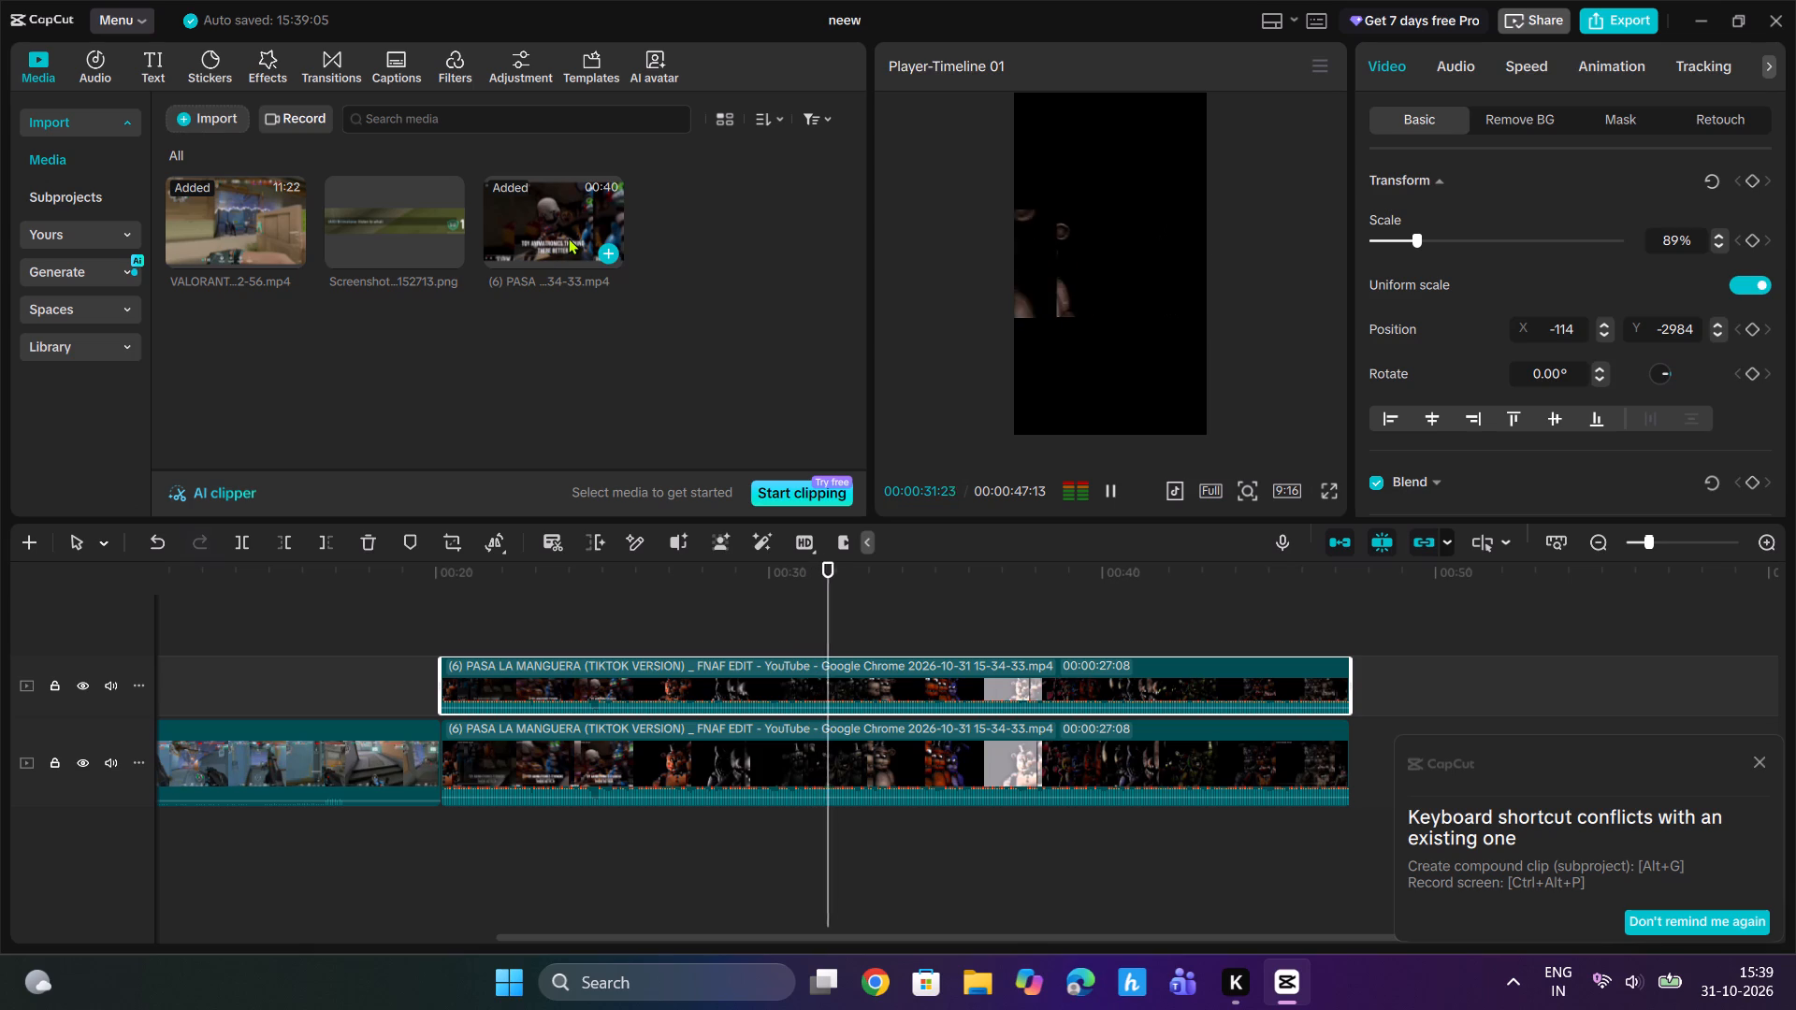
pyautogui.press('space')
pyautogui.moveTo(844, 580); pyautogui.dragTo(391, 683)
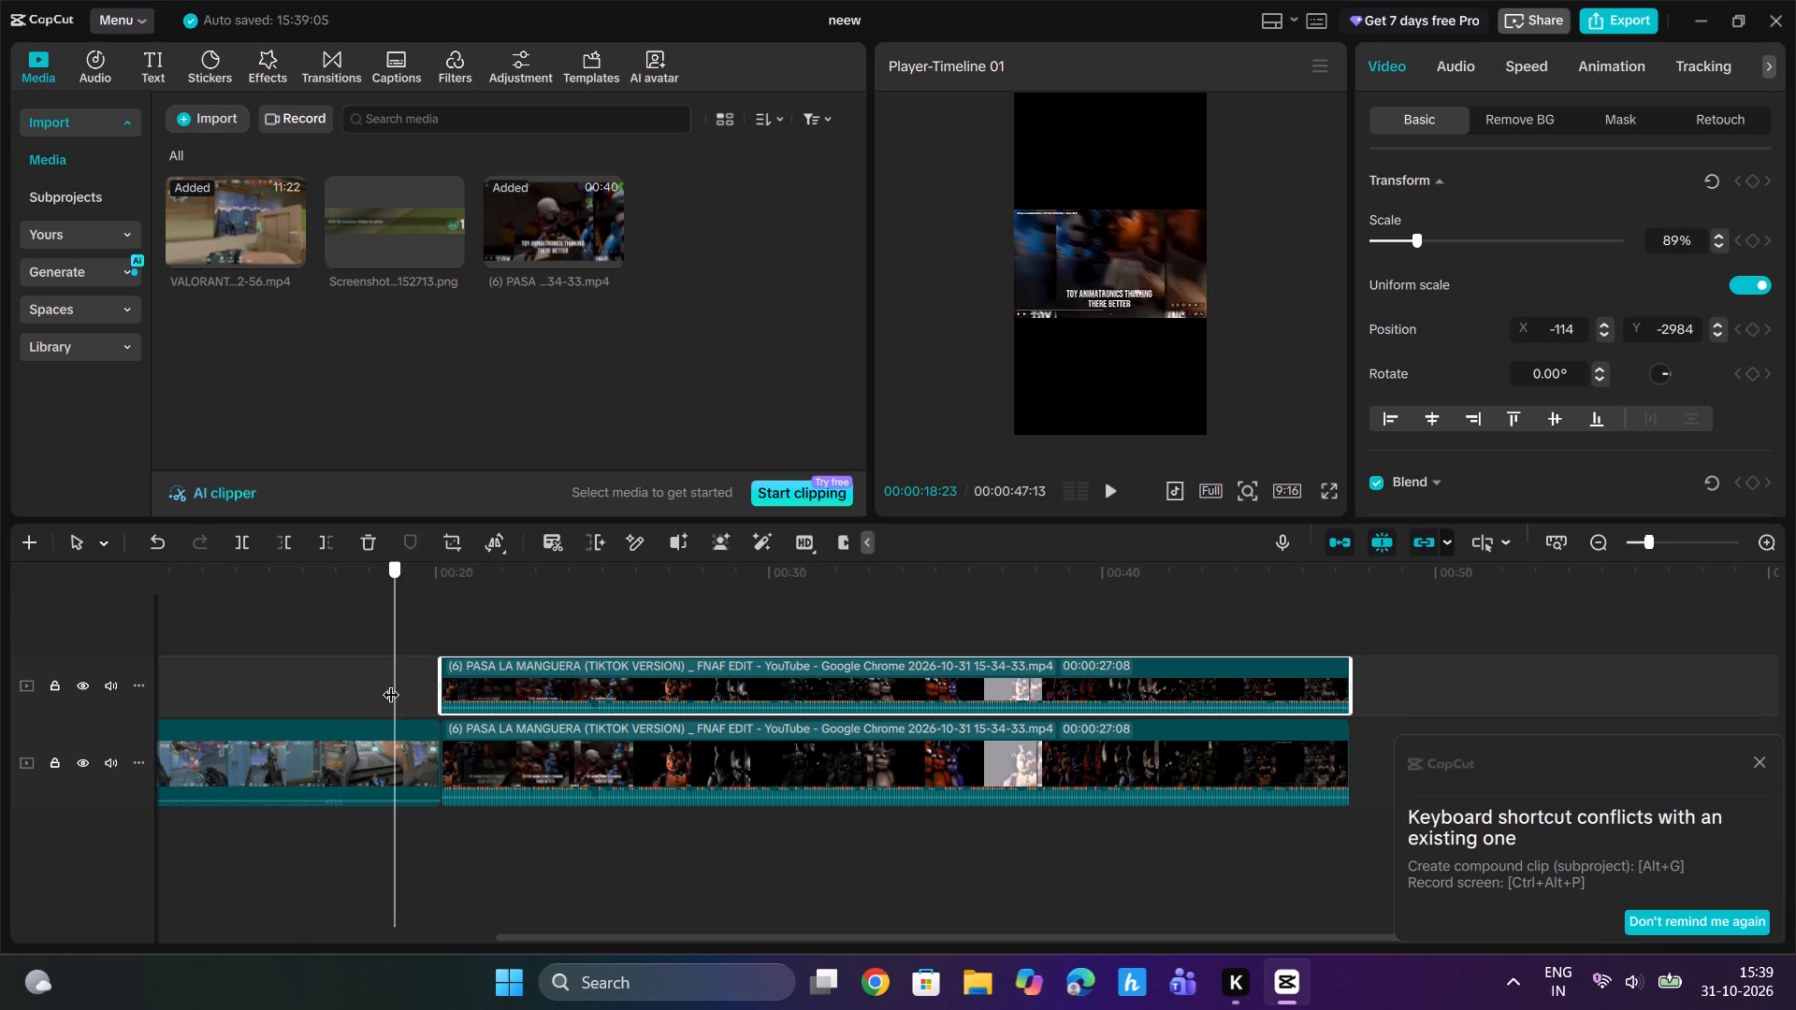
pyautogui.moveTo(391, 683); pyautogui.dragTo(445, 685)
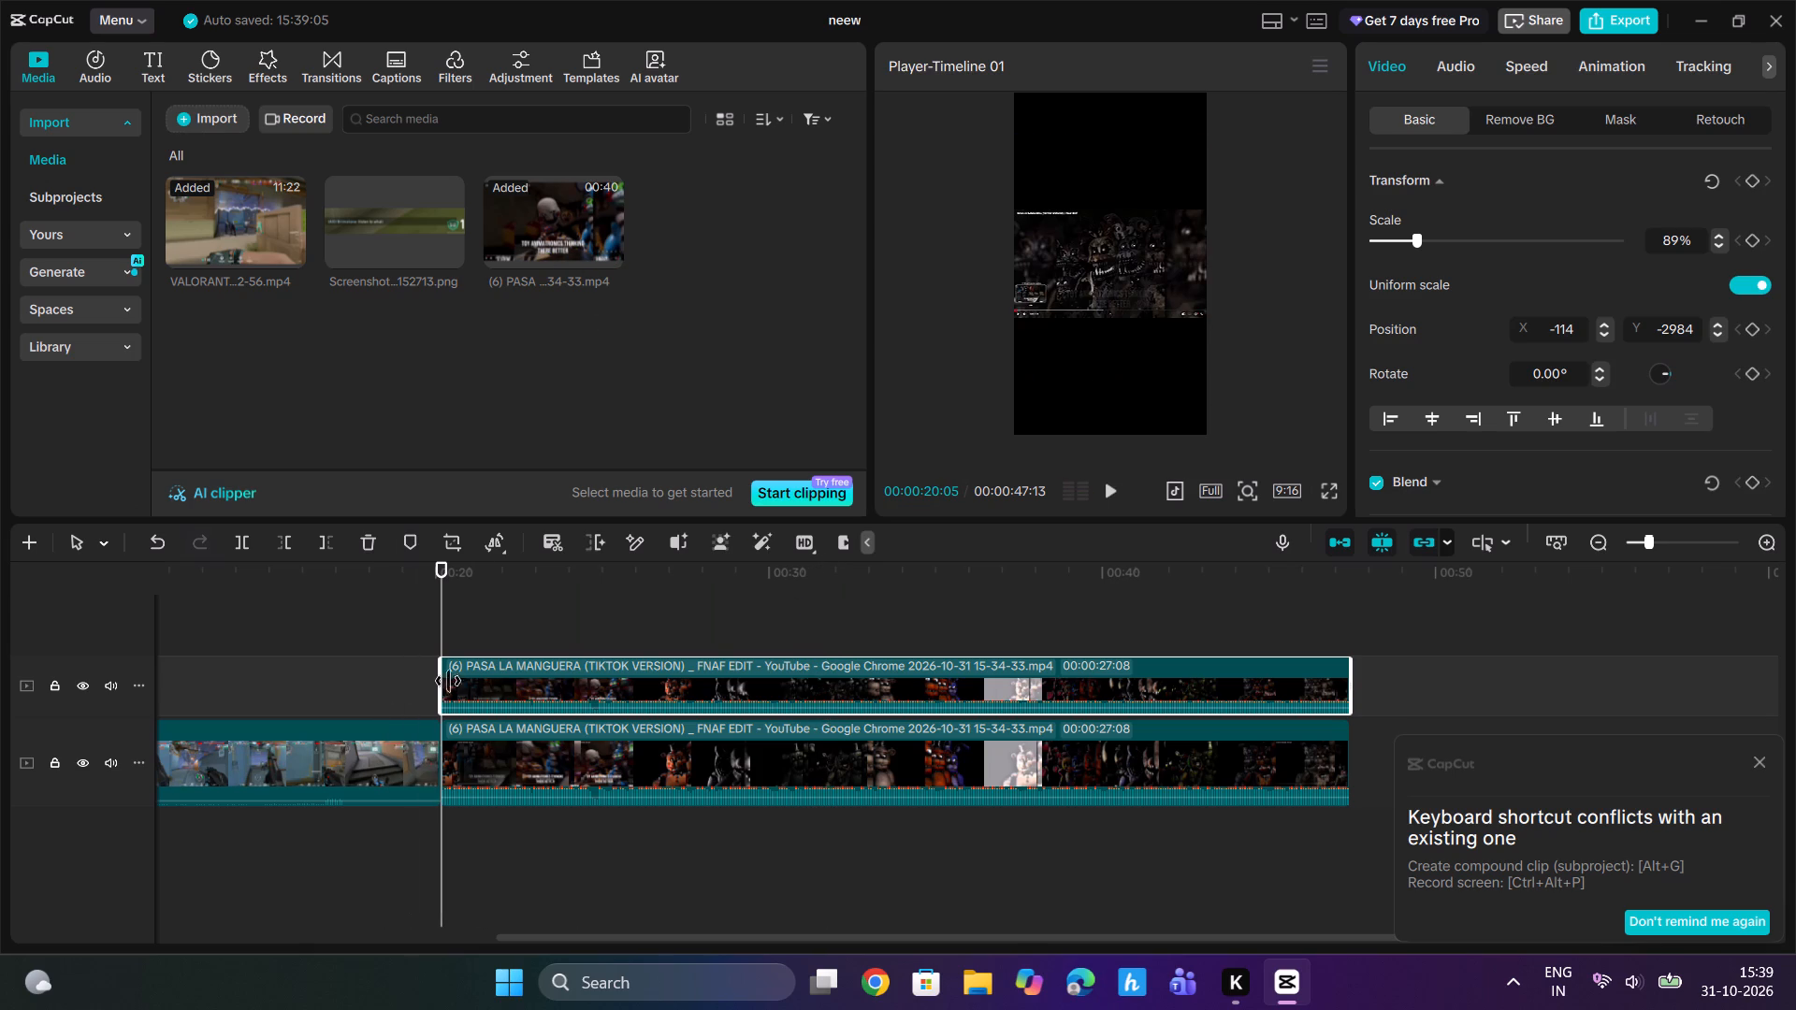
pyautogui.moveTo(441, 576); pyautogui.dragTo(601, 572)
pyautogui.press('space')
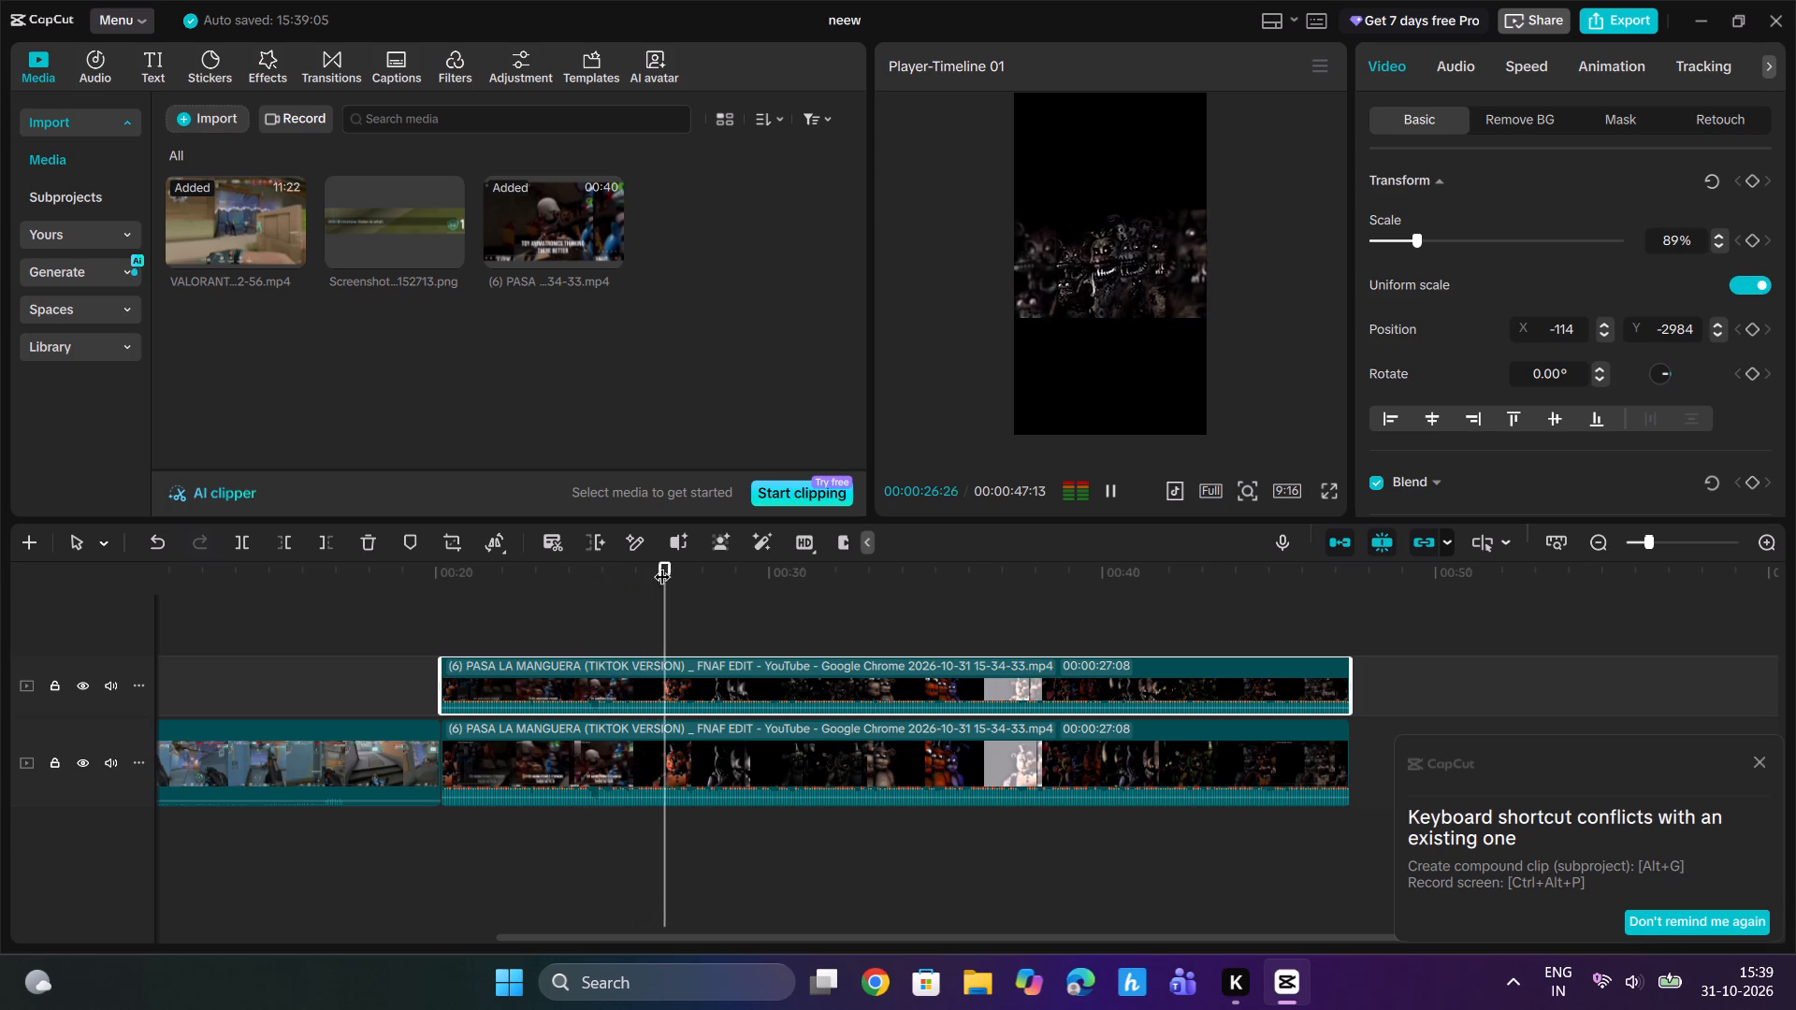
pyautogui.moveTo(693, 577); pyautogui.dragTo(637, 592)
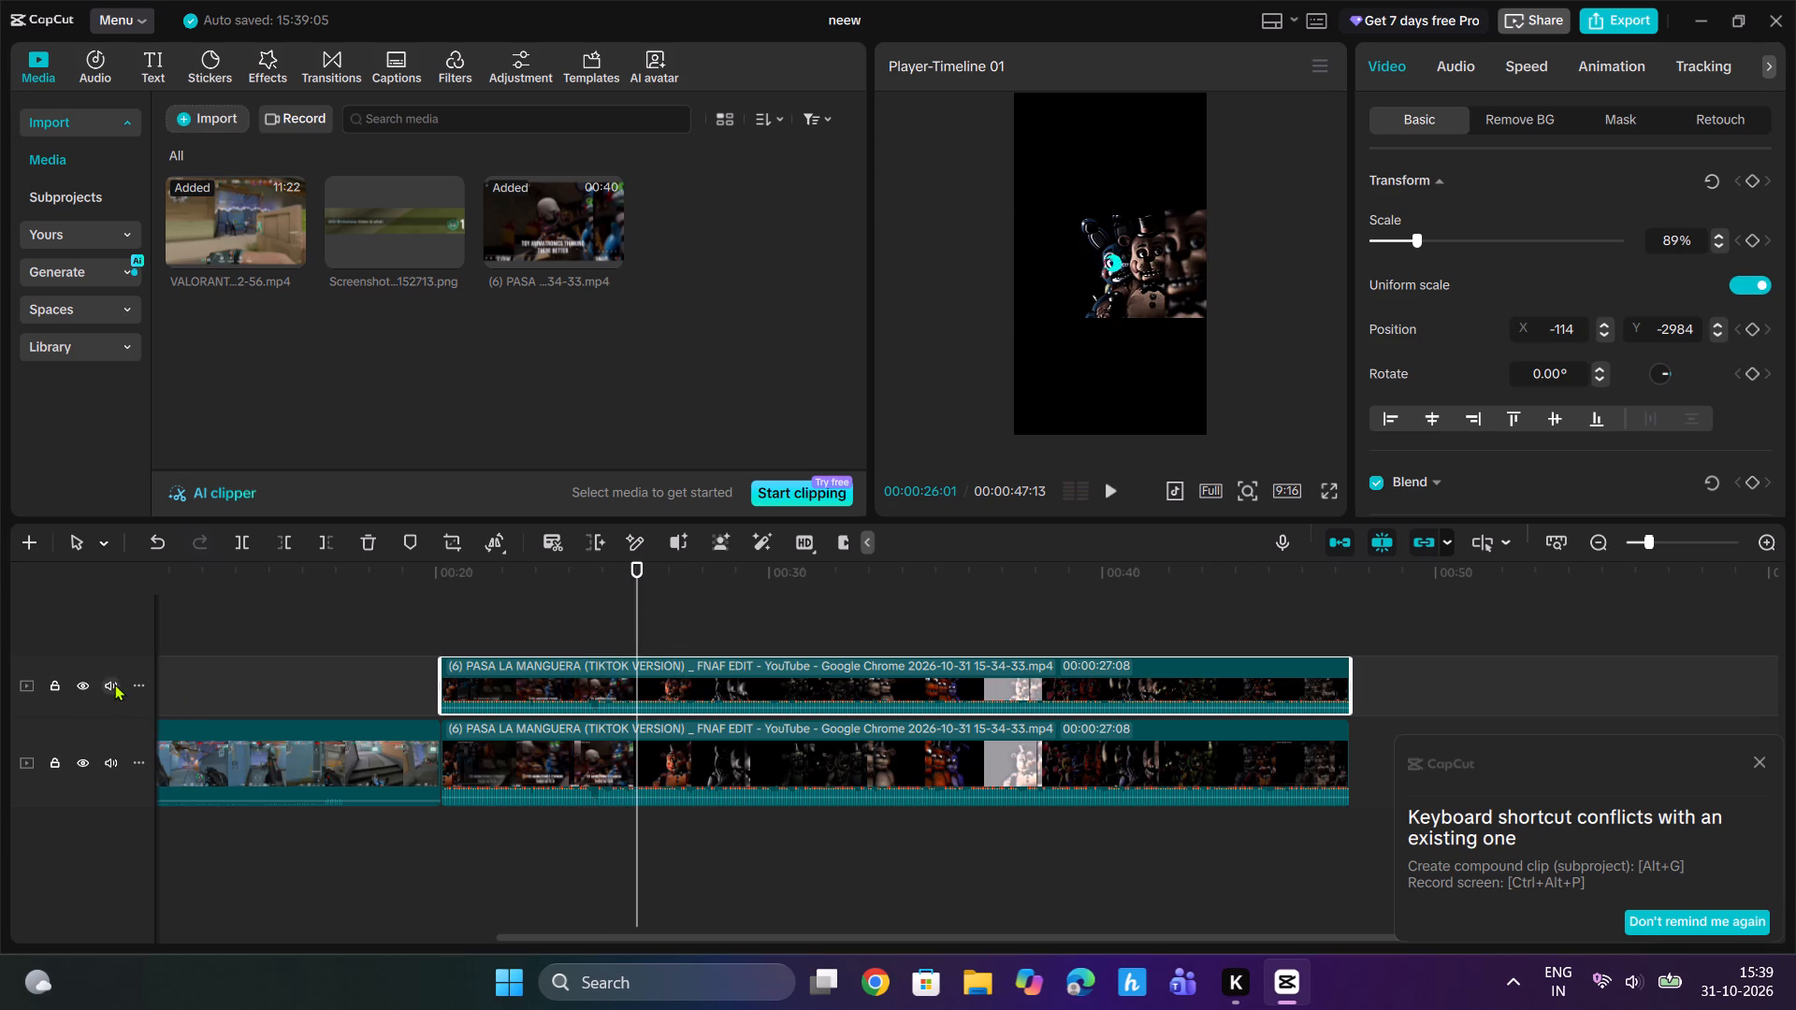
# Mute the upper track holding the PASA LA MANGUERA copy.
pyautogui.click(115, 684)
# Replay the PASA LA MANGUERA section between about 00:00:23 and 00:00:27 to find another cut point.
pyautogui.press('space')
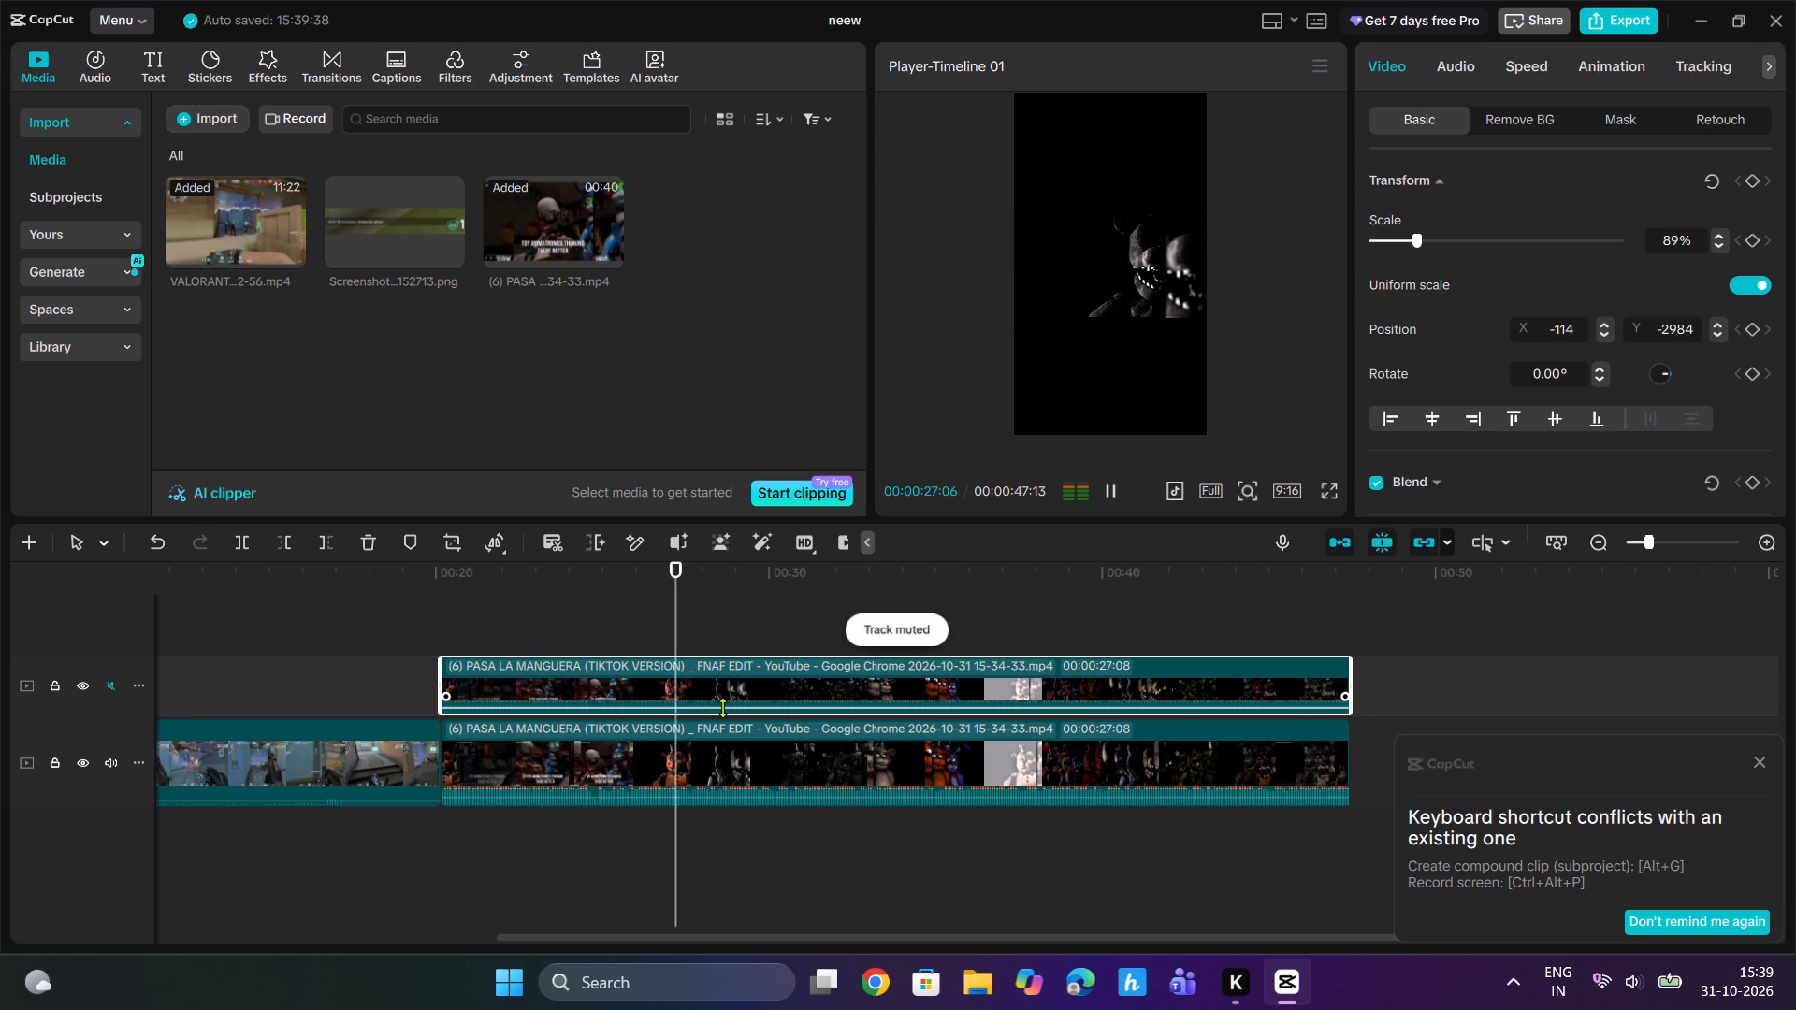
pyautogui.moveTo(729, 578); pyautogui.dragTo(582, 618)
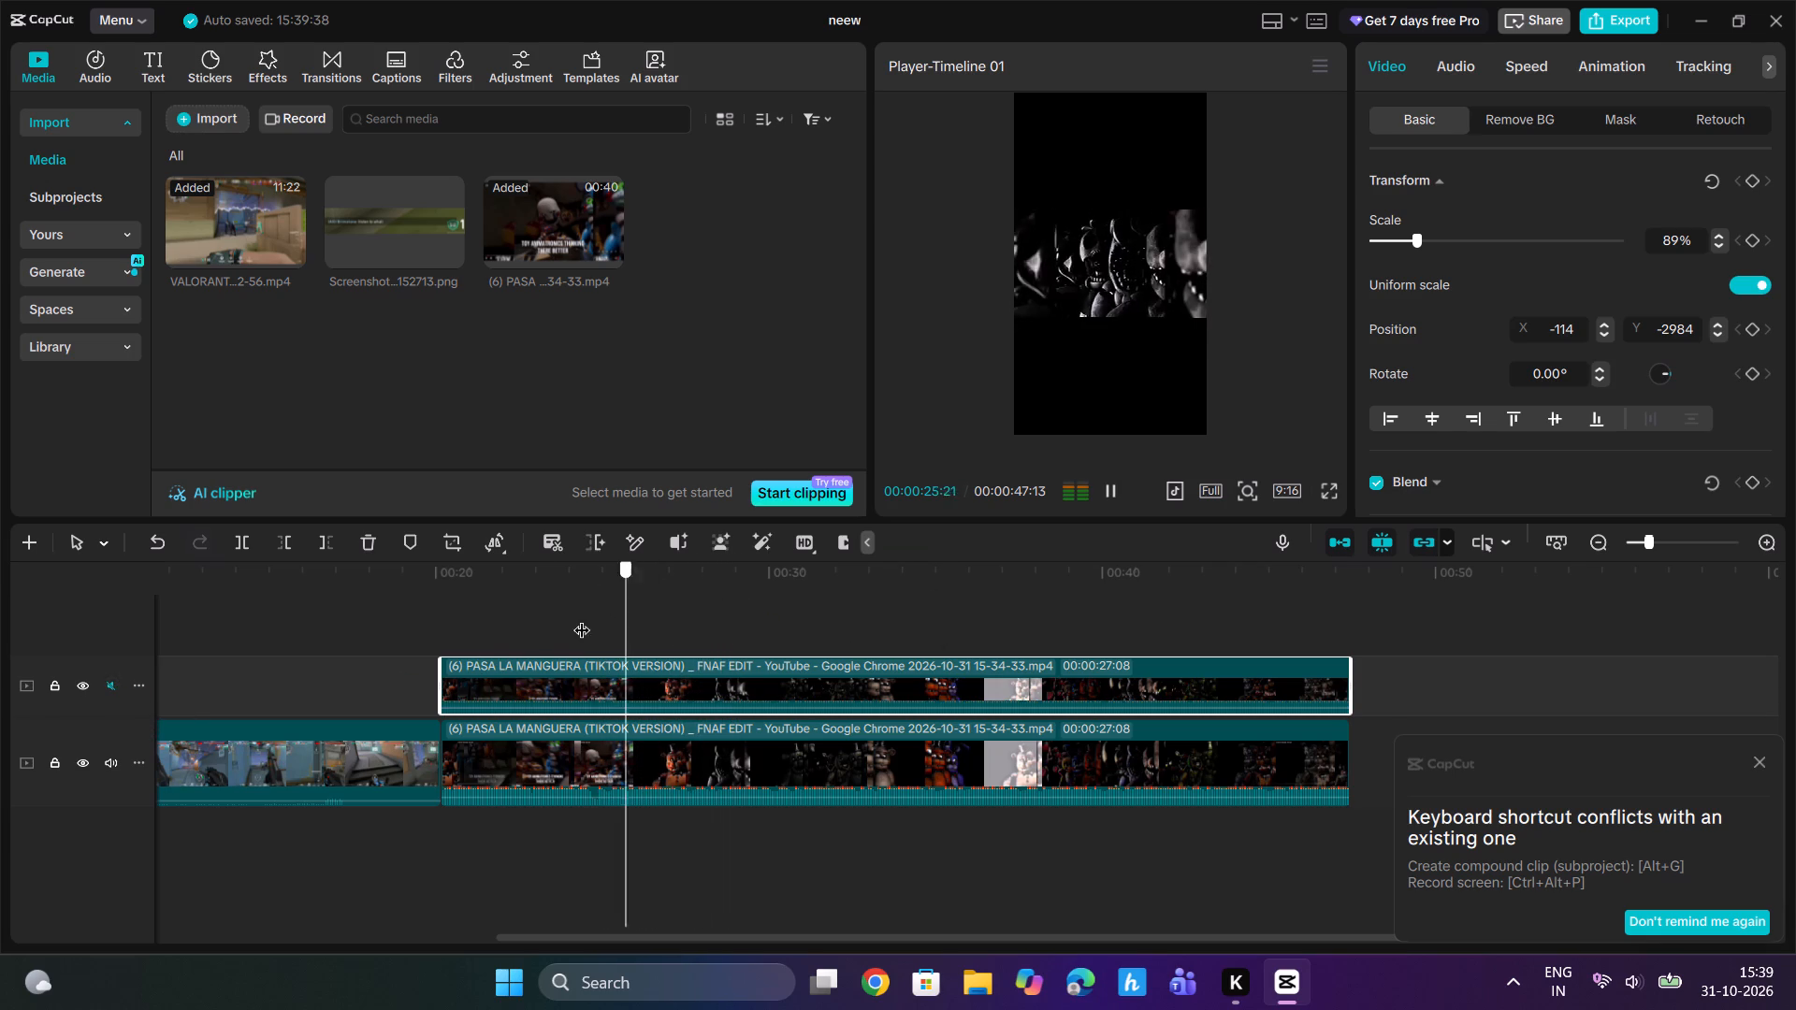
pyautogui.moveTo(582, 618); pyautogui.dragTo(519, 640)
pyautogui.press('space')
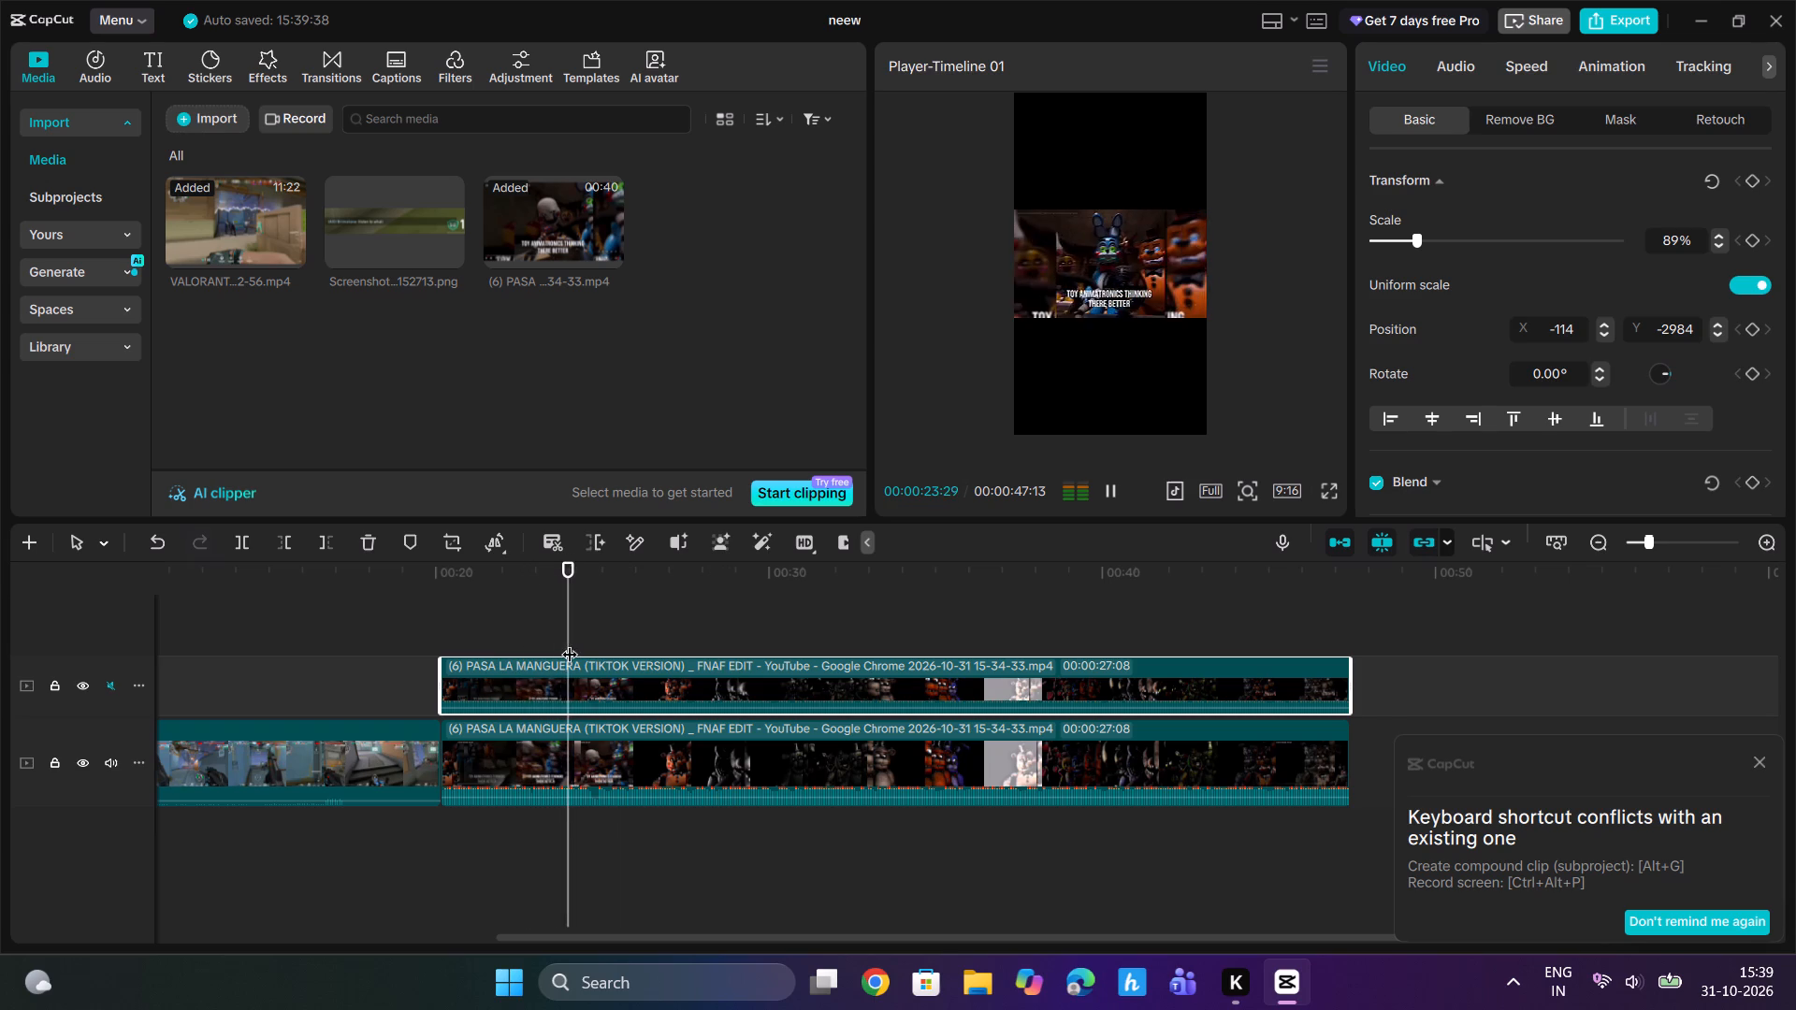
pyautogui.press('space')
pyautogui.press('space')
pyautogui.press('space')
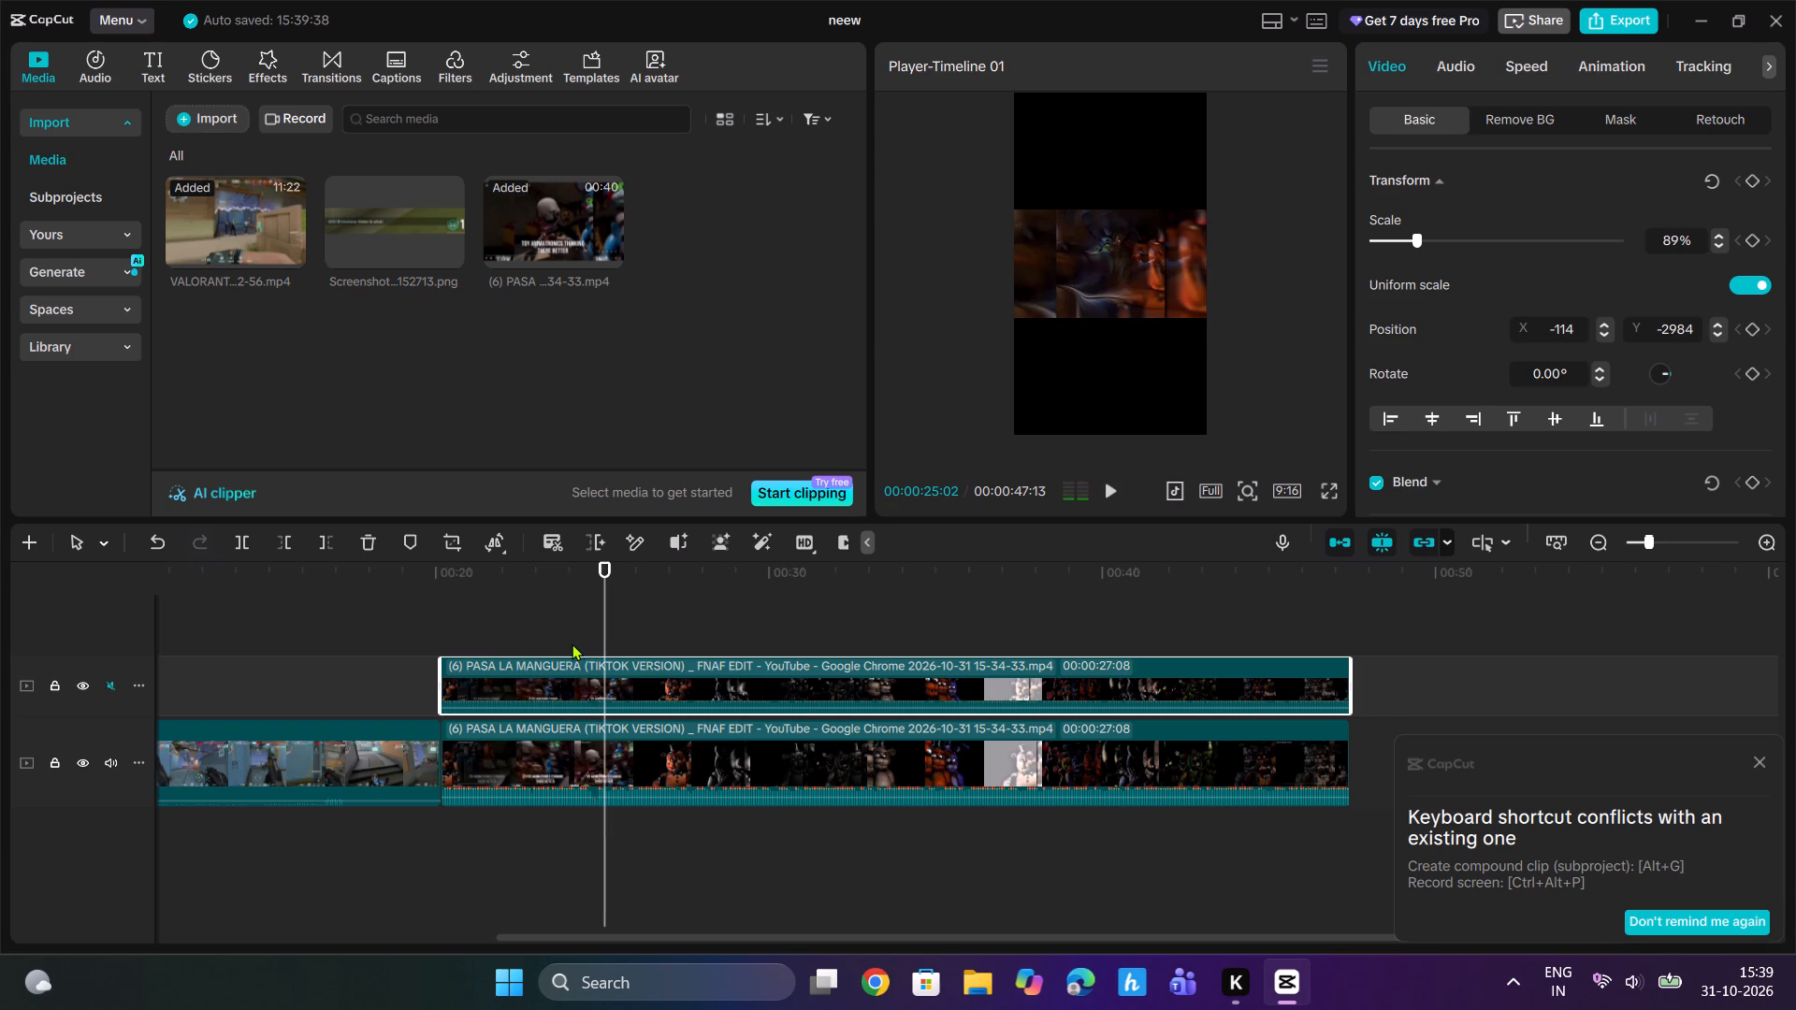
# Split the main-track PASA LA MANGUERA clip at 00:00:24:25.
pyautogui.moveTo(1646, 537); pyautogui.dragTo(1674, 538)
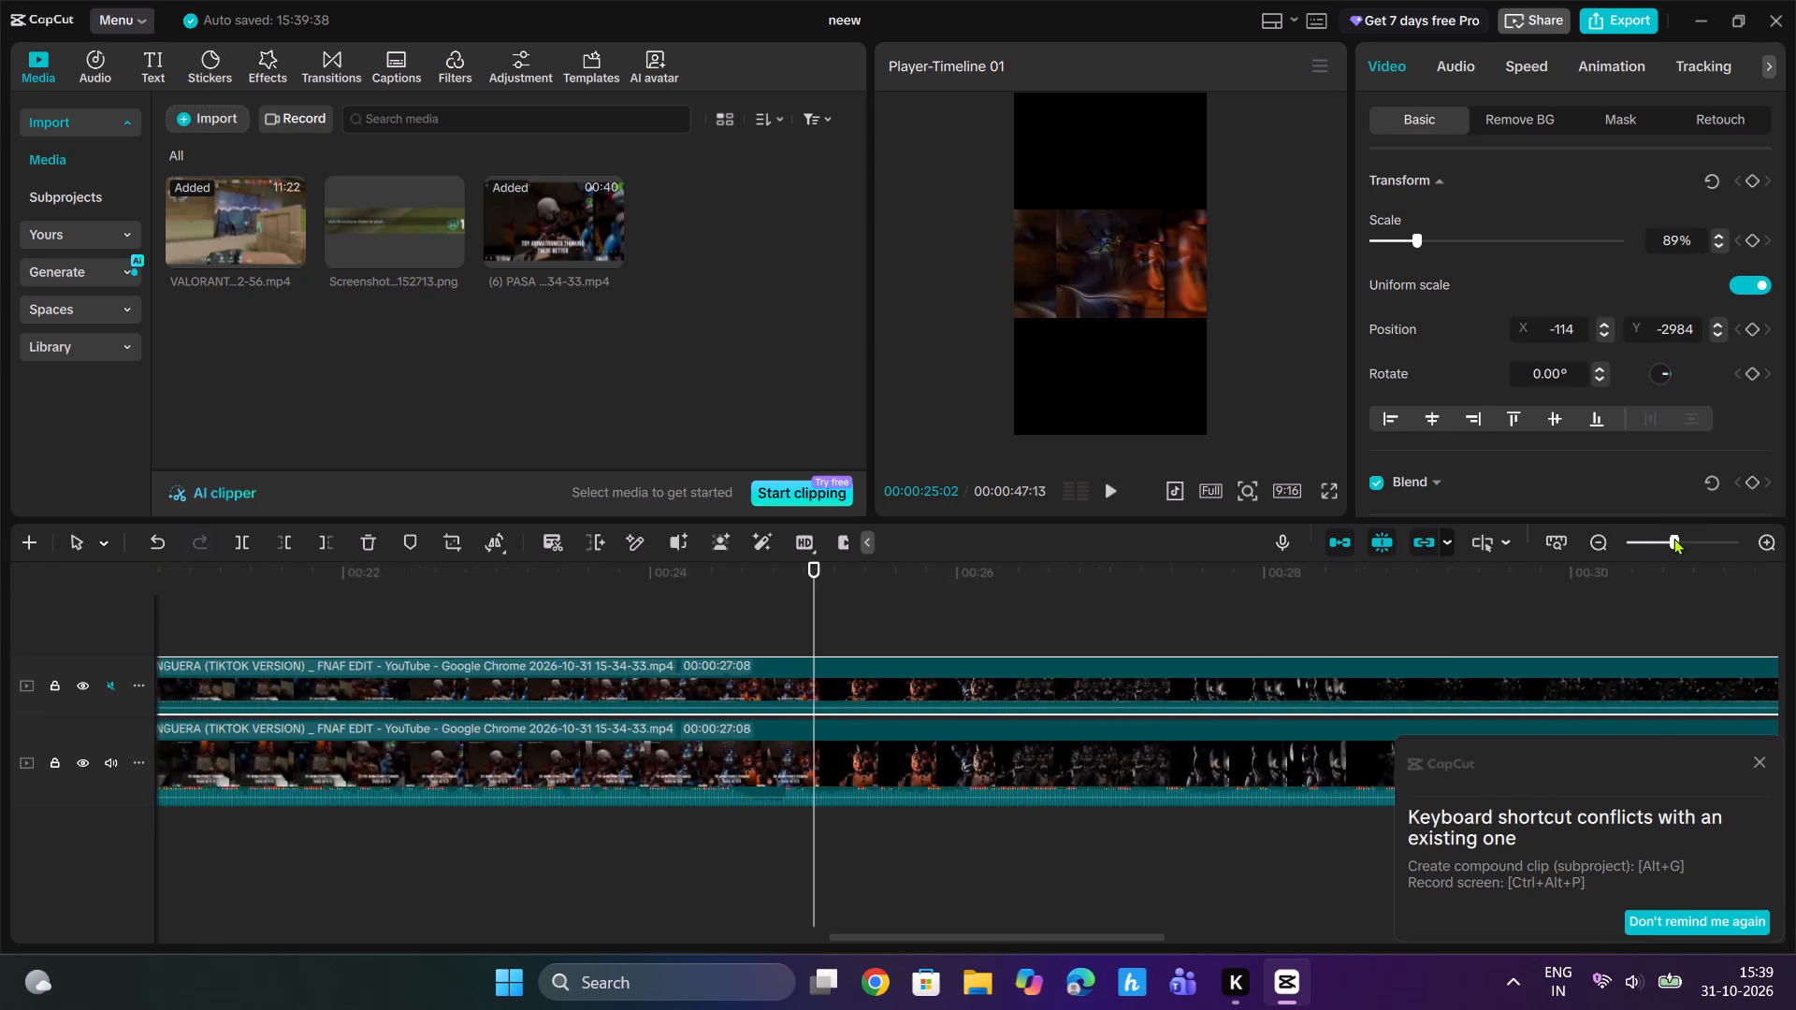
pyautogui.moveTo(1674, 538); pyautogui.dragTo(1686, 536)
pyautogui.moveTo(811, 580); pyautogui.dragTo(721, 614)
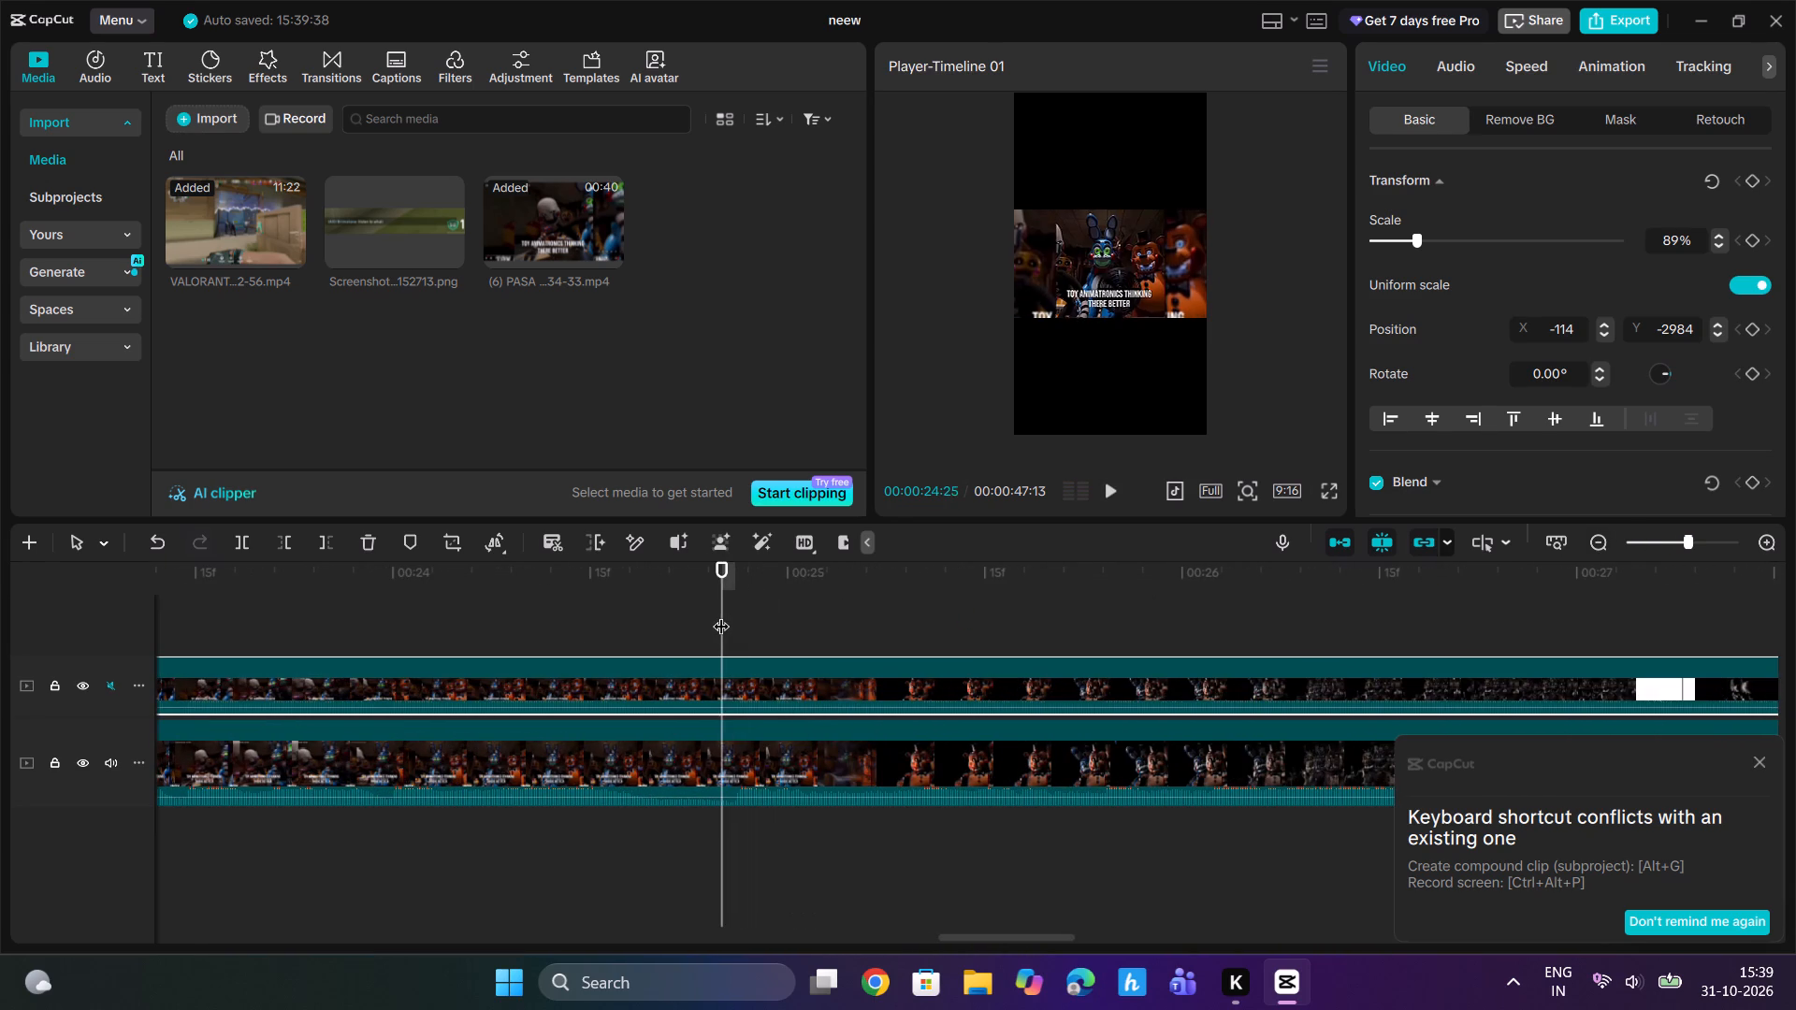
pyautogui.press('space')
pyautogui.press('space')
pyautogui.click(719, 603)
pyautogui.click(745, 787)
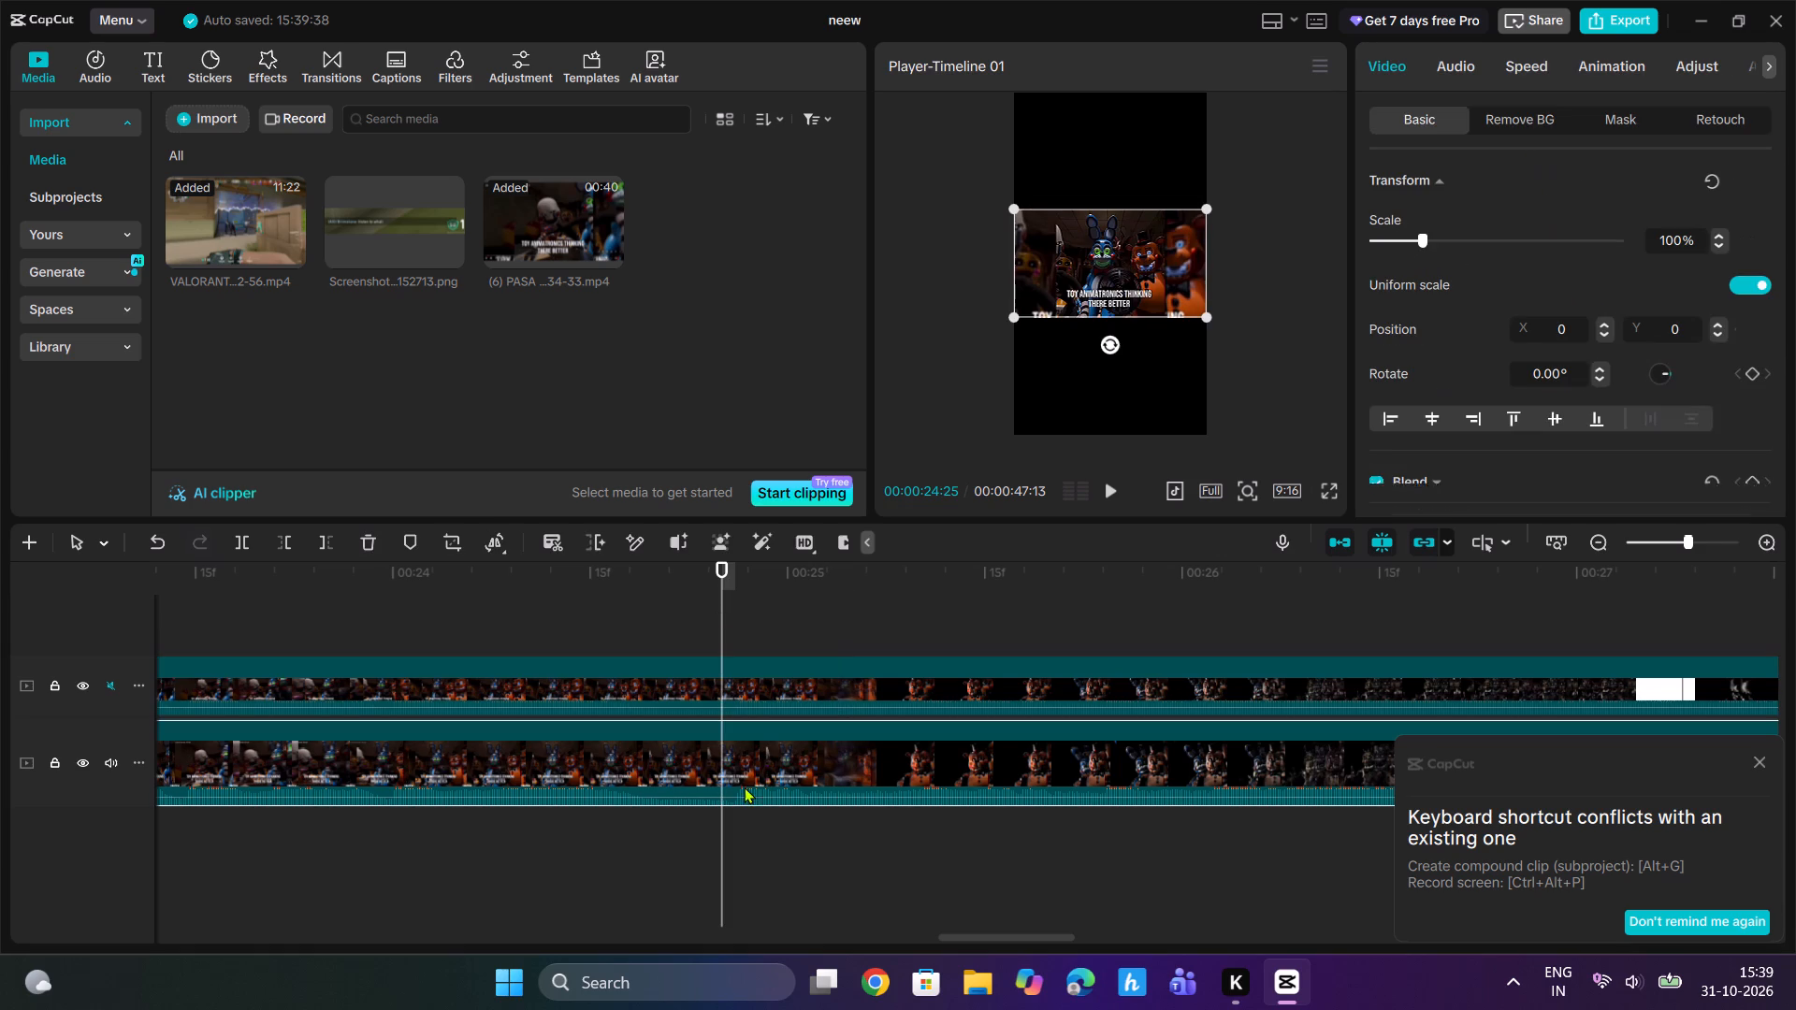
pyautogui.click(249, 541)
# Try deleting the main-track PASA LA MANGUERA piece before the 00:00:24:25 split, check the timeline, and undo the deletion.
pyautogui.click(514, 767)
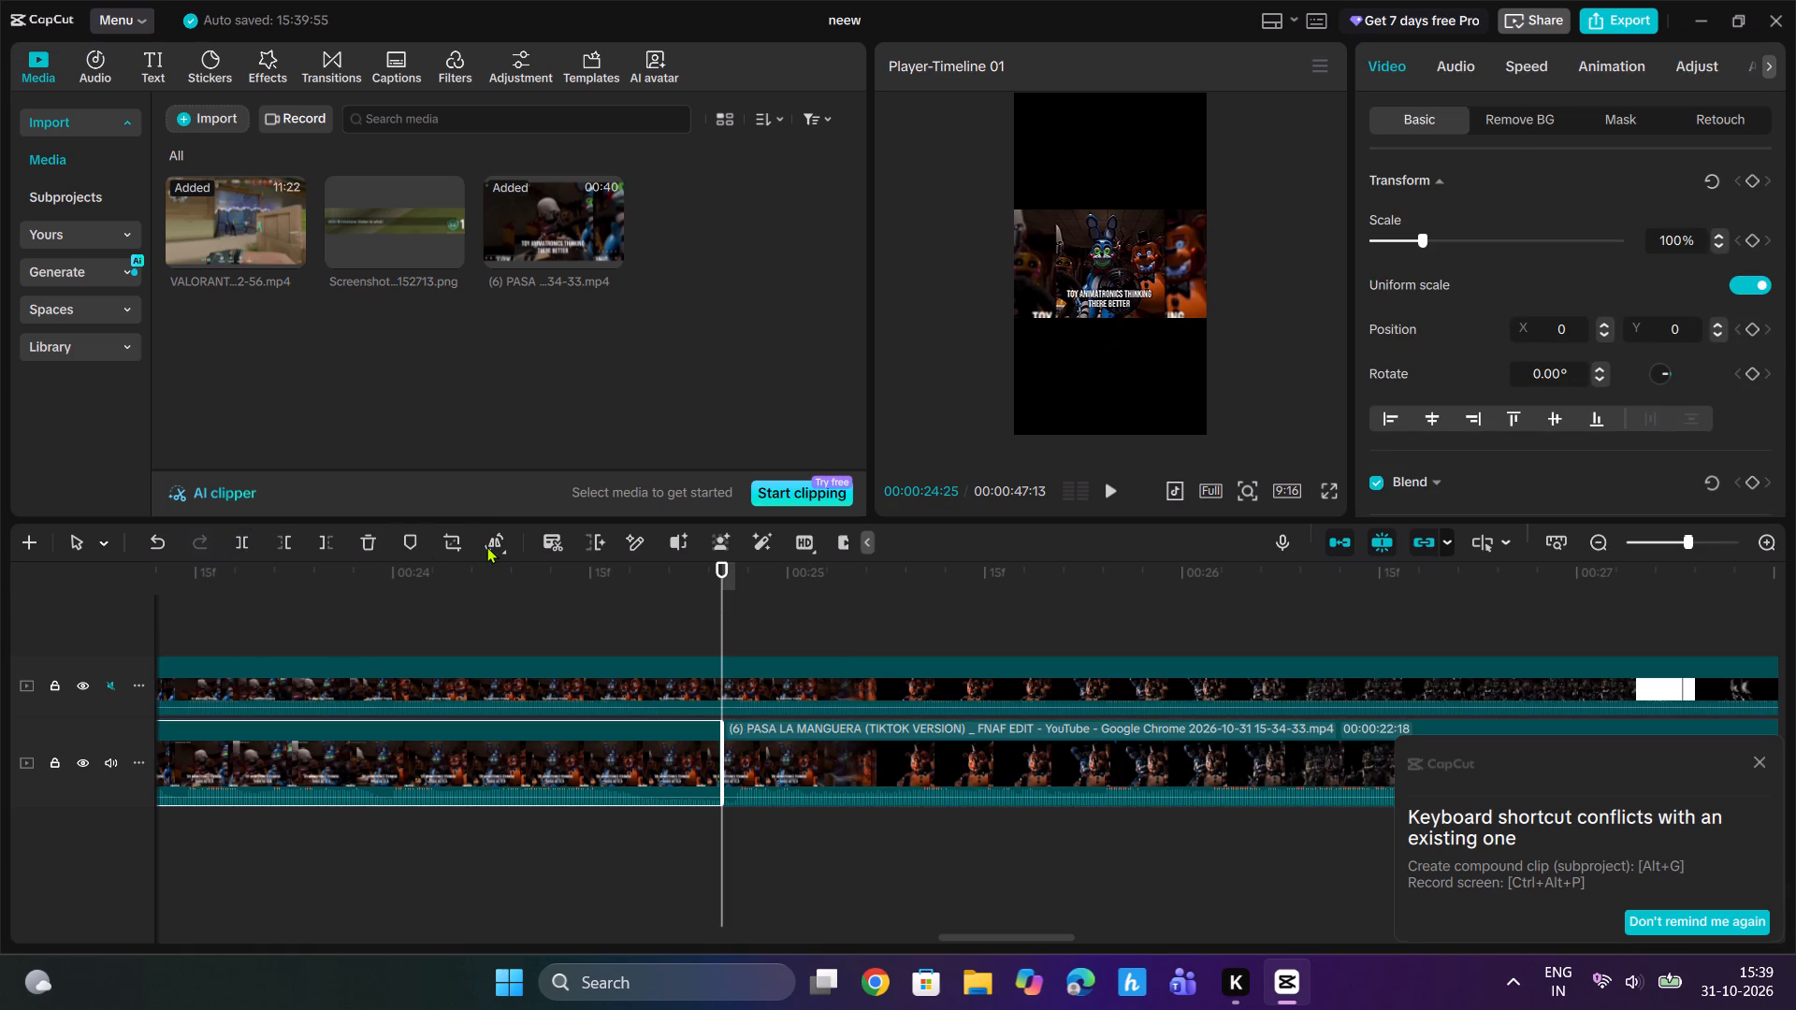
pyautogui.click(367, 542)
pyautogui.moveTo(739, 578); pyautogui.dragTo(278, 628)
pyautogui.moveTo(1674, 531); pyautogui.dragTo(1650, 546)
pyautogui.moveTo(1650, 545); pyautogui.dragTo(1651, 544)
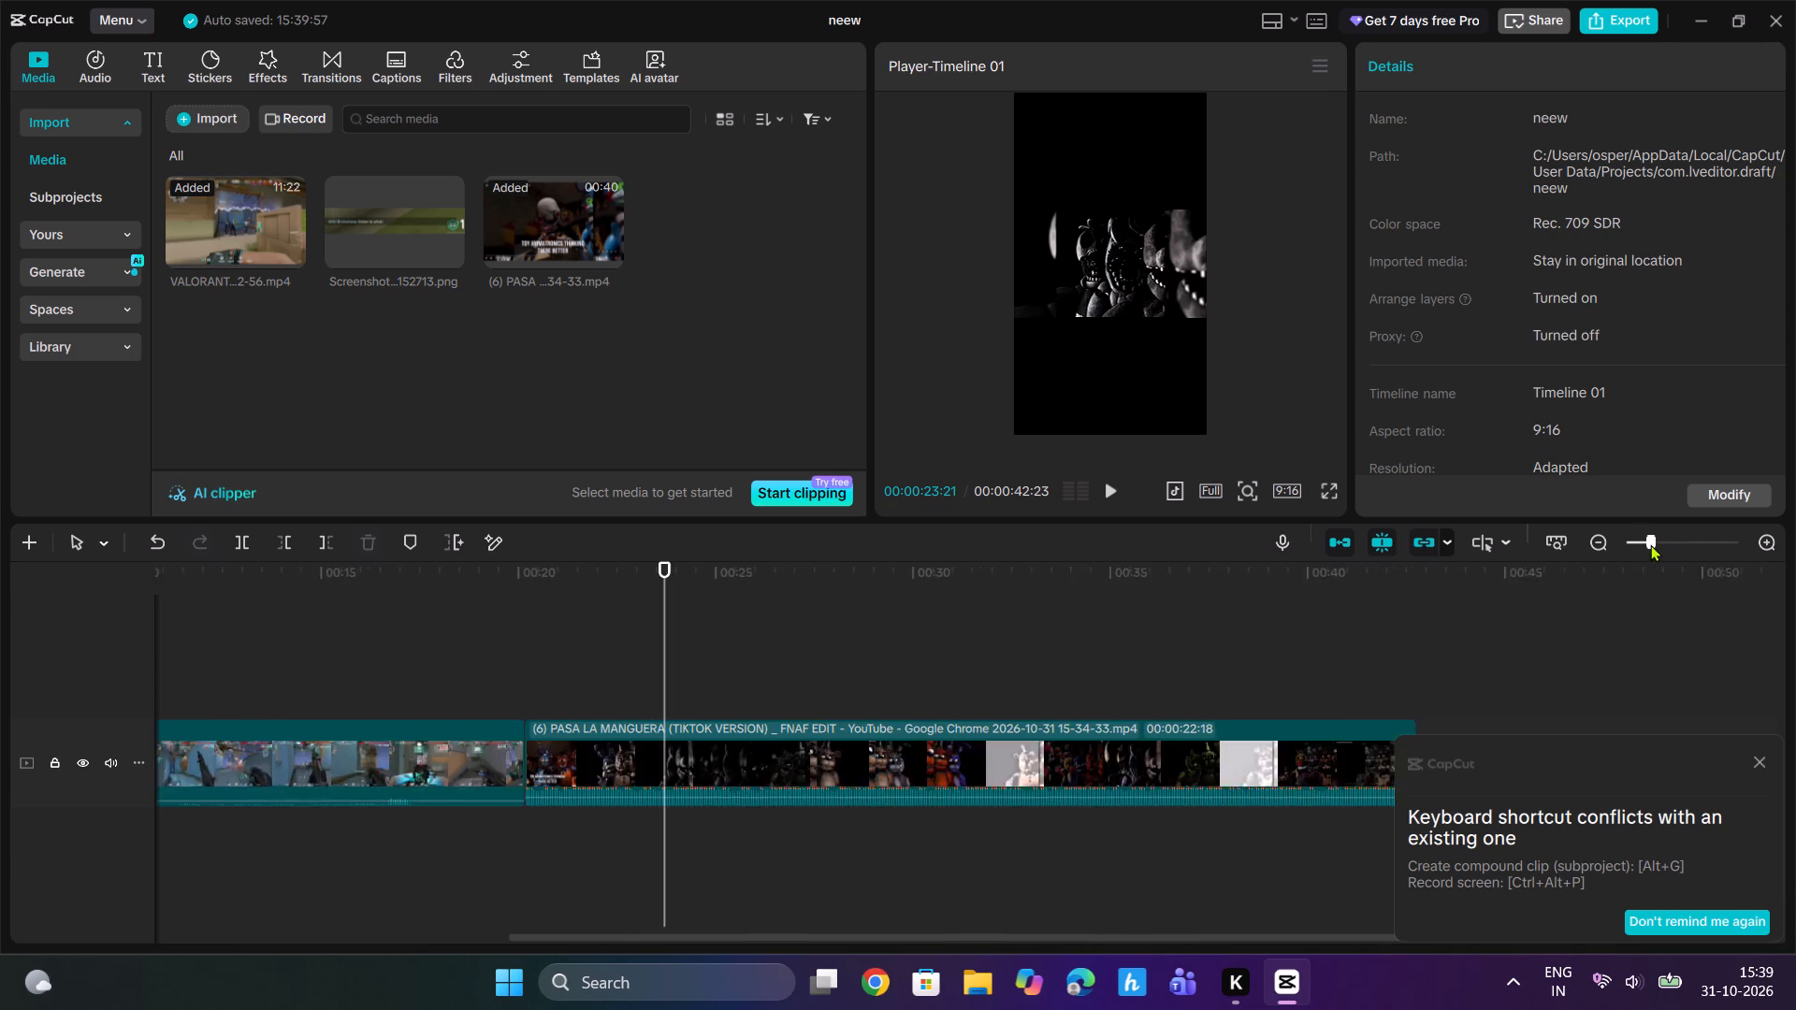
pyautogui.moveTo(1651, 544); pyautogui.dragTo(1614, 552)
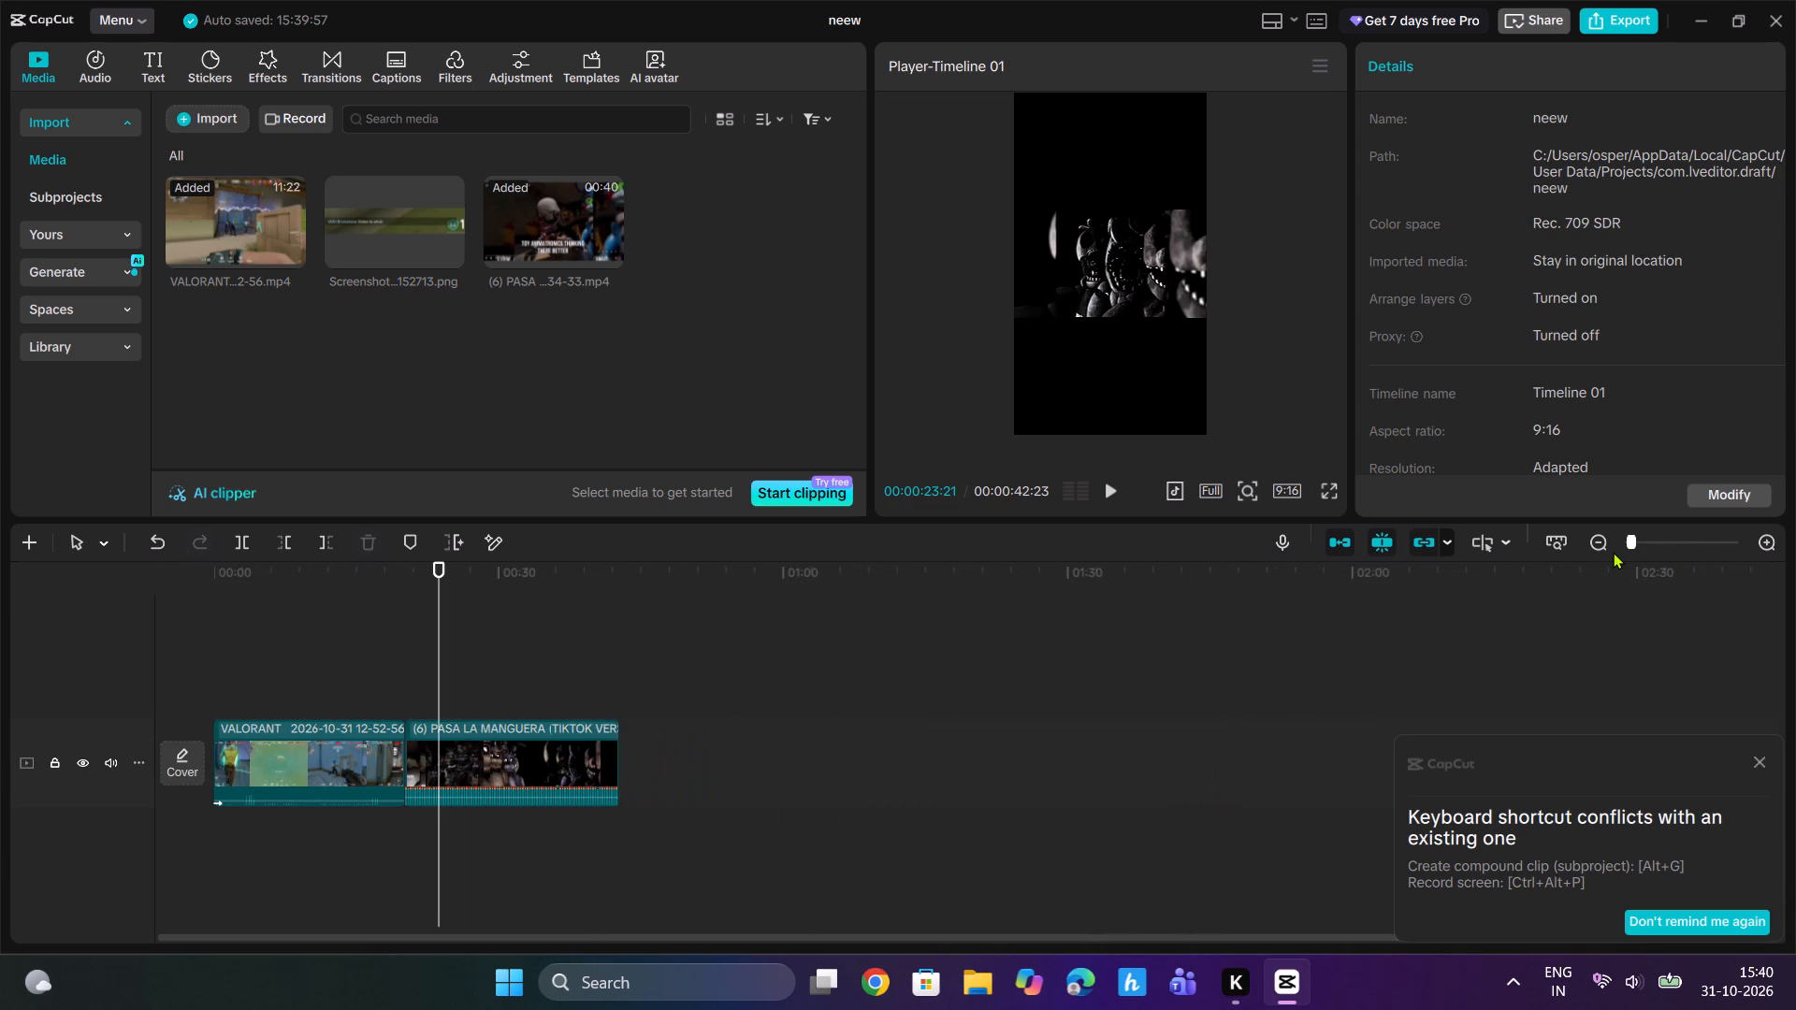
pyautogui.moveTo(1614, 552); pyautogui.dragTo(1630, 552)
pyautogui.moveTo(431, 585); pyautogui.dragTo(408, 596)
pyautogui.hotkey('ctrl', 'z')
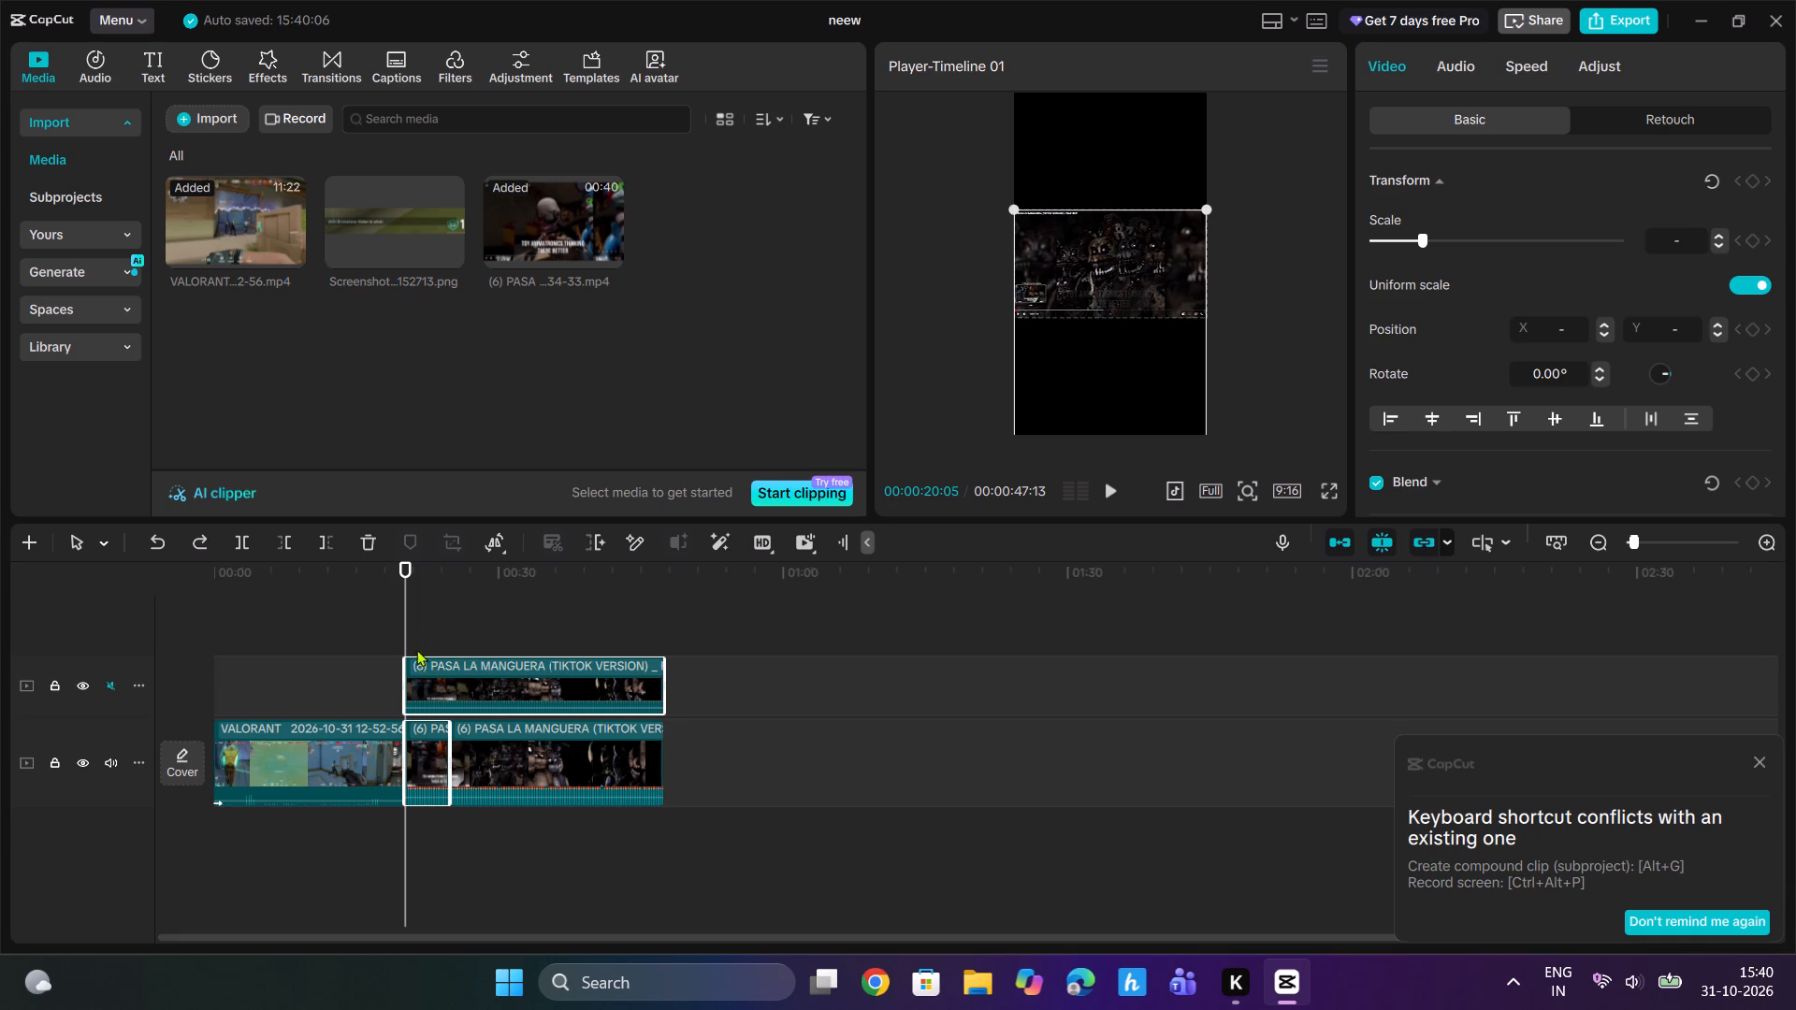
# Delete the main-track PASA LA MANGUERA piece before the split with the upper track locked, and unlock that track again.
pyautogui.click(51, 685)
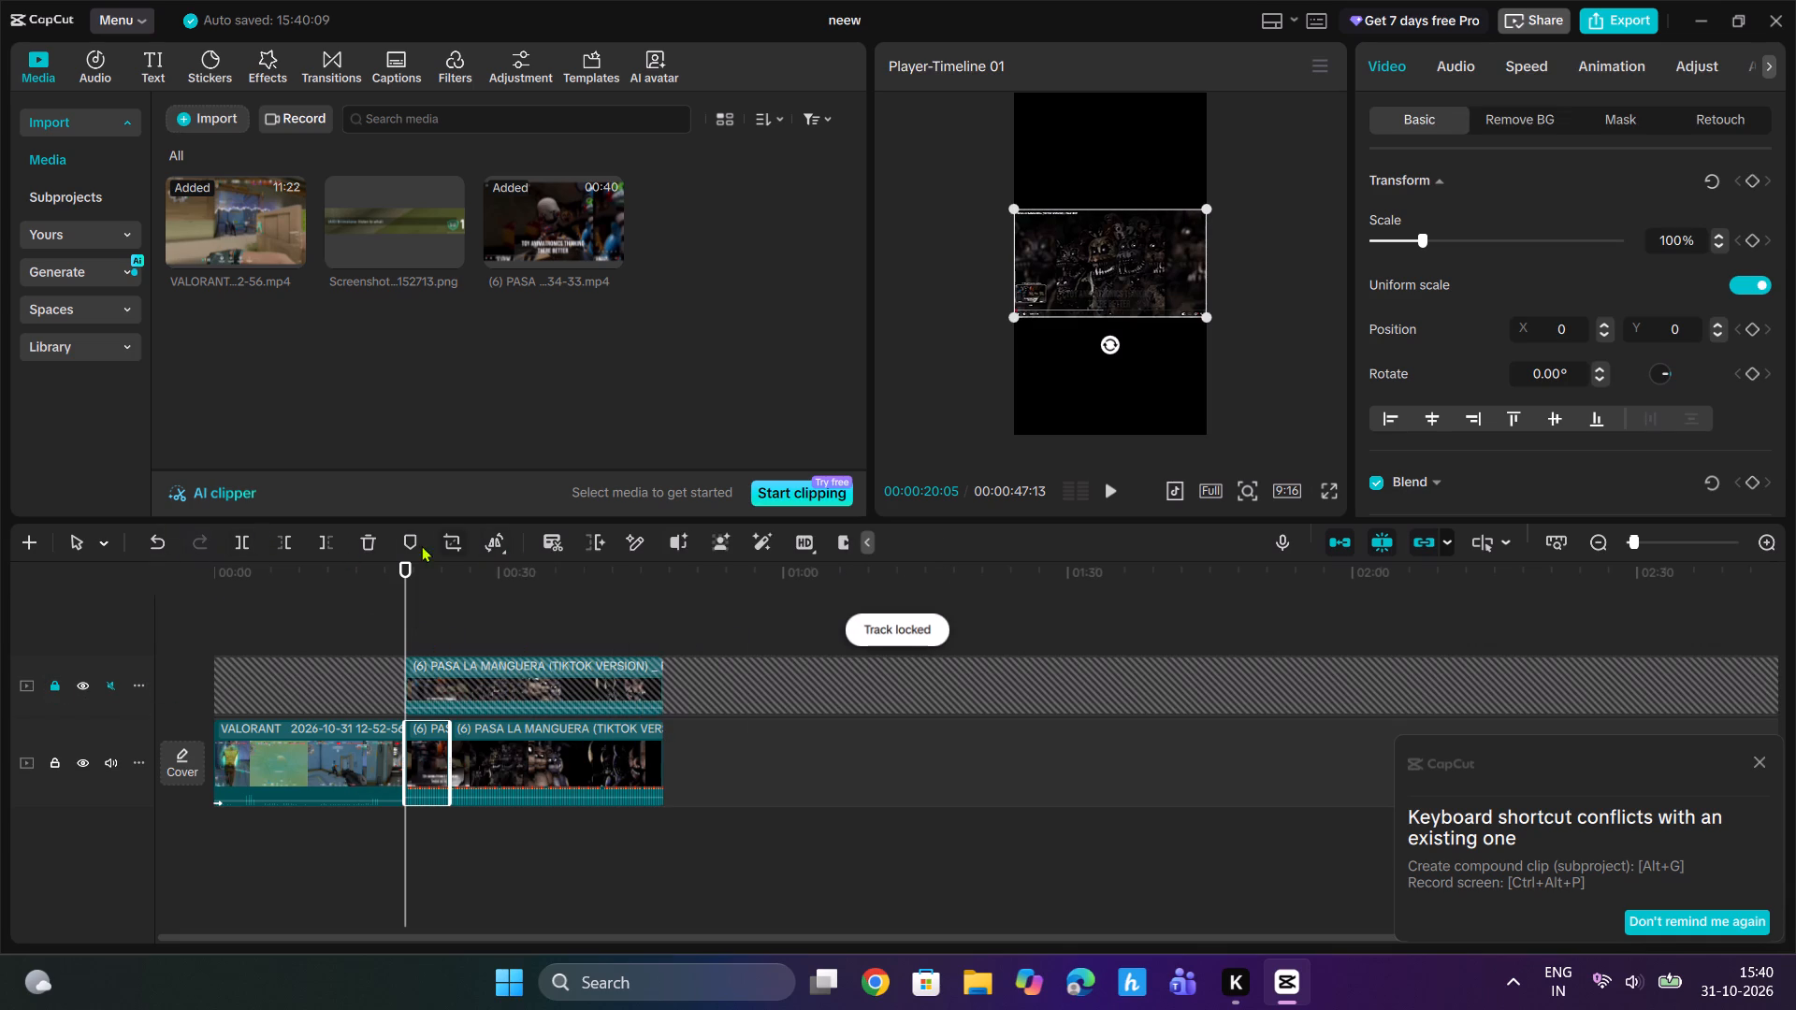
pyautogui.click(360, 543)
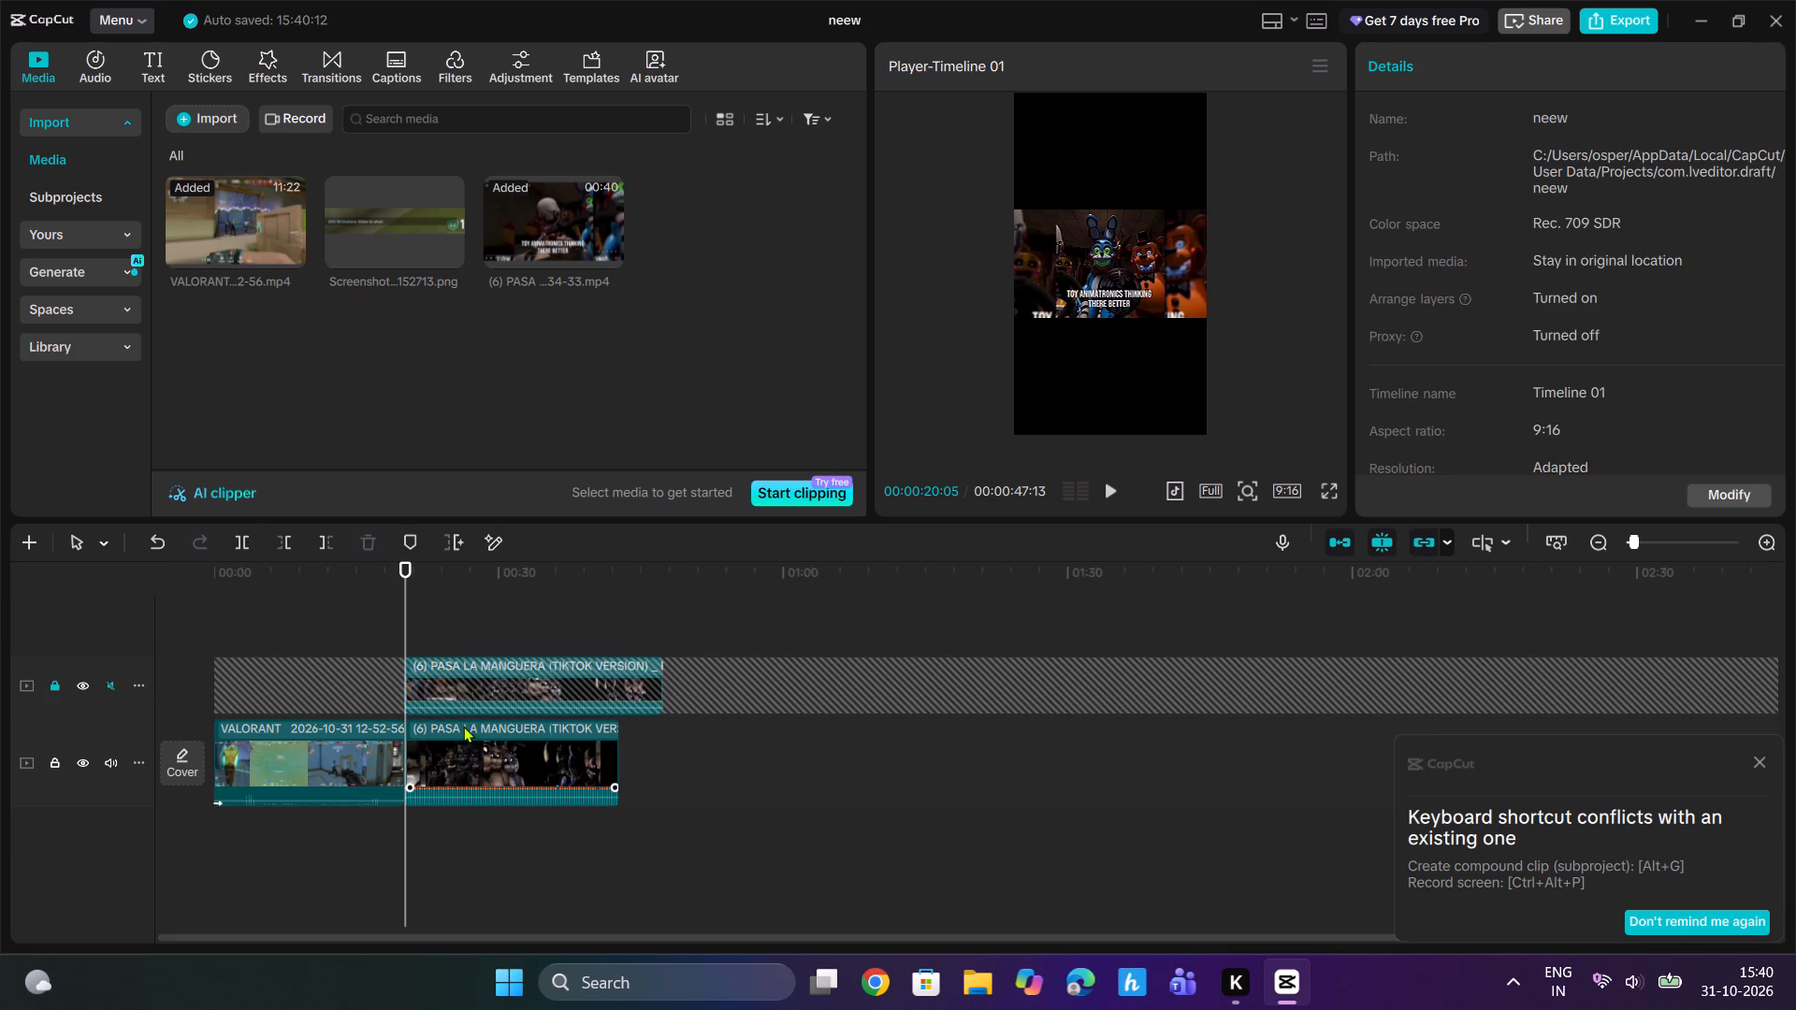
pyautogui.click(51, 685)
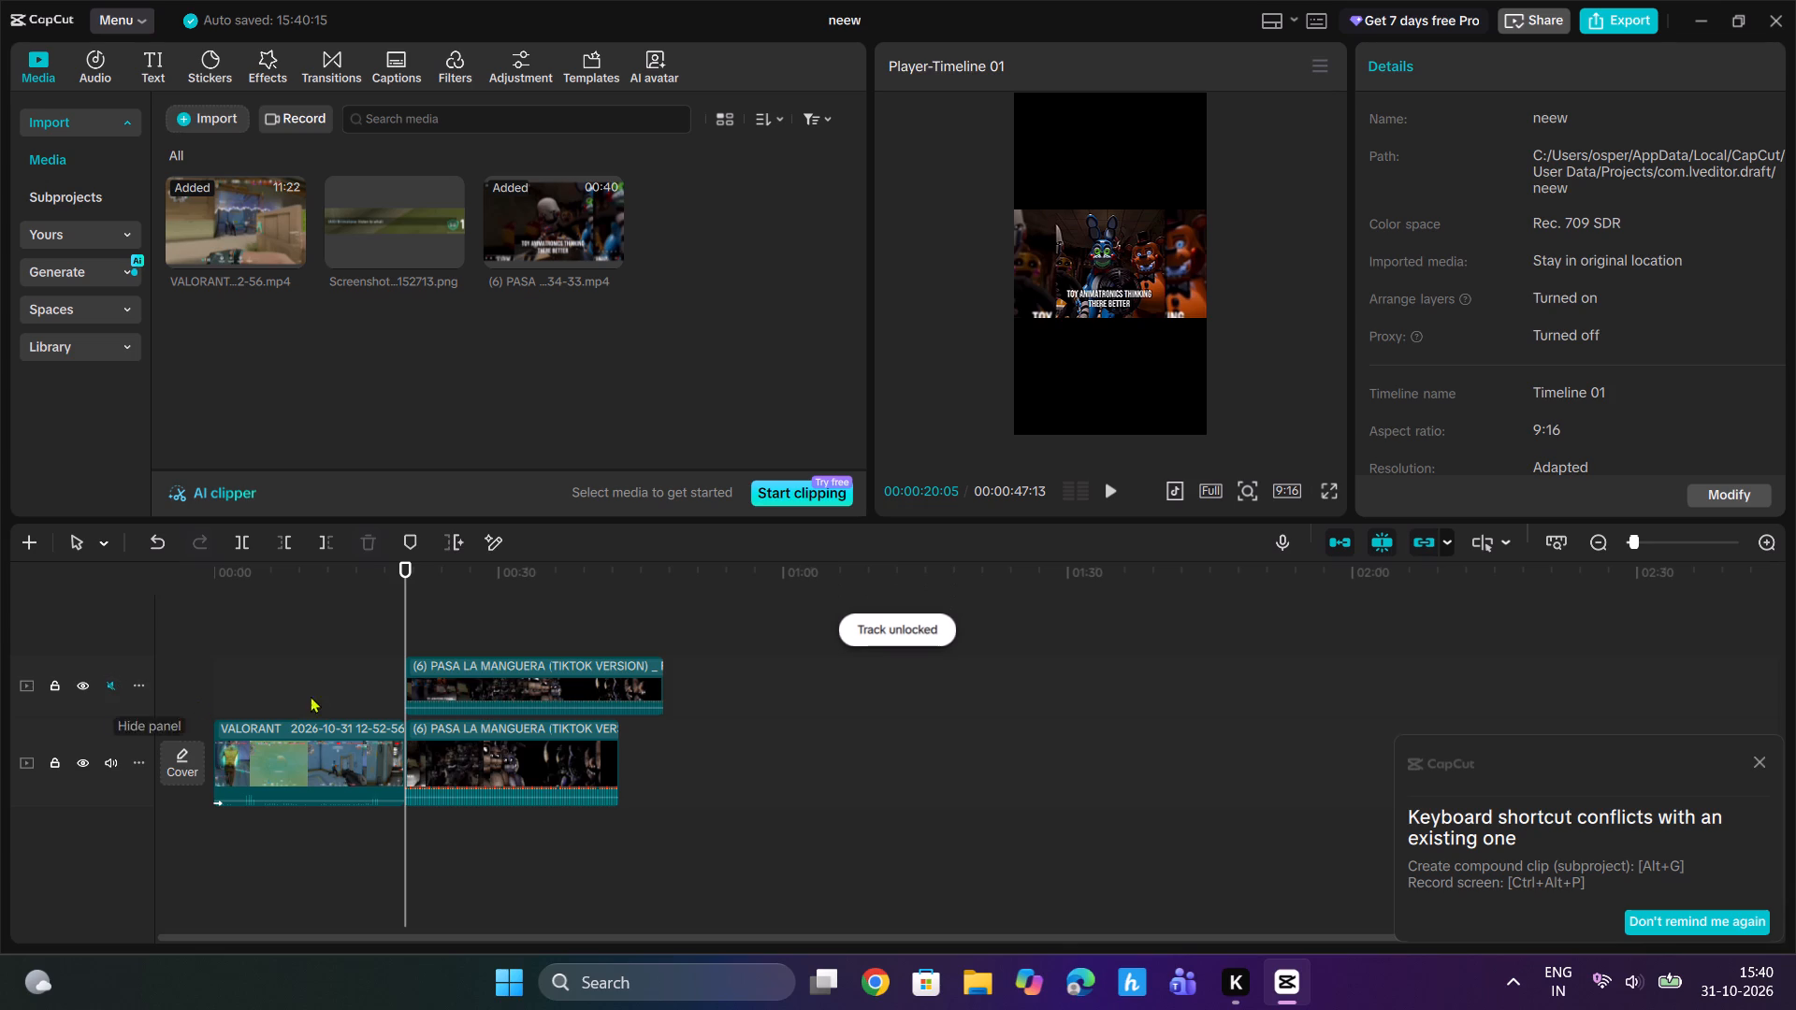
# Move the upper-track PASA LA MANGUERA copy to the start of the timeline, above the VALORANT clip.
pyautogui.click(473, 667)
pyautogui.moveTo(483, 672); pyautogui.dragTo(290, 672)
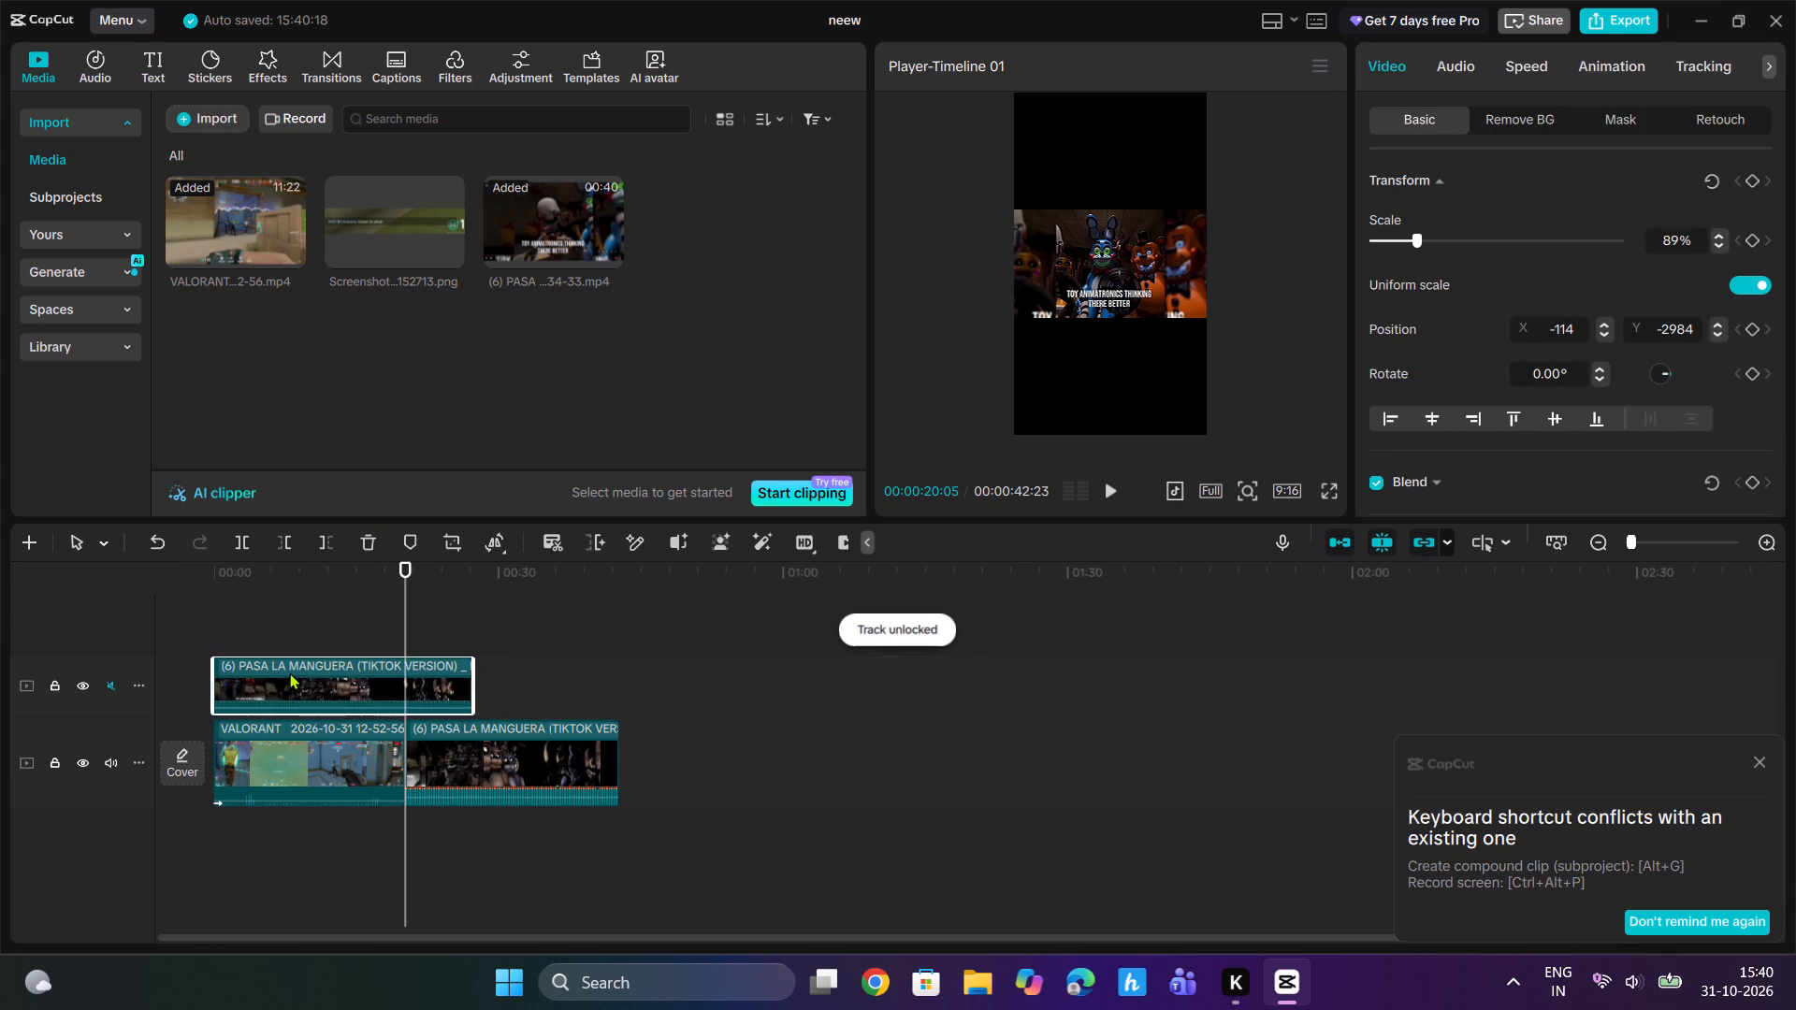
# Unmute the upper track holding the PASA LA MANGUERA copy and play a section over the VALORANT clip.
pyautogui.moveTo(398, 571); pyautogui.dragTo(317, 602)
pyautogui.press('space')
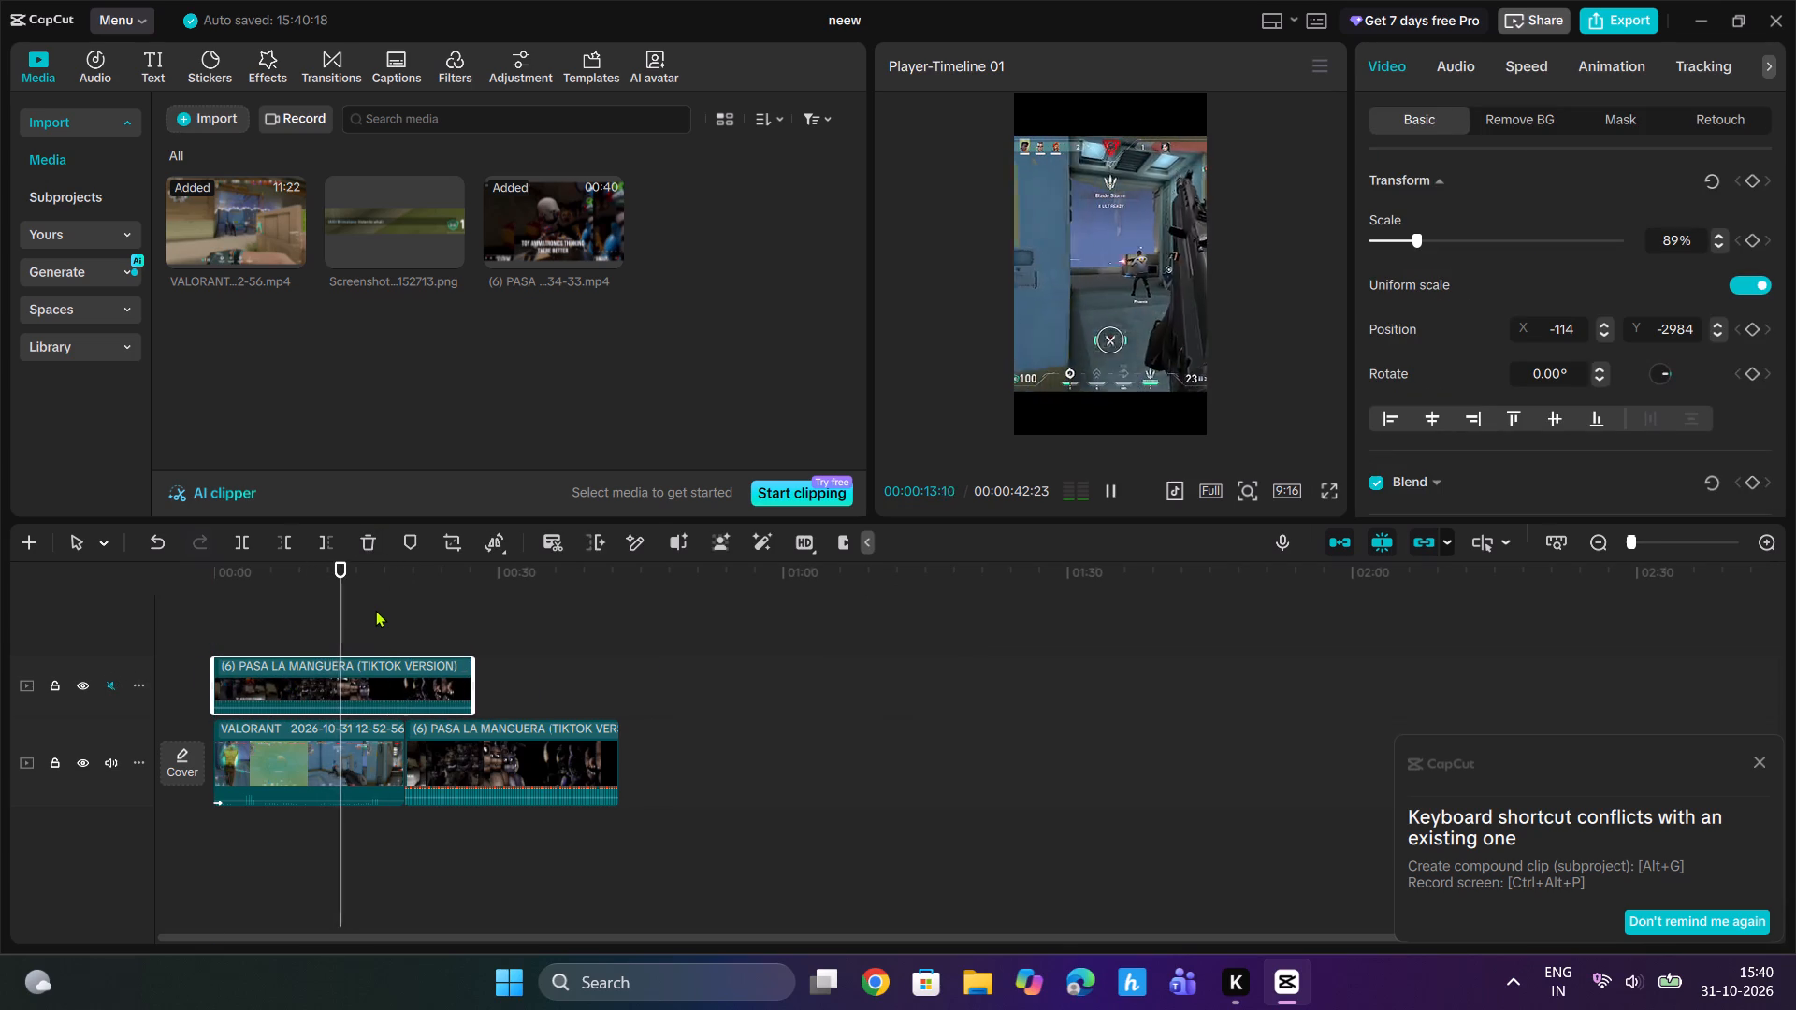
pyautogui.press('space')
pyautogui.click(109, 685)
pyautogui.press('space')
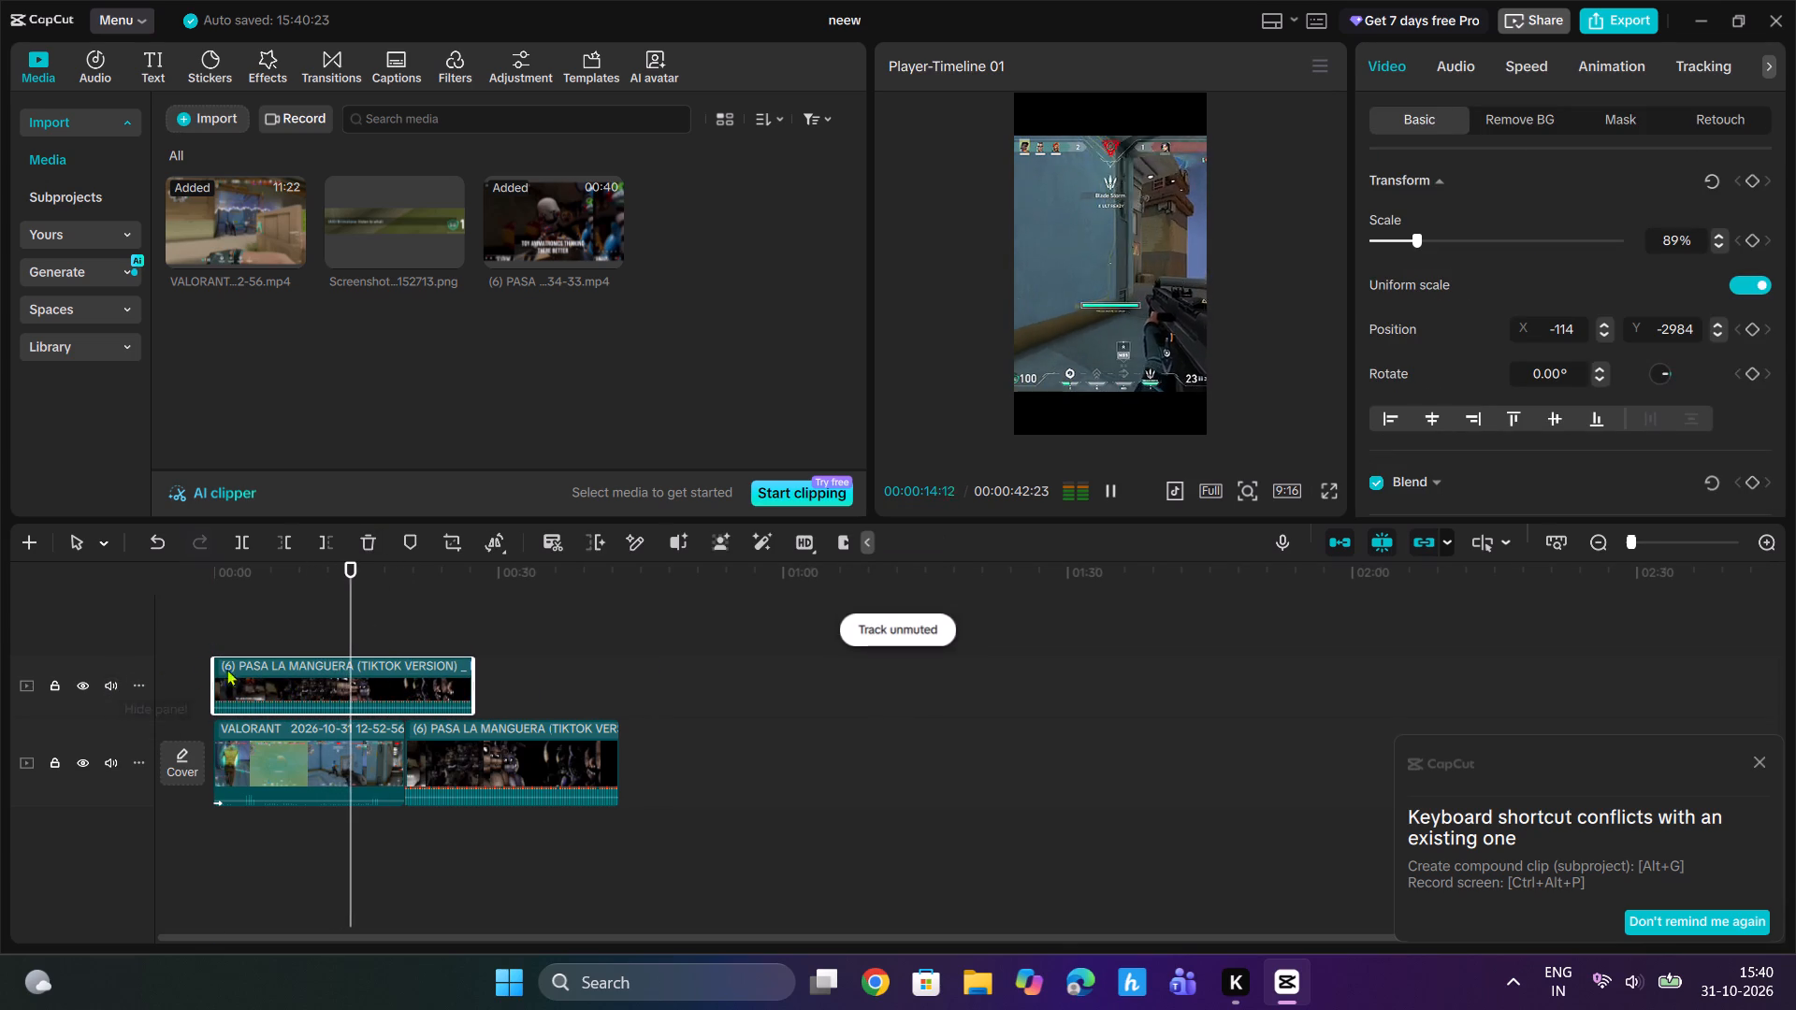
pyautogui.press('space')
# Play the opening to find the cut point and split the VALORANT clip at 00:00:05:02.
pyautogui.moveTo(360, 581); pyautogui.dragTo(202, 628)
pyautogui.press('space')
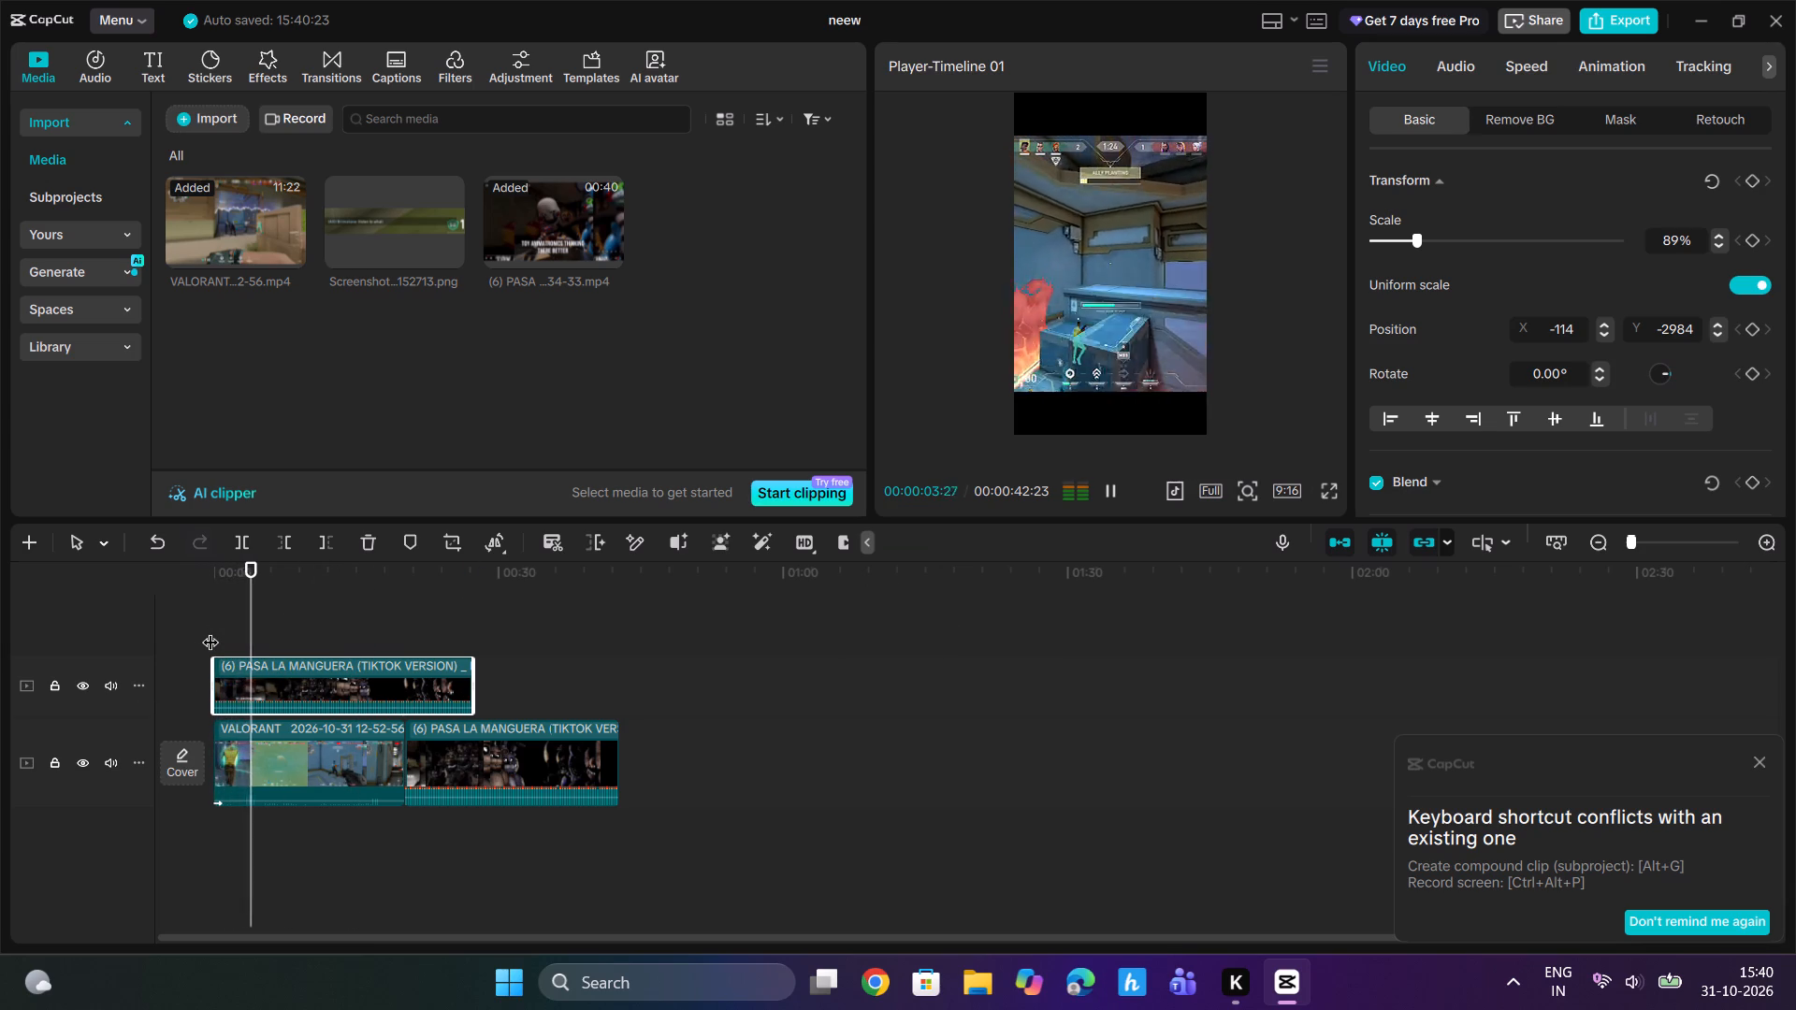
pyautogui.press('space')
pyautogui.press('space')
pyautogui.press('space')
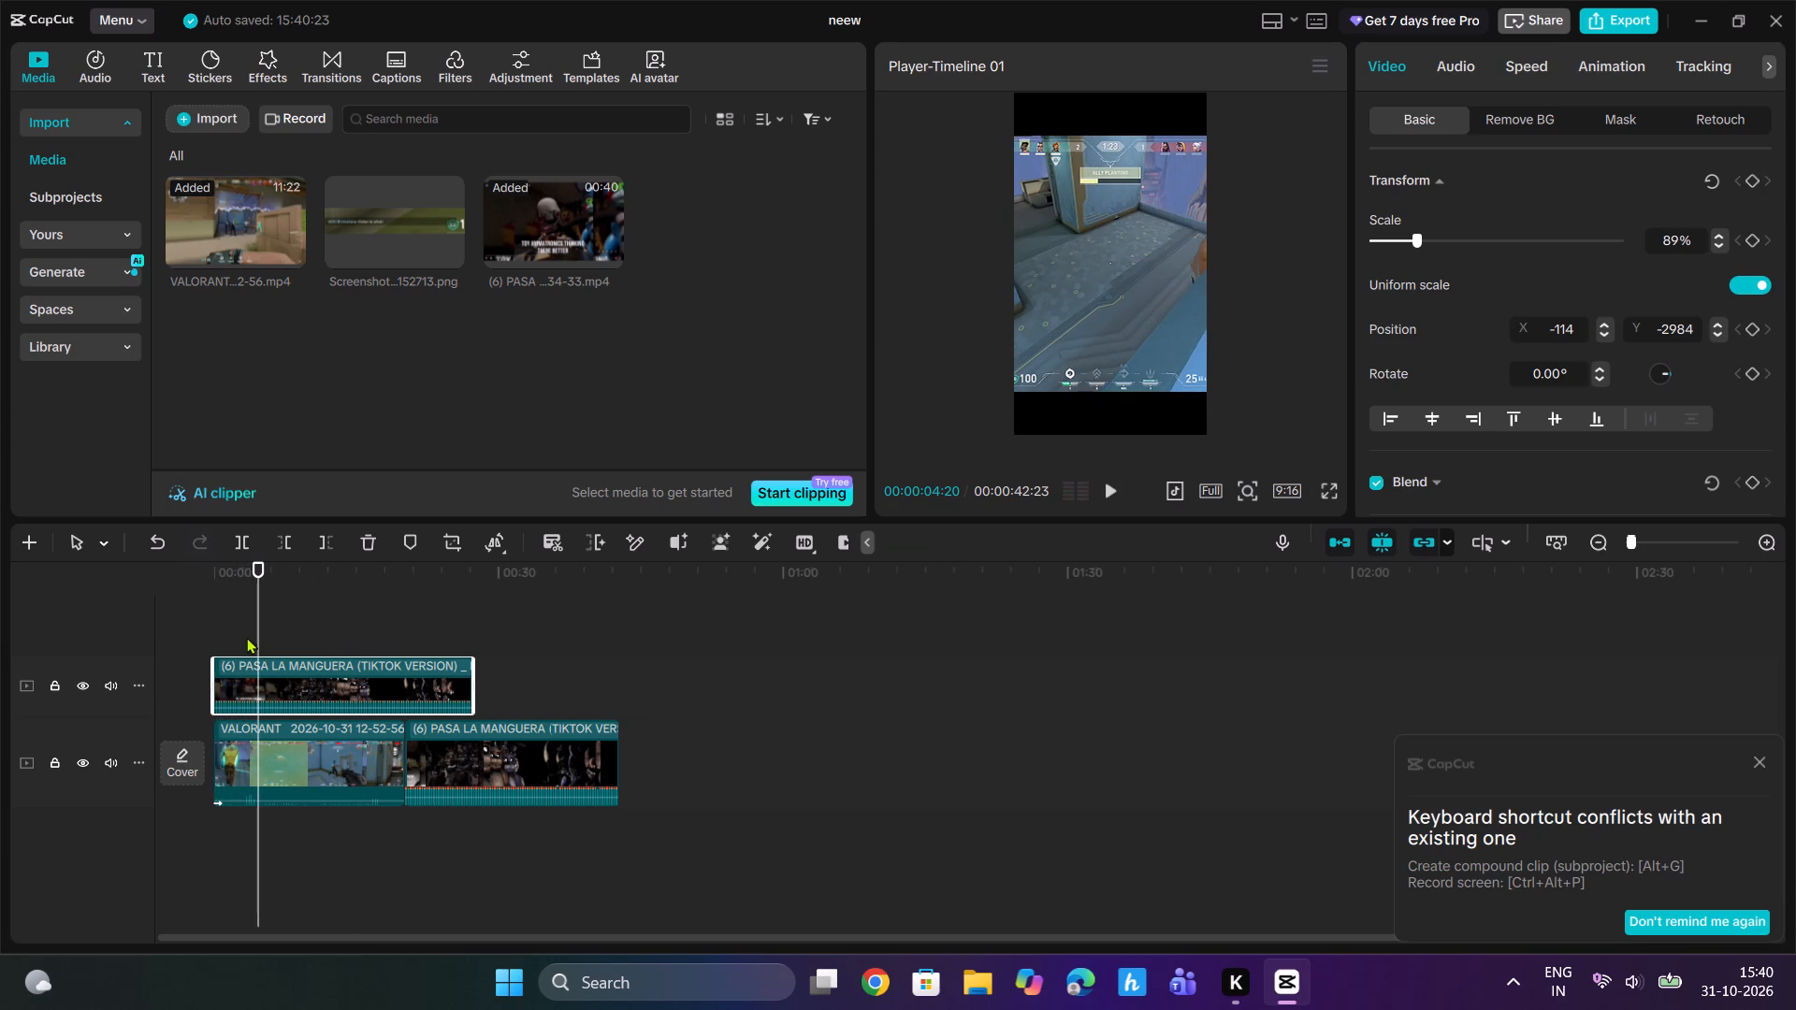
pyautogui.press('space')
pyautogui.press('space')
pyautogui.click(264, 573)
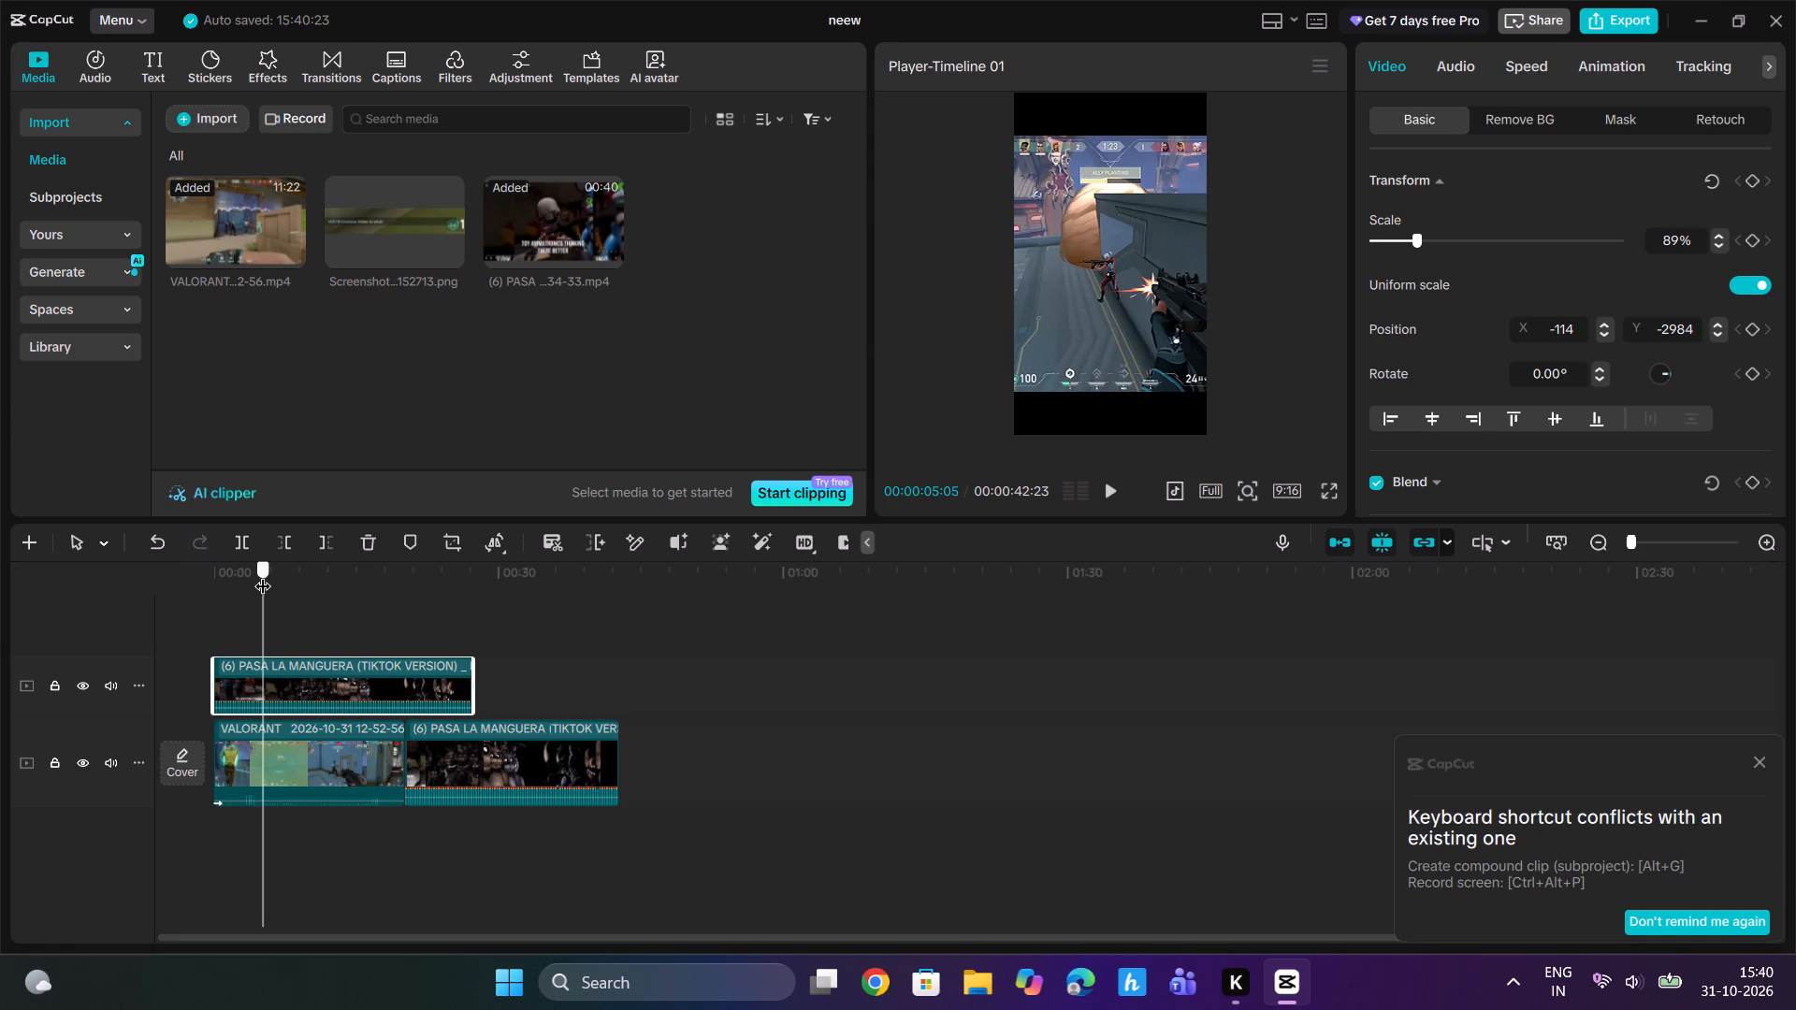
pyautogui.click(288, 767)
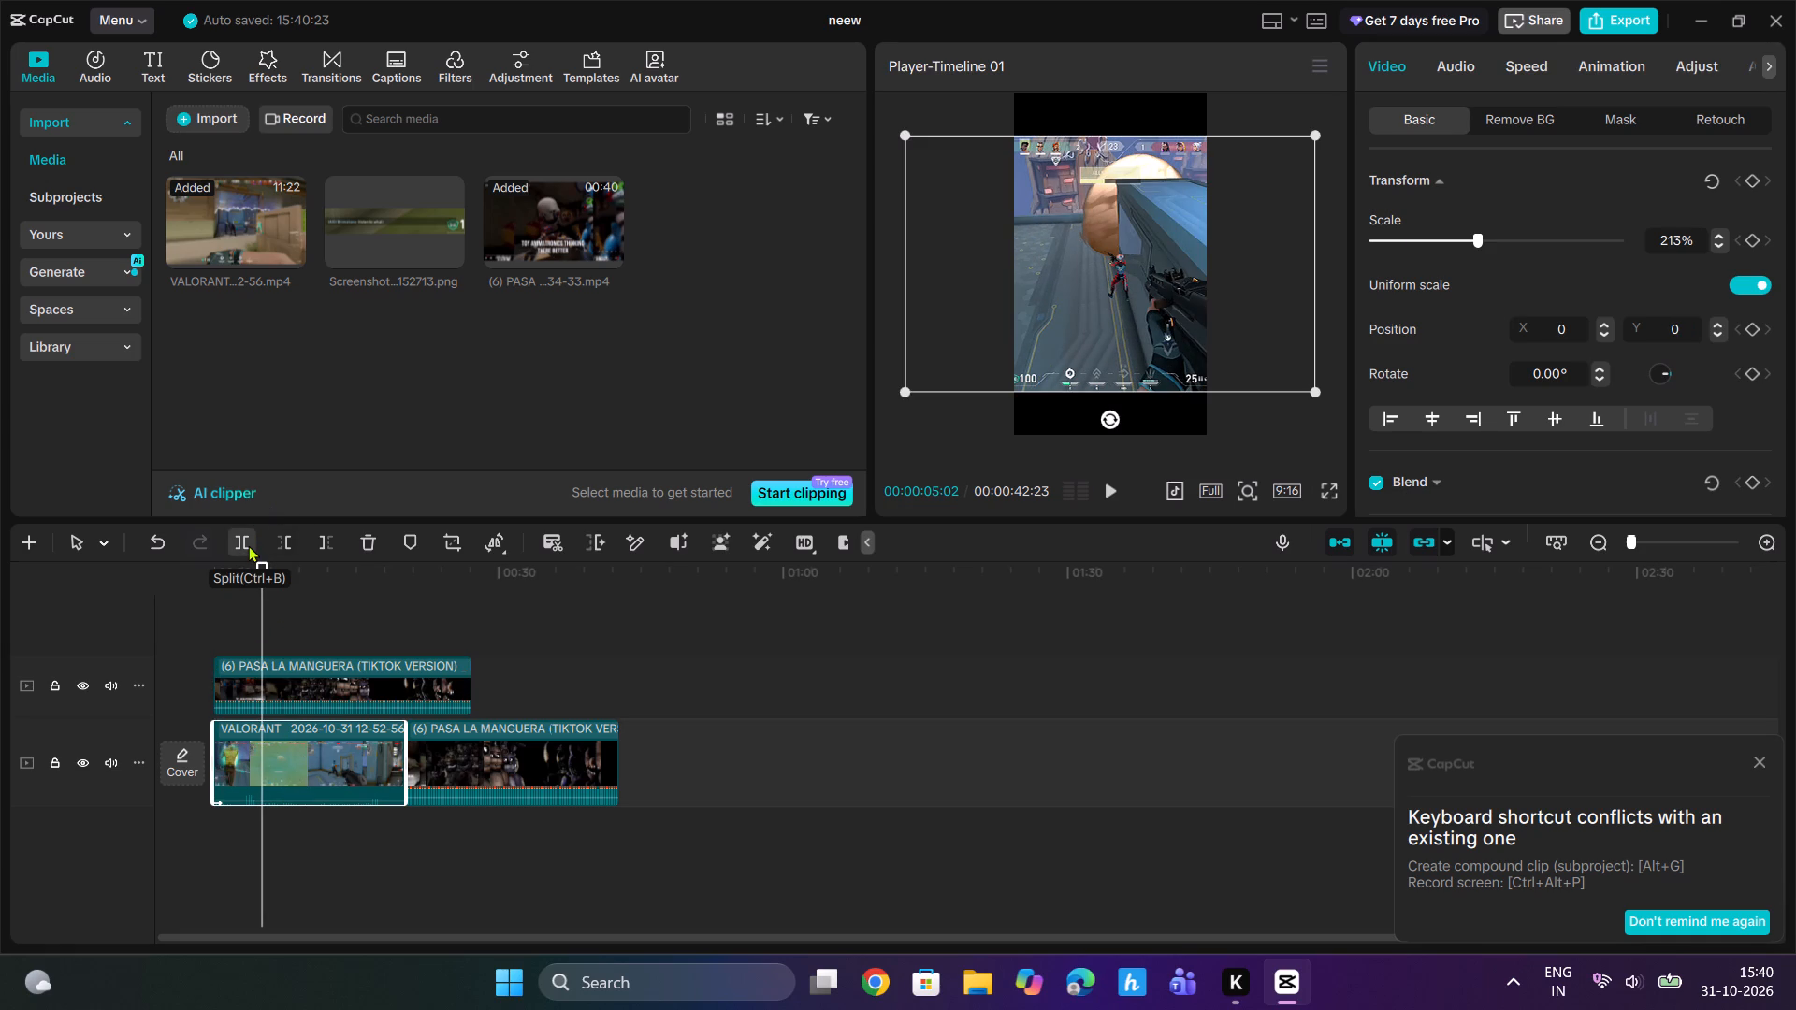
pyautogui.click(249, 545)
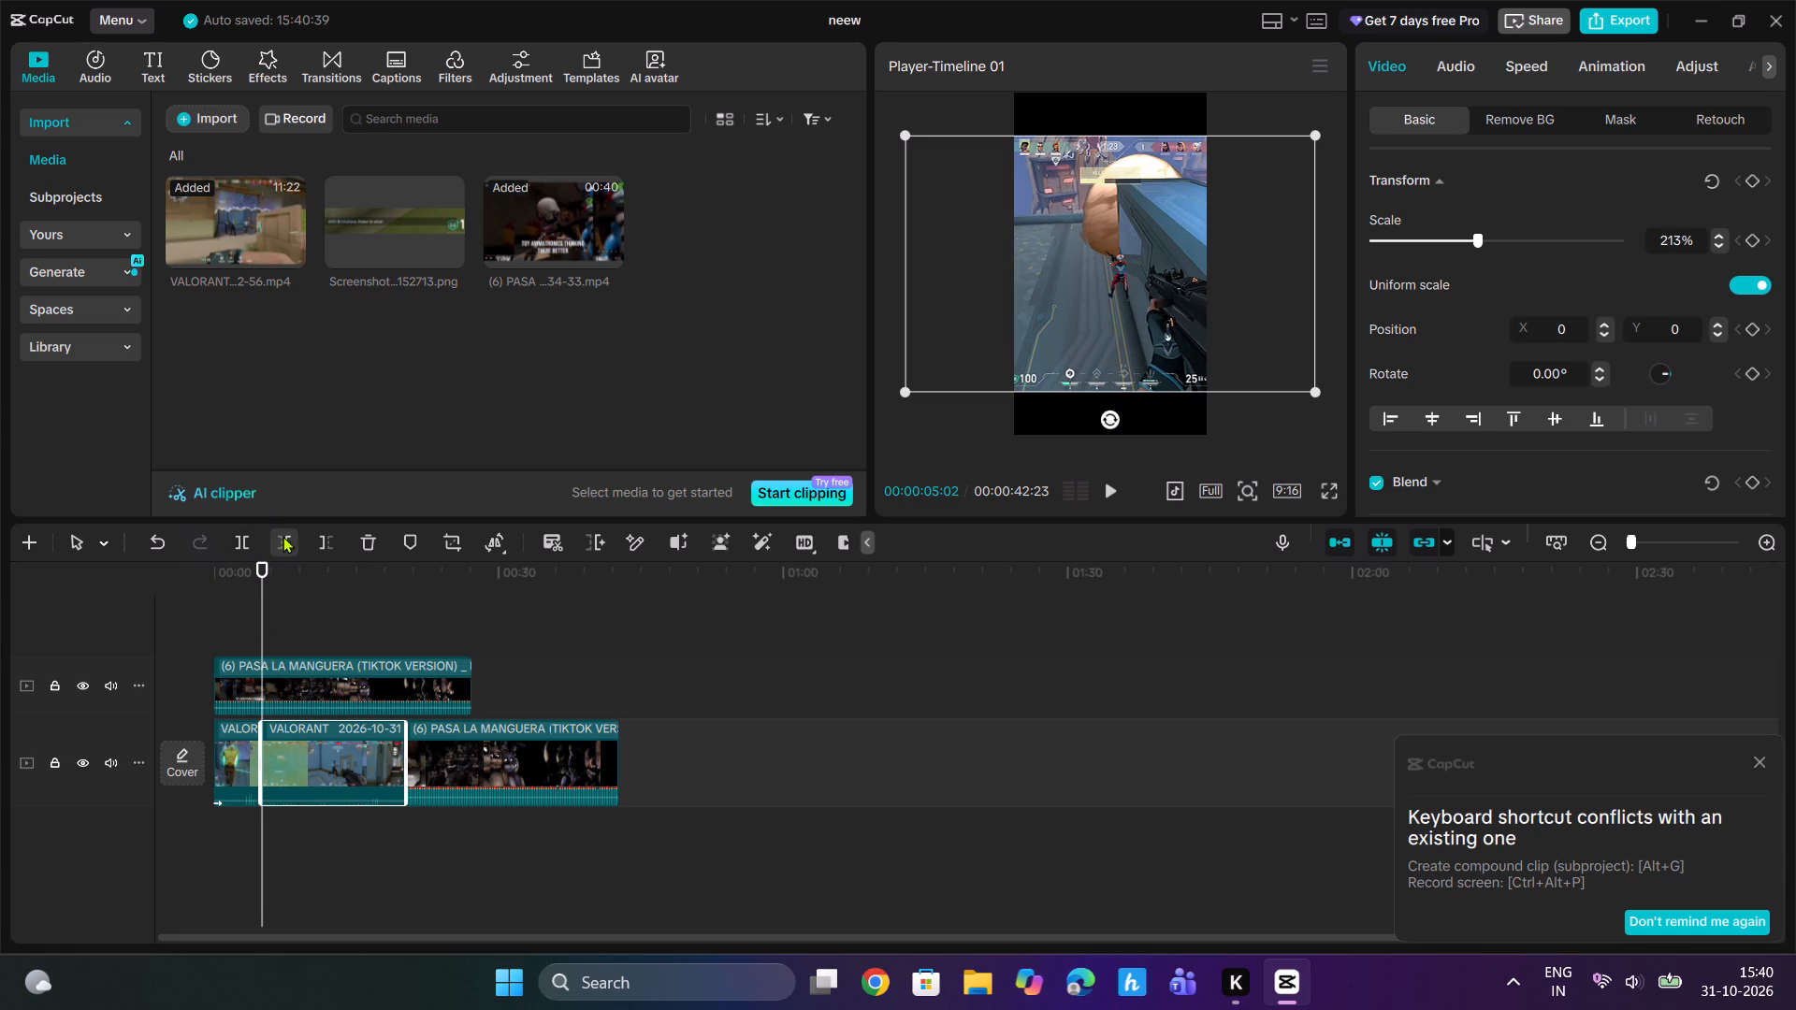
# Delete the VALORANT piece after the 00:00:05:02 split so the main-track PASA LA MANGUERA clip follows directly.
pyautogui.click(317, 545)
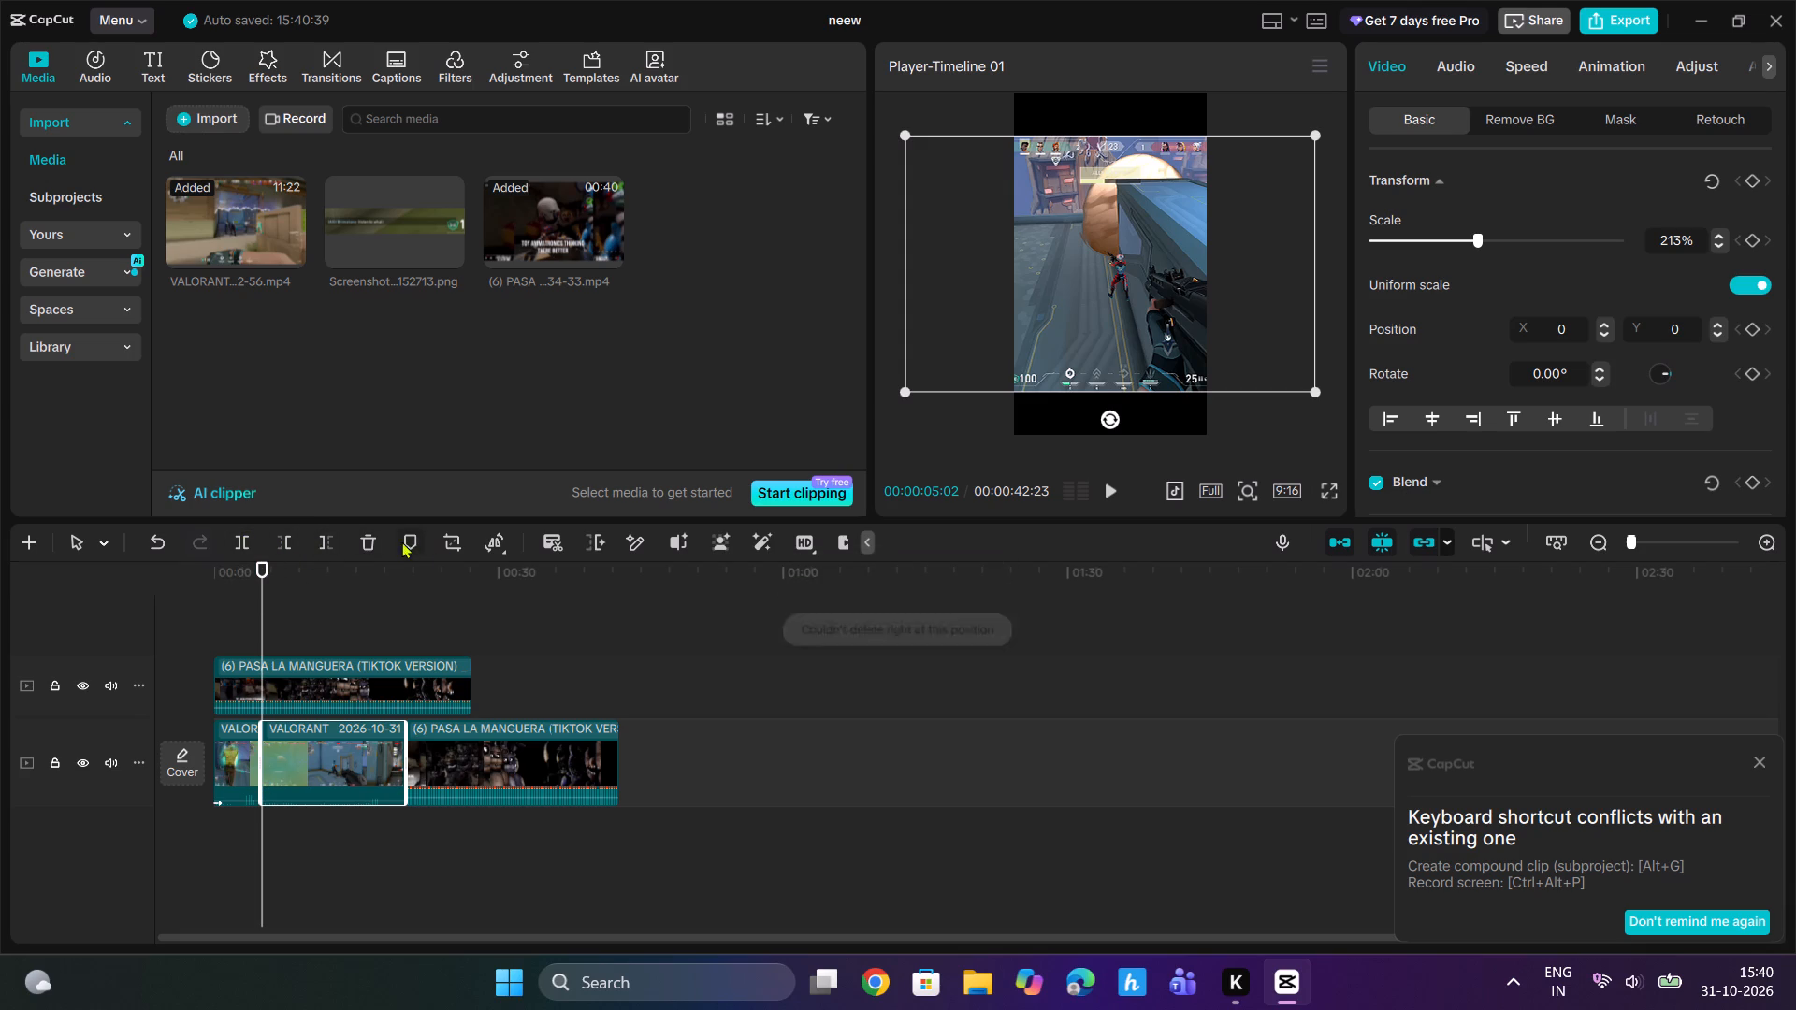
pyautogui.click(372, 544)
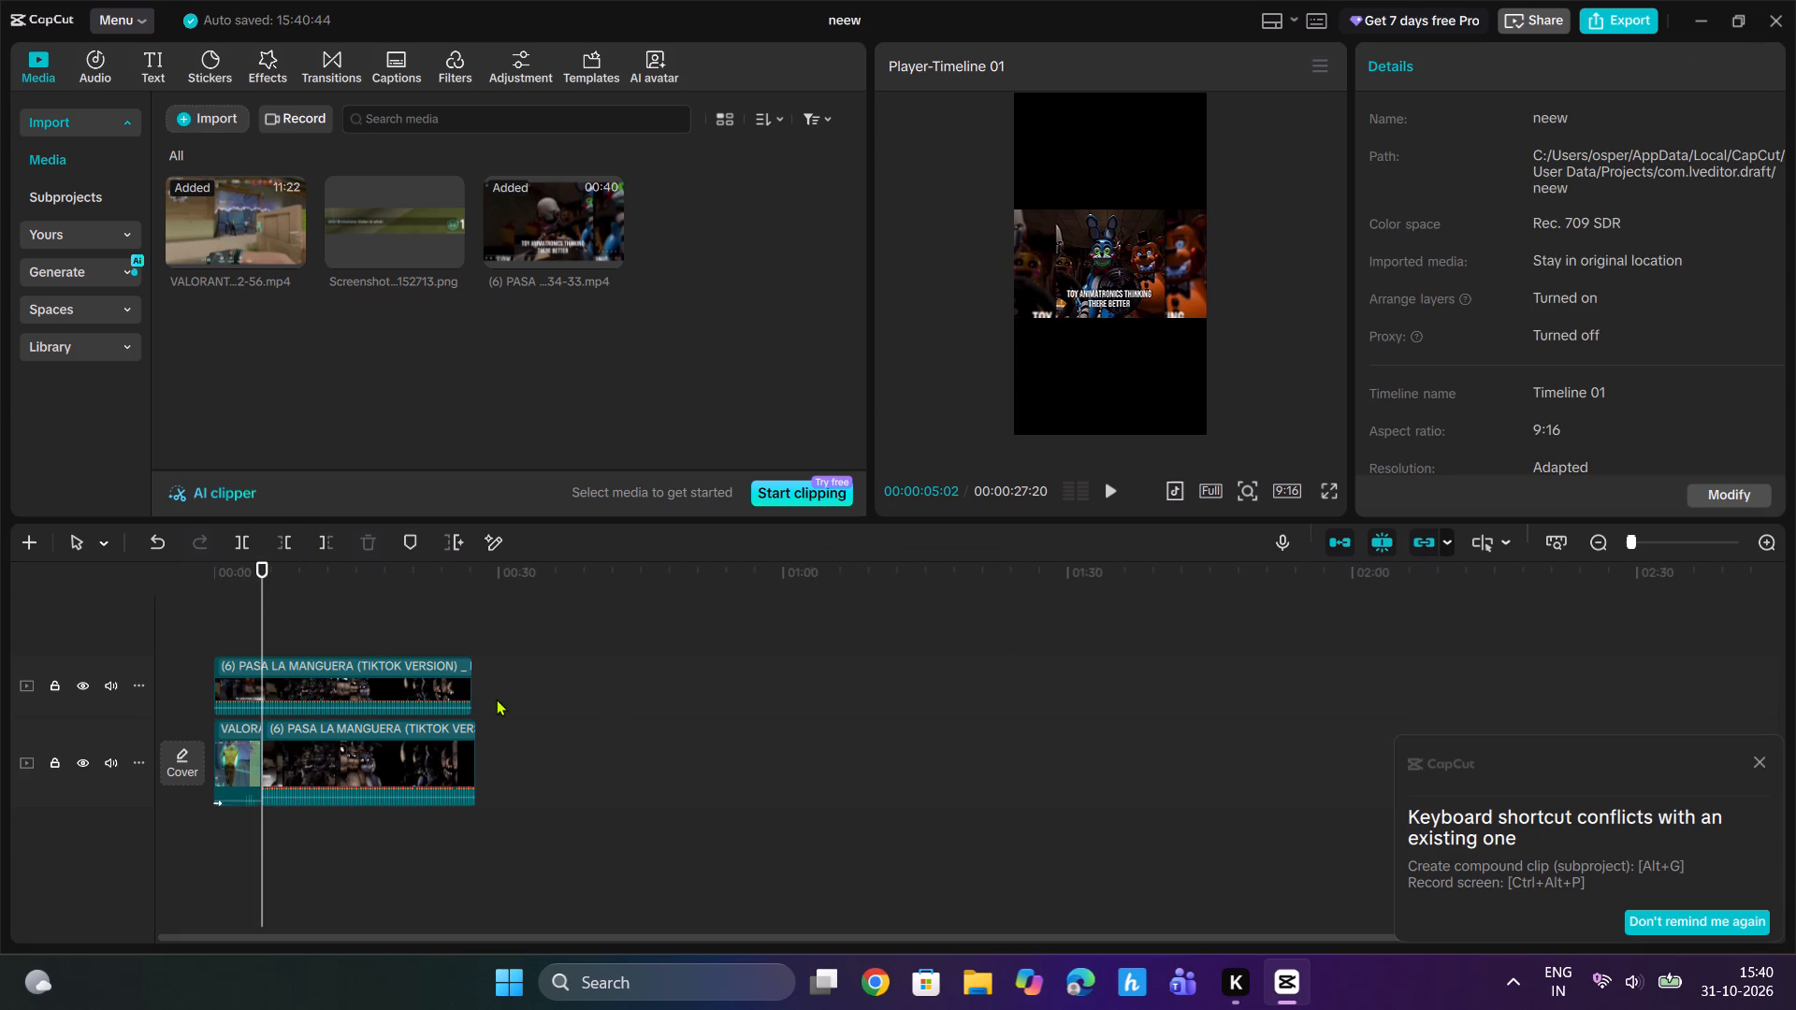
# Play the timeline from the start to examine the cut from VALORANT to PASA LA MANGUERA against the upper-track audio.
pyautogui.press('space')
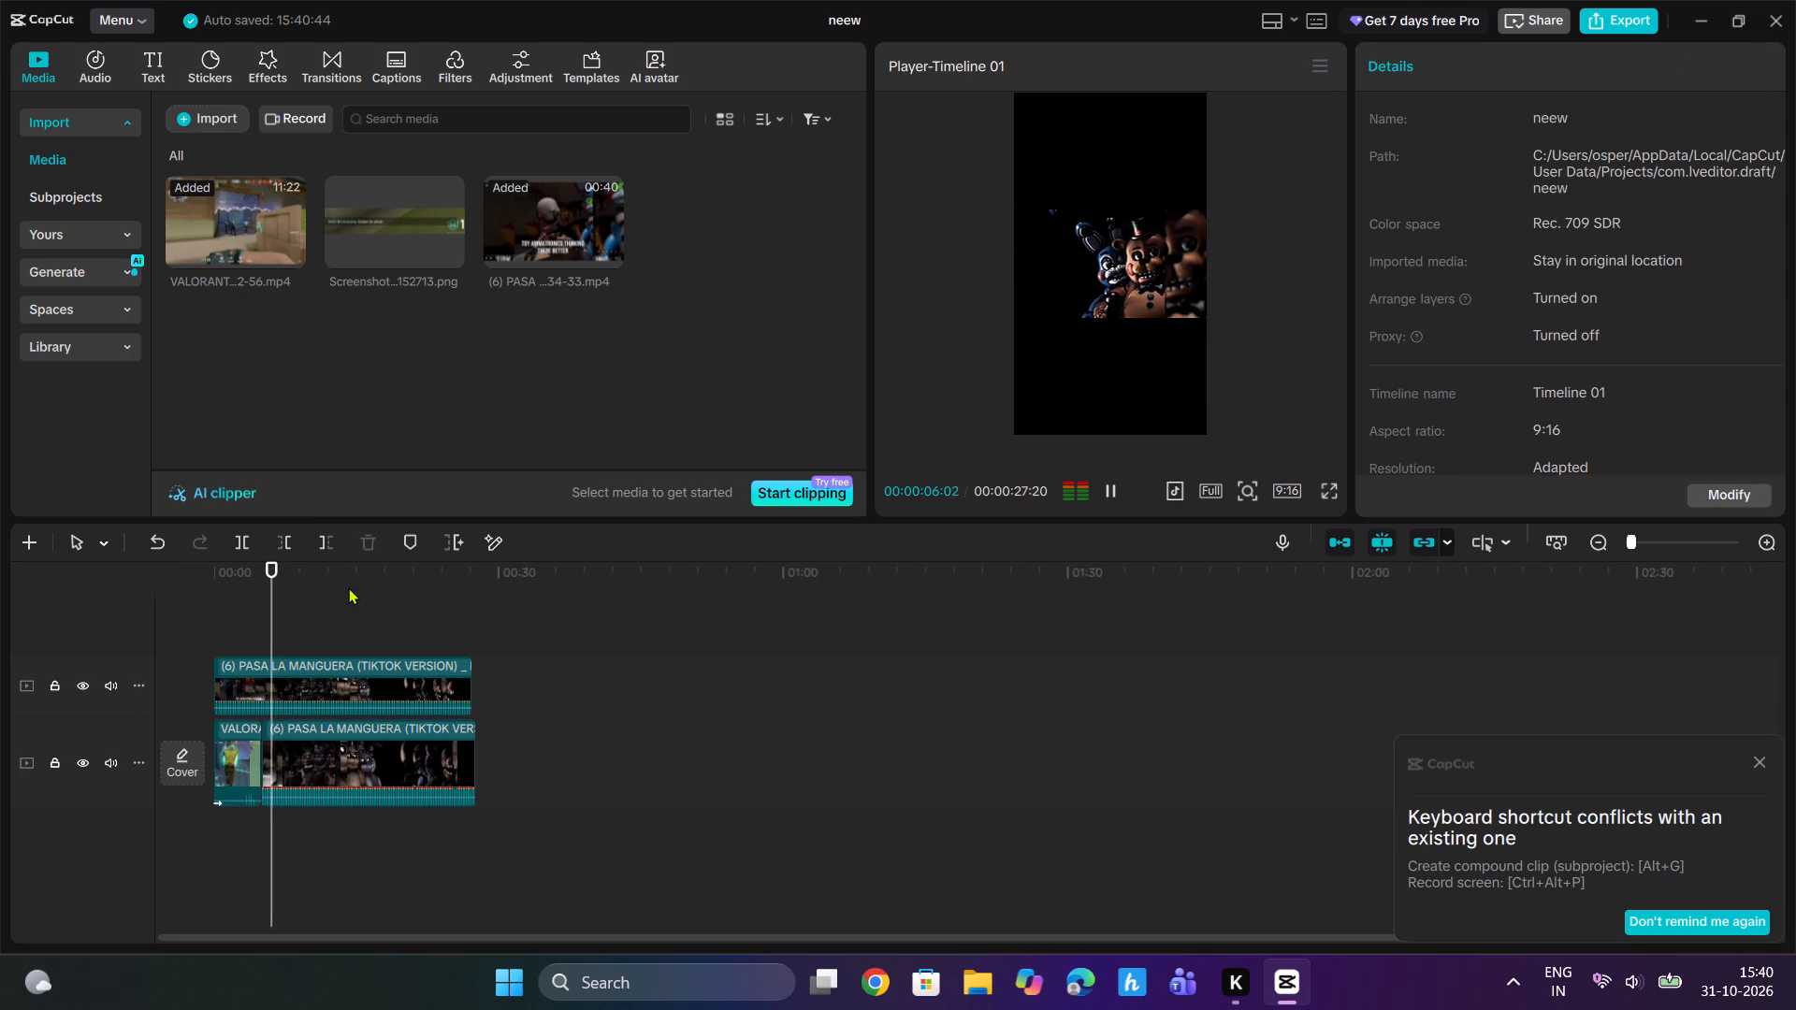
pyautogui.press('space')
pyautogui.moveTo(271, 577); pyautogui.dragTo(210, 624)
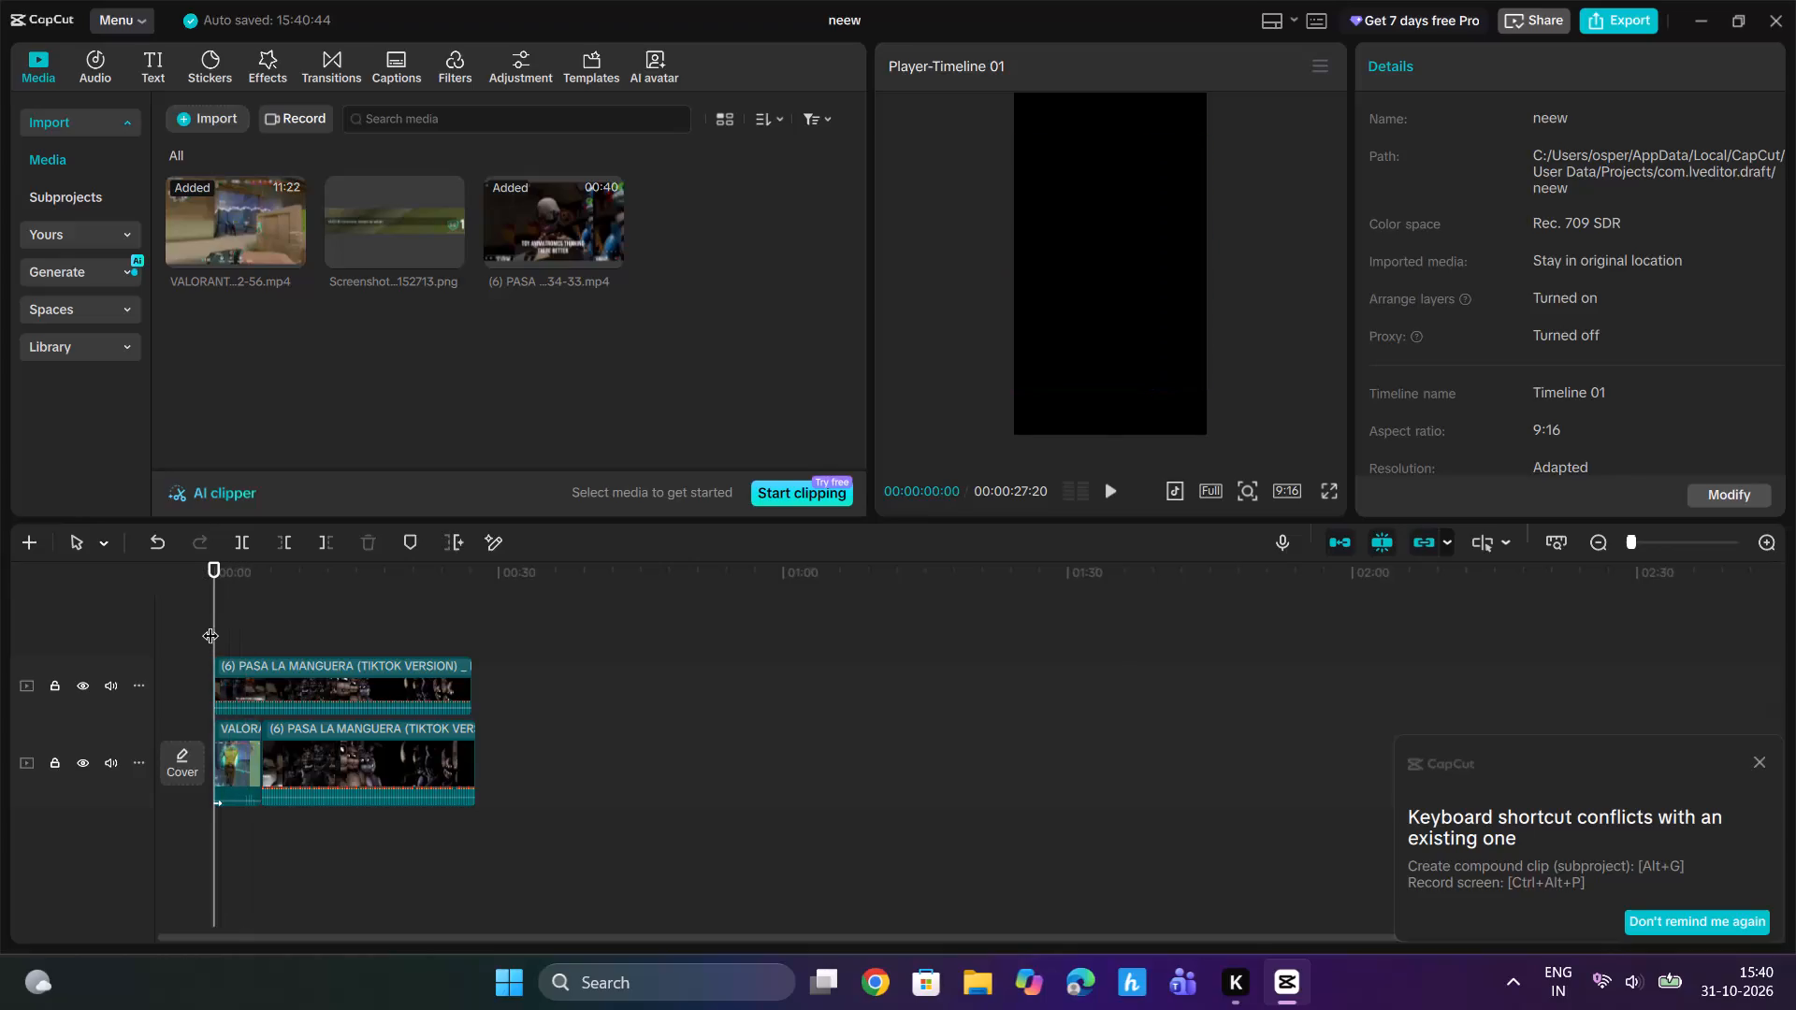
pyautogui.press('space')
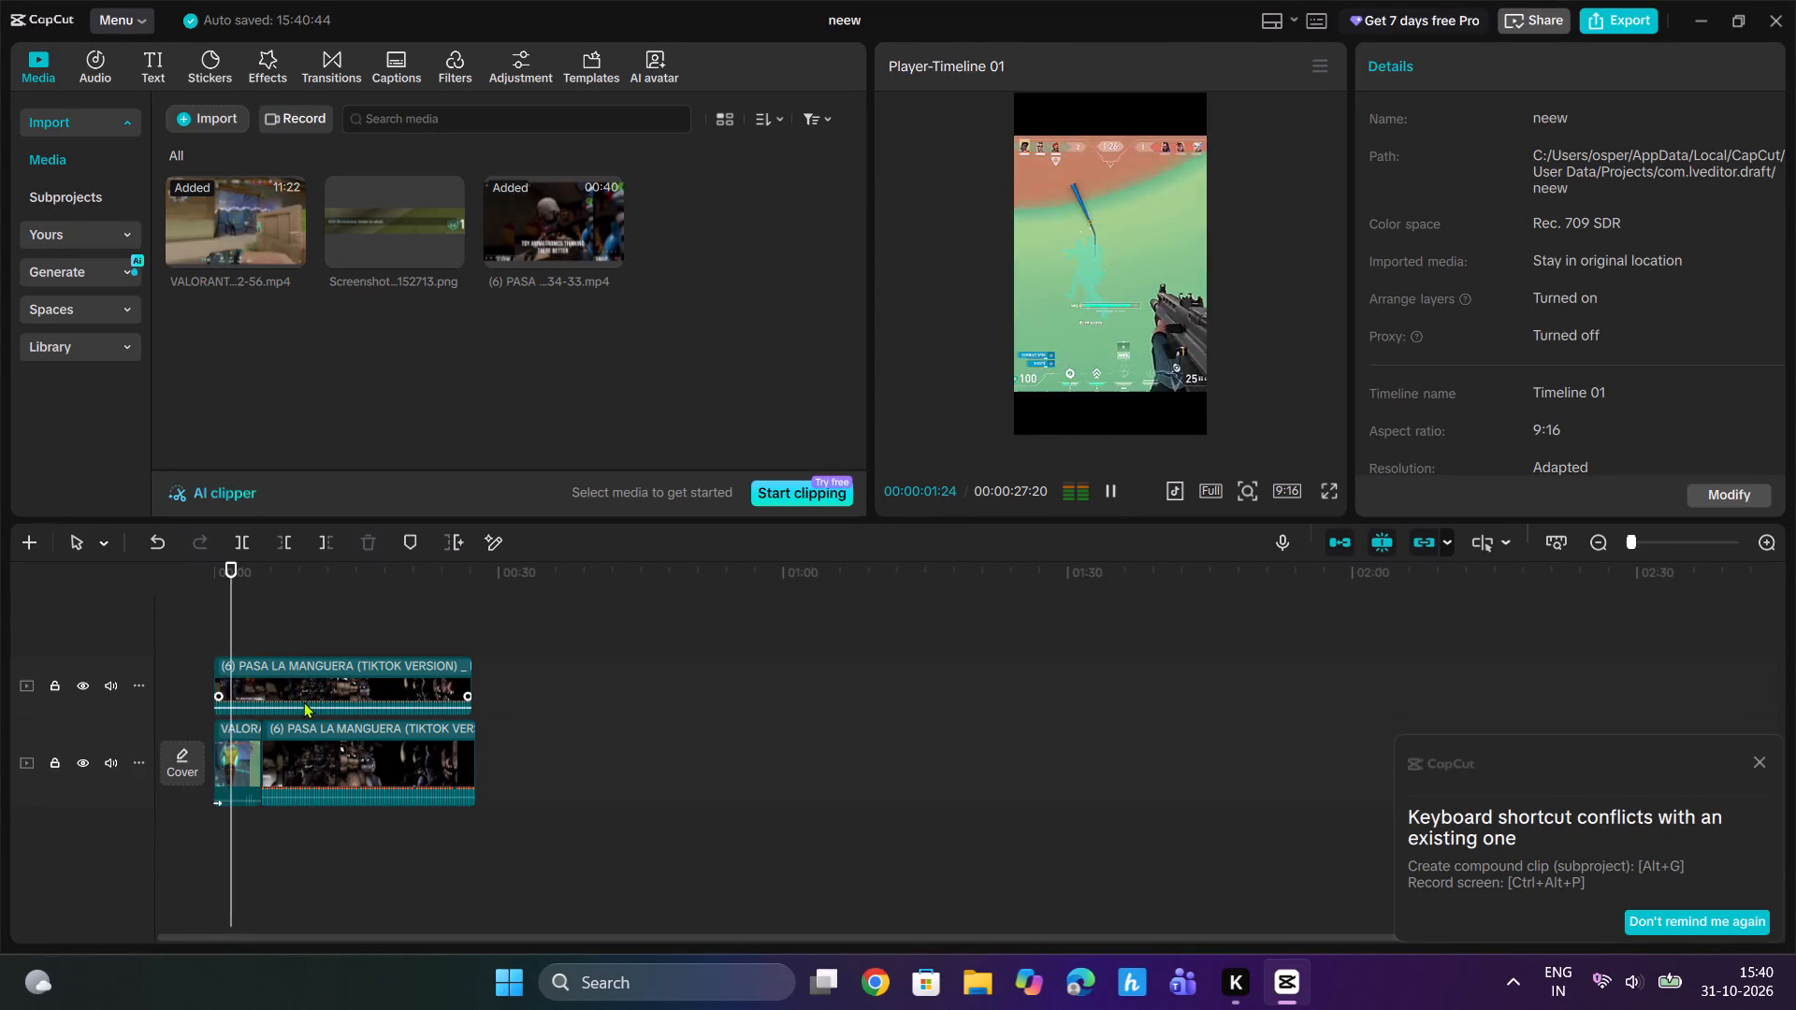
pyautogui.moveTo(1647, 539); pyautogui.dragTo(1669, 538)
pyautogui.press('space')
pyautogui.press('space')
pyautogui.press('space')
pyautogui.press('space')
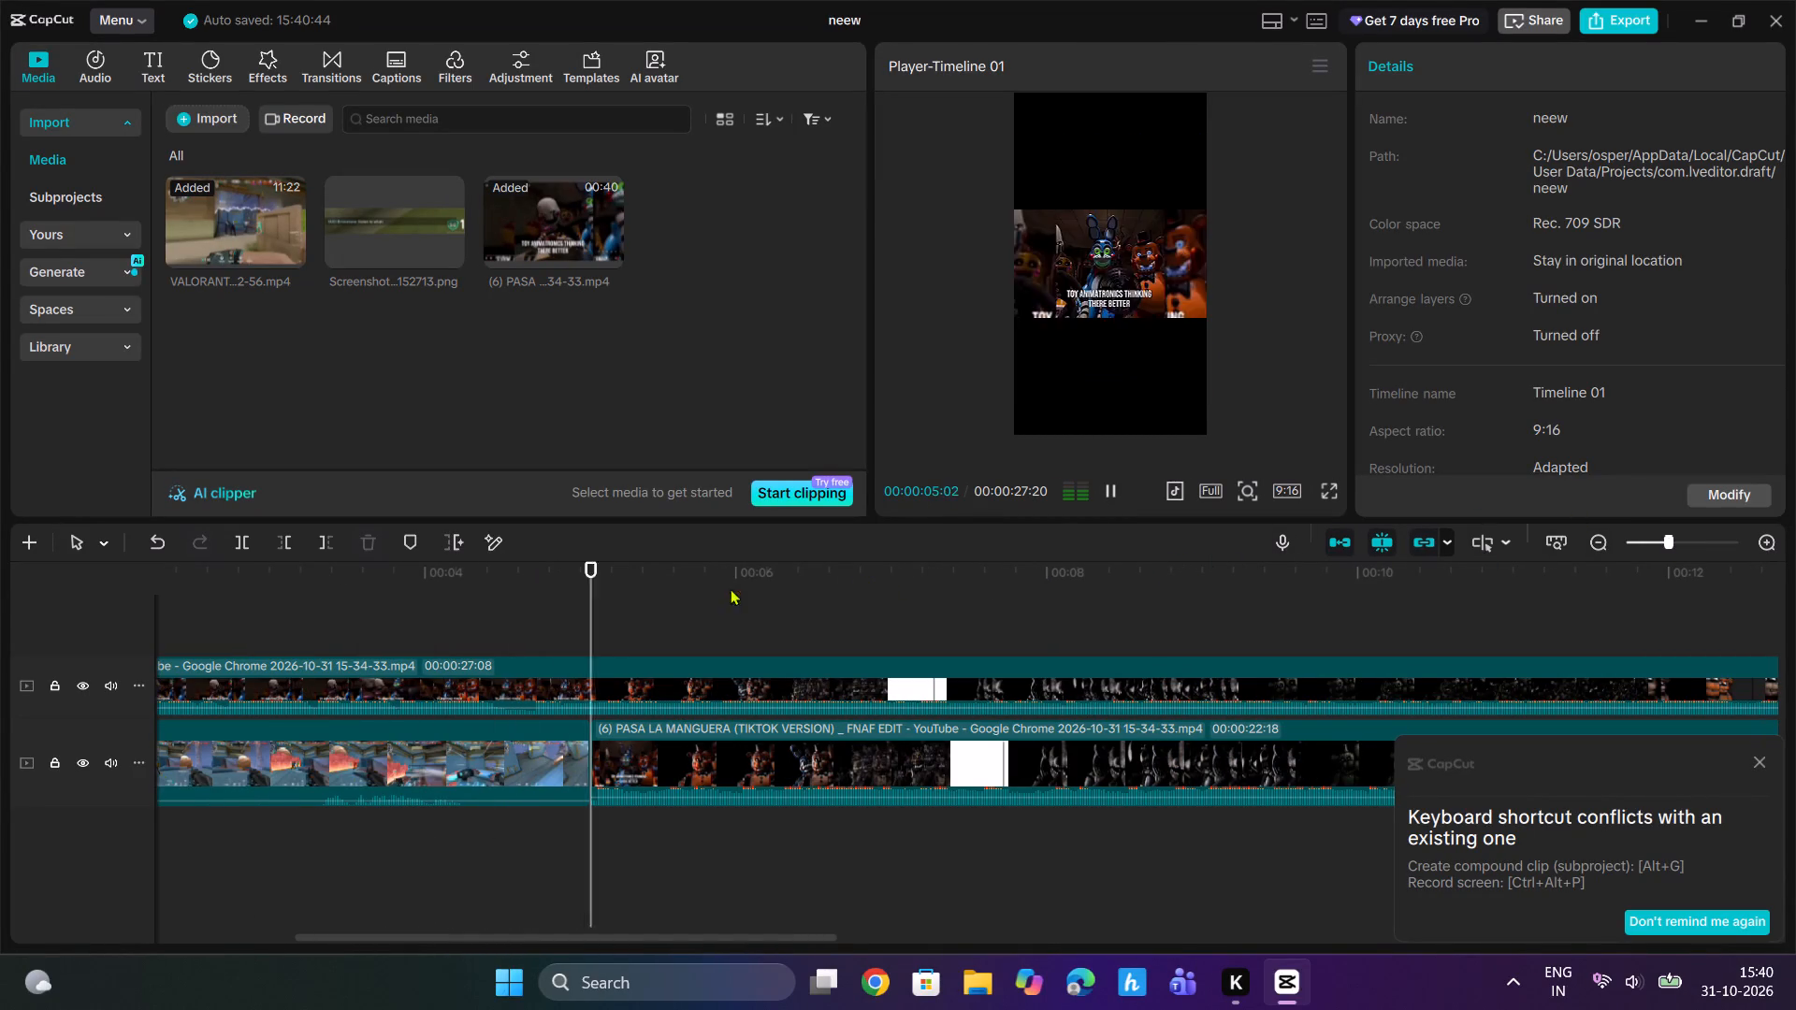
# Find the beat before the cut and trim the end of the VALORANT clip to about 00:00:04:18.
pyautogui.press('v')
pyautogui.click(552, 580)
pyautogui.moveTo(534, 580); pyautogui.dragTo(482, 596)
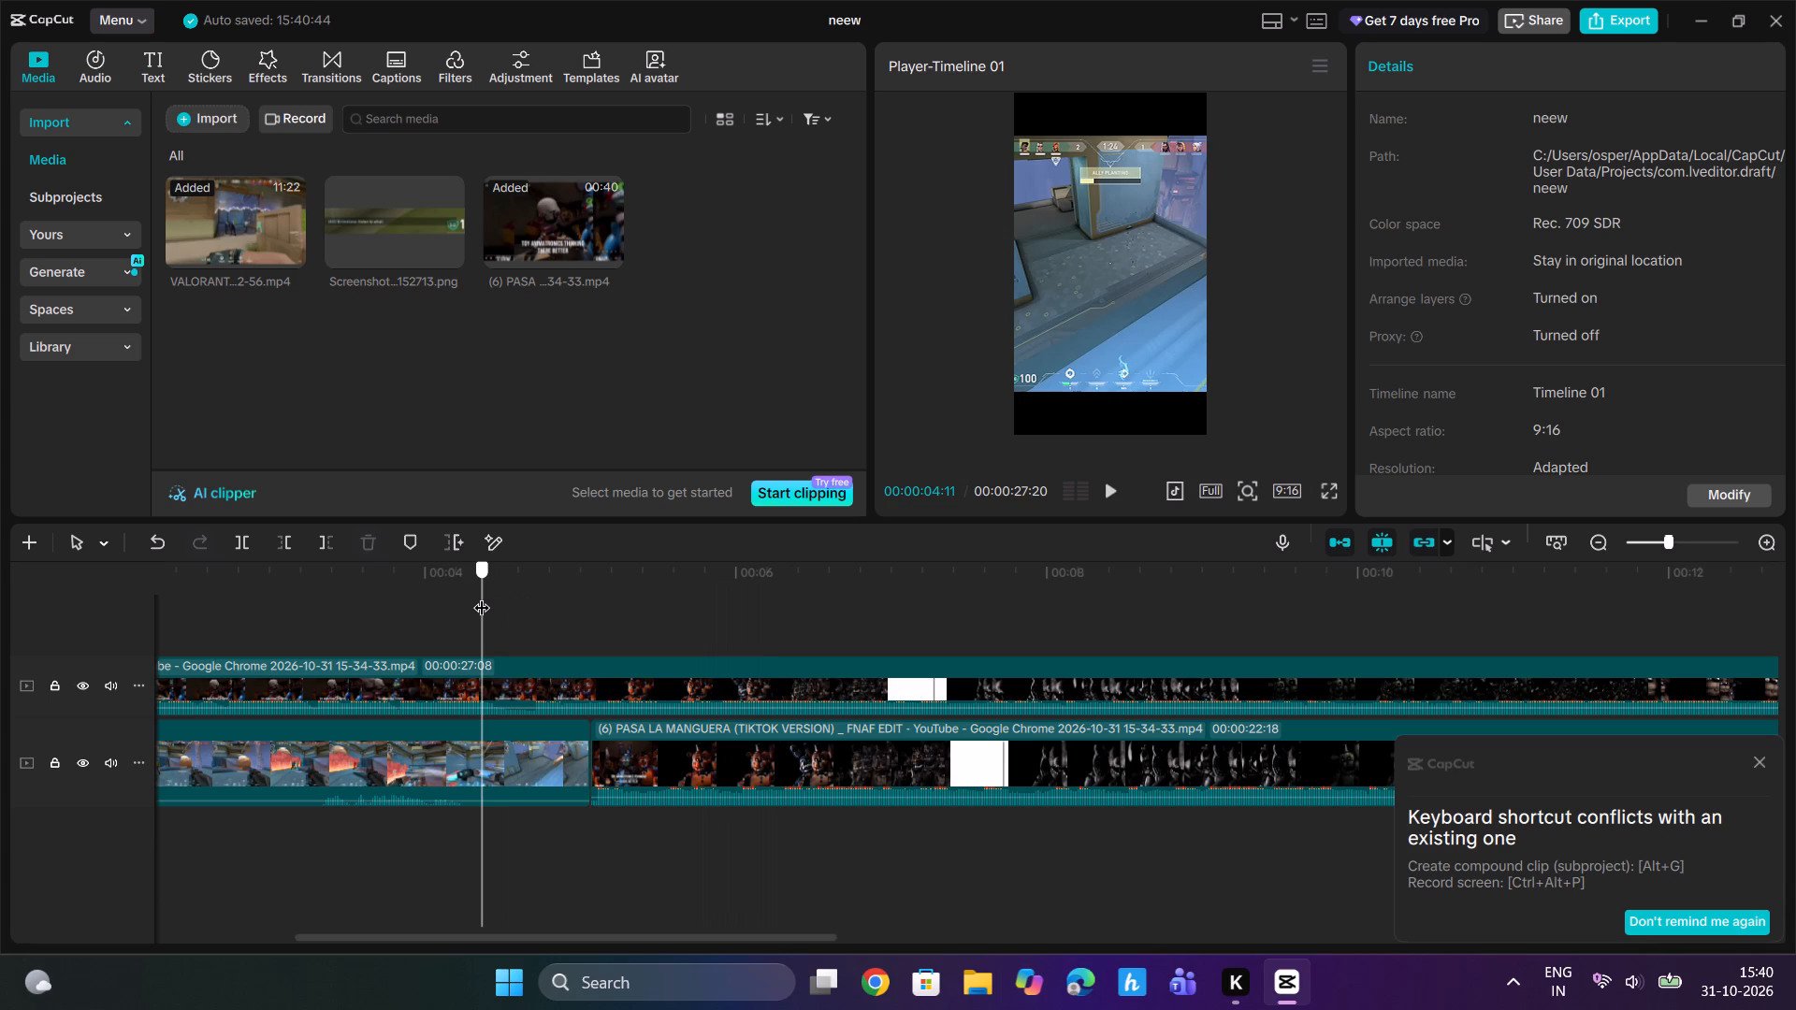
pyautogui.press('space')
pyautogui.press('space')
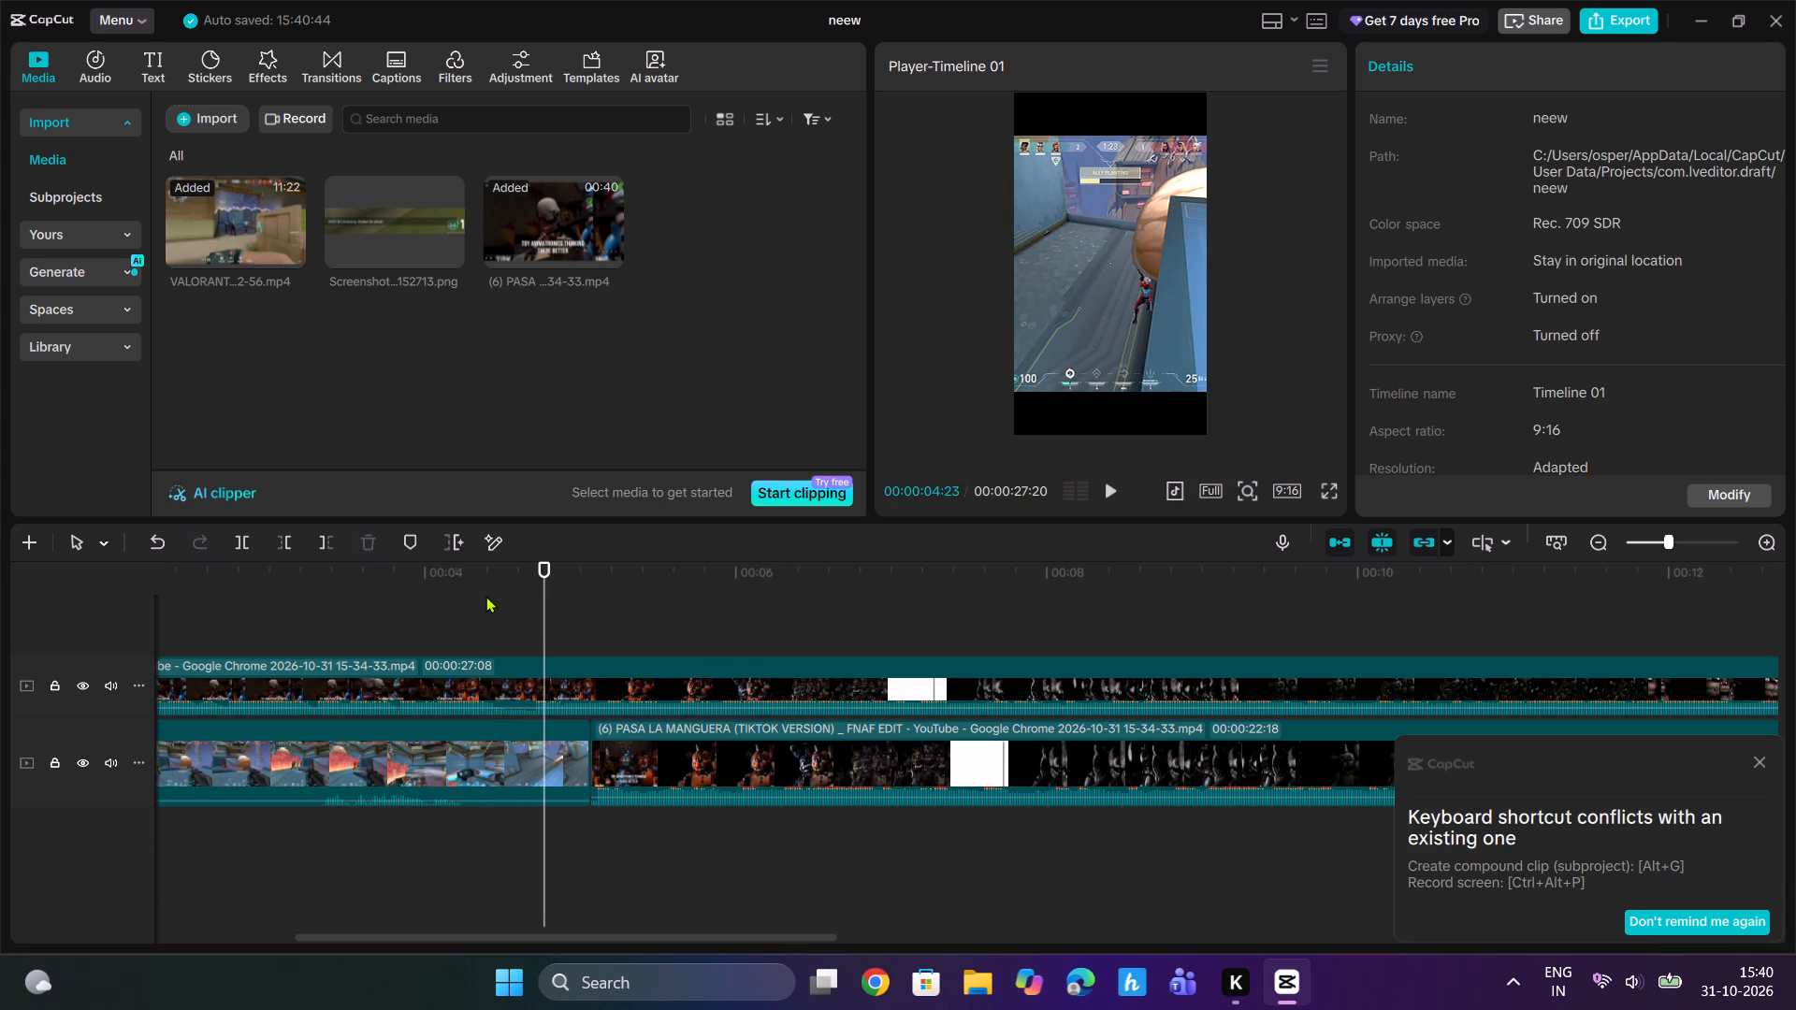
pyautogui.press('space')
pyautogui.press('space')
pyautogui.moveTo(572, 579); pyautogui.dragTo(517, 615)
pyautogui.press('space')
pyautogui.press('space')
pyautogui.click(520, 586)
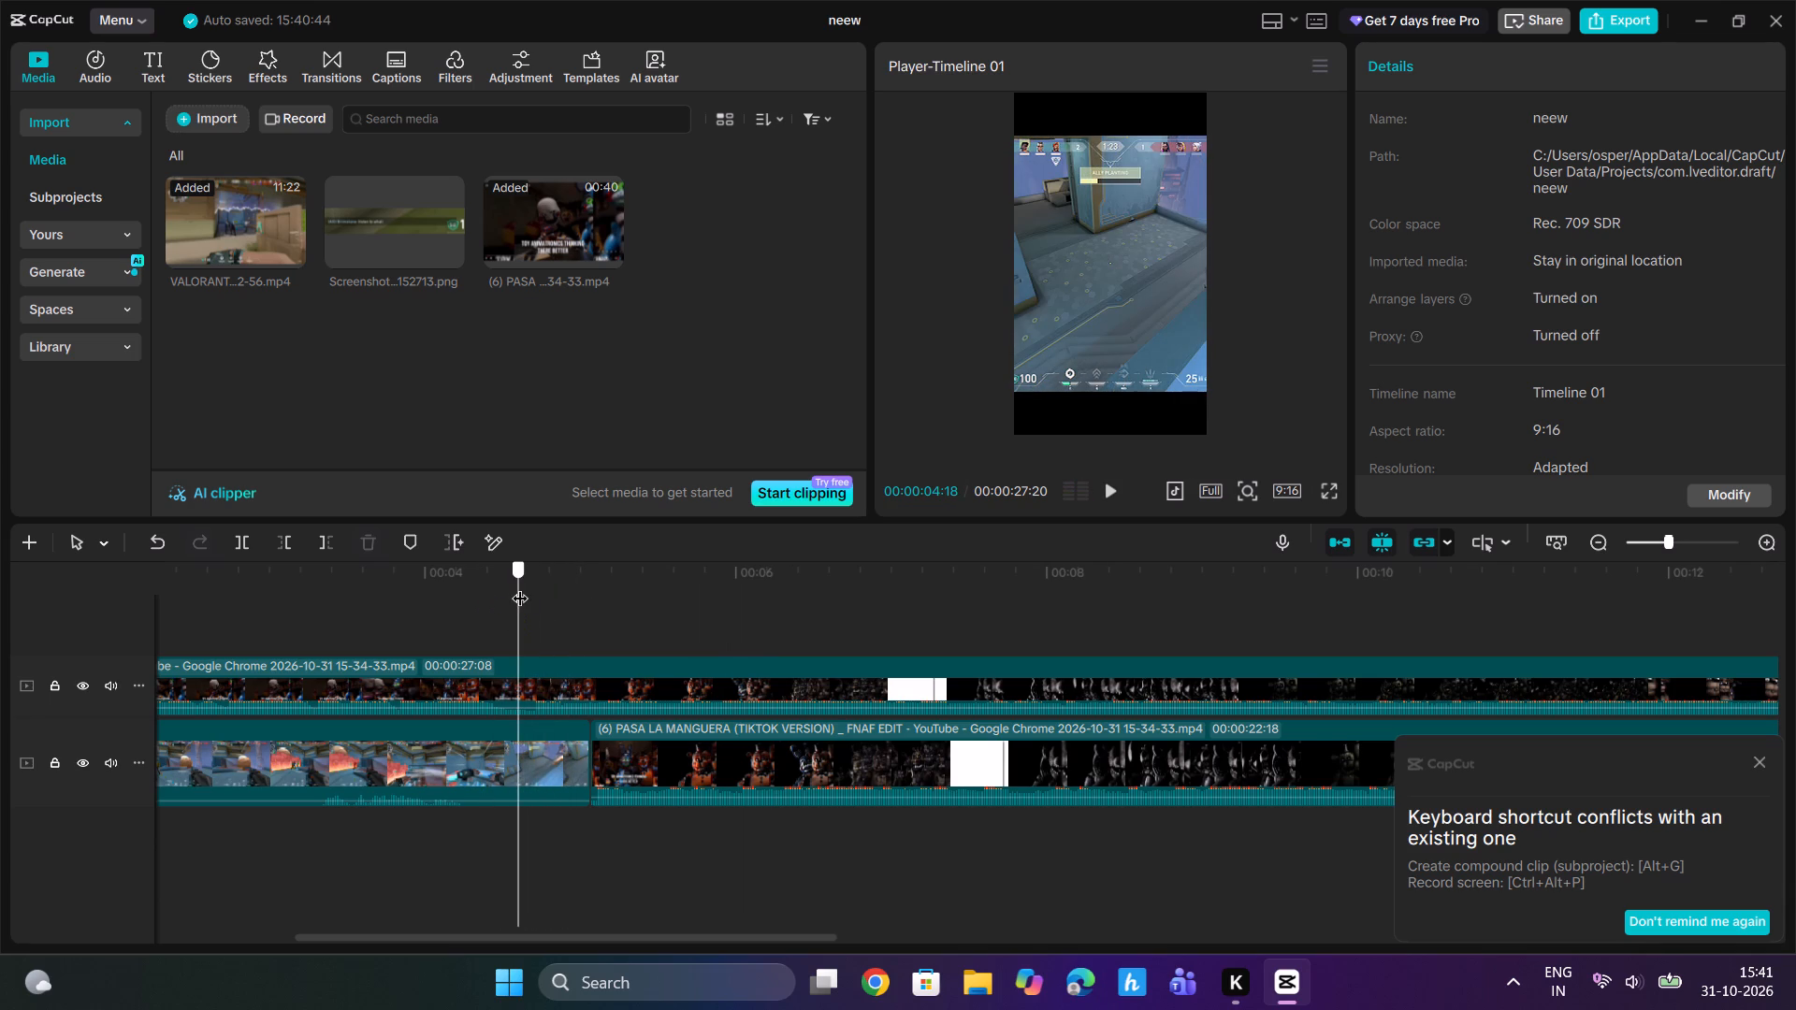
pyautogui.click(525, 743)
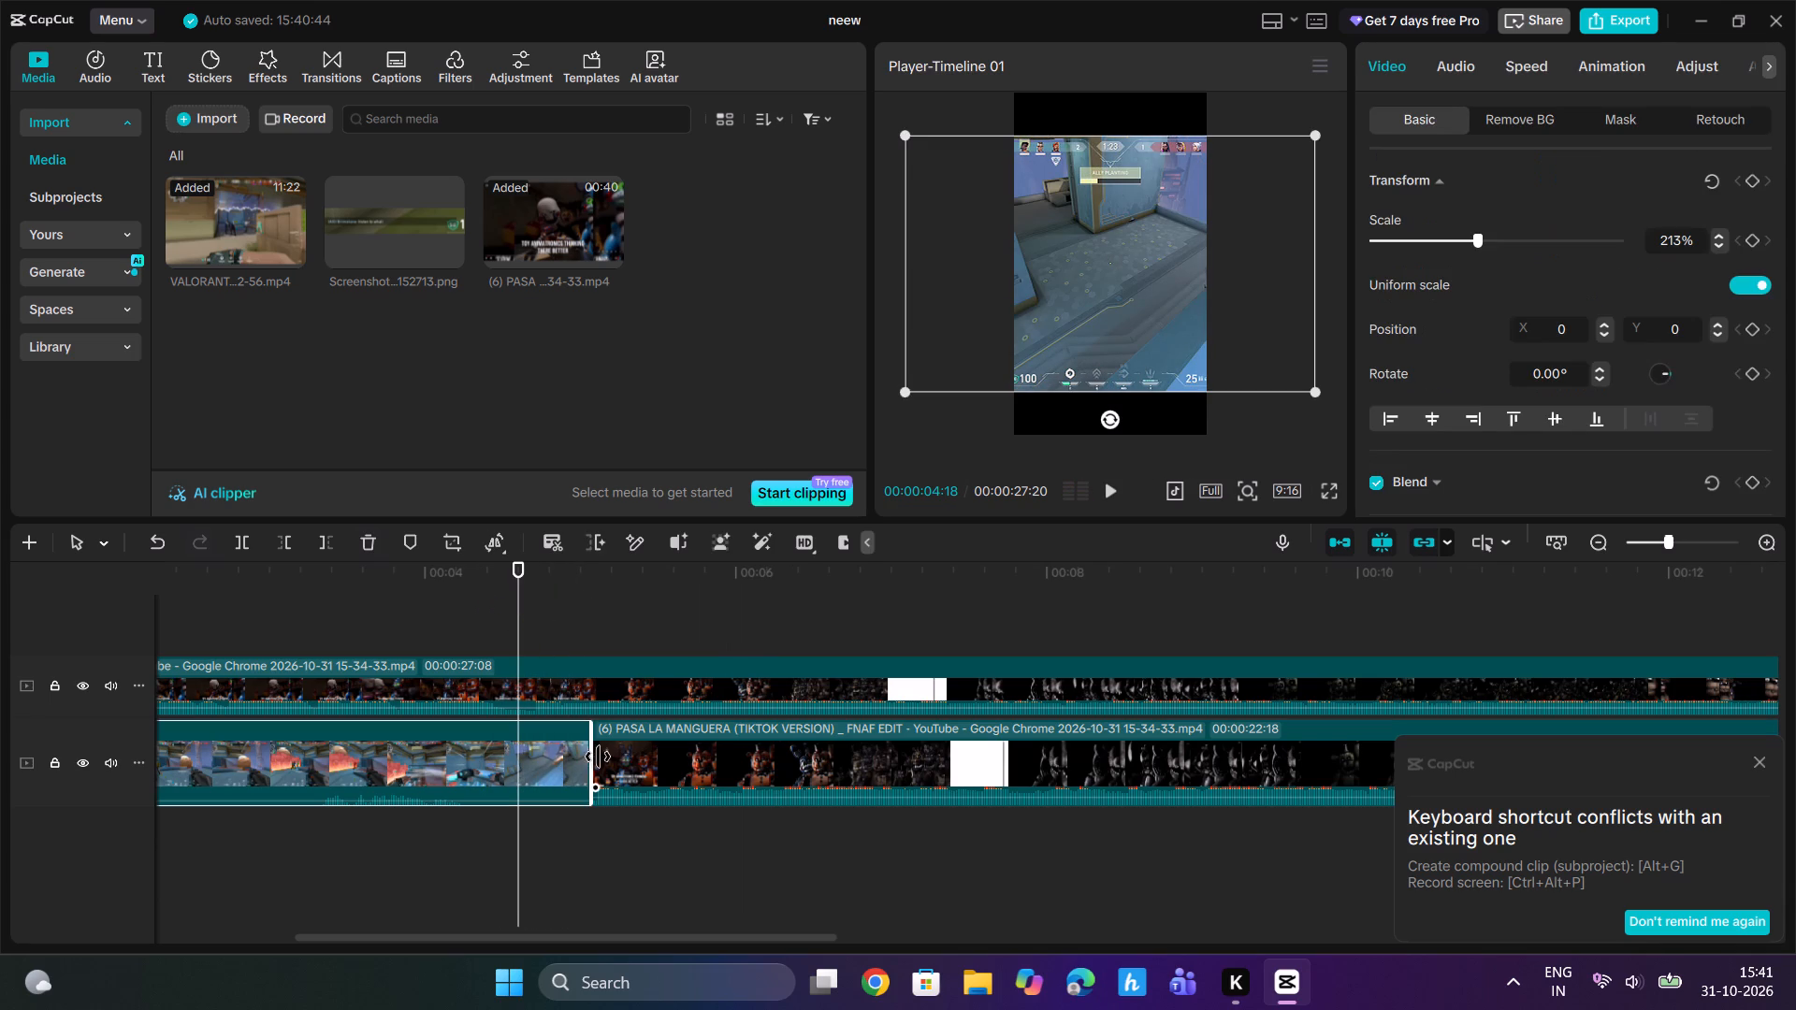
pyautogui.moveTo(591, 757); pyautogui.dragTo(520, 757)
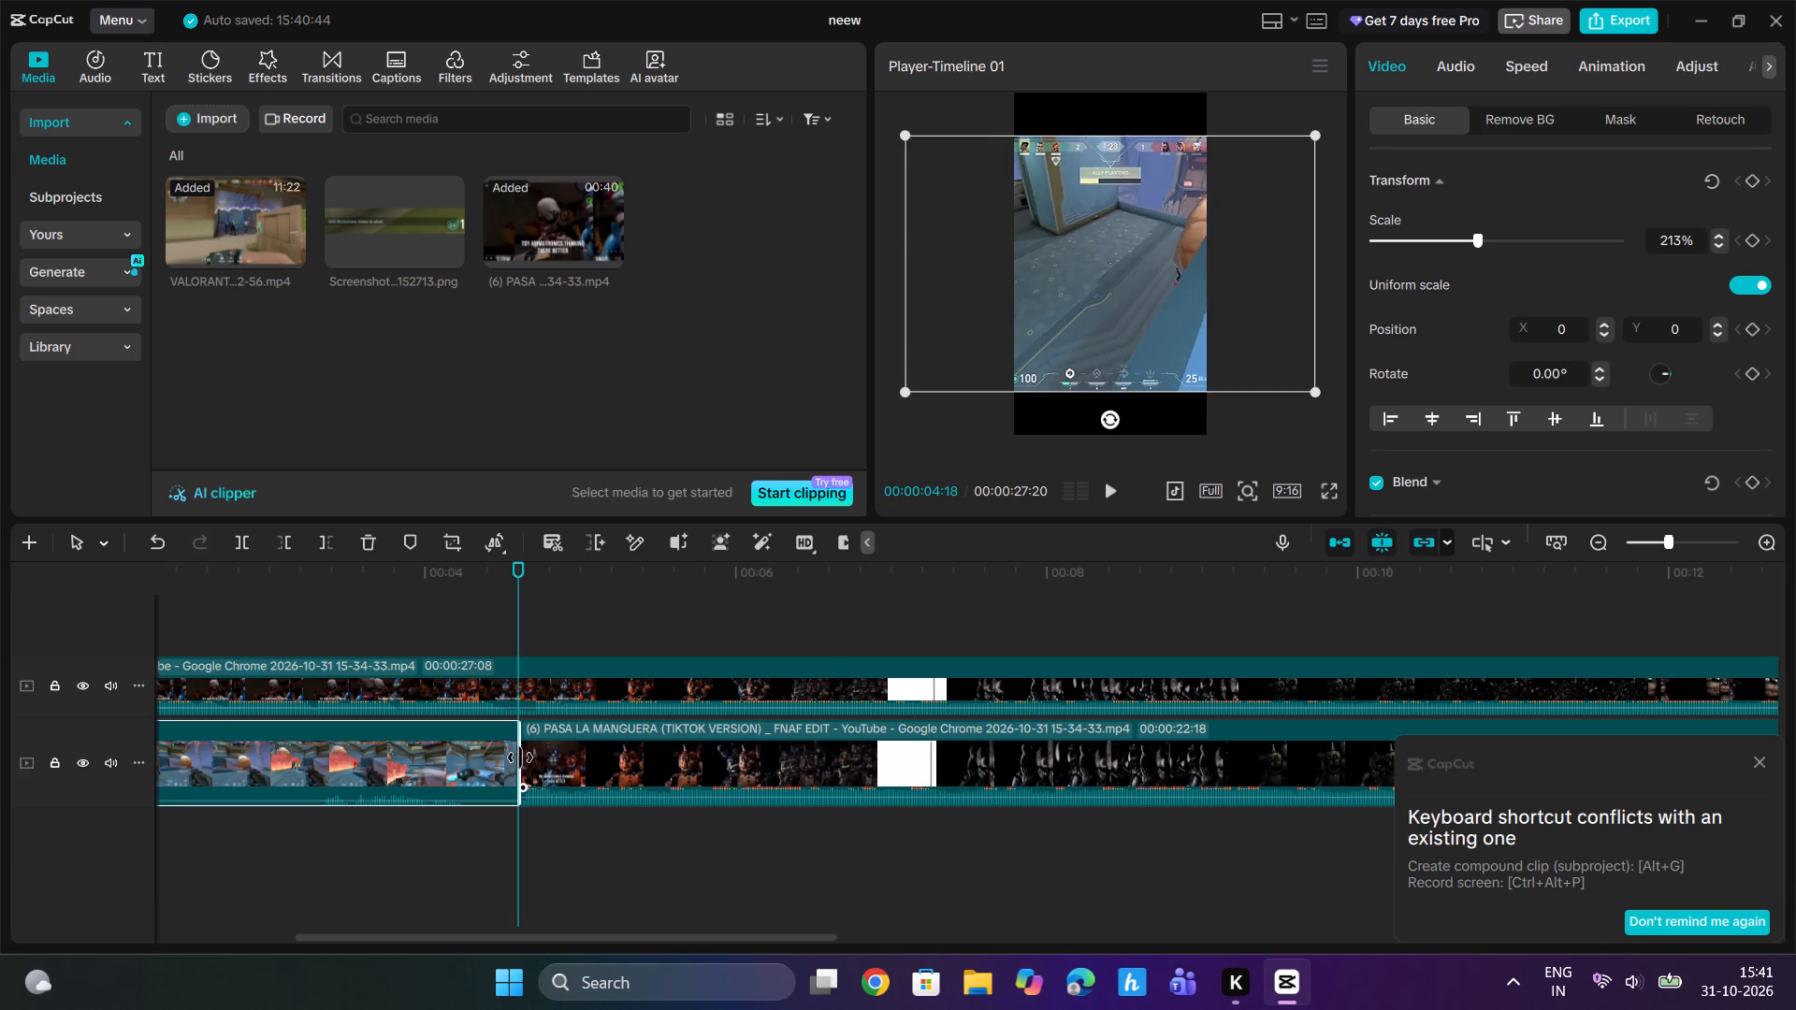
pyautogui.moveTo(520, 757); pyautogui.dragTo(516, 757)
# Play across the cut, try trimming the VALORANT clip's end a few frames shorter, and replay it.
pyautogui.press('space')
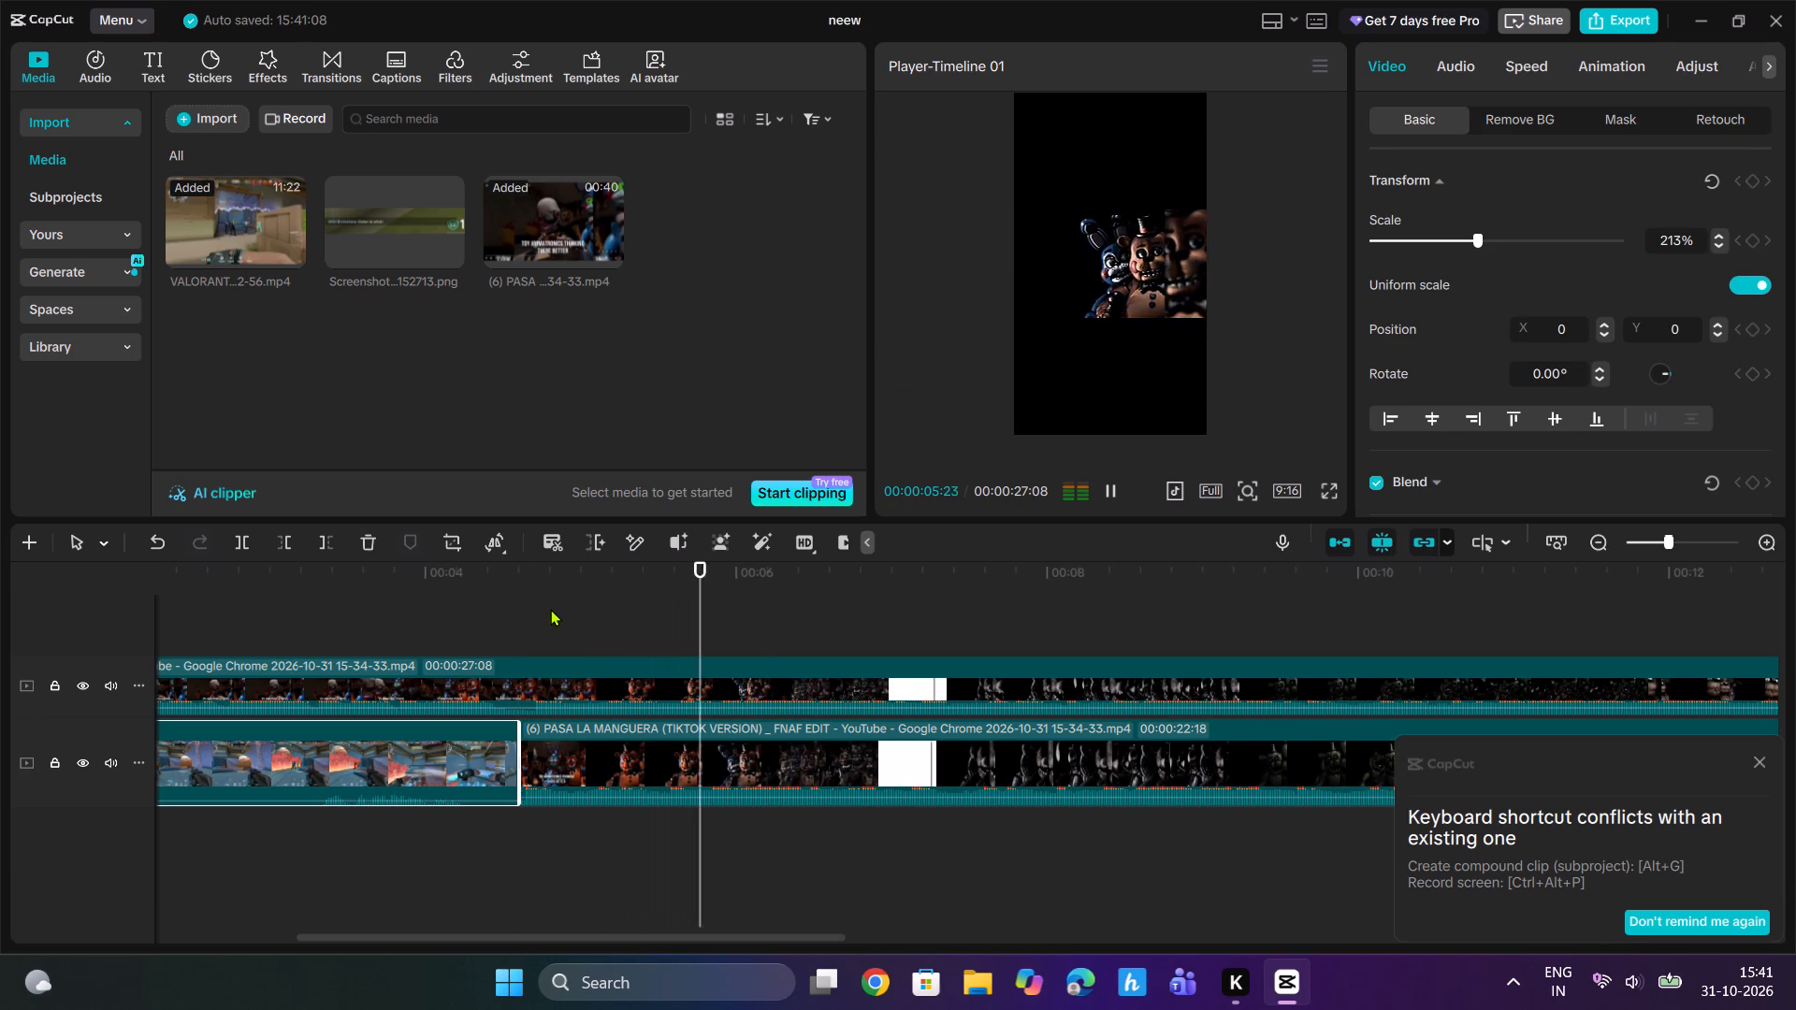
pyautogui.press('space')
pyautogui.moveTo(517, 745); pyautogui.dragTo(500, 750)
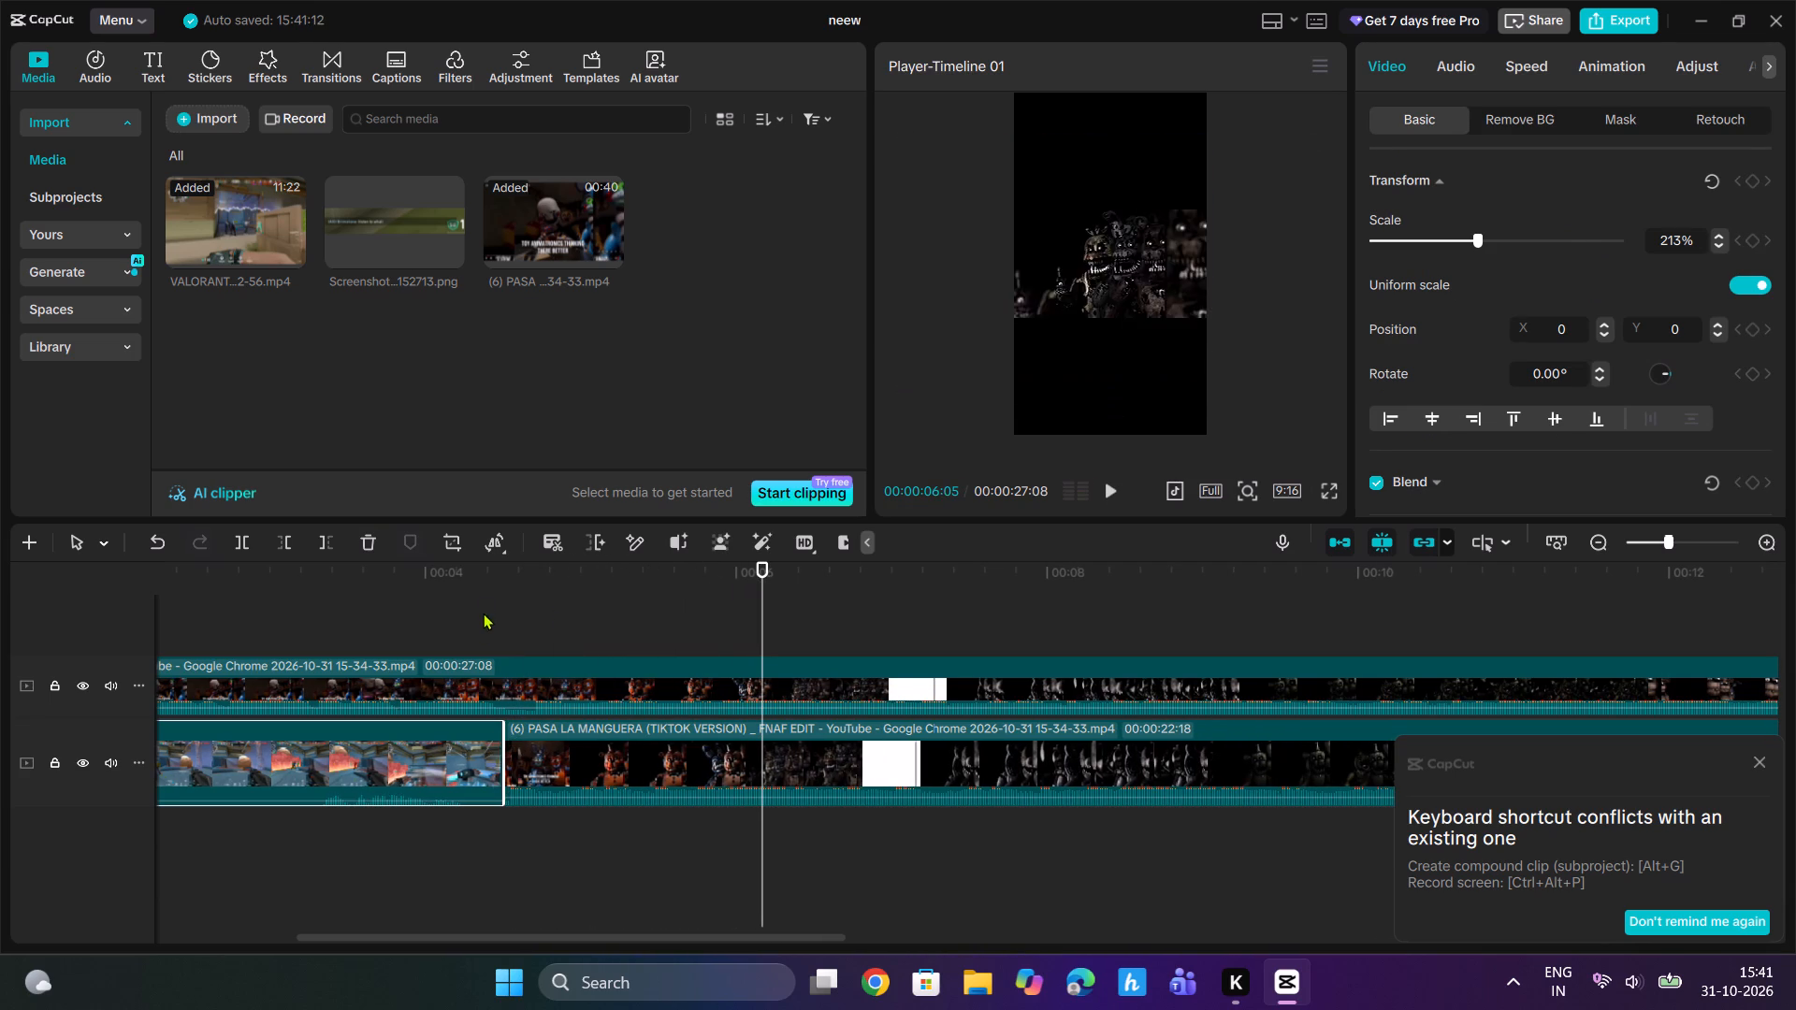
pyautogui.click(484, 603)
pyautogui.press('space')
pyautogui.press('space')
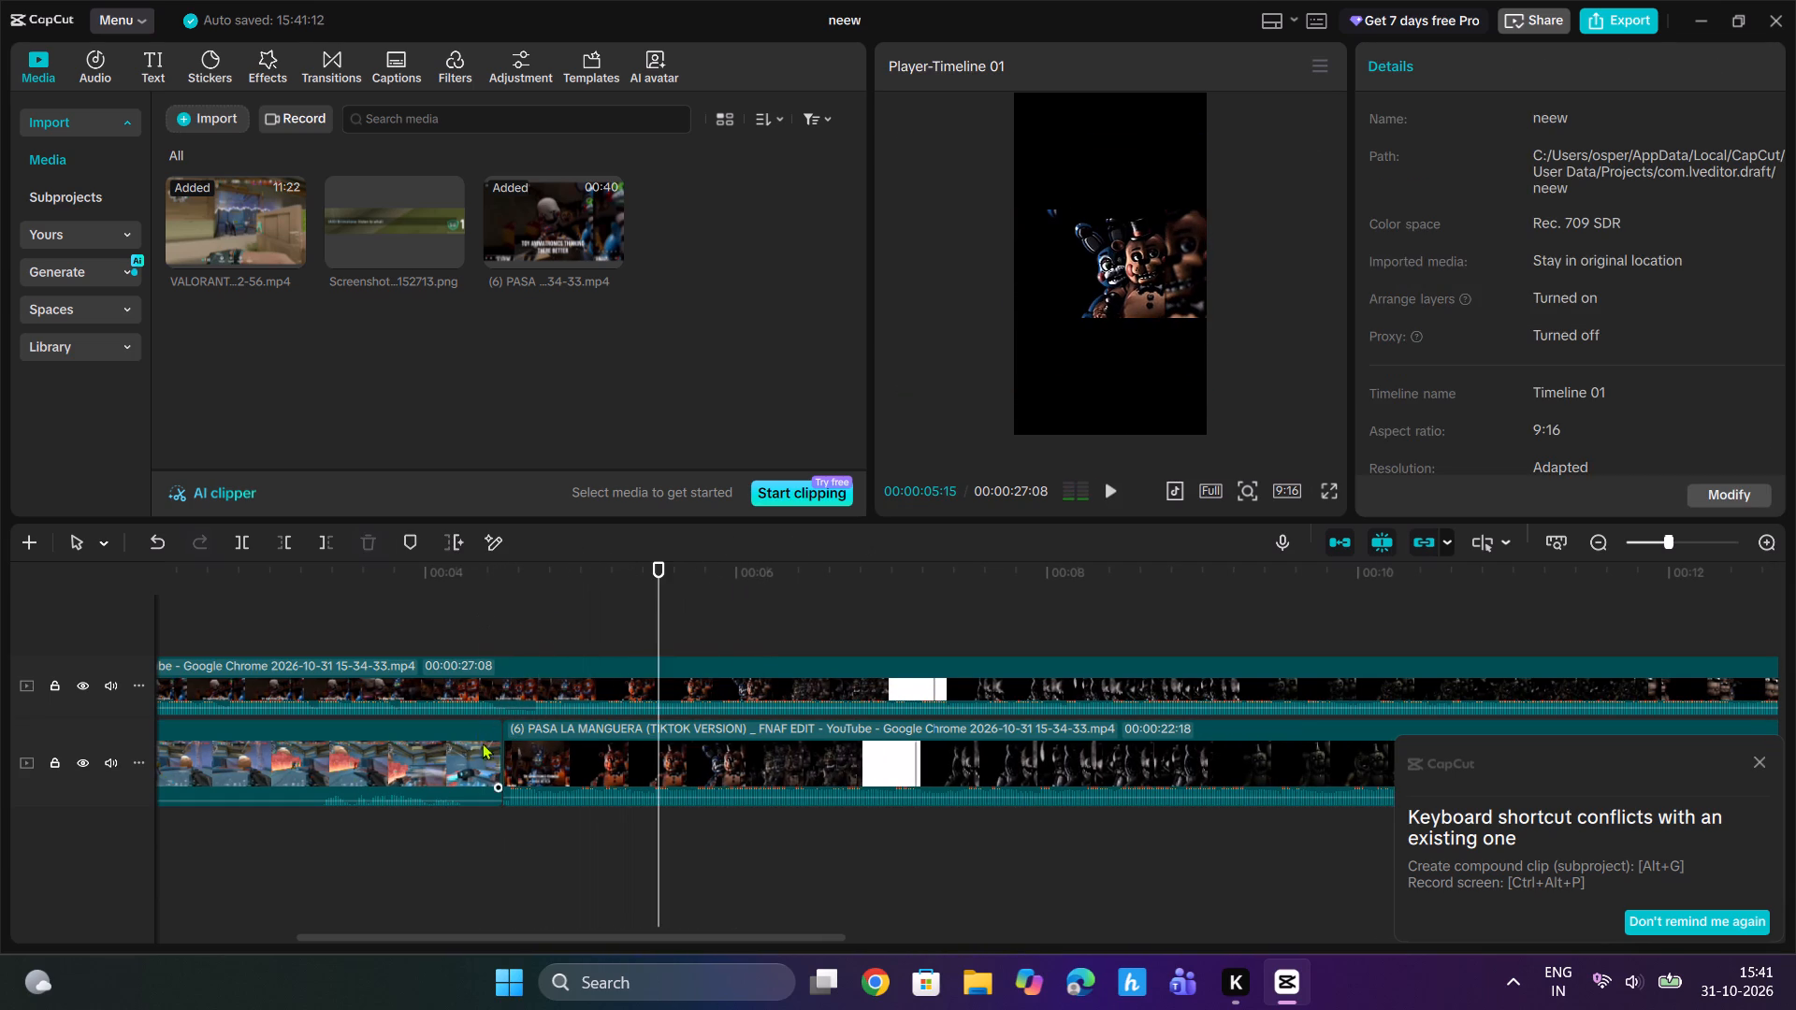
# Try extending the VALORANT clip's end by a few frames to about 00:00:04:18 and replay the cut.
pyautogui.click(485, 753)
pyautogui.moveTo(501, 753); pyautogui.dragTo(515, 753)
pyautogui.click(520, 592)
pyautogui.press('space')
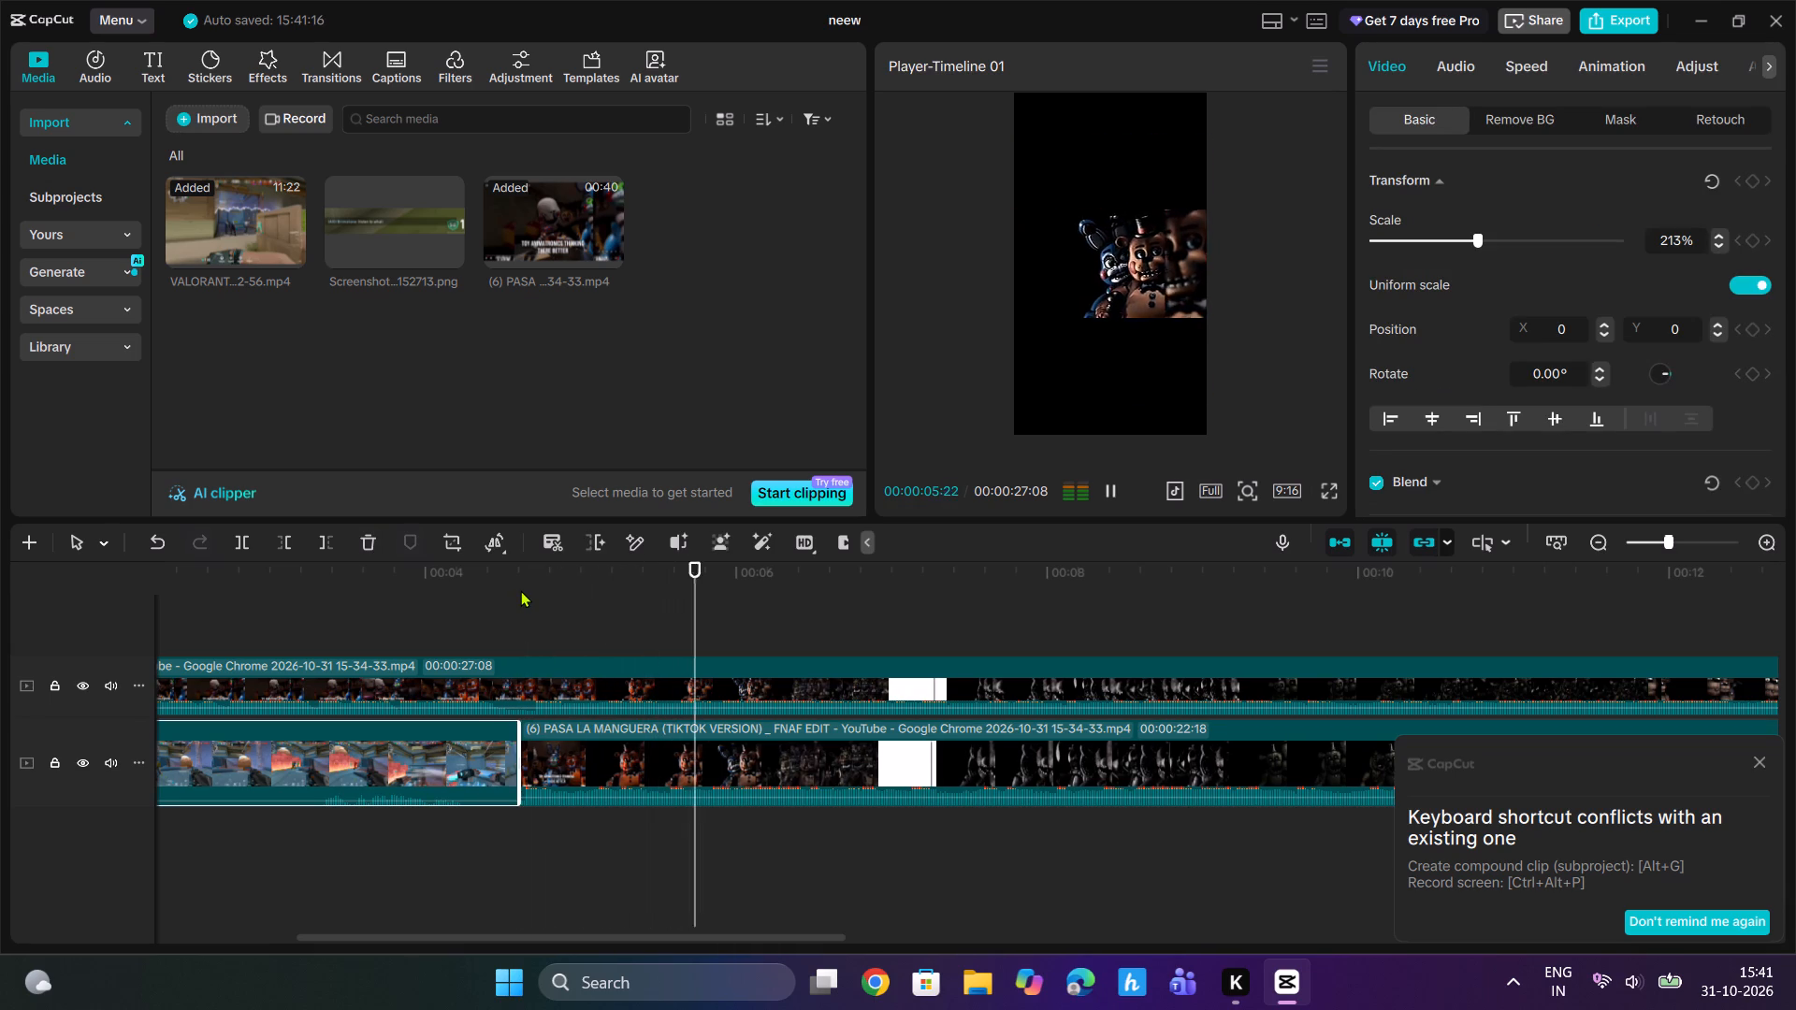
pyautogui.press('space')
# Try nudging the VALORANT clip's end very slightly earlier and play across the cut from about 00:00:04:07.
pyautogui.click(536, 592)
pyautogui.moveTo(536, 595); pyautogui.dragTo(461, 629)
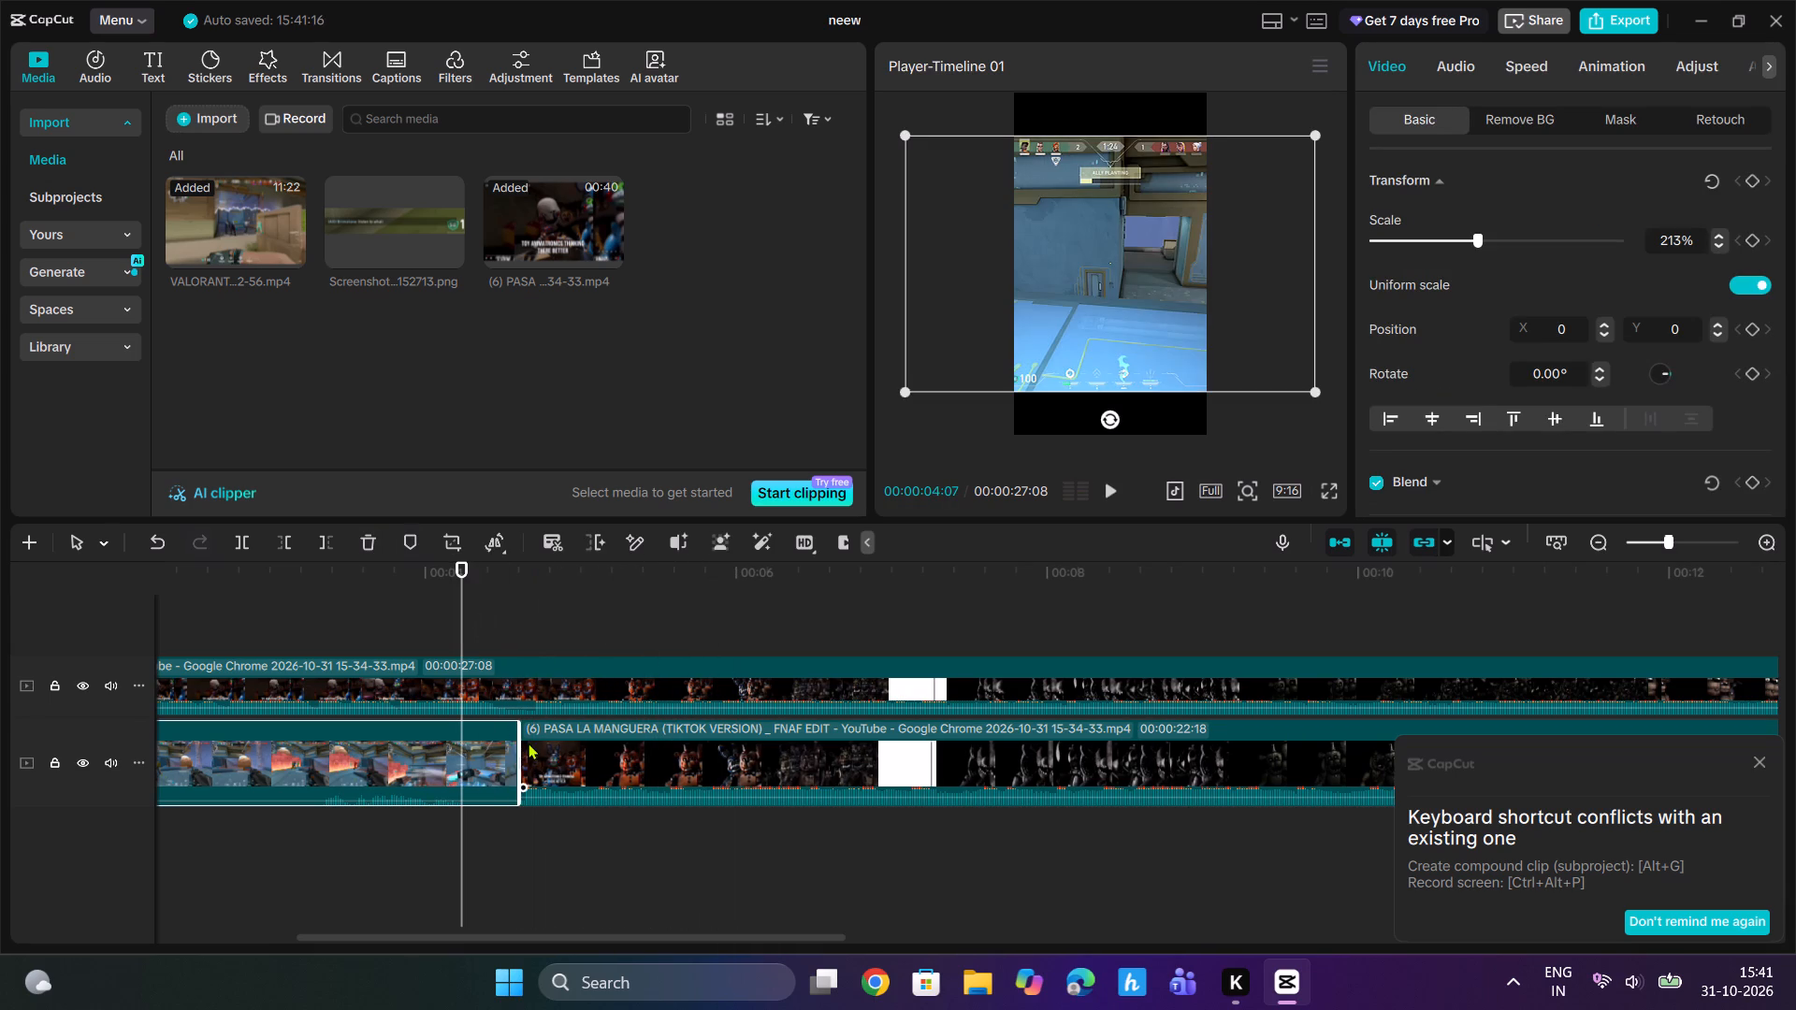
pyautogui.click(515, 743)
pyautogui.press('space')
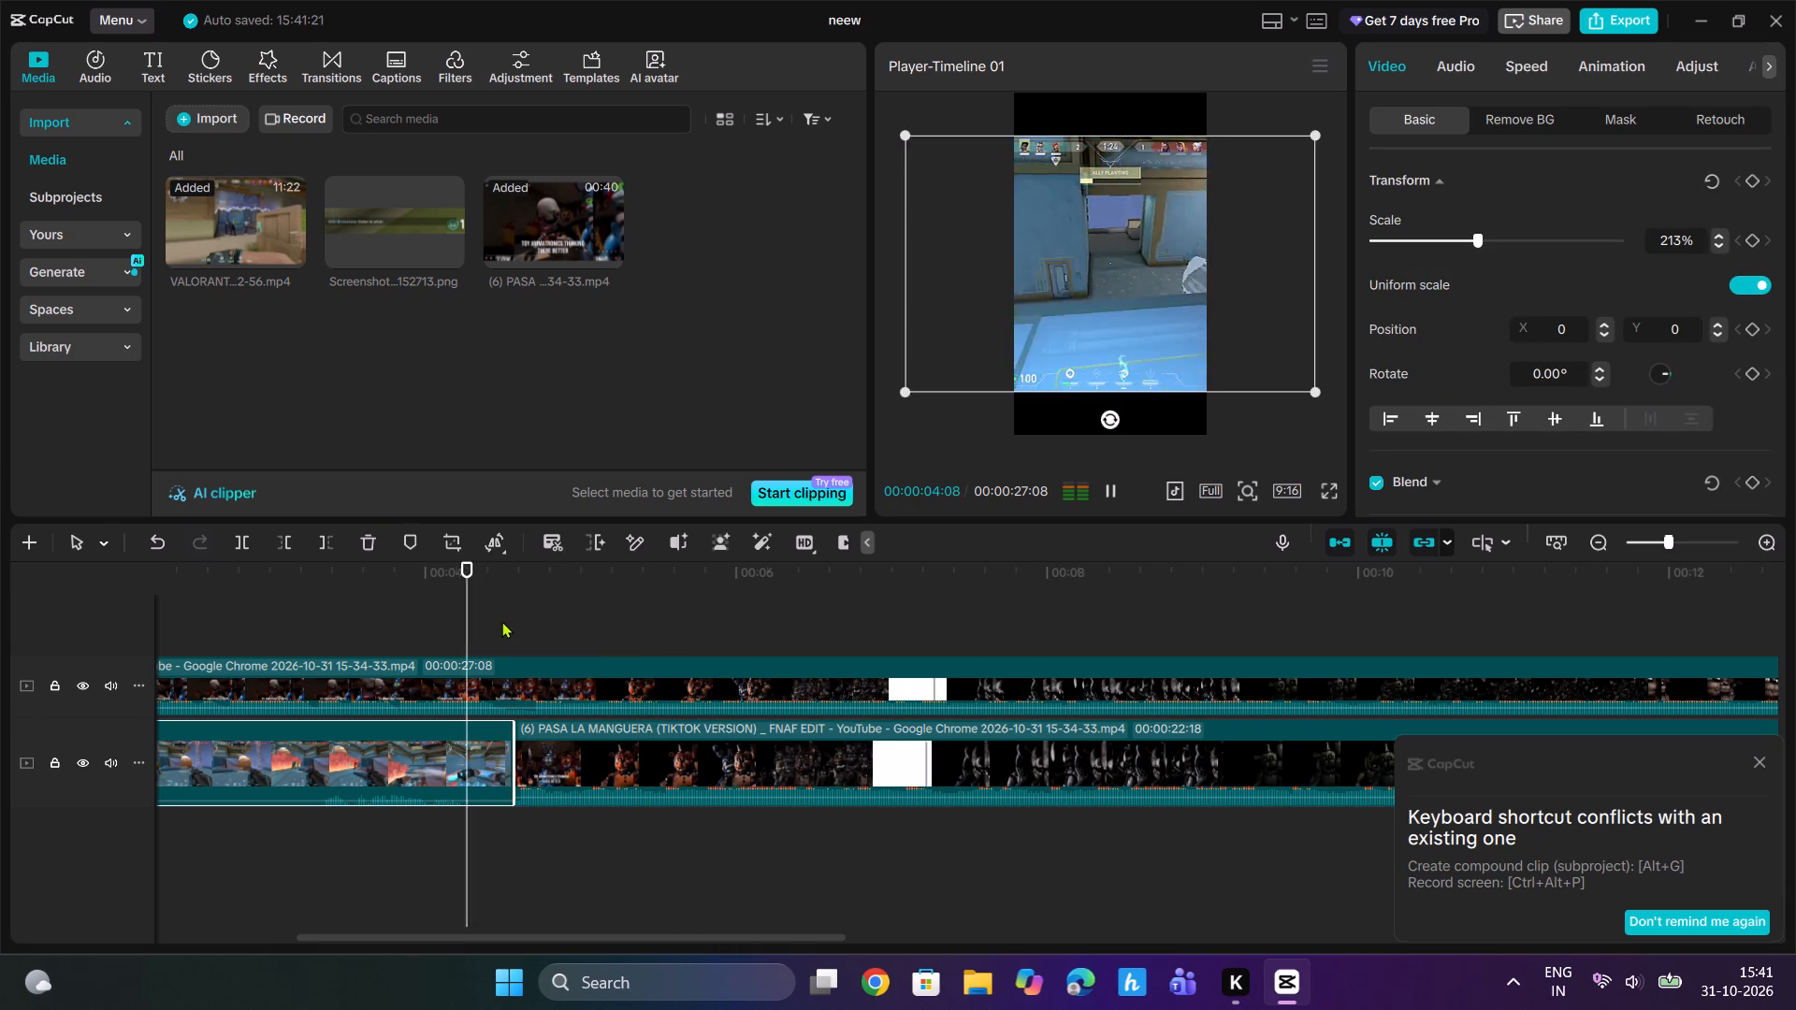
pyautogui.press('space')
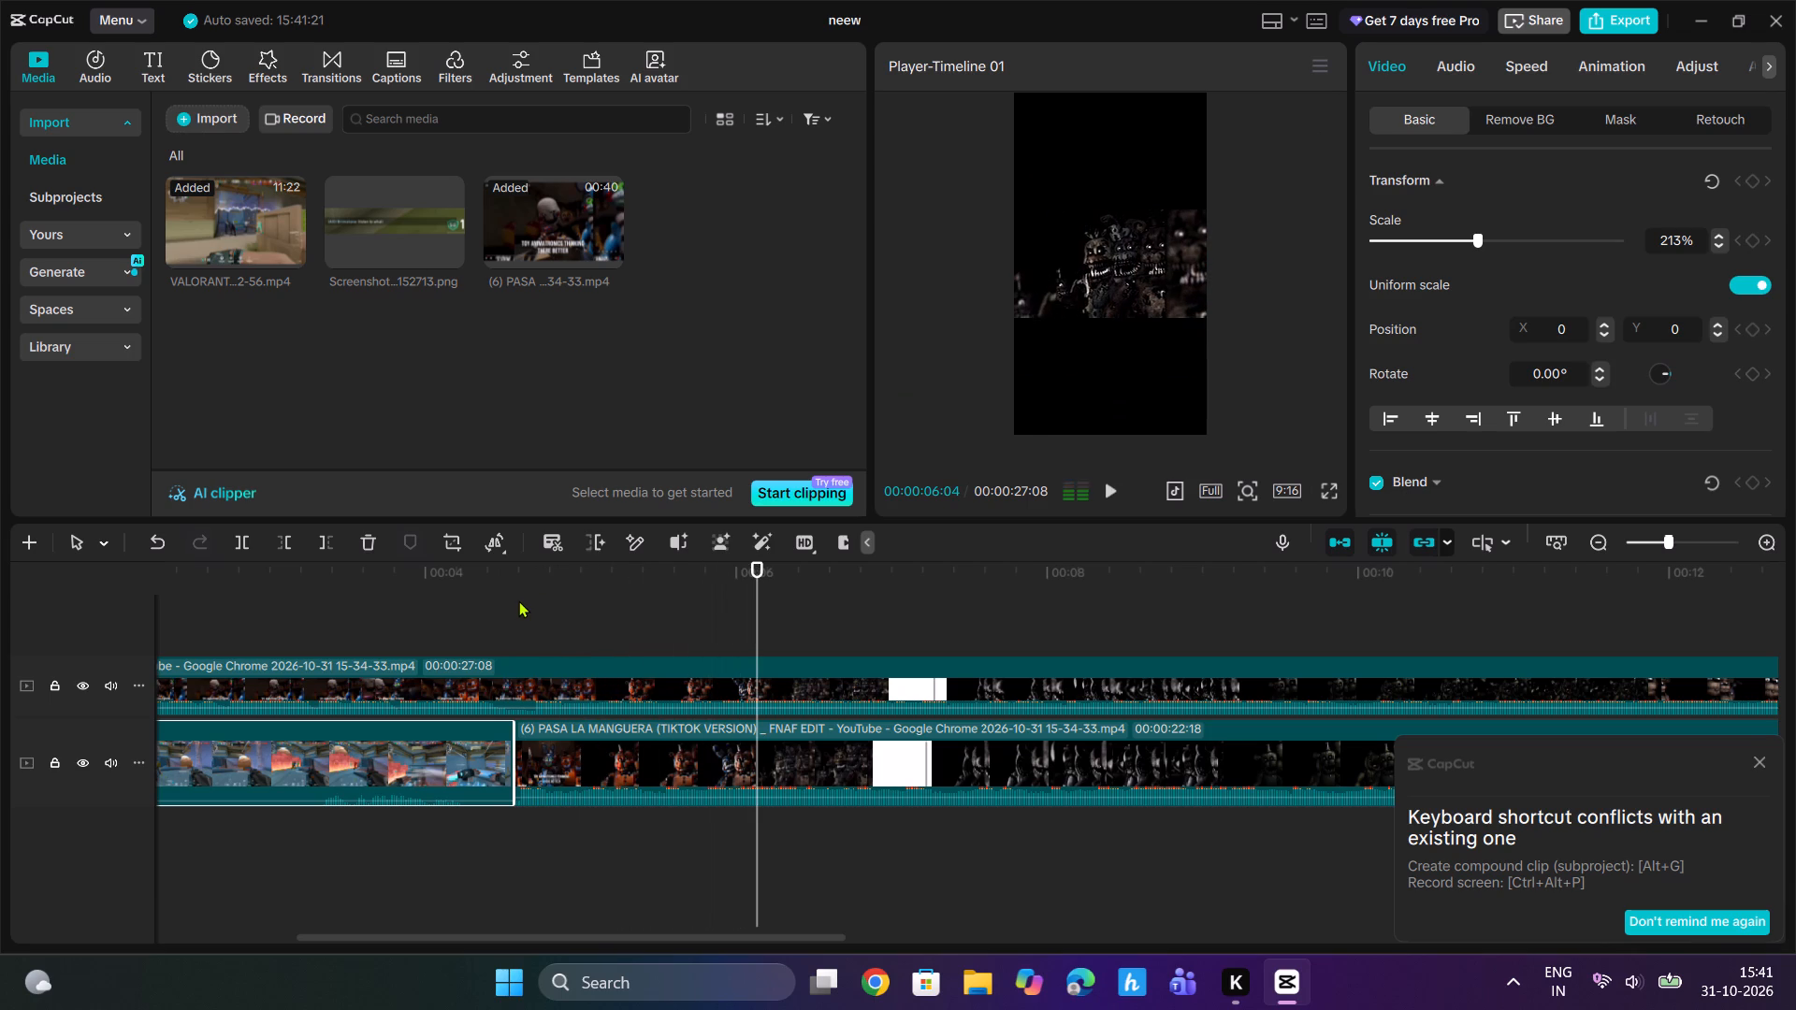
# Extend the VALORANT clip's end slightly, to just past 00:00:04:18, and play across the cut from 00:00:04:12.
pyautogui.moveTo(511, 737); pyautogui.dragTo(521, 736)
pyautogui.click(487, 584)
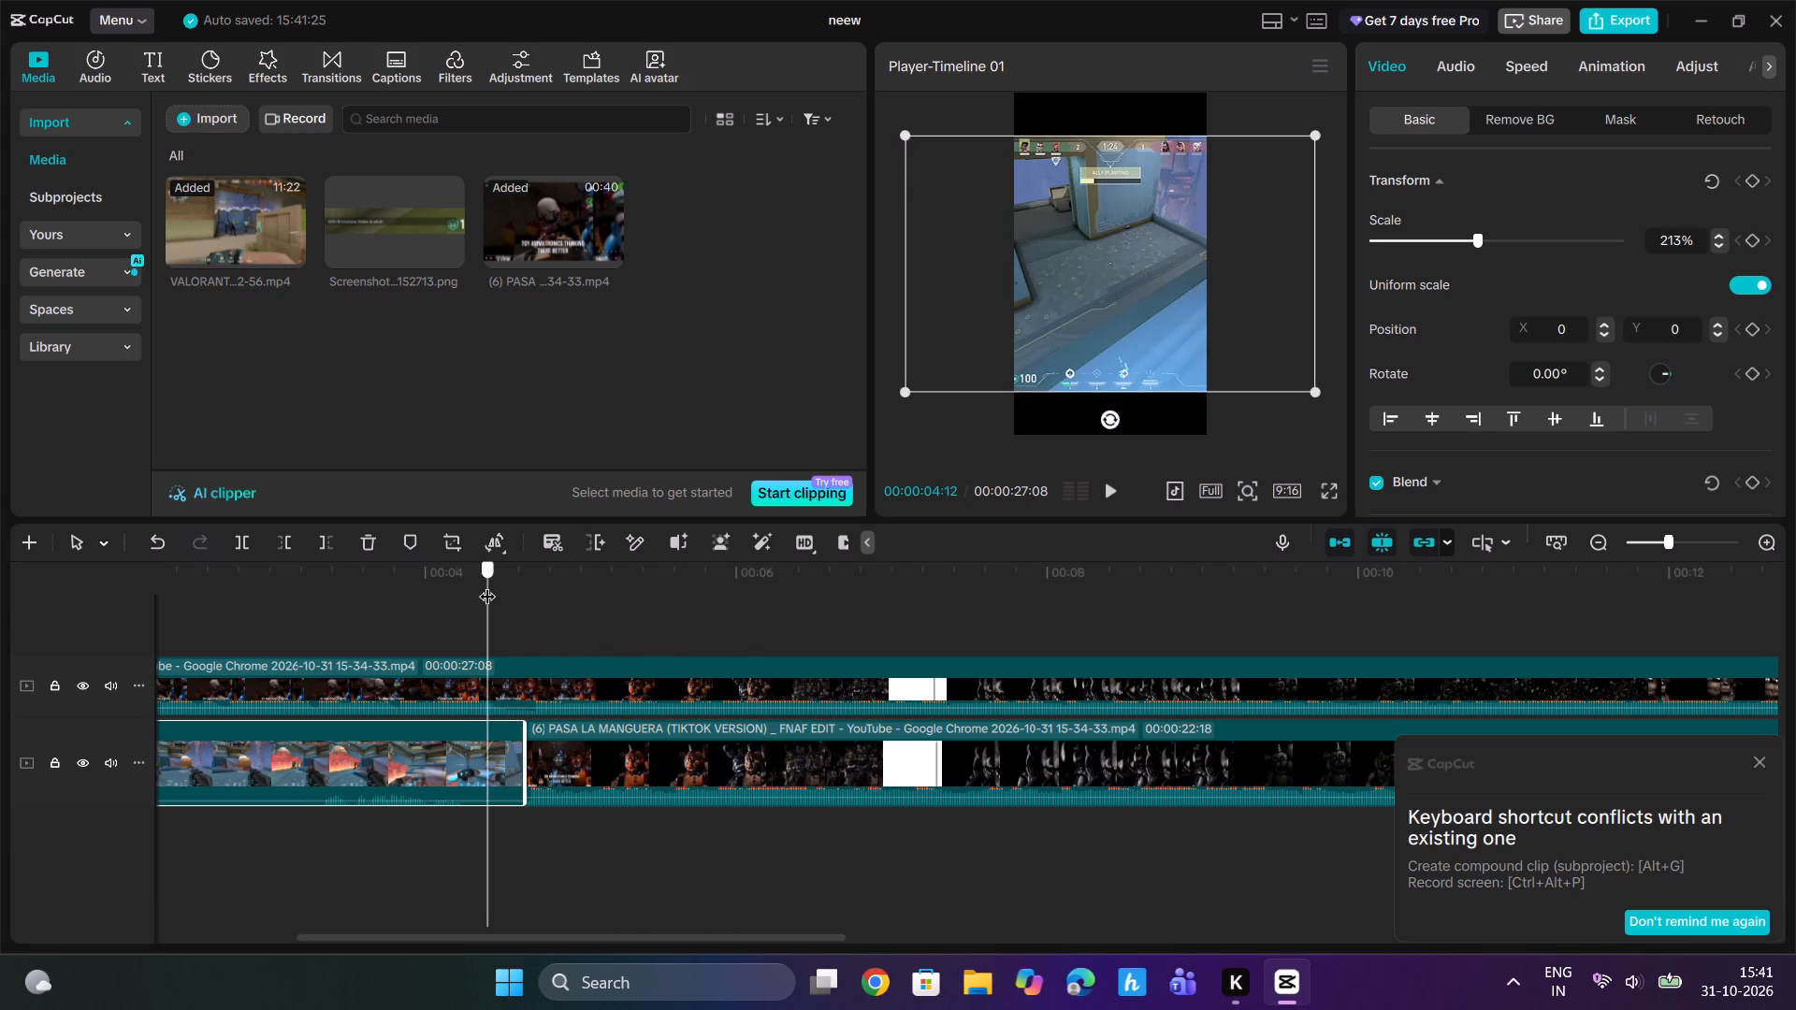
pyautogui.press('space')
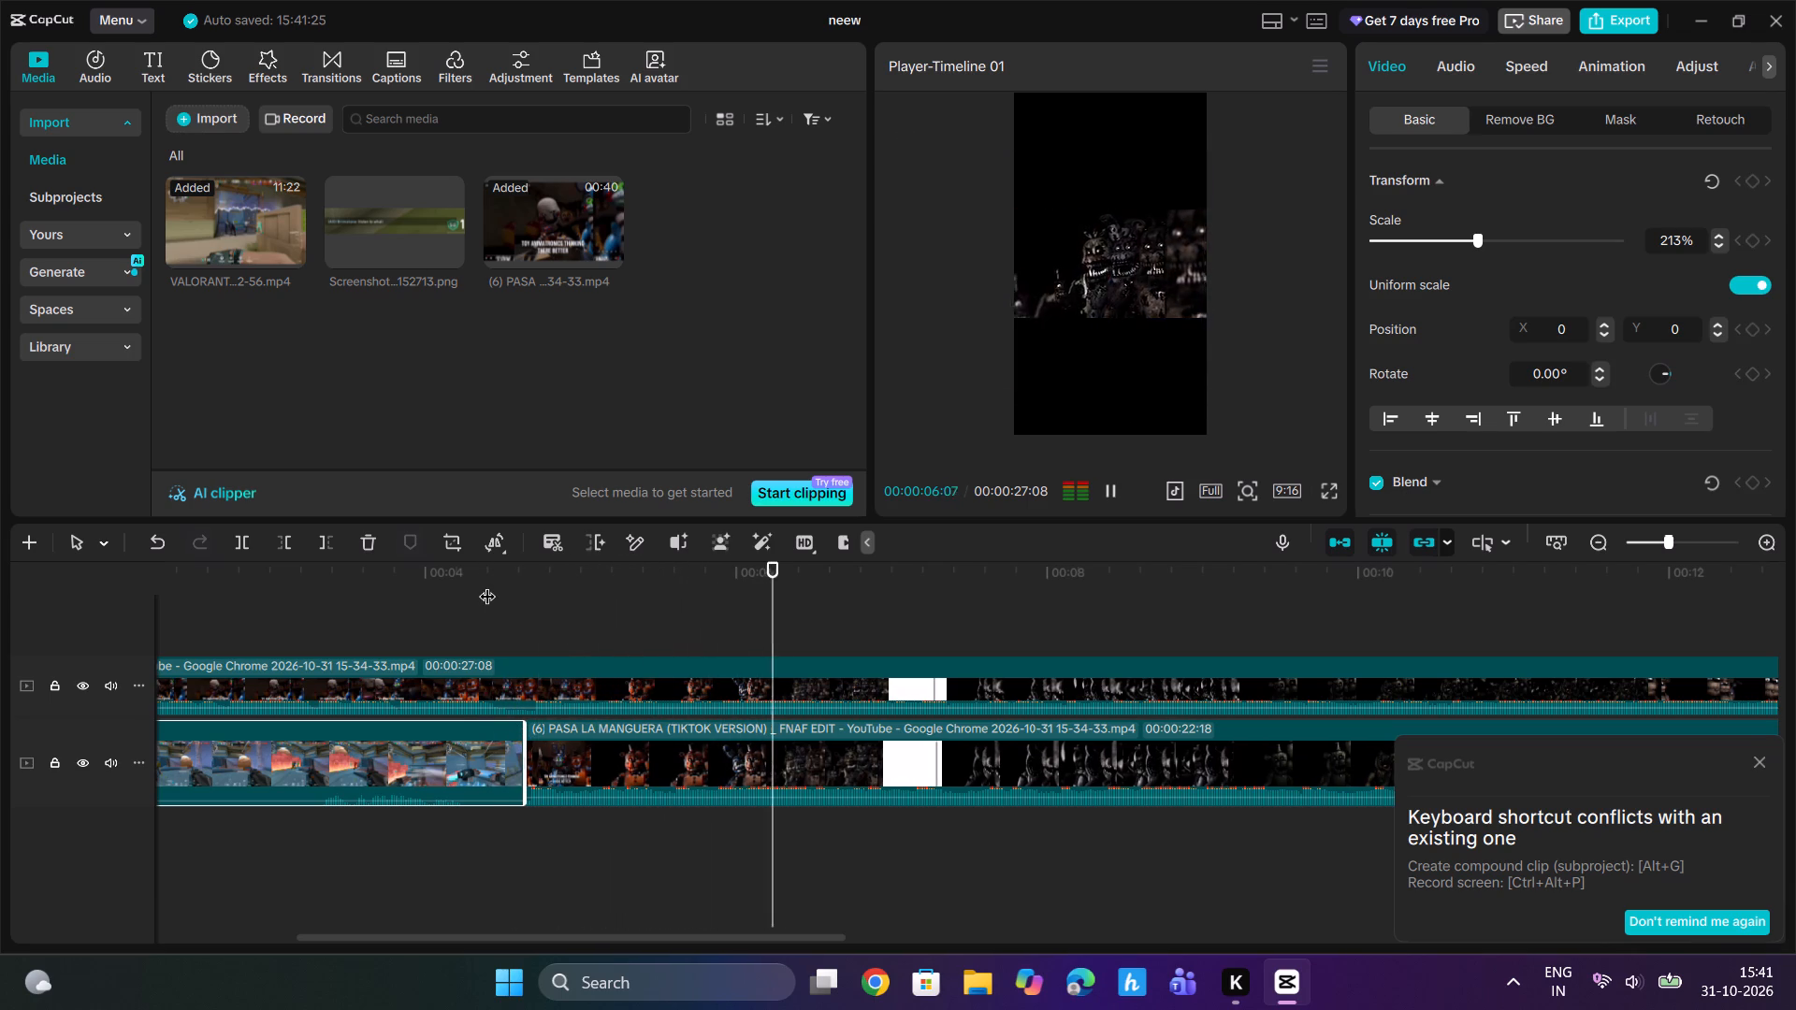
# Silence the main-track PASA LA MANGUERA clip by lowering its volume to -∞ dB.
pyautogui.click(579, 681)
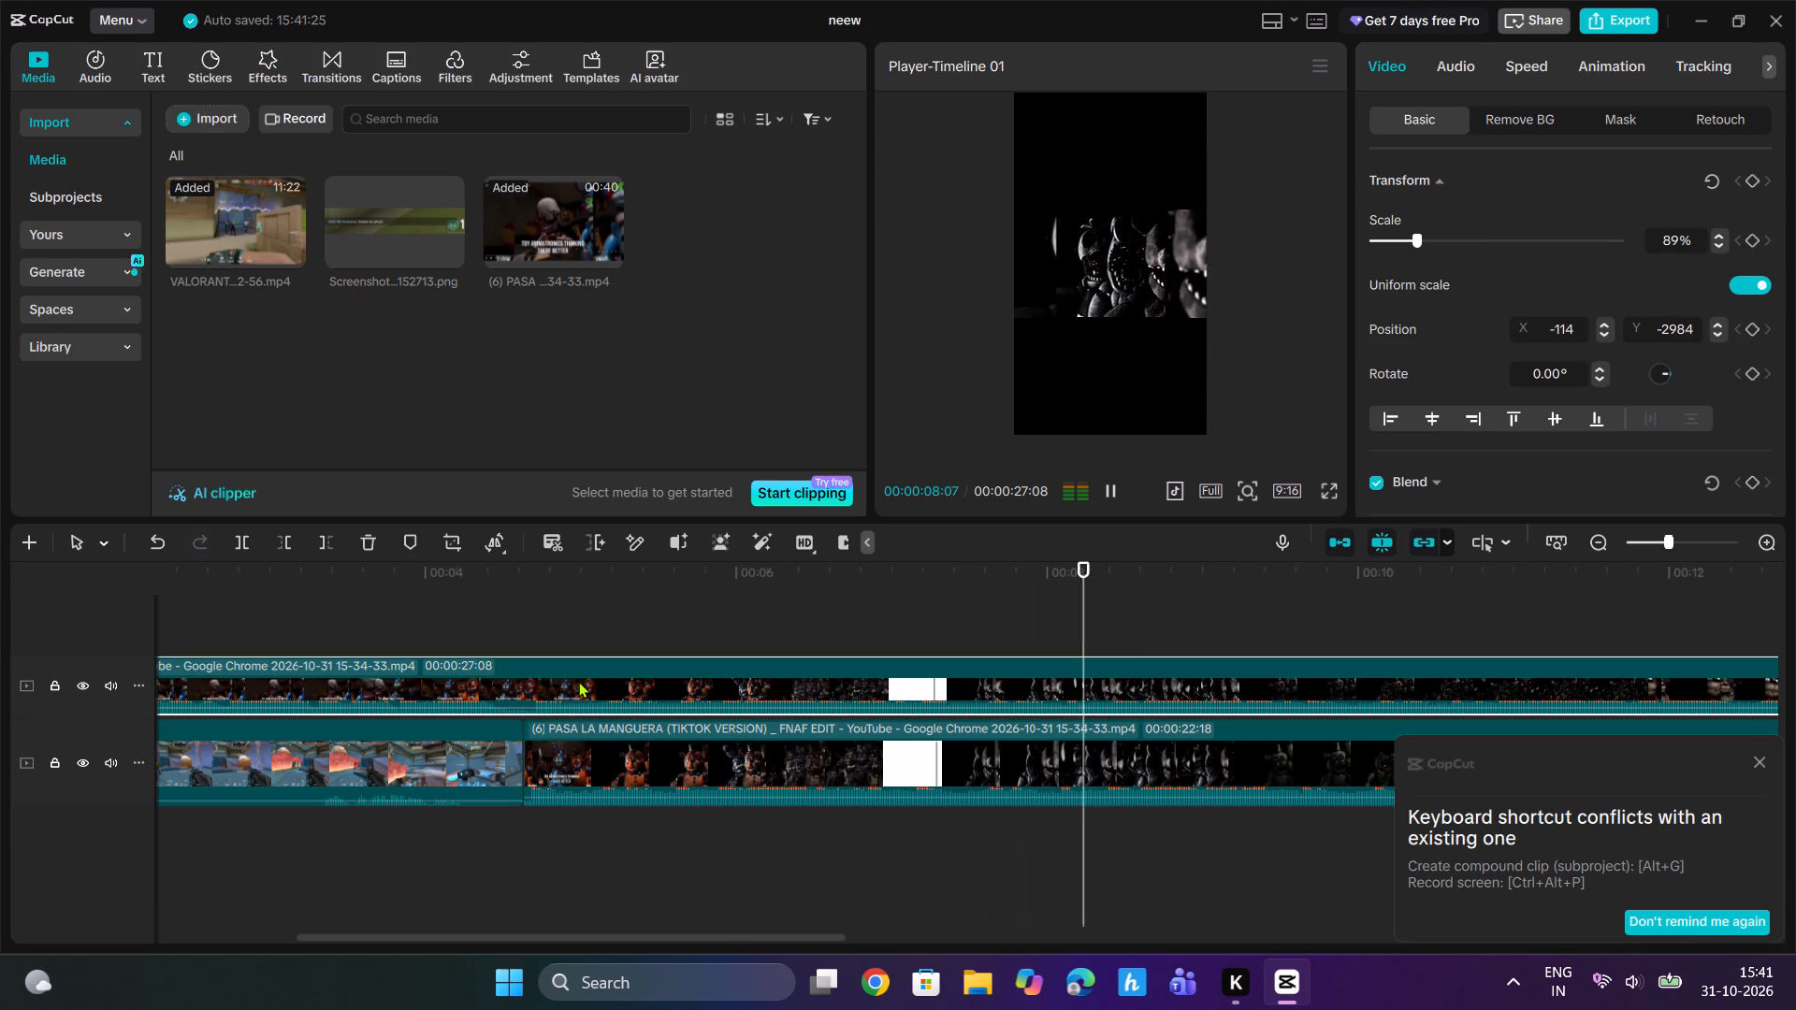
pyautogui.click(702, 764)
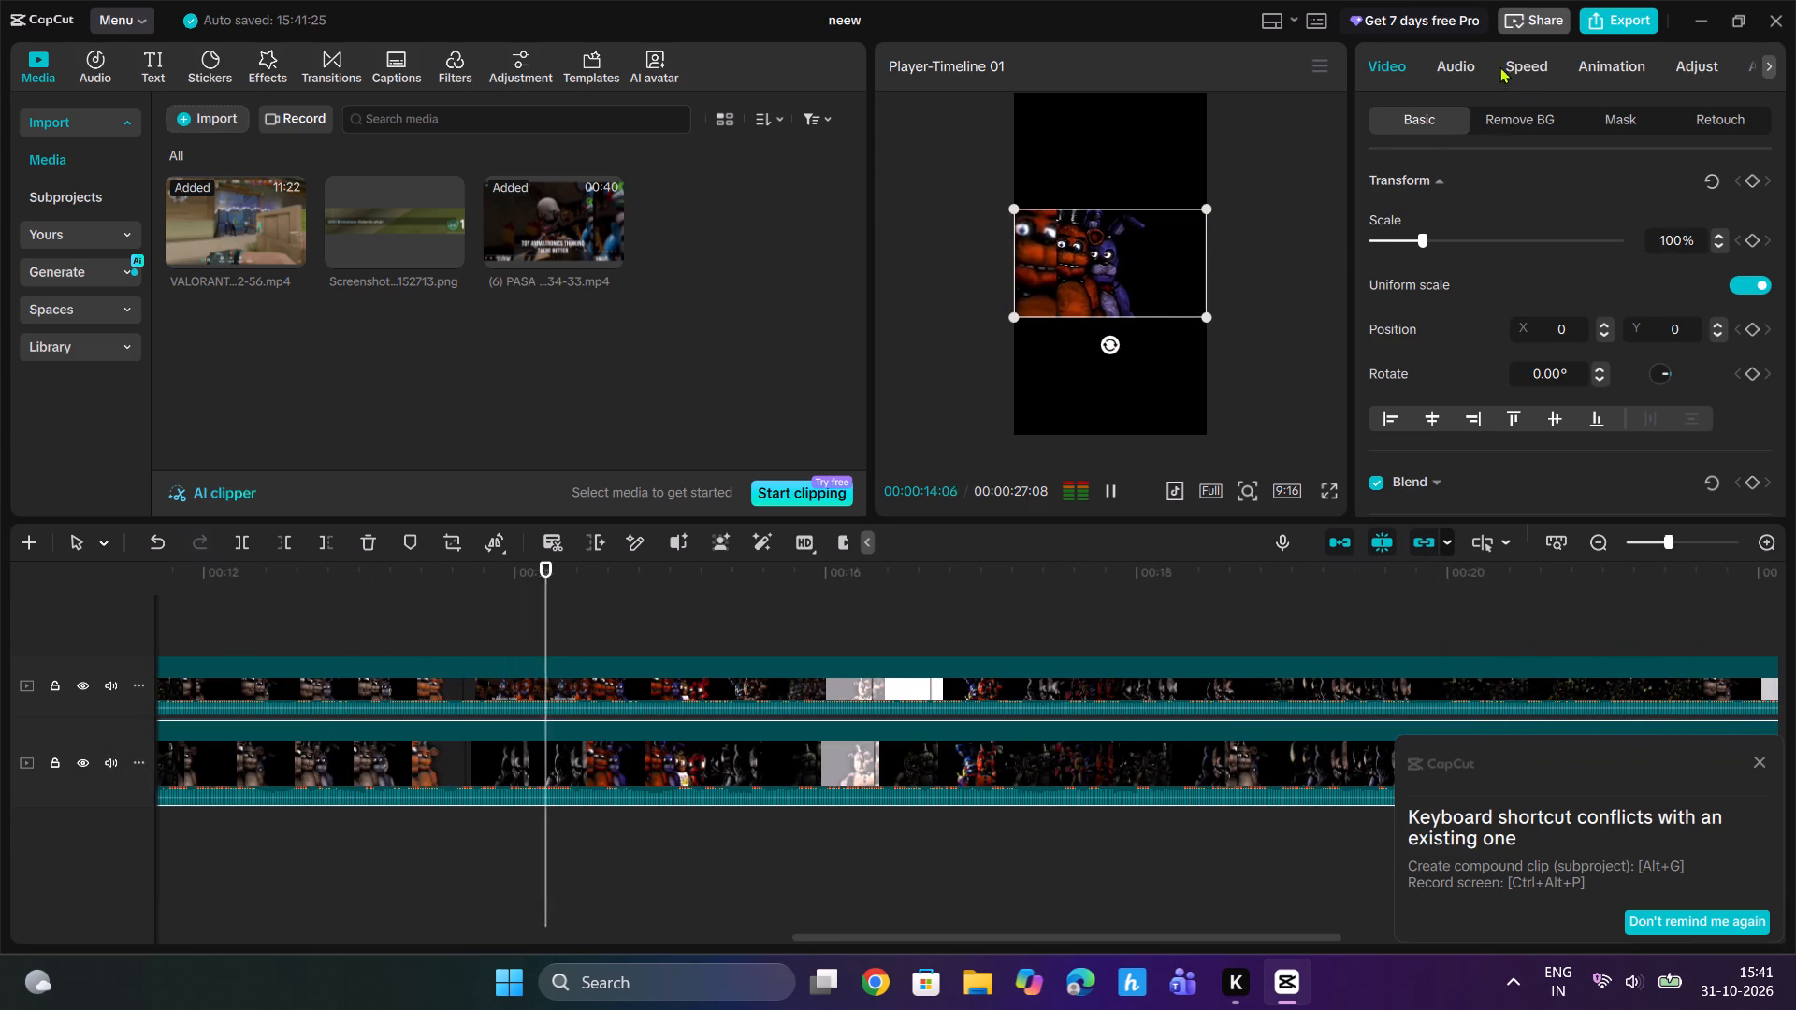
pyautogui.click(1464, 61)
pyautogui.moveTo(1429, 233); pyautogui.dragTo(1157, 263)
pyautogui.press('space')
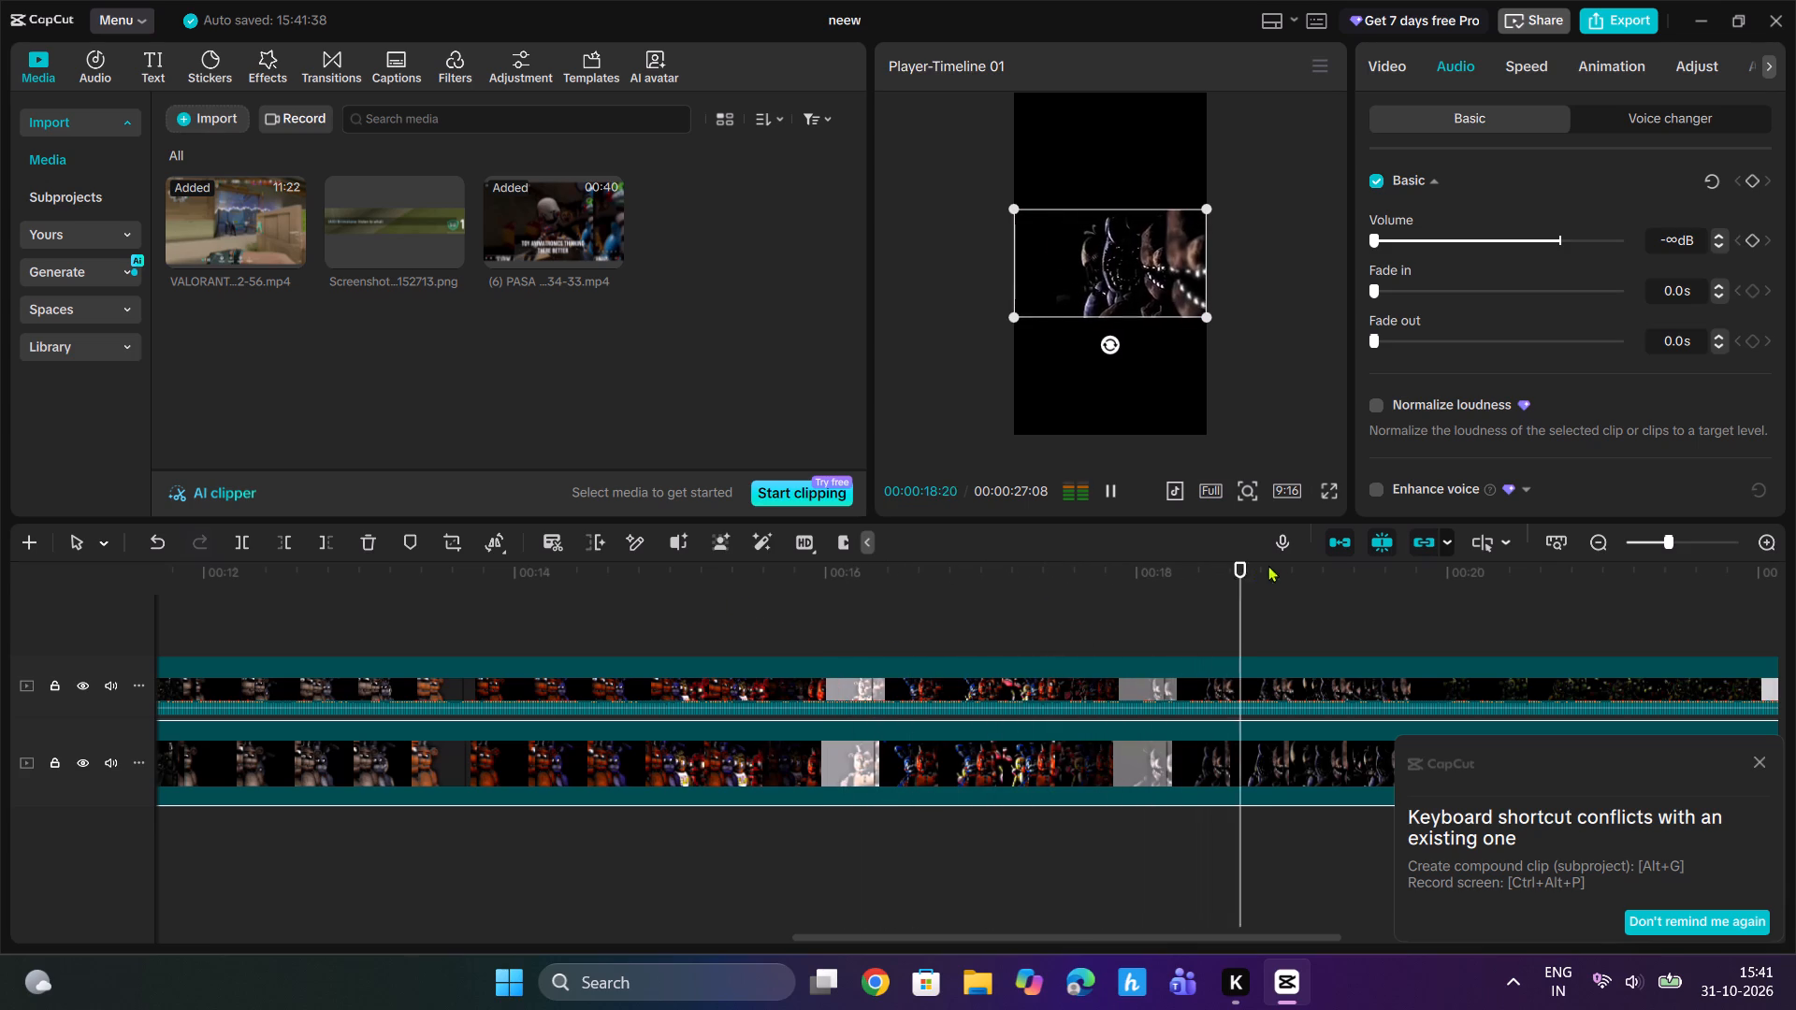
# Play back sections of the PASA LA MANGUERA part to check the picture against the upper-track audio.
pyautogui.moveTo(1275, 575); pyautogui.dragTo(526, 646)
pyautogui.moveTo(1646, 540); pyautogui.dragTo(1641, 542)
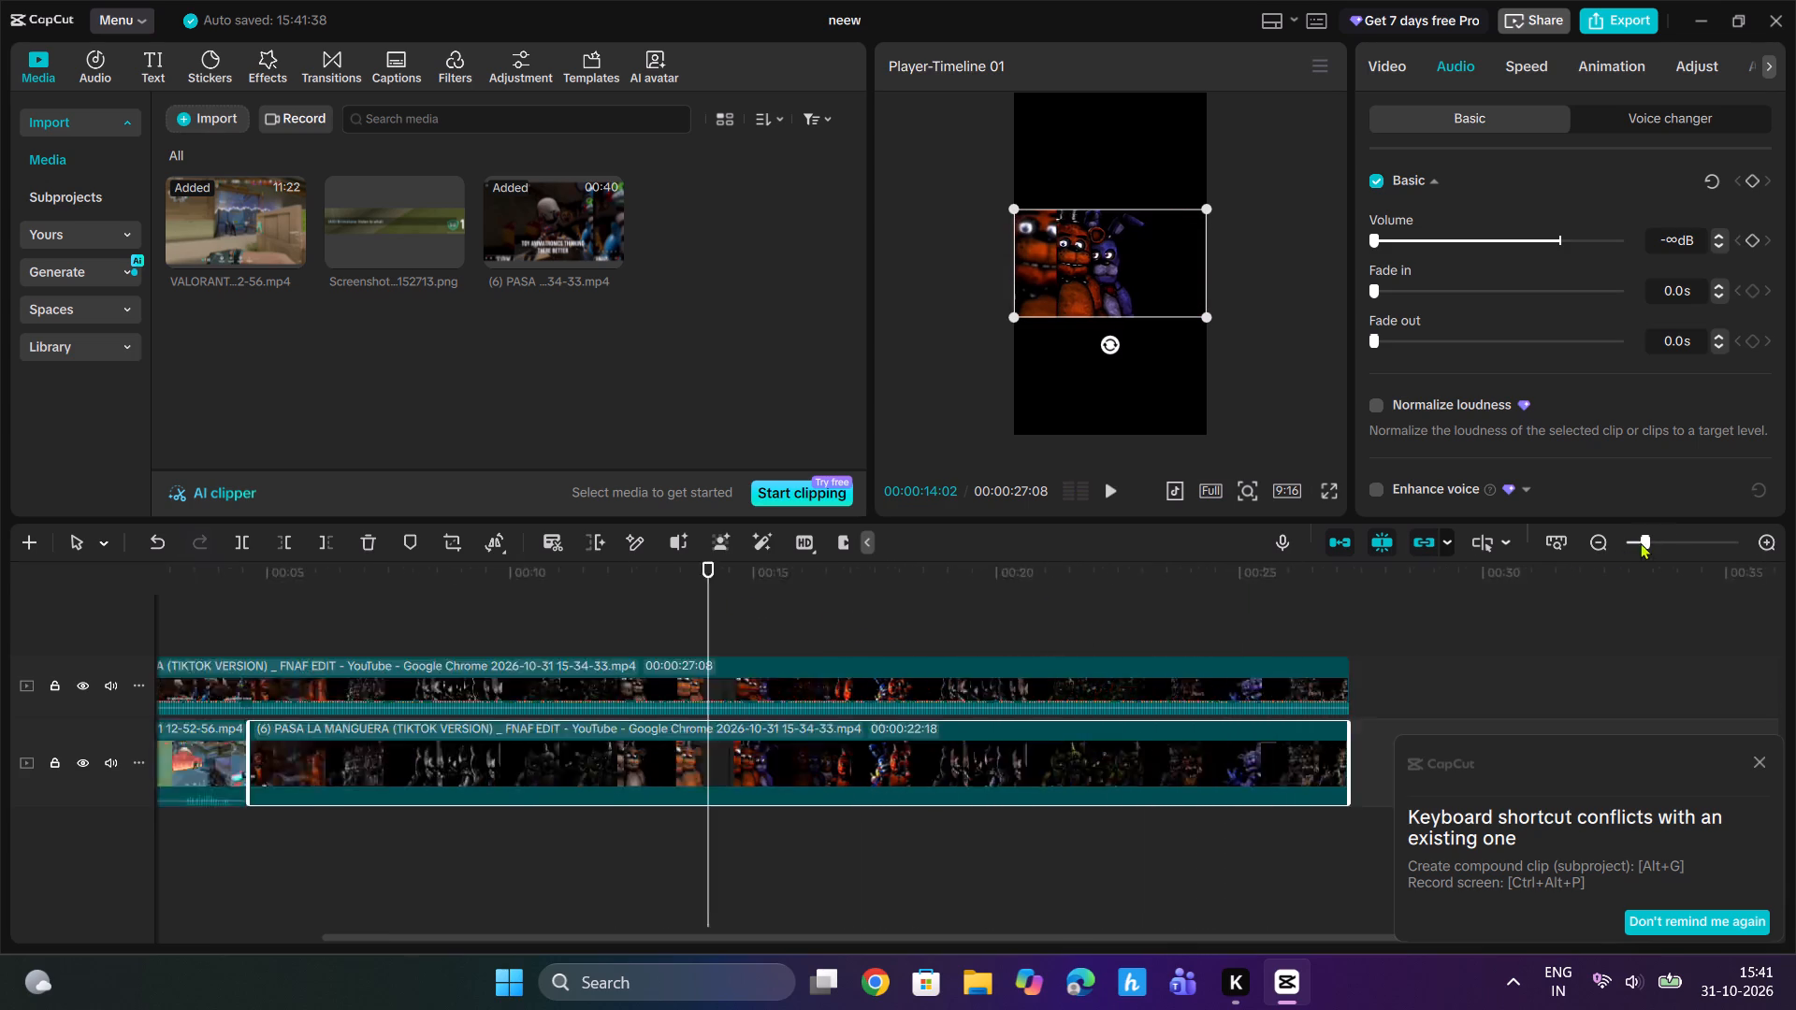
pyautogui.moveTo(1641, 542); pyautogui.dragTo(1635, 547)
pyautogui.press('space')
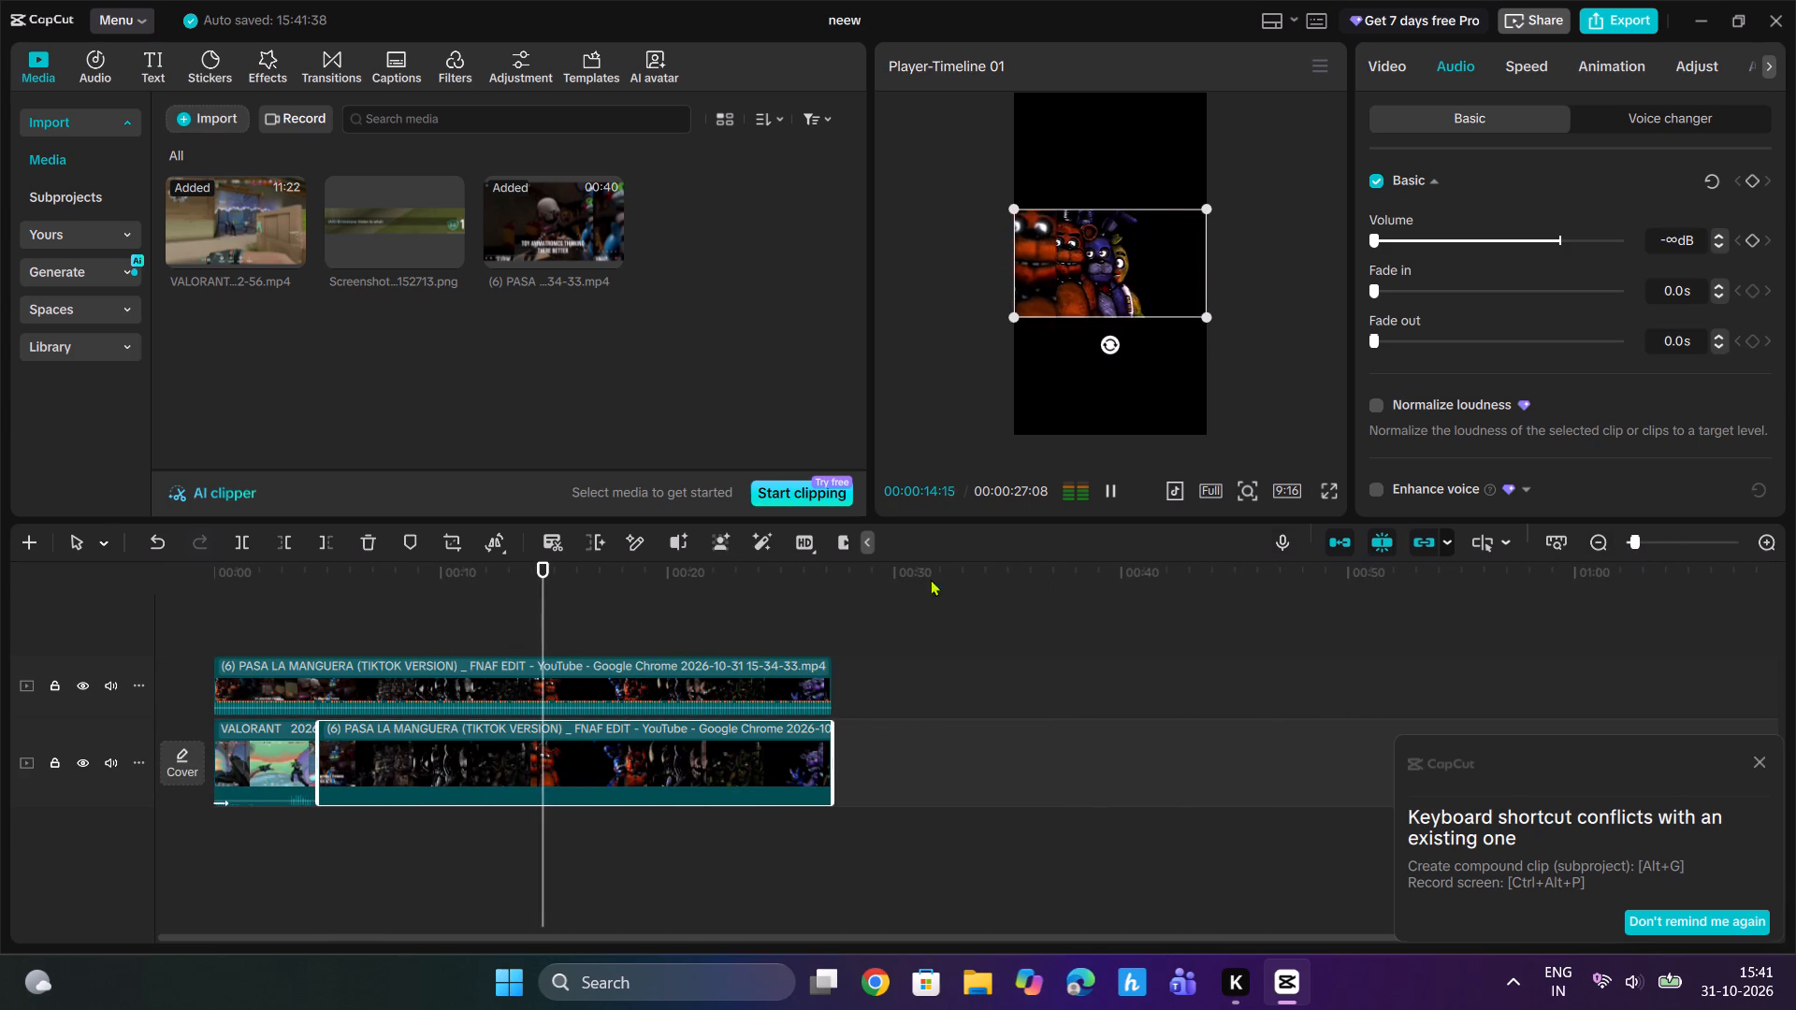
pyautogui.click(490, 756)
pyautogui.click(496, 743)
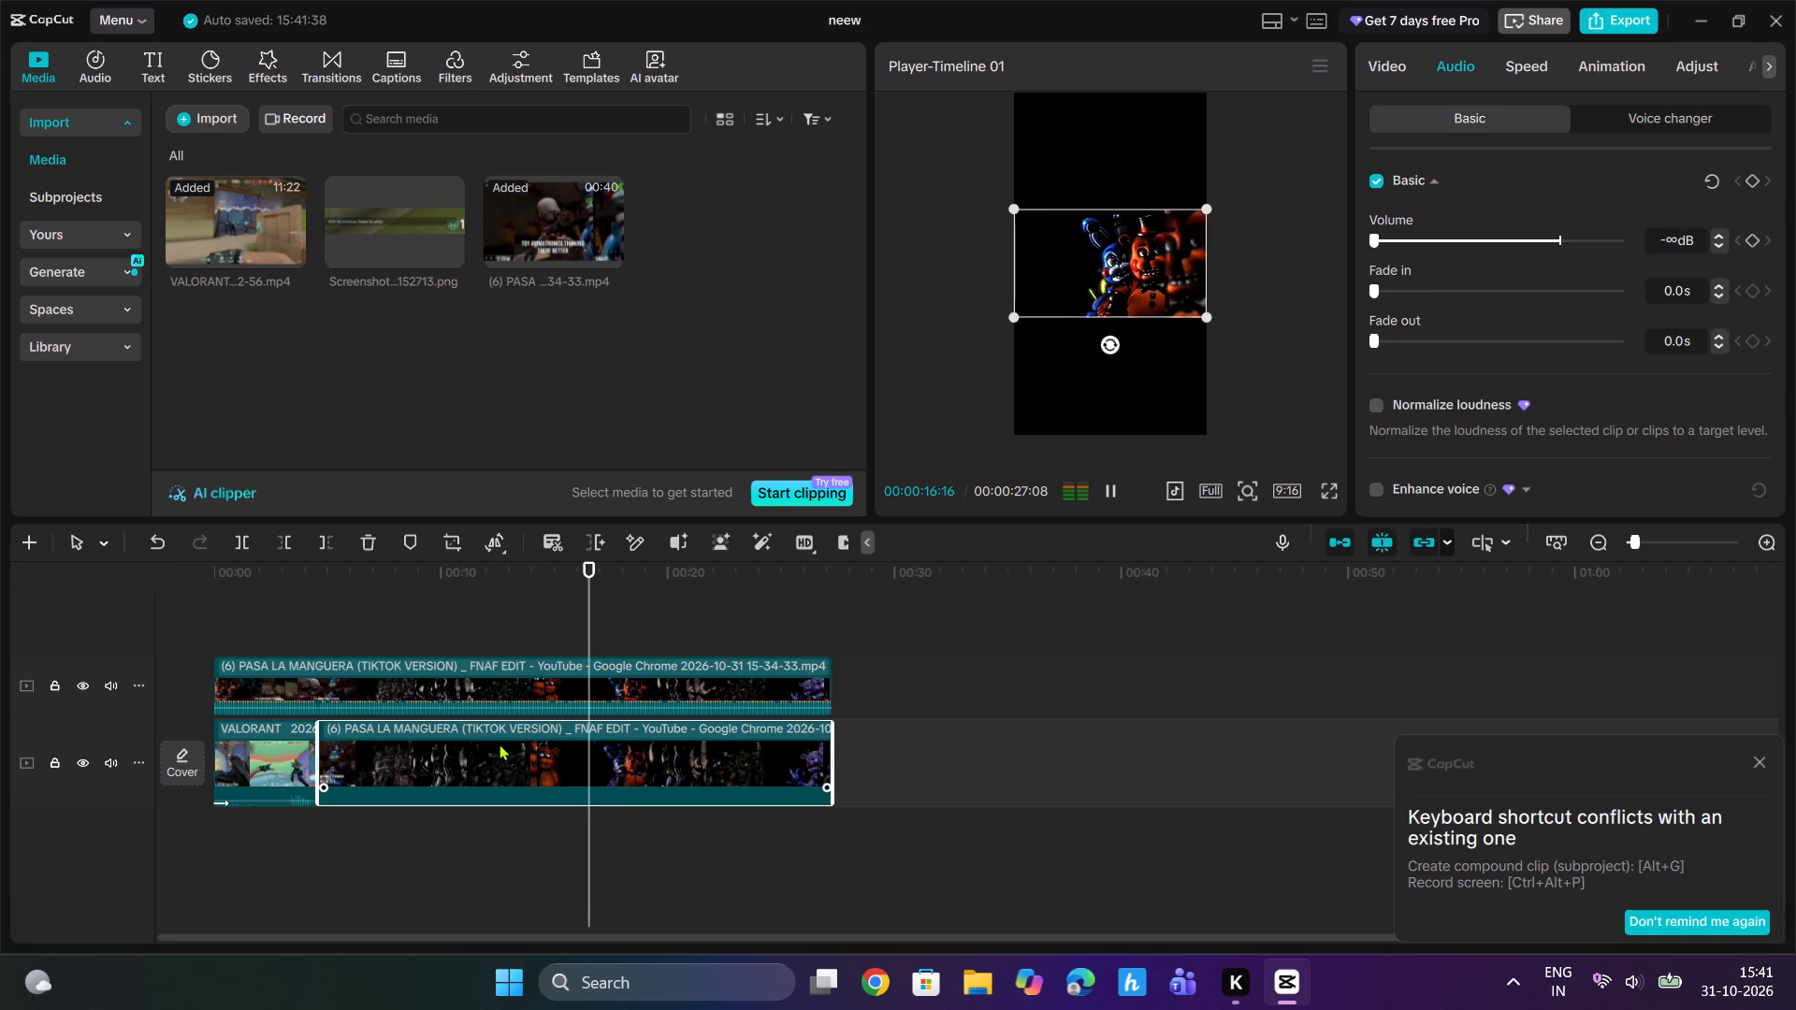
pyautogui.click(1089, 725)
pyautogui.click(527, 609)
pyautogui.moveTo(527, 608); pyautogui.dragTo(385, 630)
pyautogui.press('space')
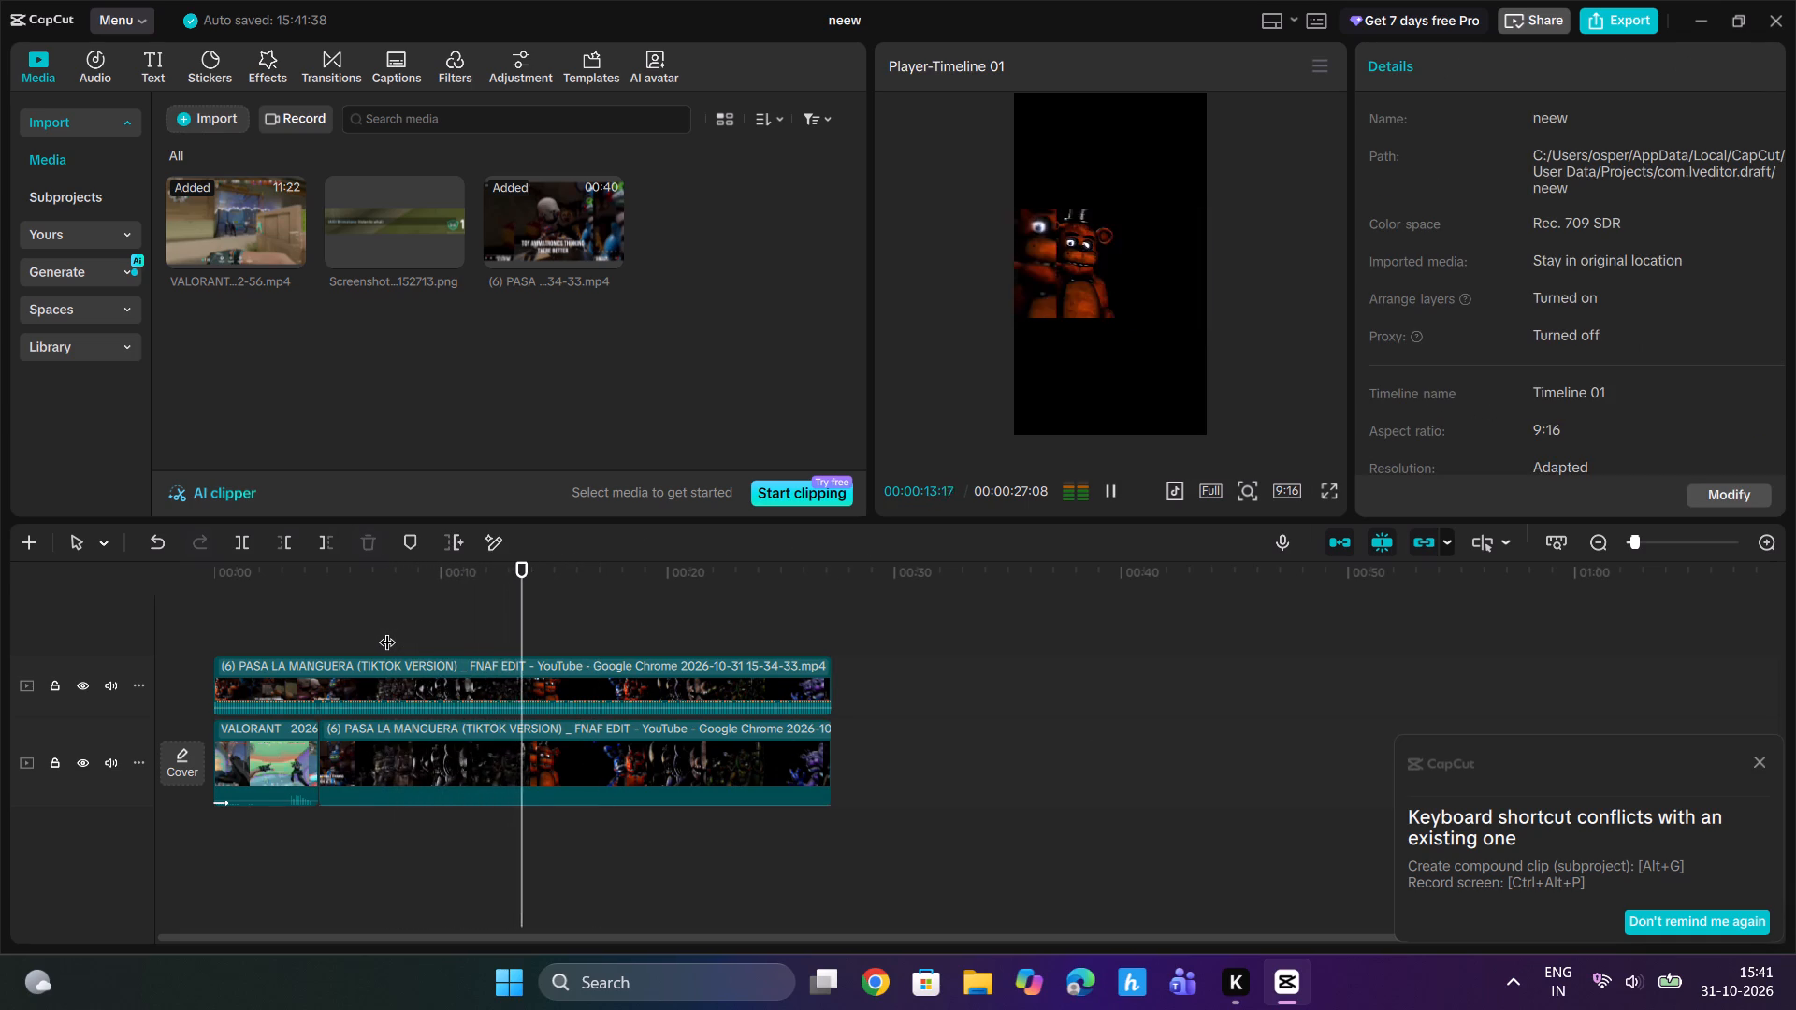
pyautogui.press('space')
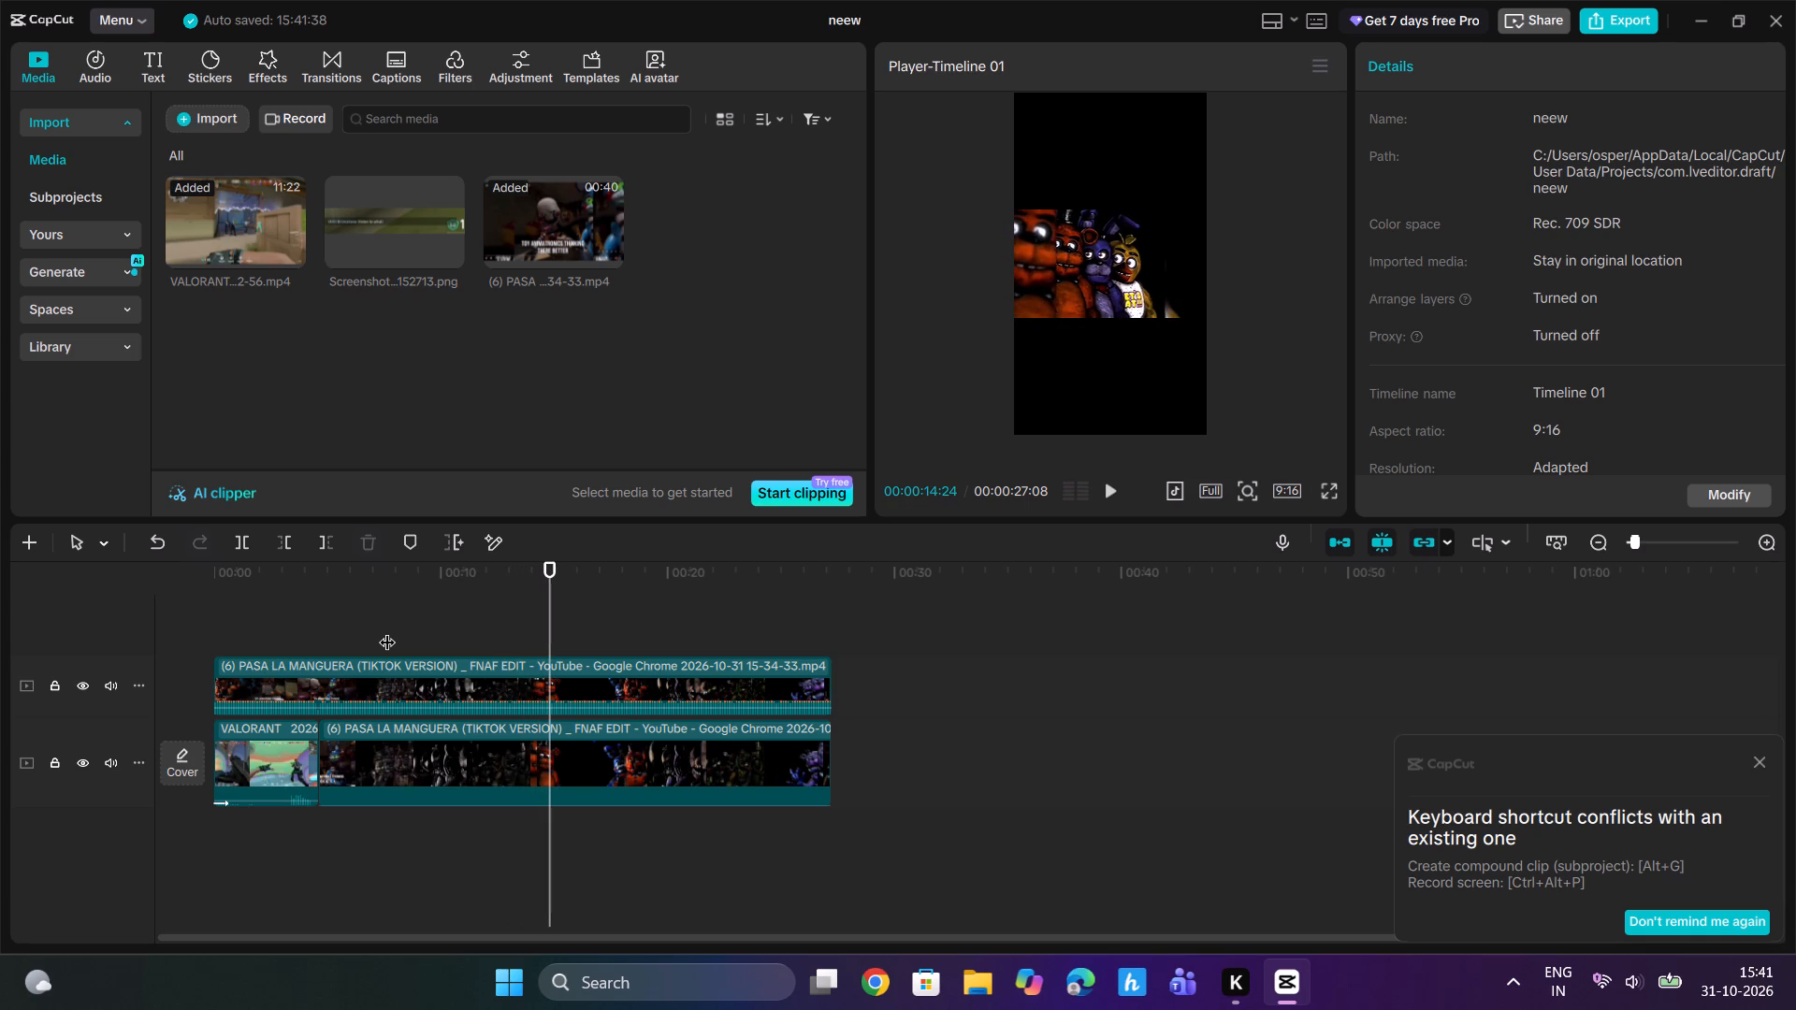
# Play on in short stretches from 00:00:14:24 to look for a suitable ending point for the video.
pyautogui.press('space')
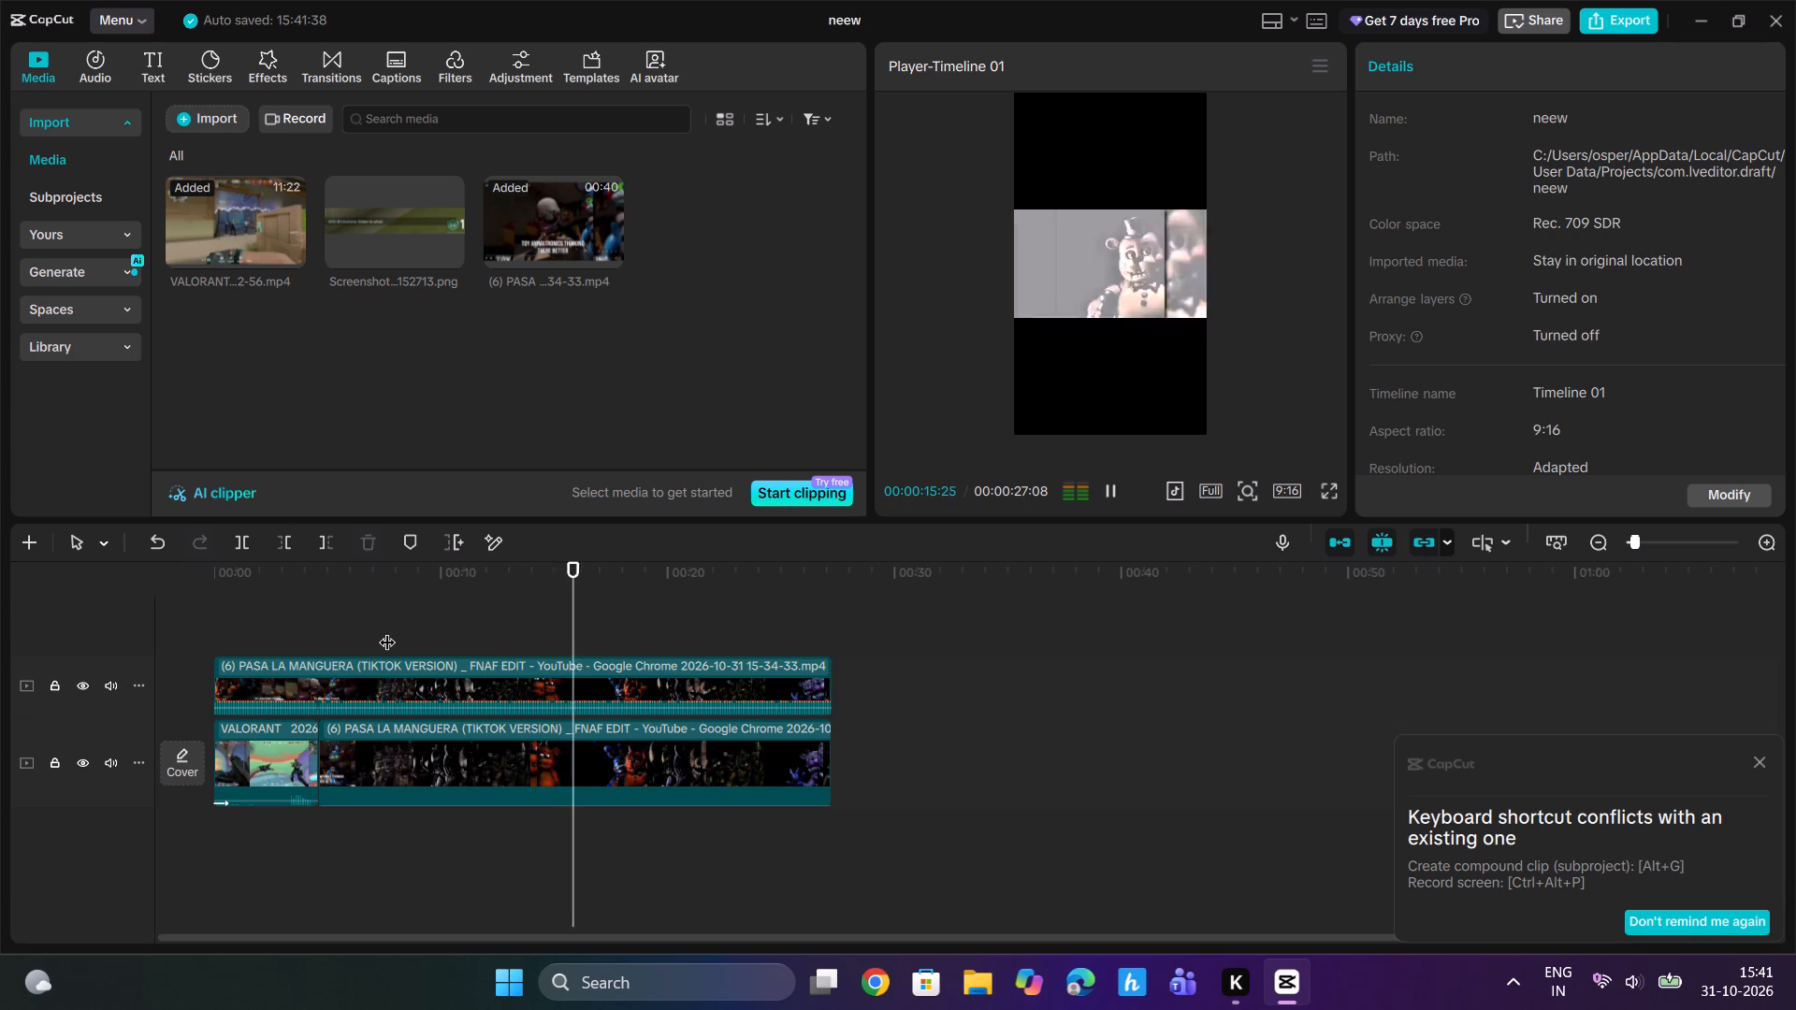
pyautogui.press('space')
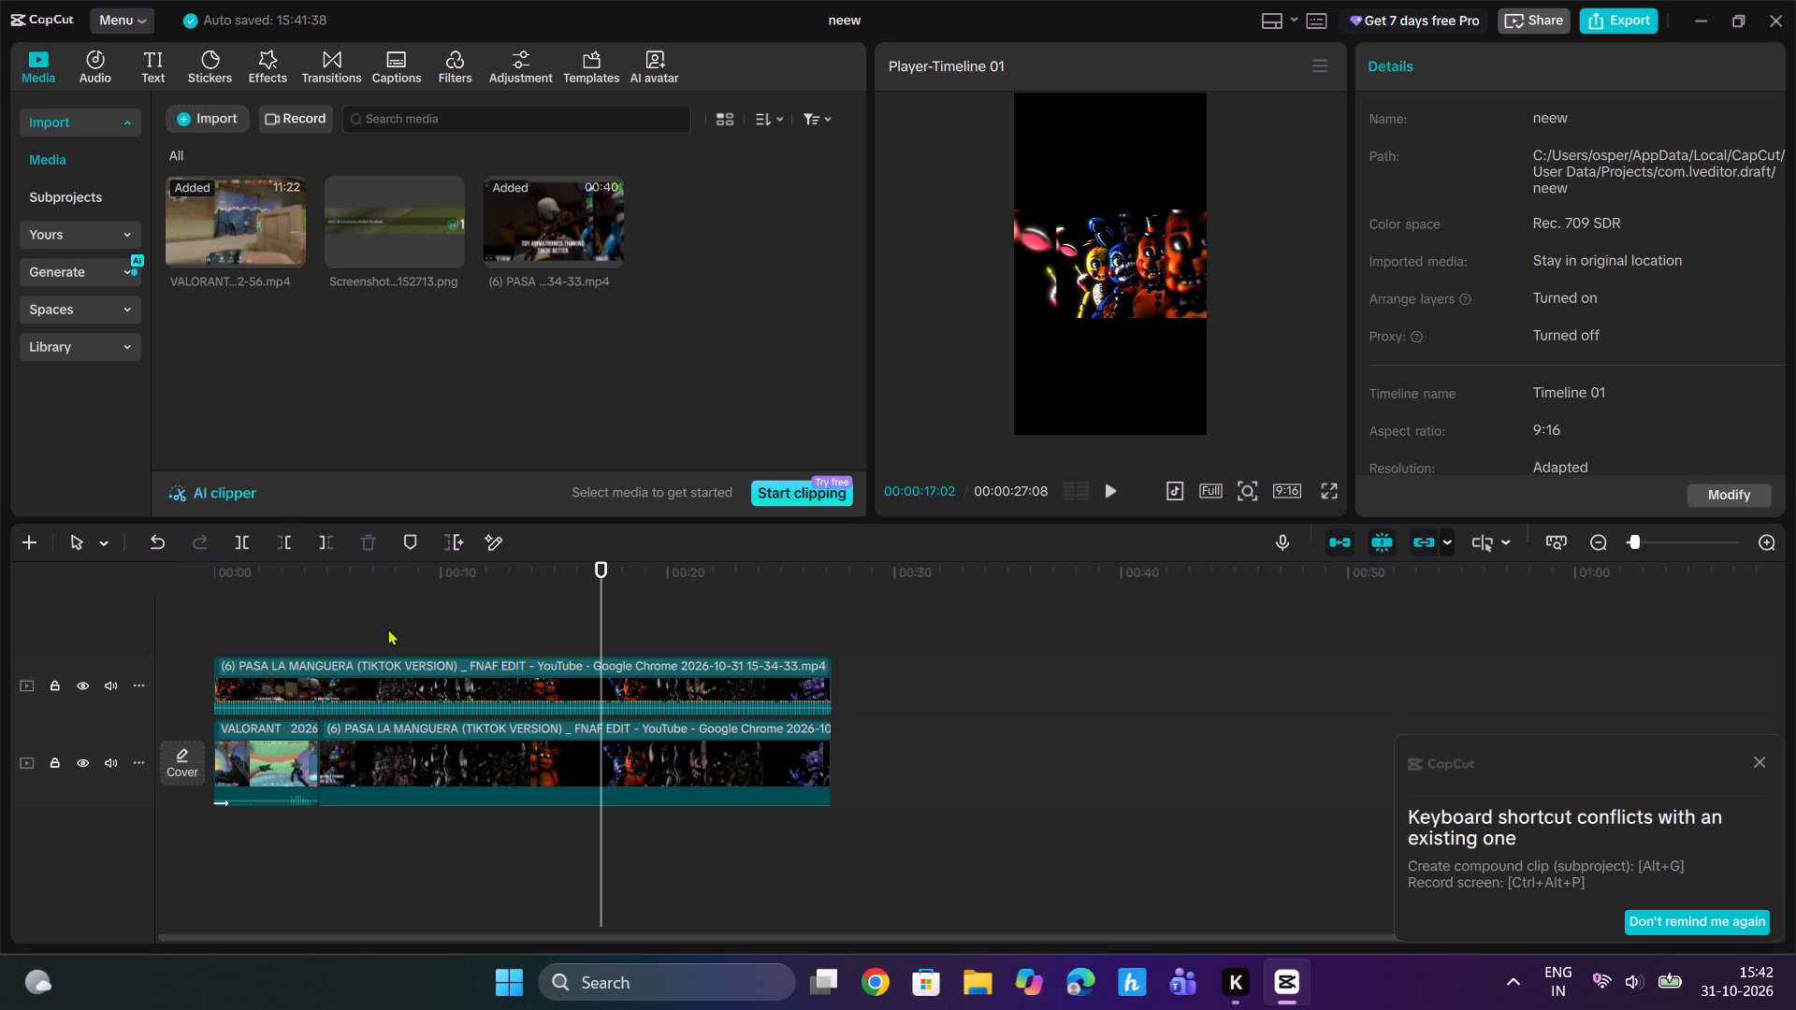
pyautogui.press('space')
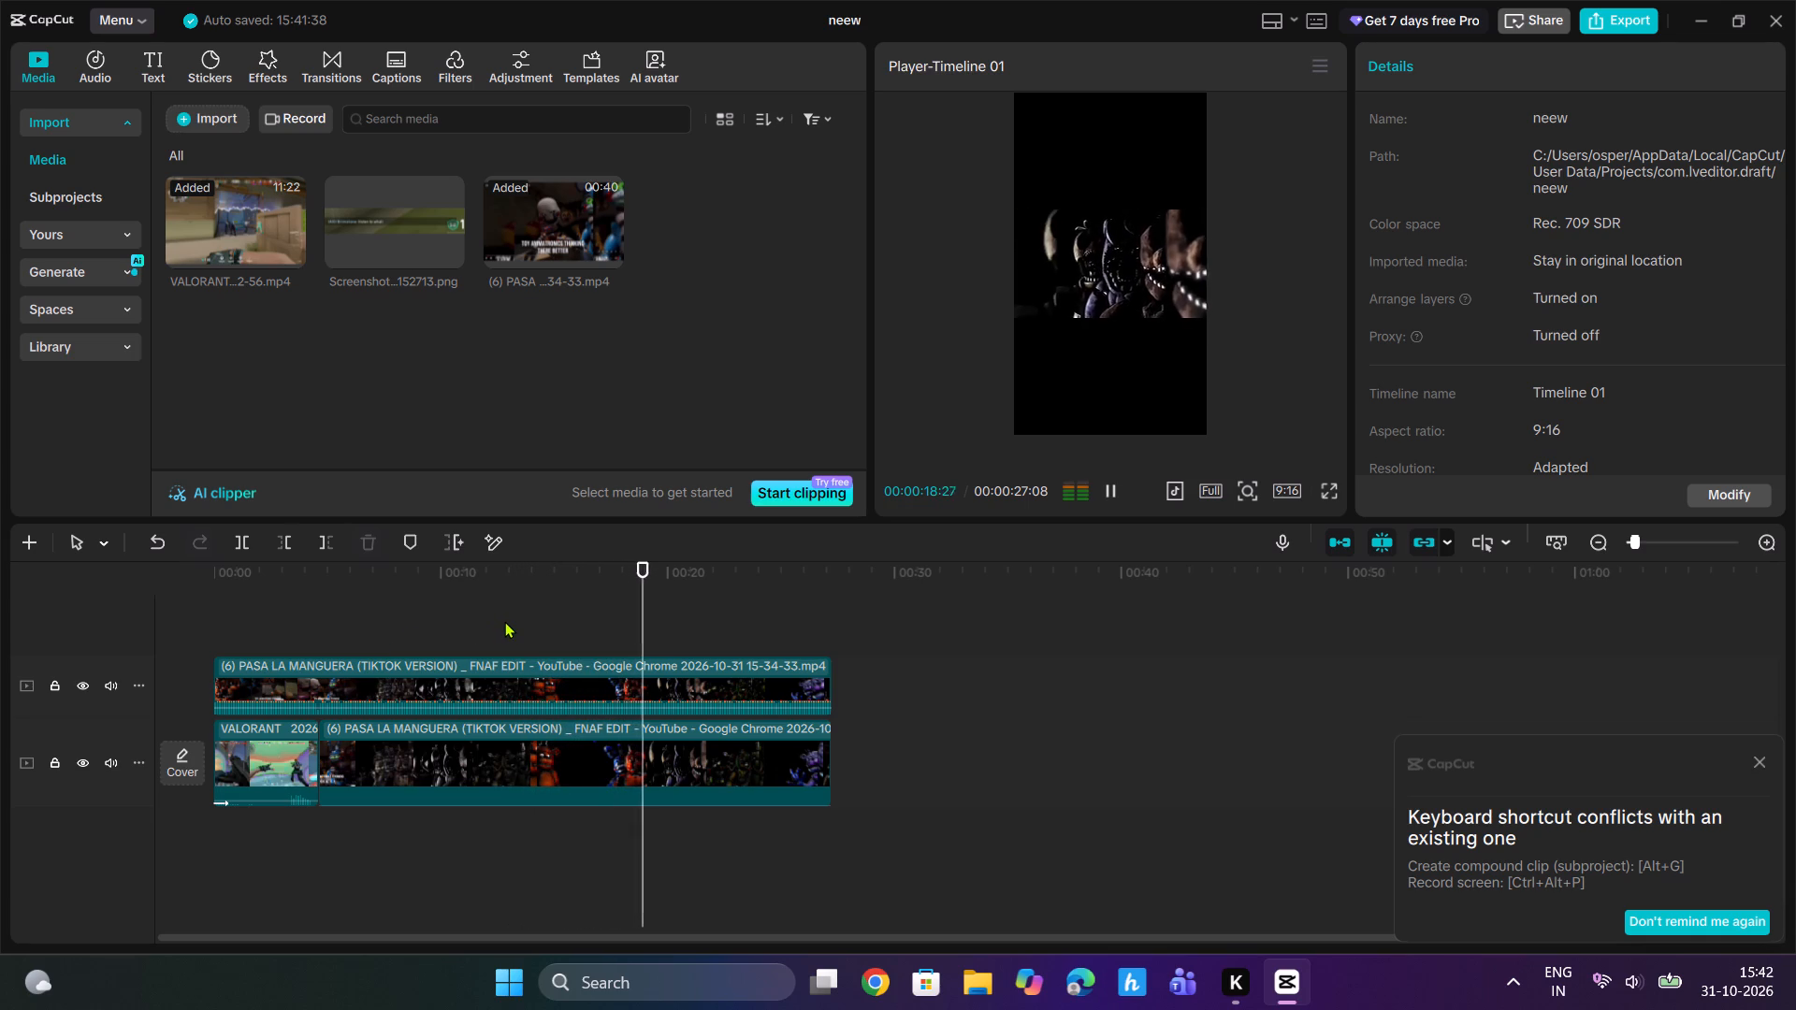
pyautogui.press('space')
pyautogui.click(478, 609)
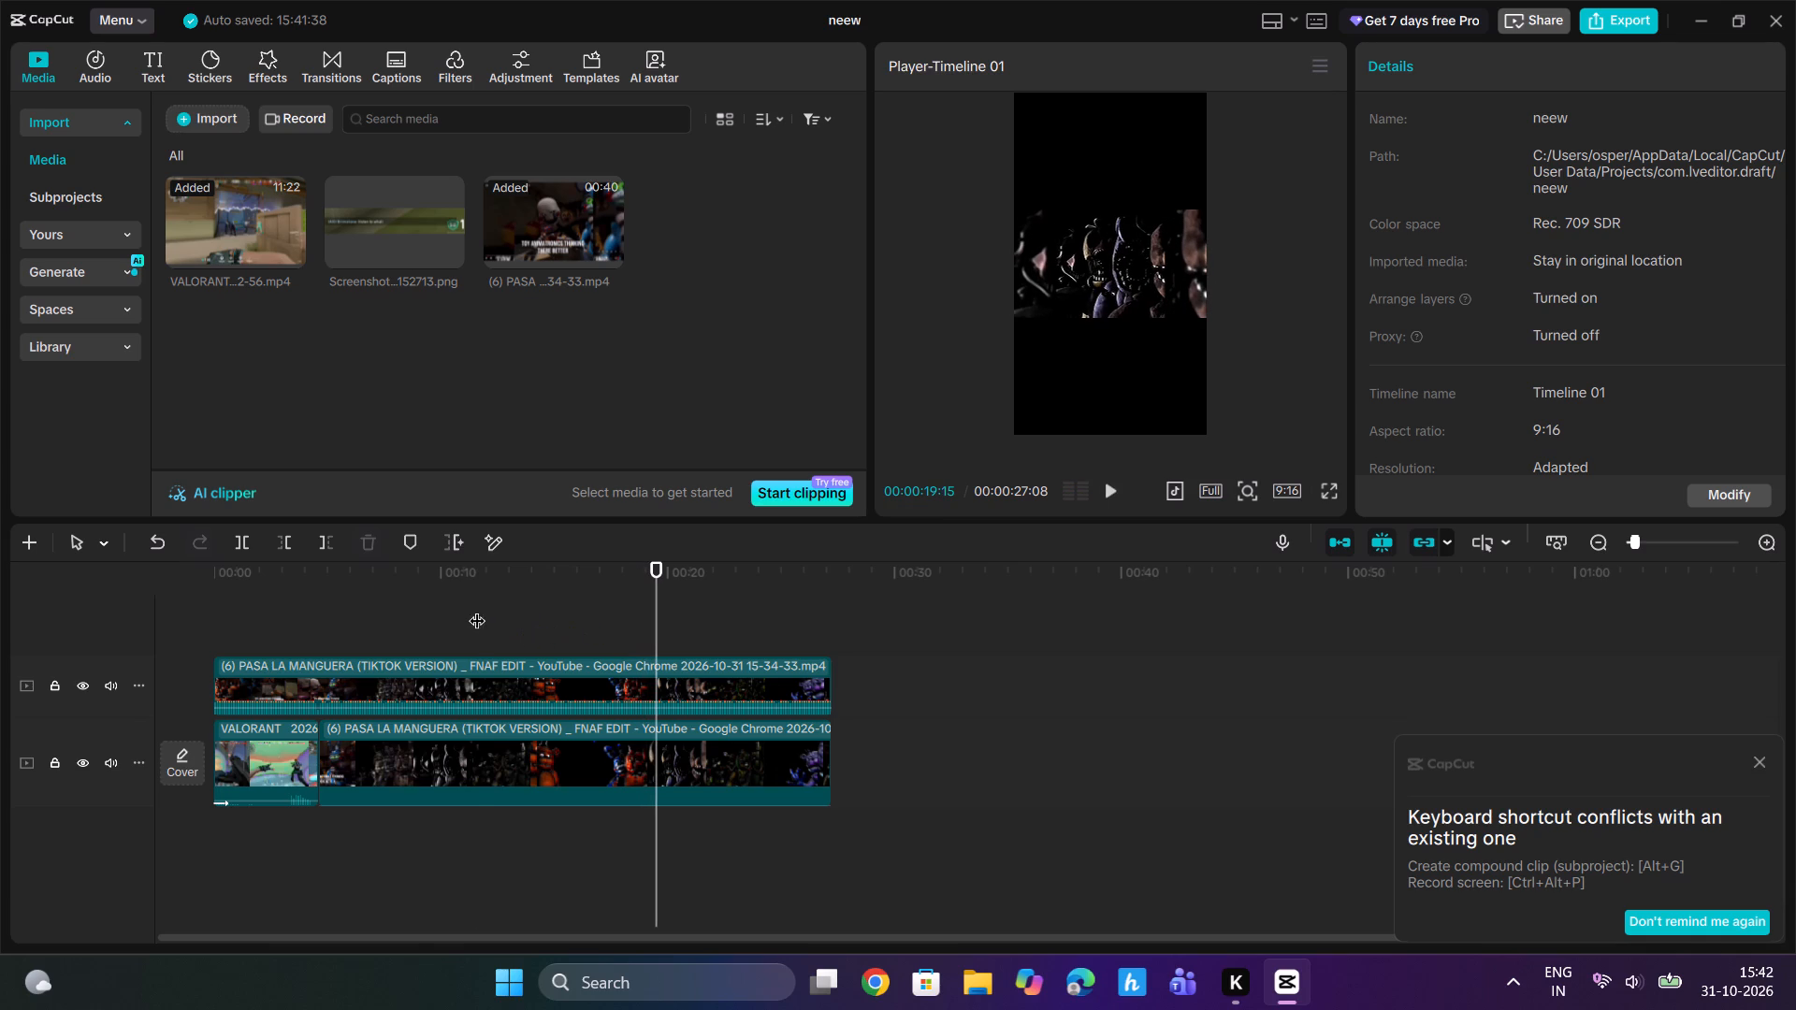
# Replay from the start and trim the ends of both PASA LA MANGUERA clips to 00:00:15:01.
pyautogui.moveTo(471, 608); pyautogui.dragTo(174, 675)
pyautogui.press('space')
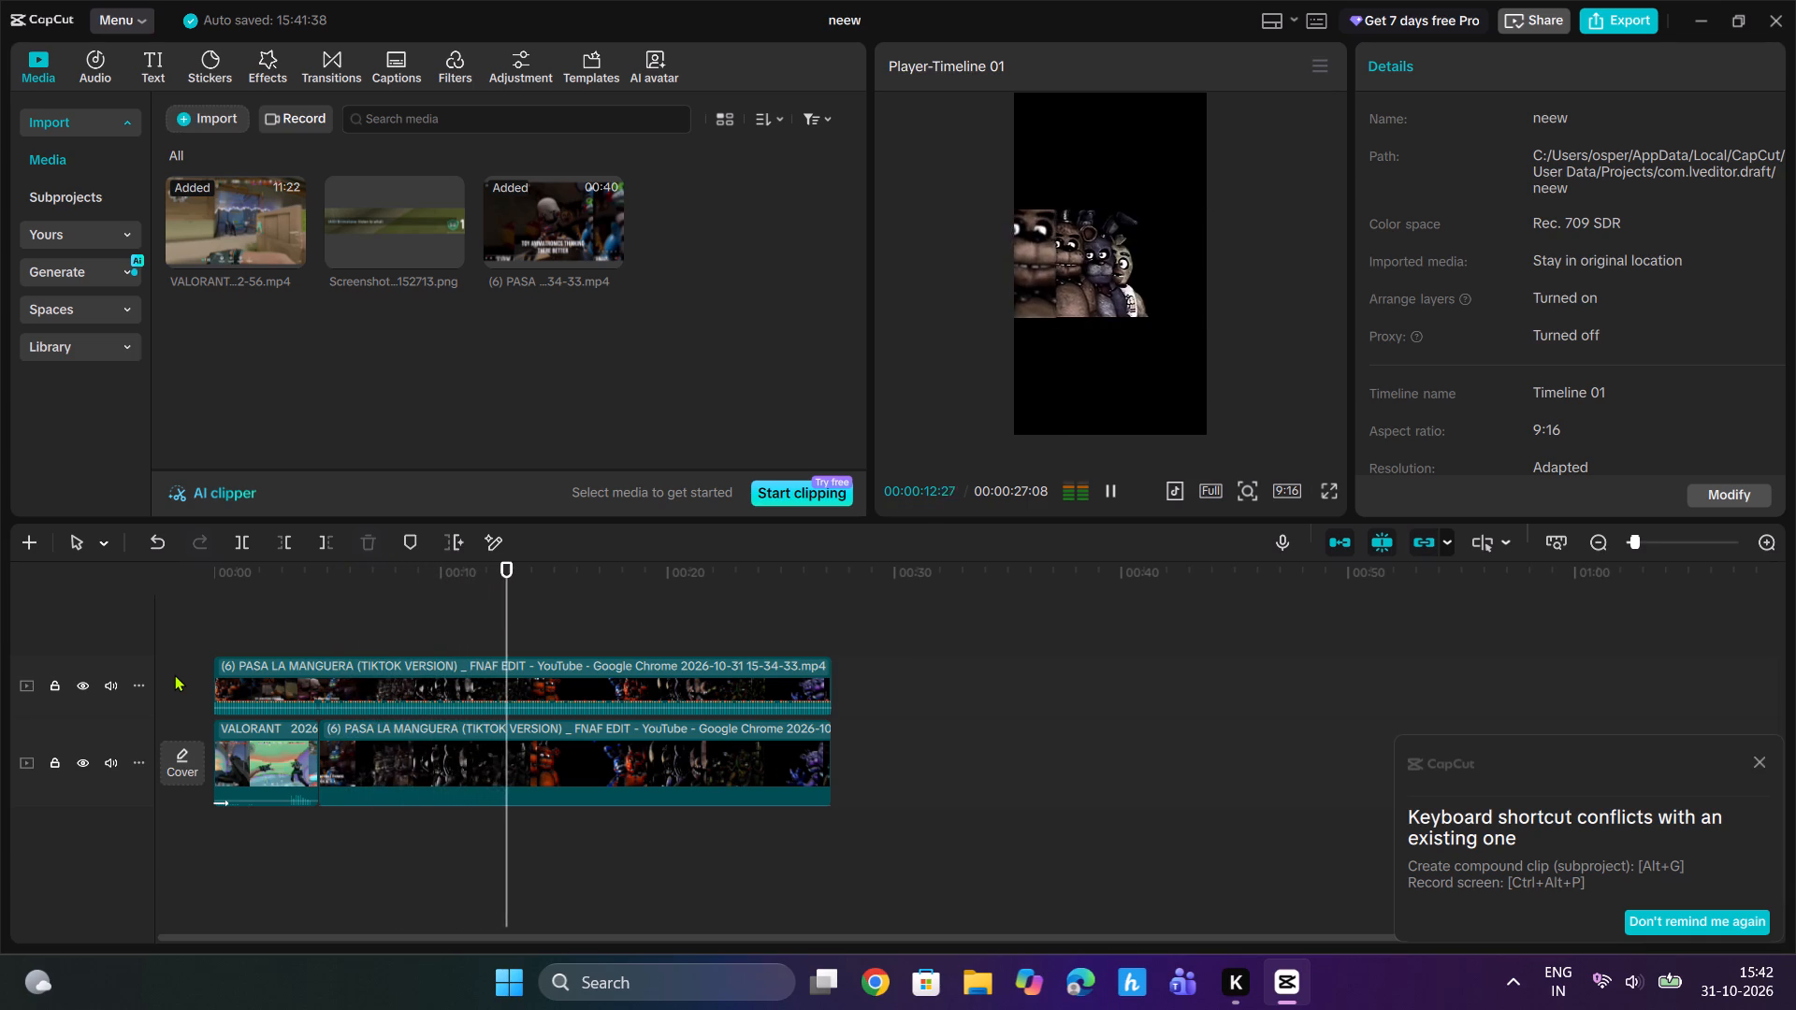
pyautogui.press('space')
pyautogui.press('space')
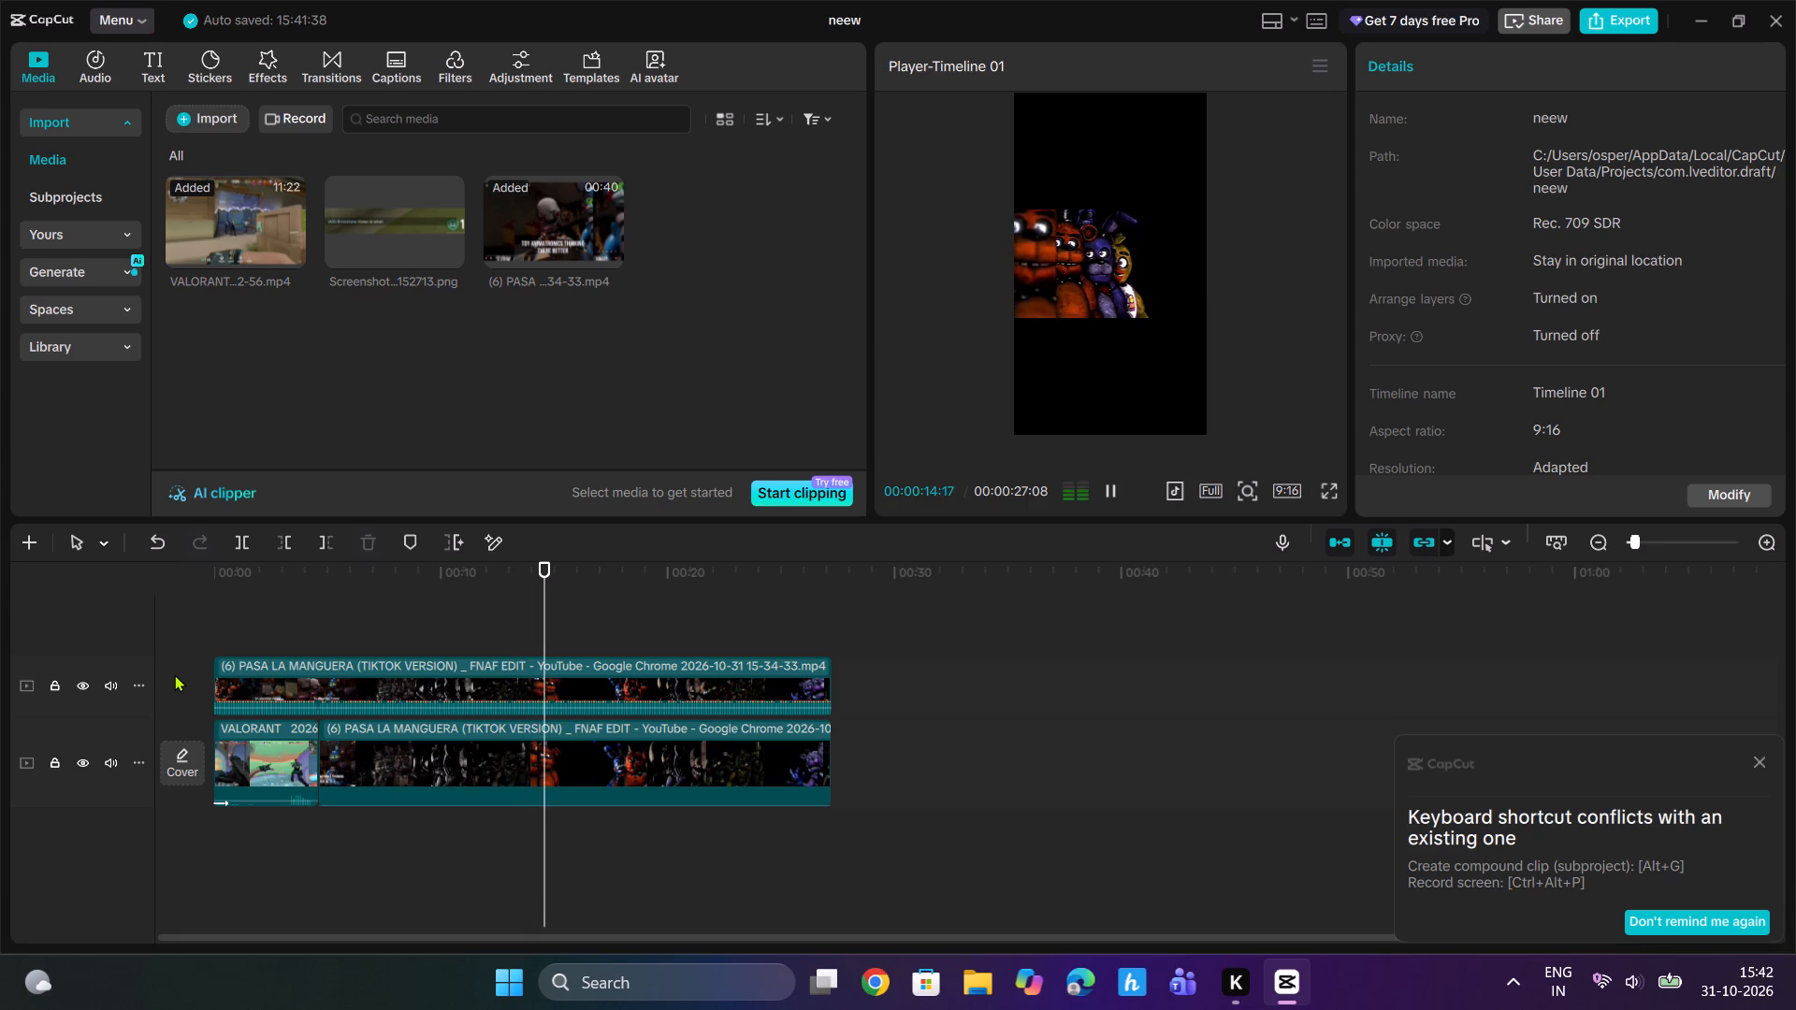
pyautogui.press('space')
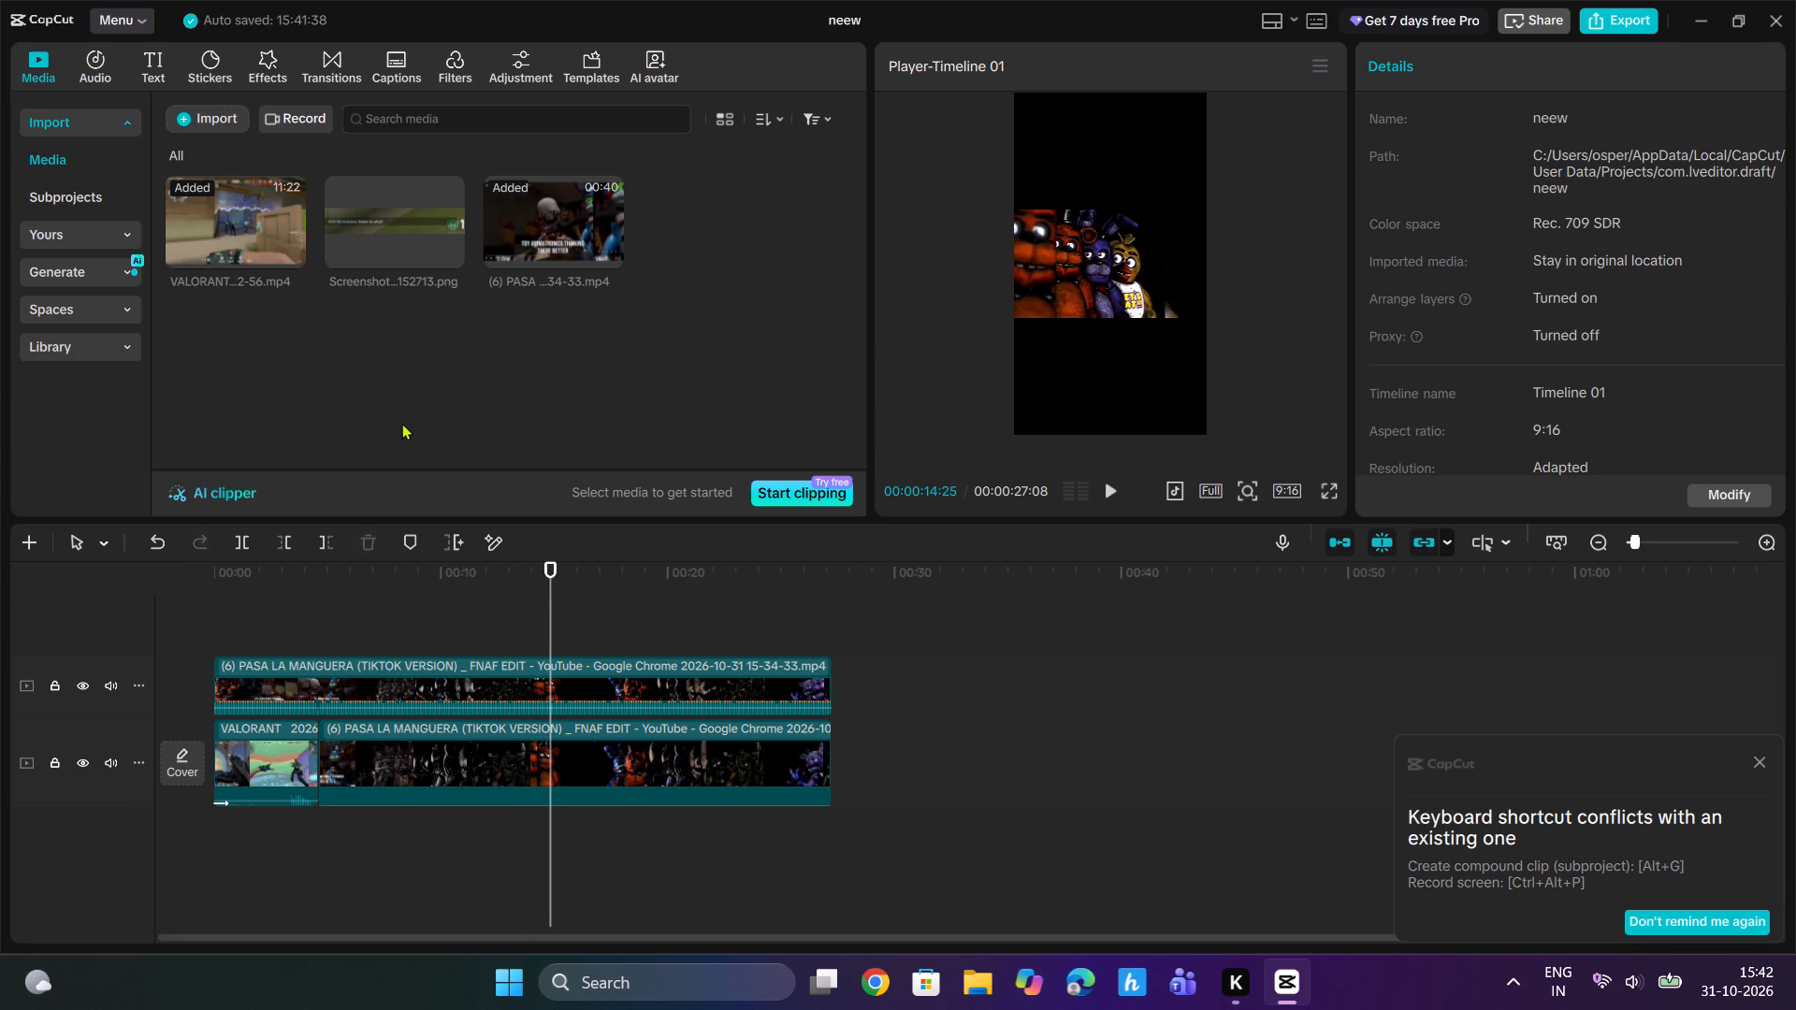
pyautogui.press('space')
pyautogui.press('space')
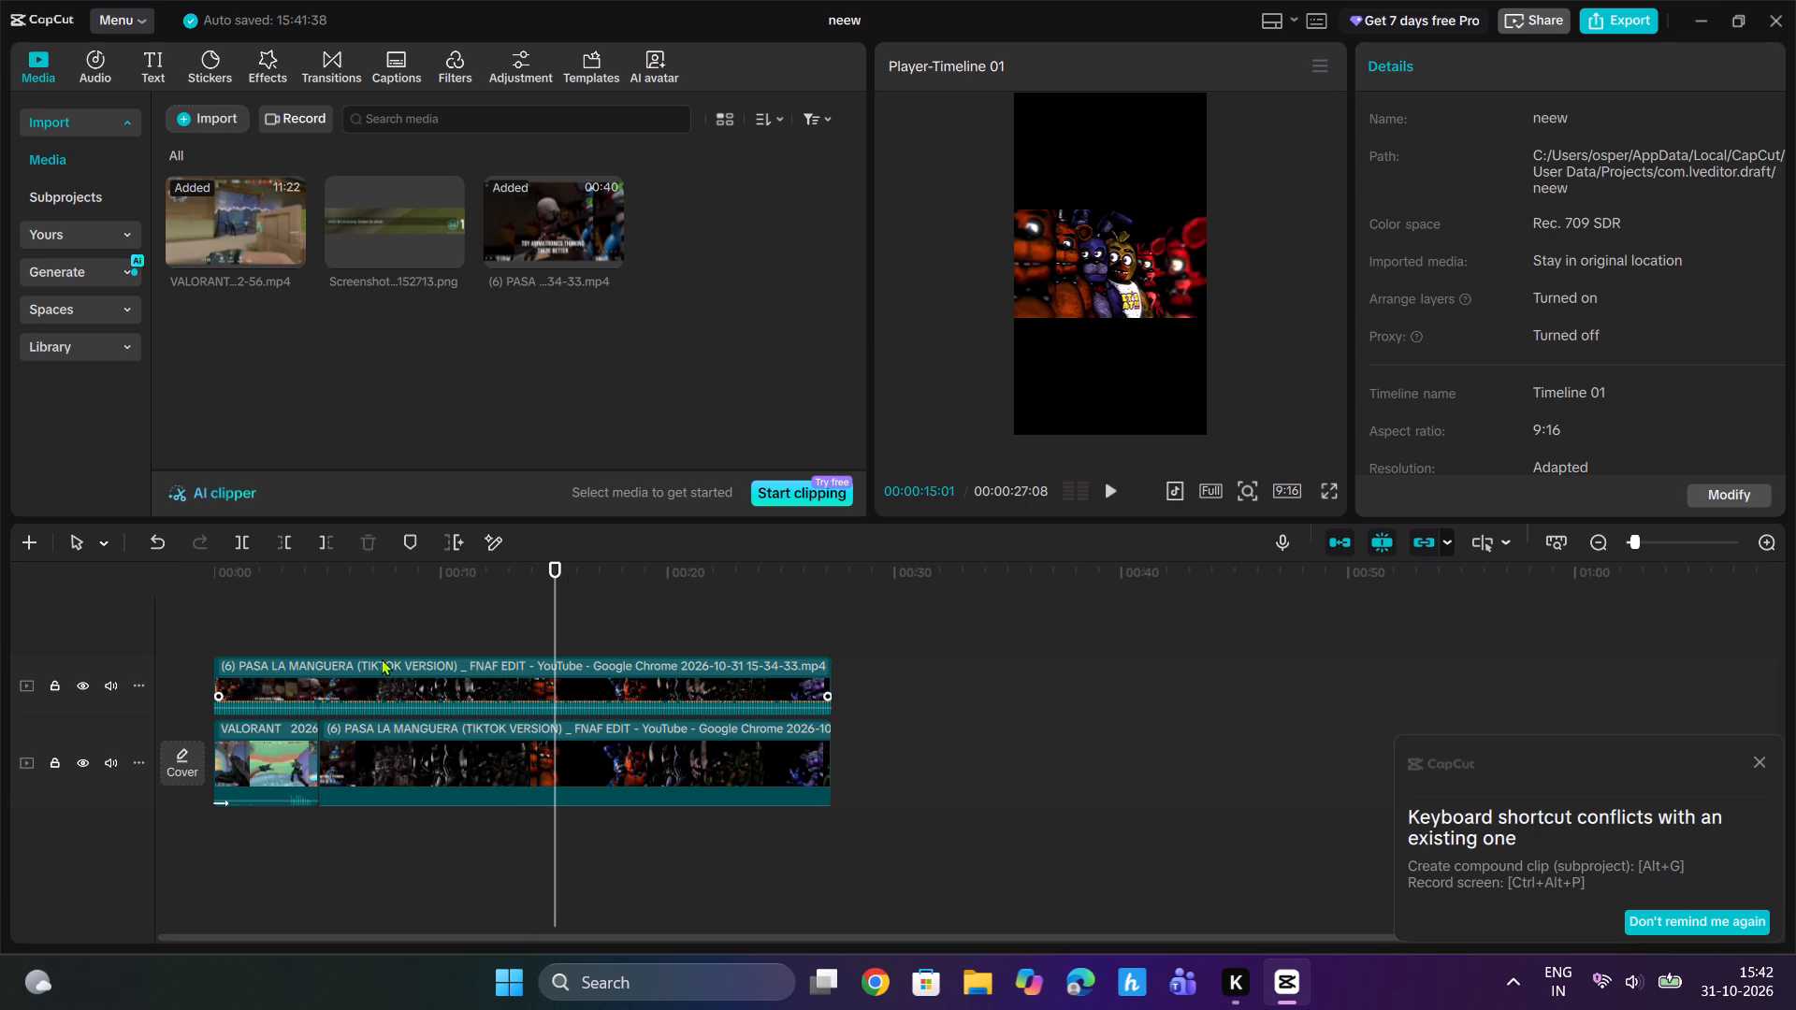
pyautogui.click(567, 682)
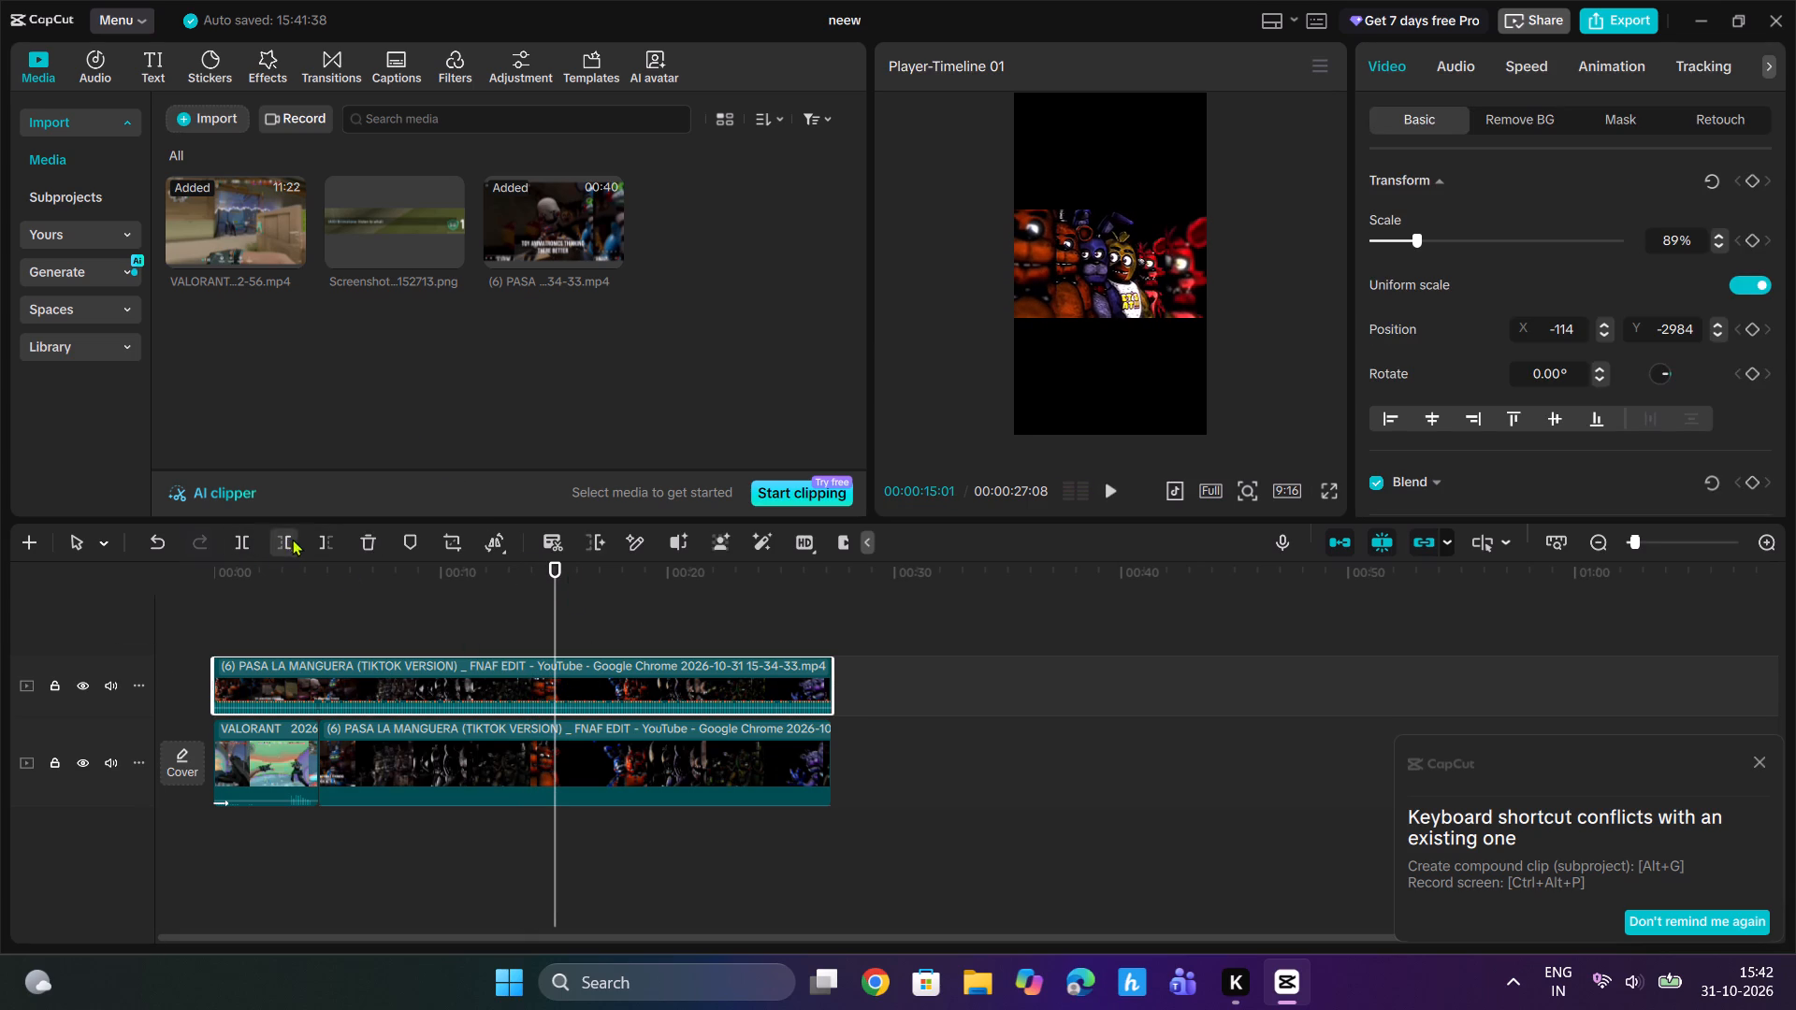
pyautogui.click(326, 542)
pyautogui.click(529, 765)
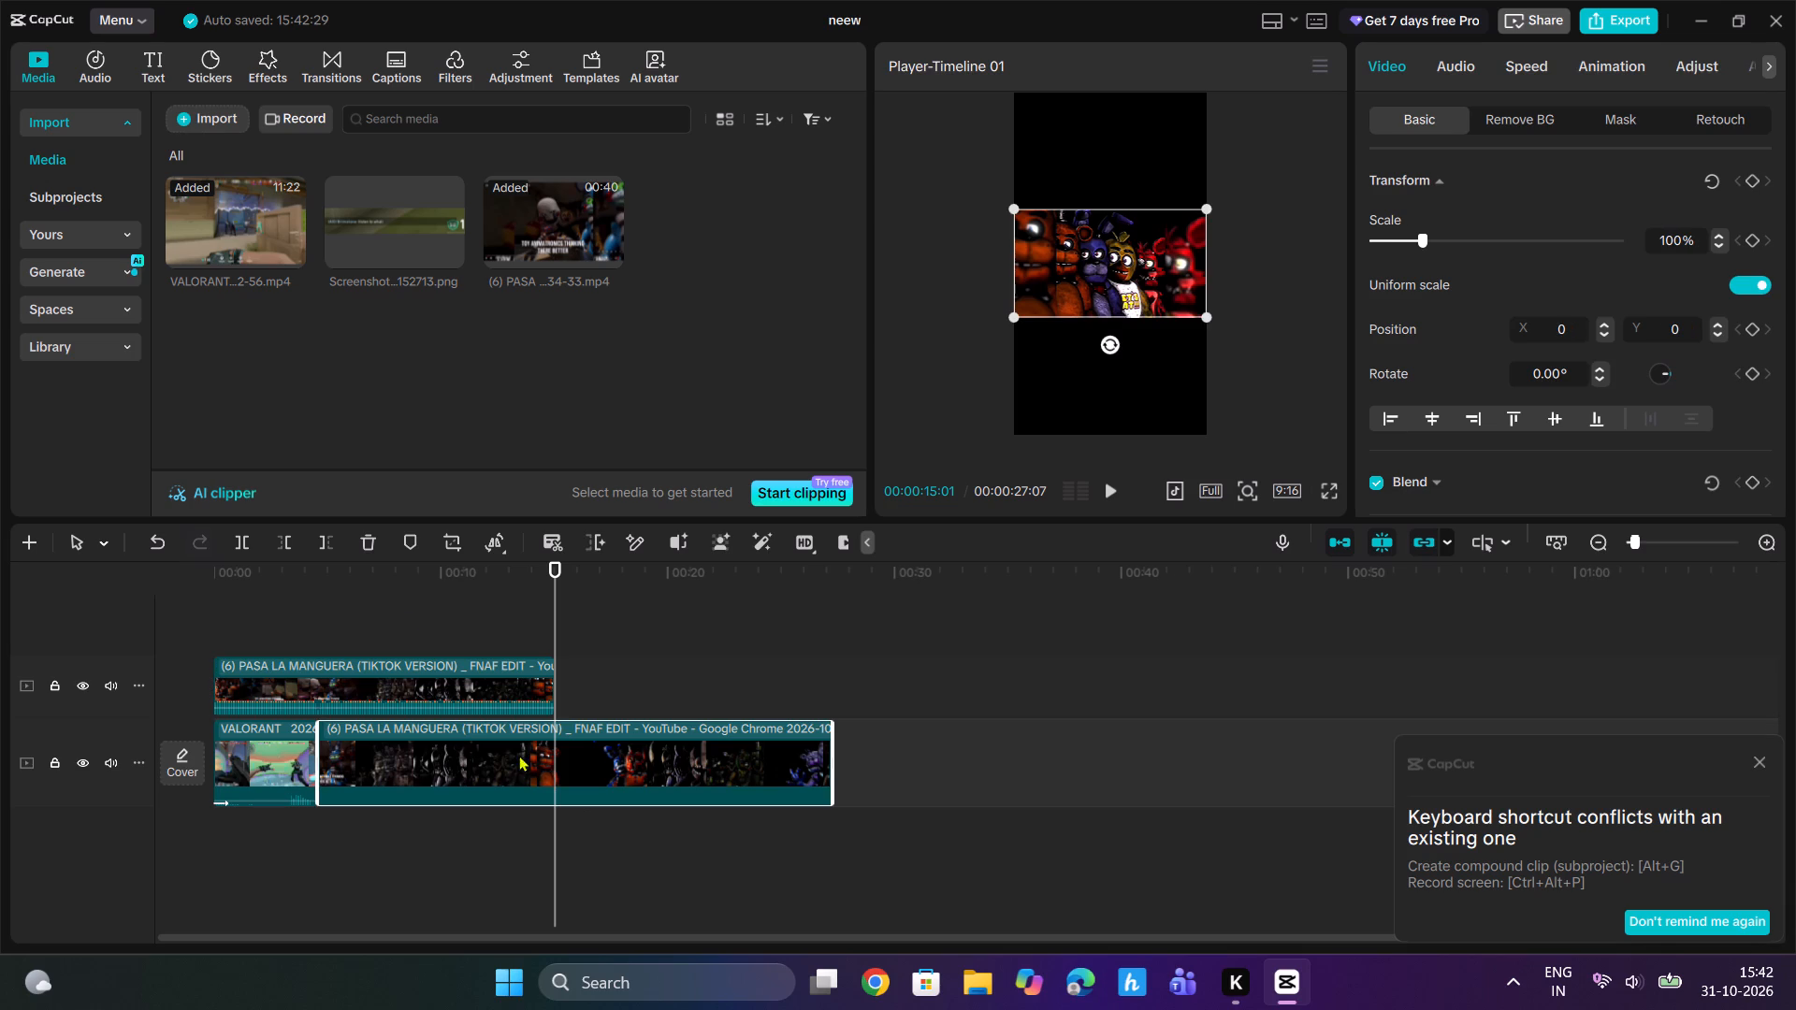
pyautogui.click(323, 541)
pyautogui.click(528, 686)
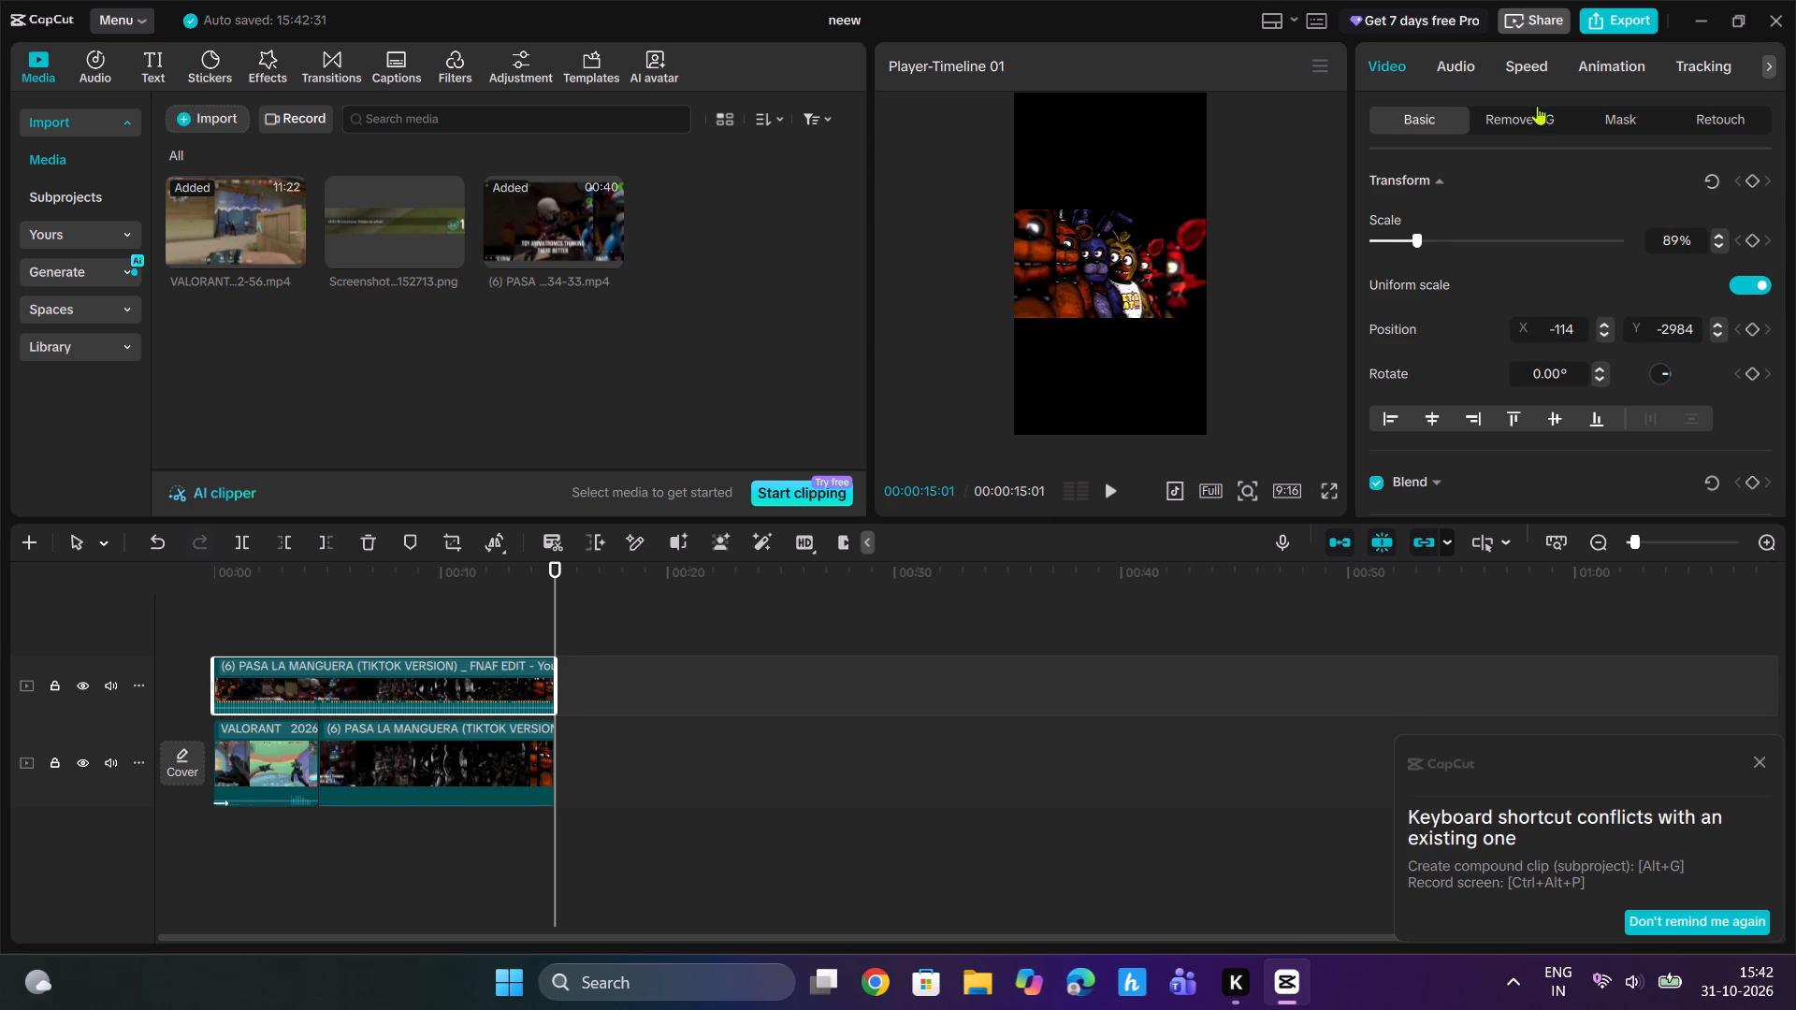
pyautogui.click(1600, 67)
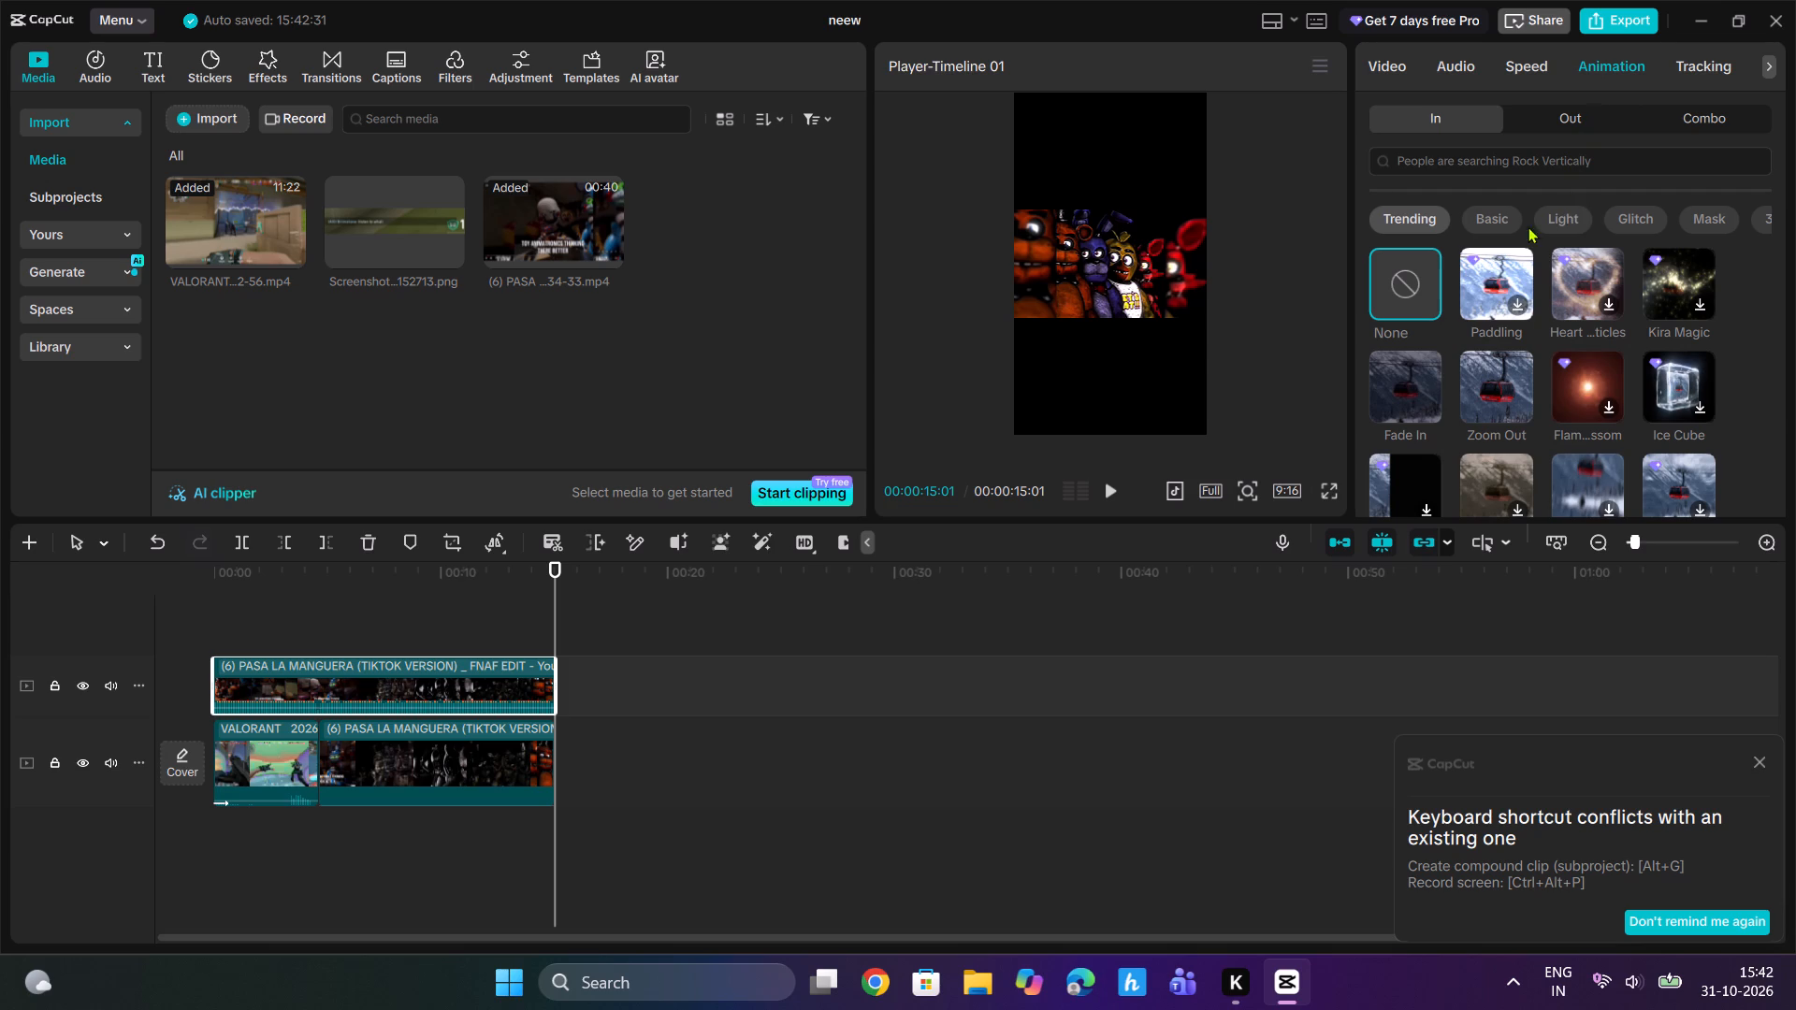
# Crop the main-track PASA LA MANGUERA clip to its sharp central picture, cutting off the blurred strips on both sides.
pyautogui.click(473, 754)
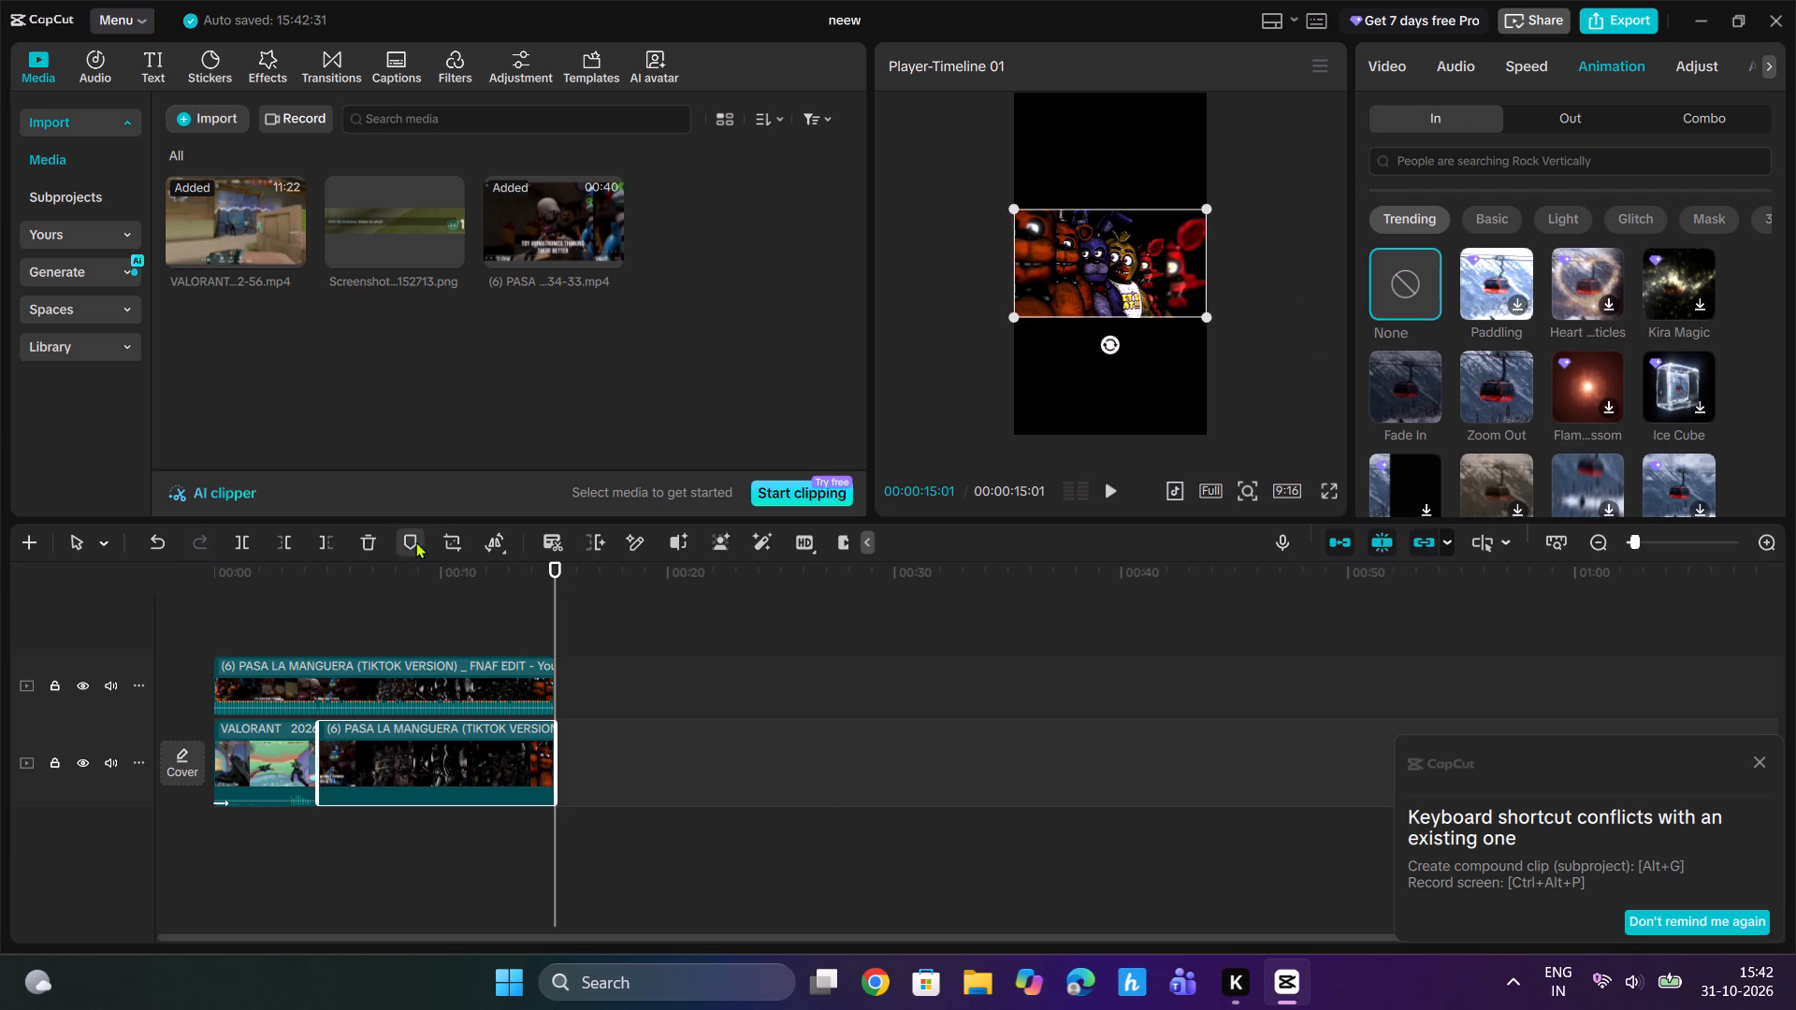
pyautogui.click(448, 545)
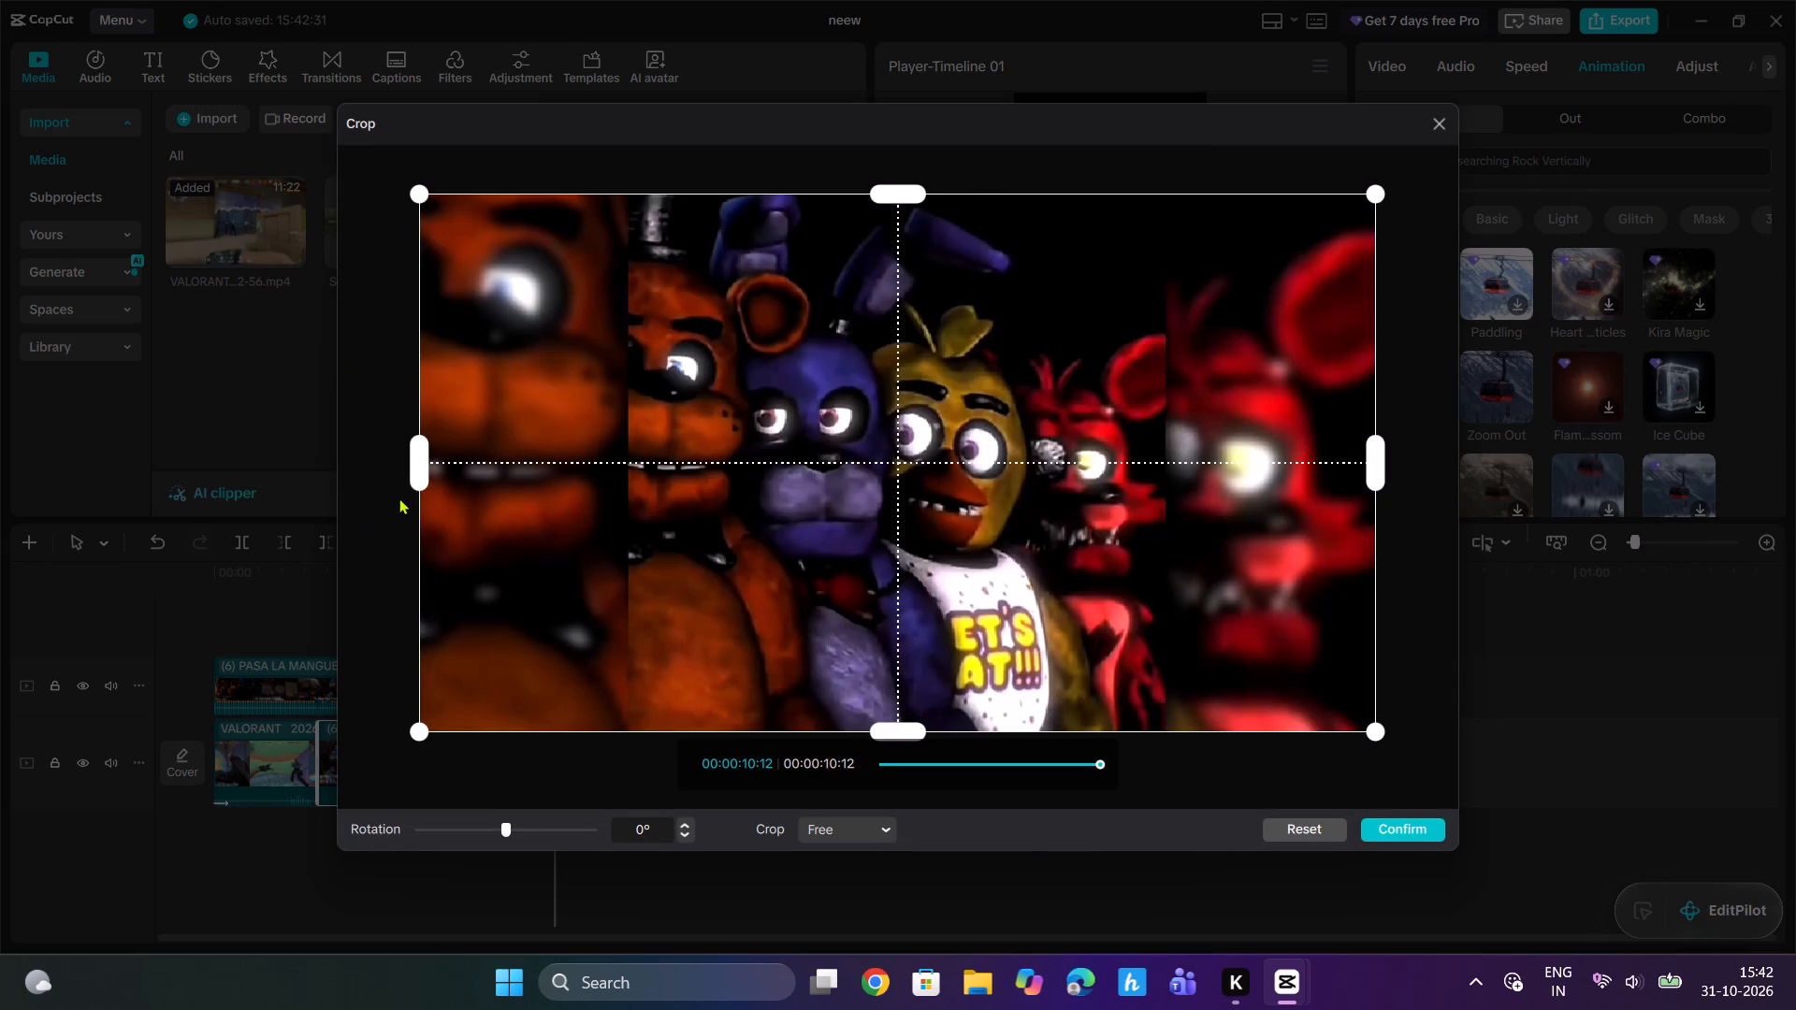
pyautogui.moveTo(413, 465); pyautogui.dragTo(621, 441)
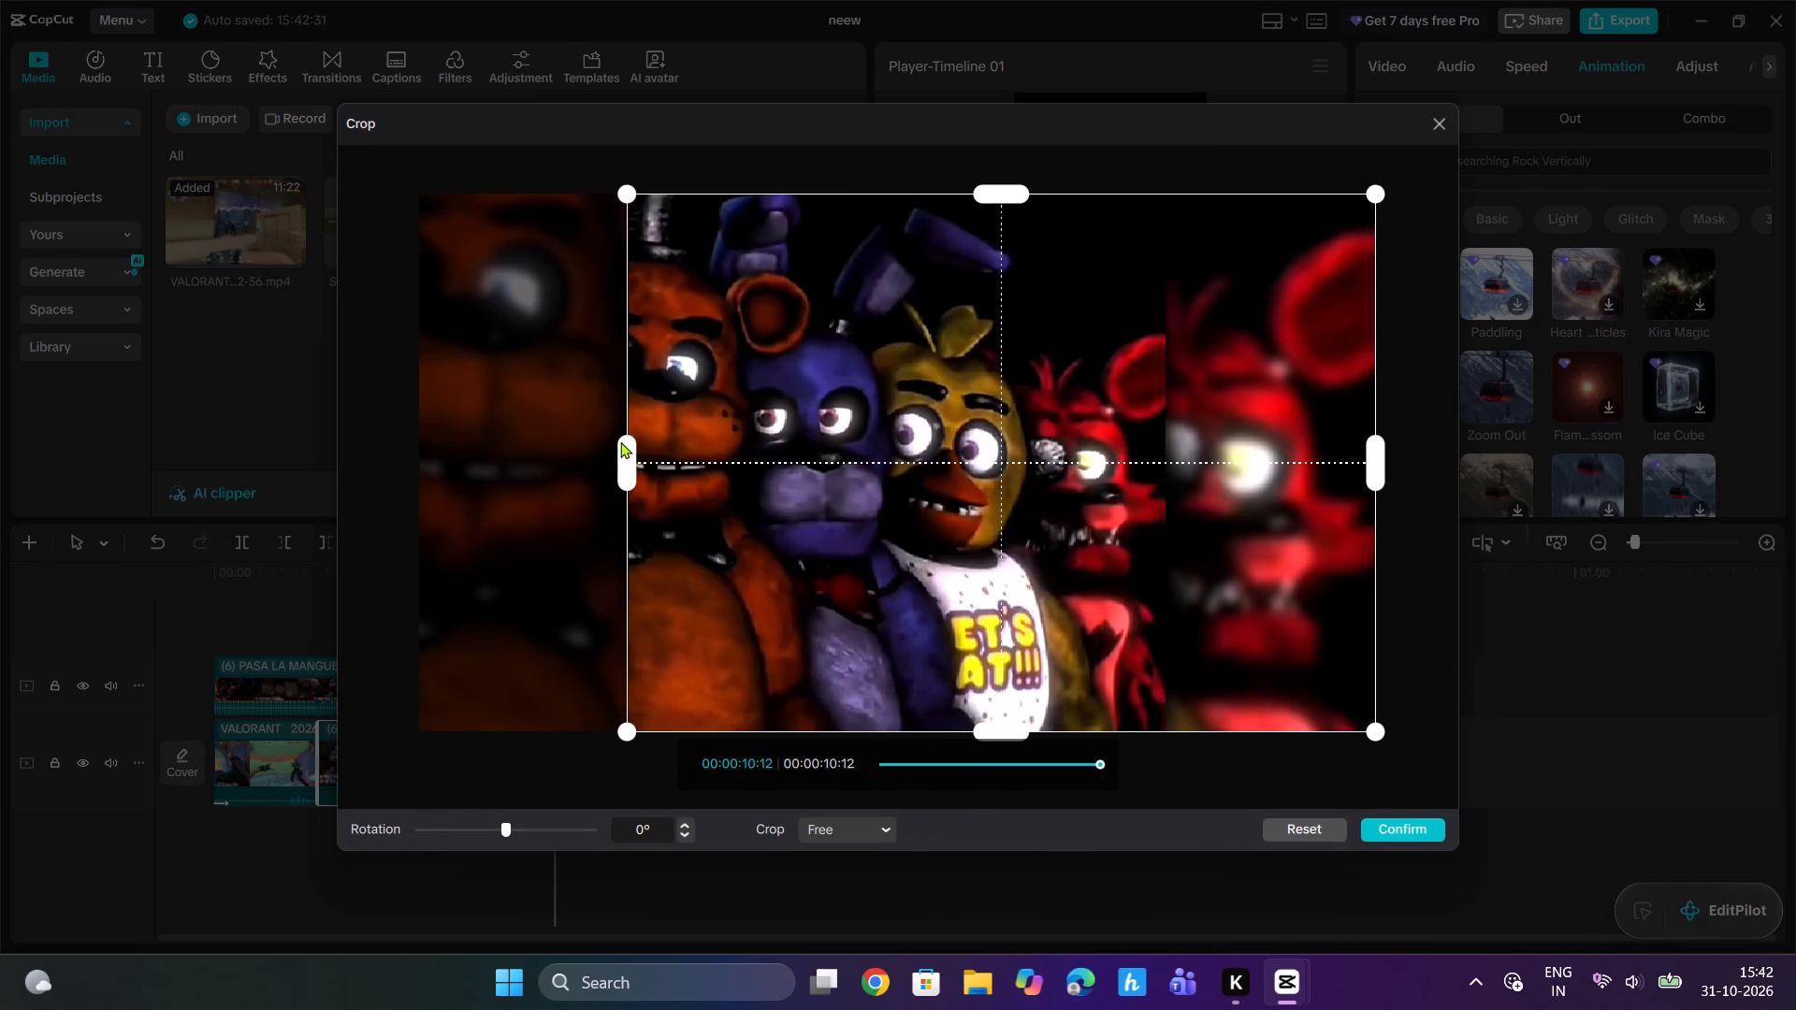
pyautogui.moveTo(621, 441); pyautogui.dragTo(624, 441)
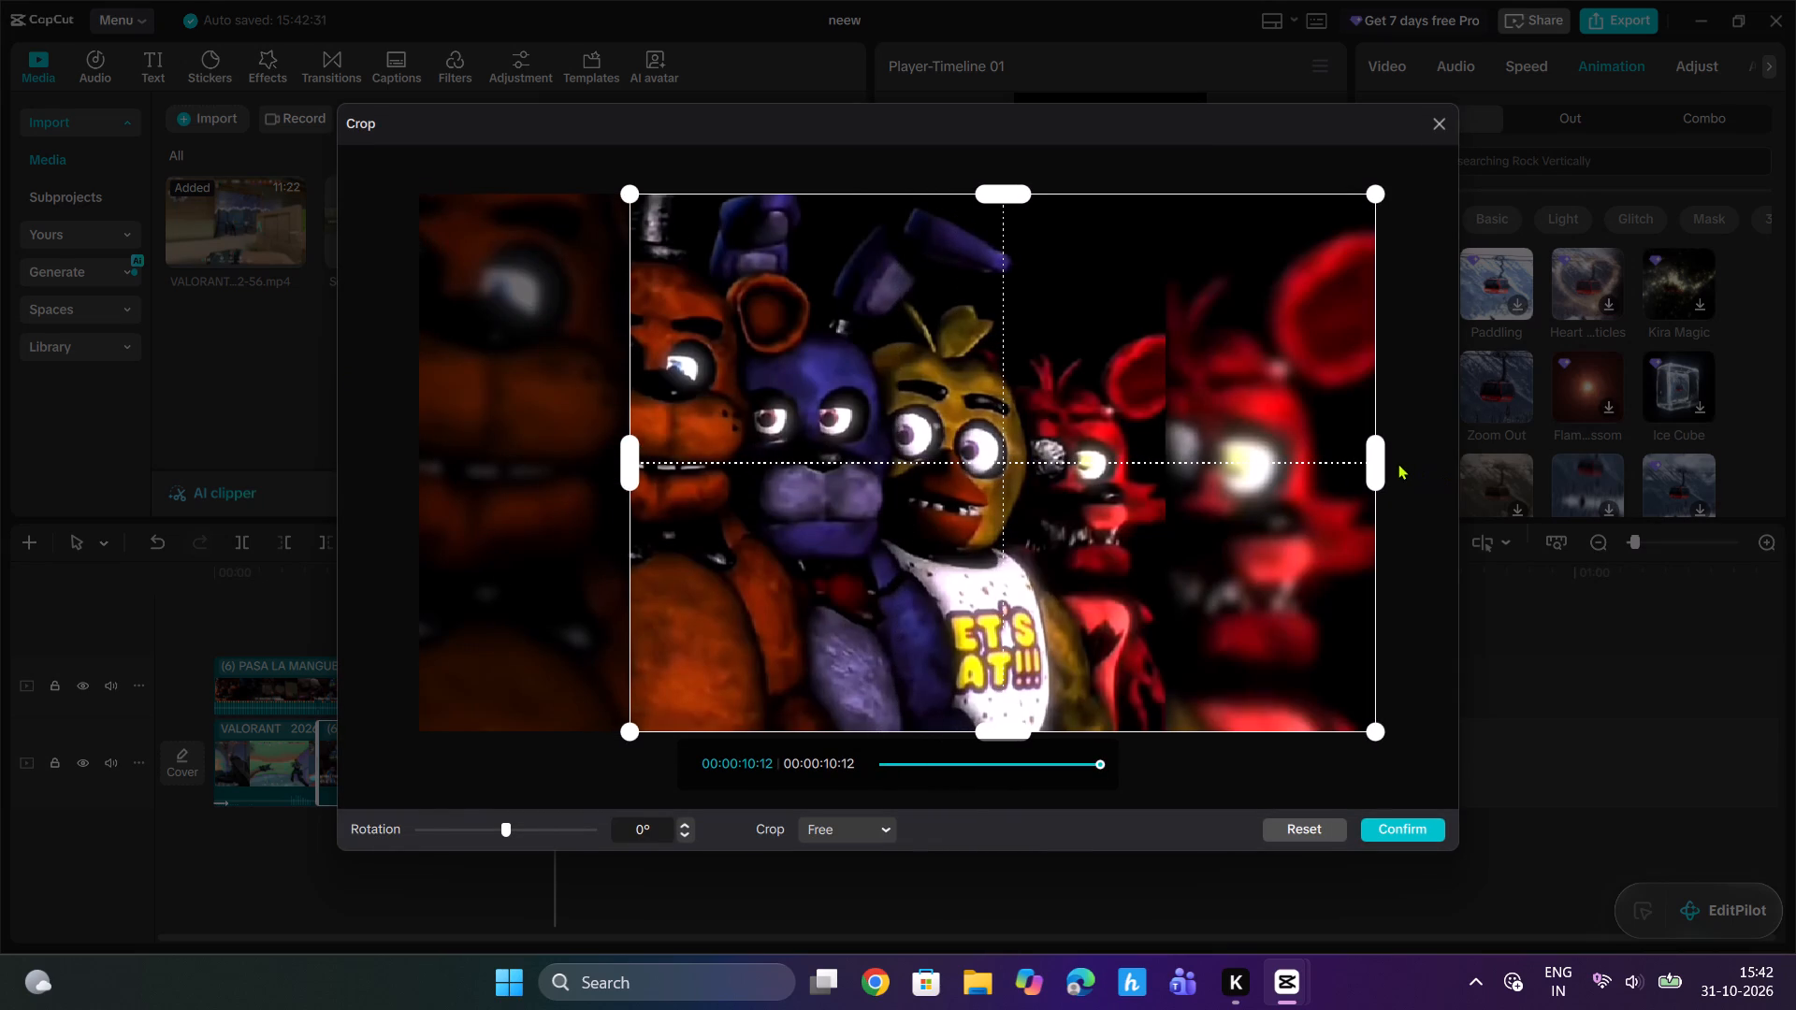
pyautogui.moveTo(1384, 463); pyautogui.dragTo(1095, 513)
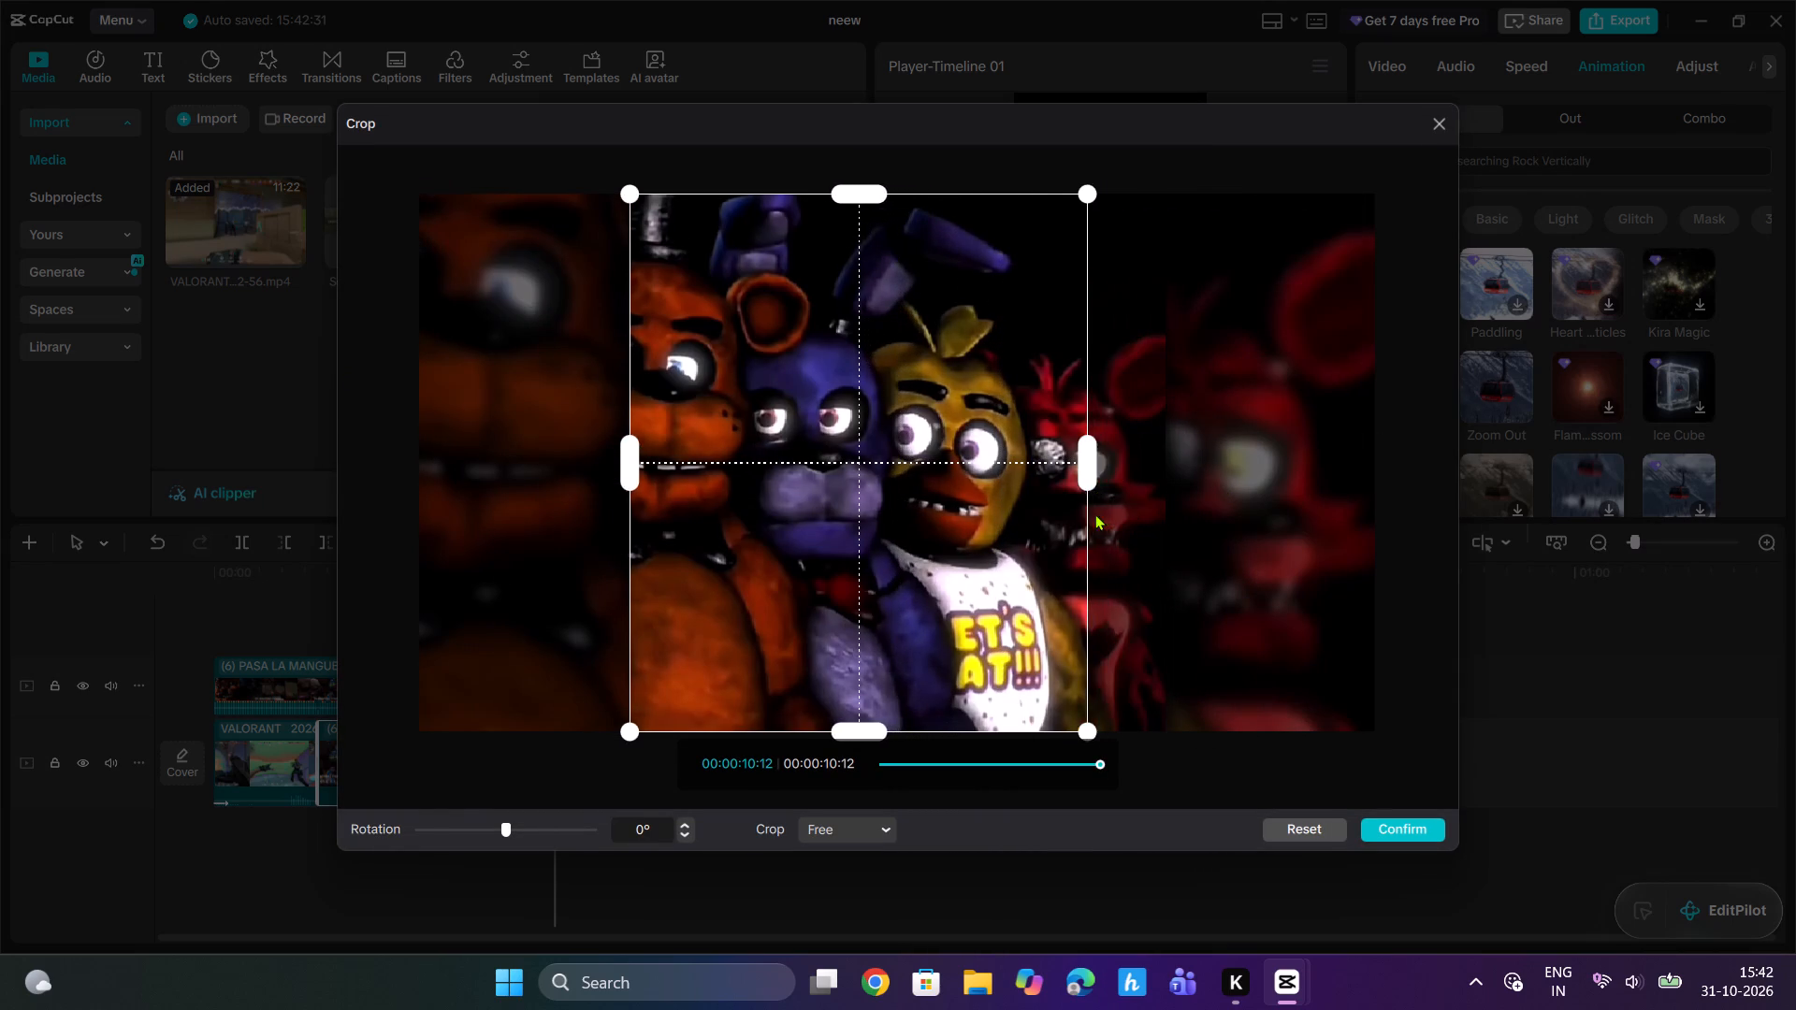
pyautogui.moveTo(1095, 513); pyautogui.dragTo(1173, 507)
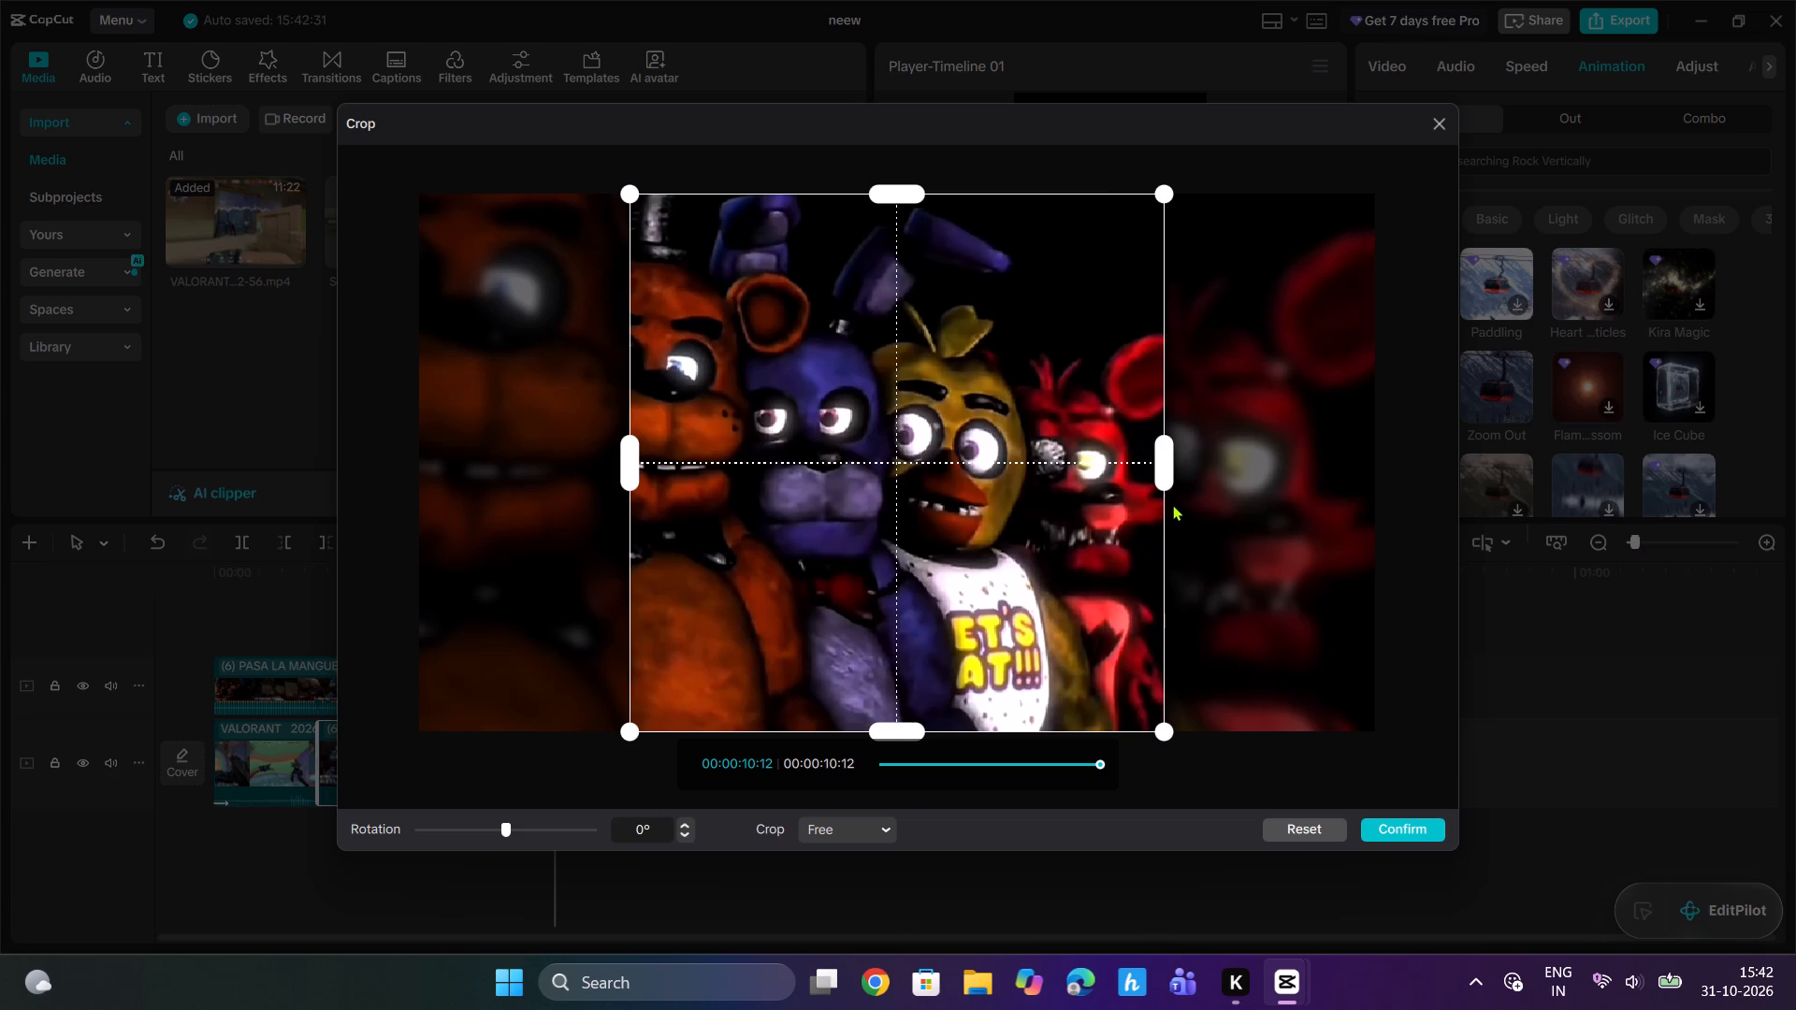
pyautogui.click(1405, 830)
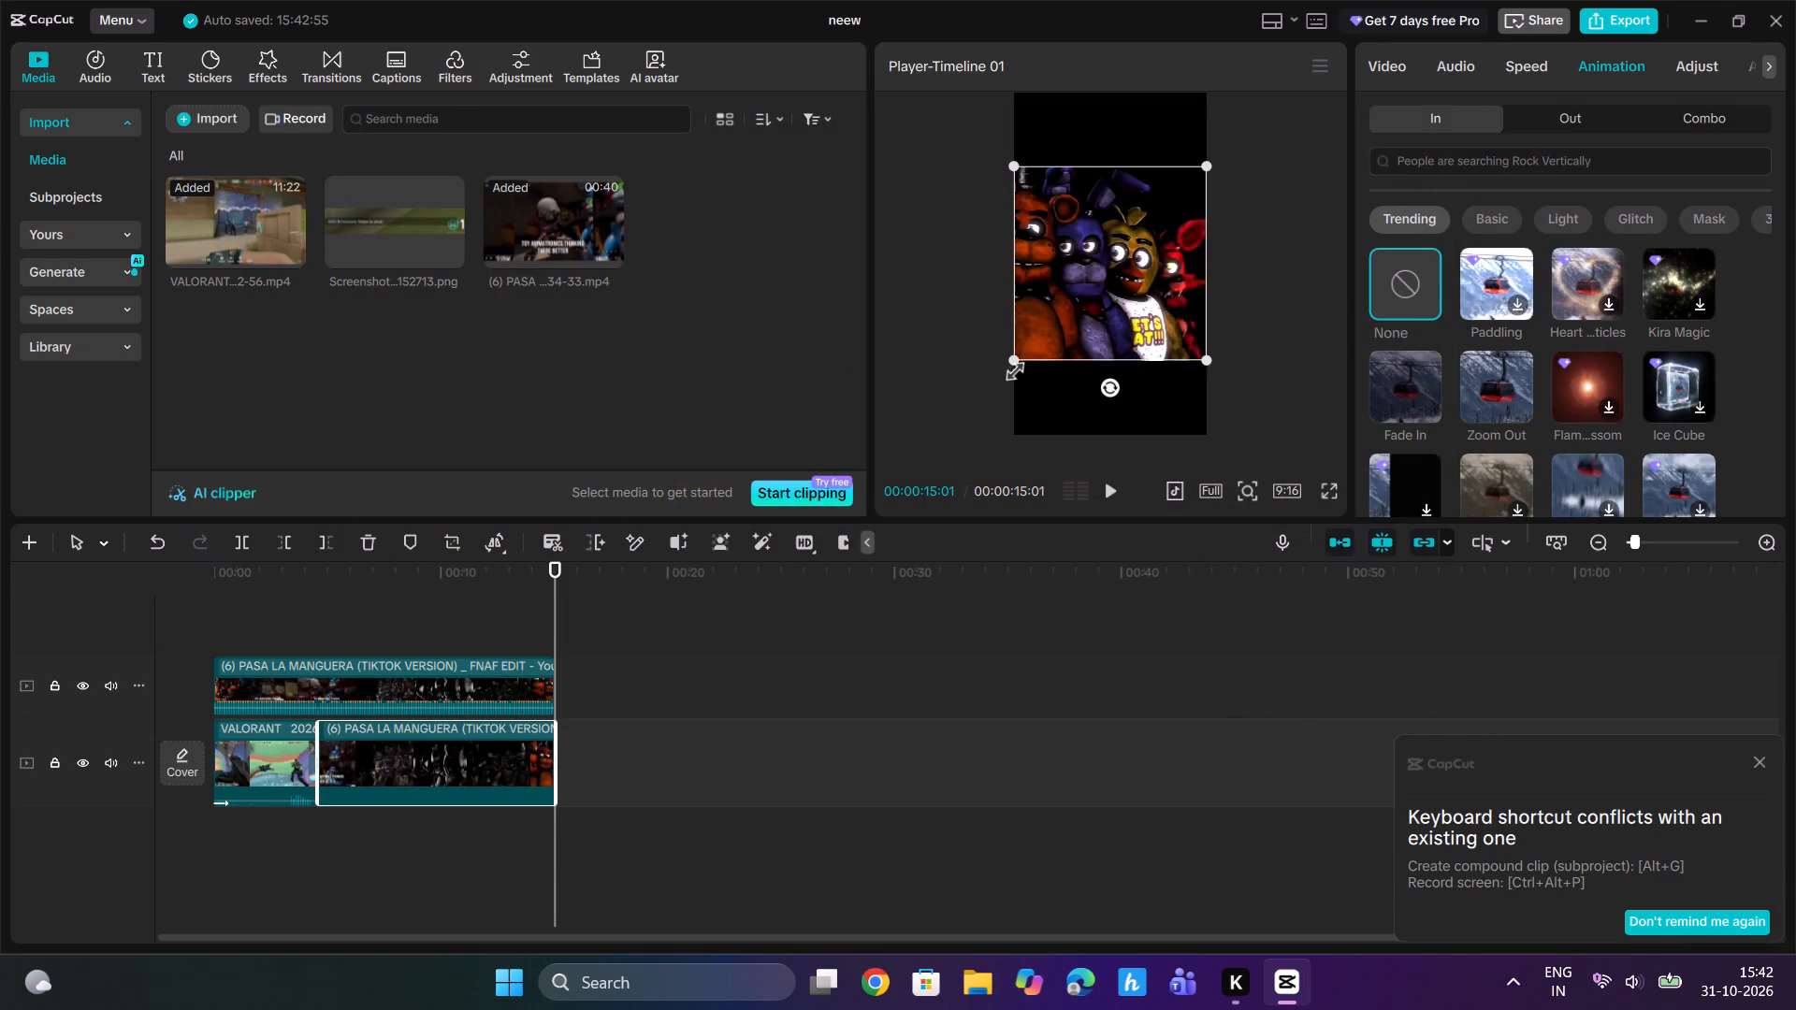
# Scale the cropped PASA LA MANGUERA clip up slightly in the preview.
pyautogui.moveTo(1011, 360); pyautogui.dragTo(998, 368)
# Return to the start of the timeline and add the Classic Black Fade transition between the VALORANT and PASA LA MANGUERA clips.
pyautogui.moveTo(562, 576); pyautogui.dragTo(167, 652)
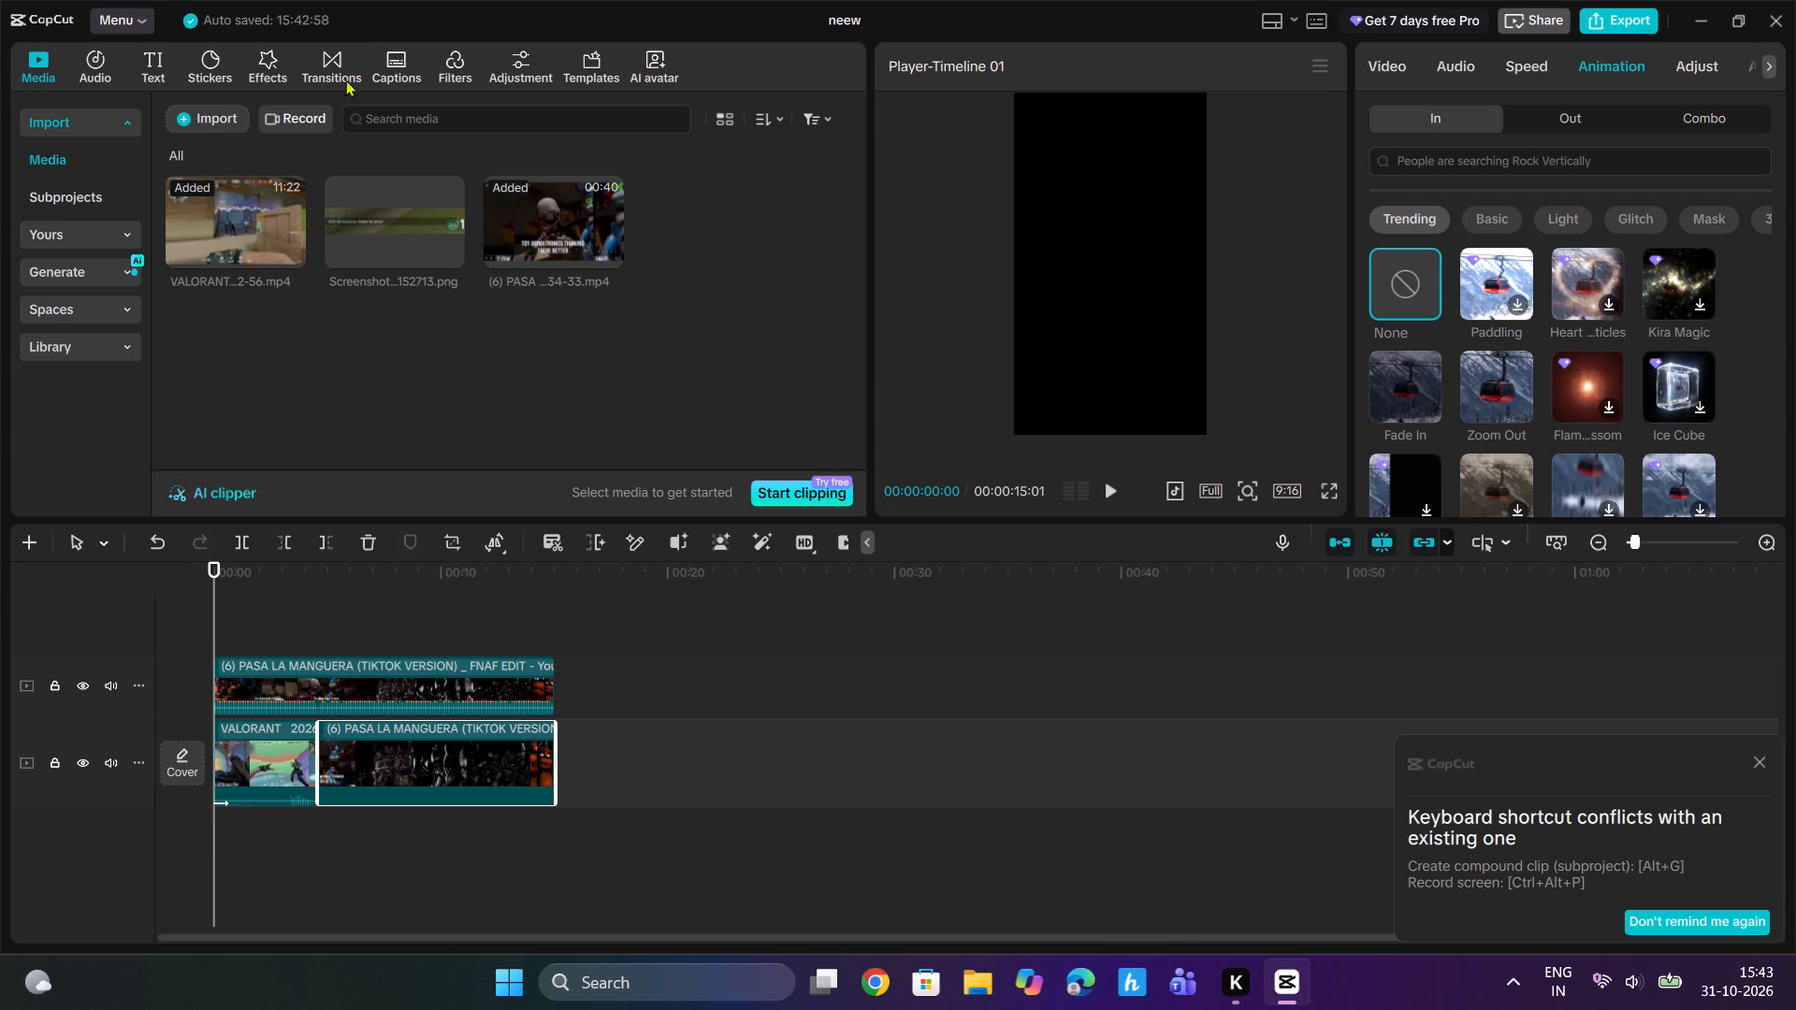
pyautogui.click(214, 74)
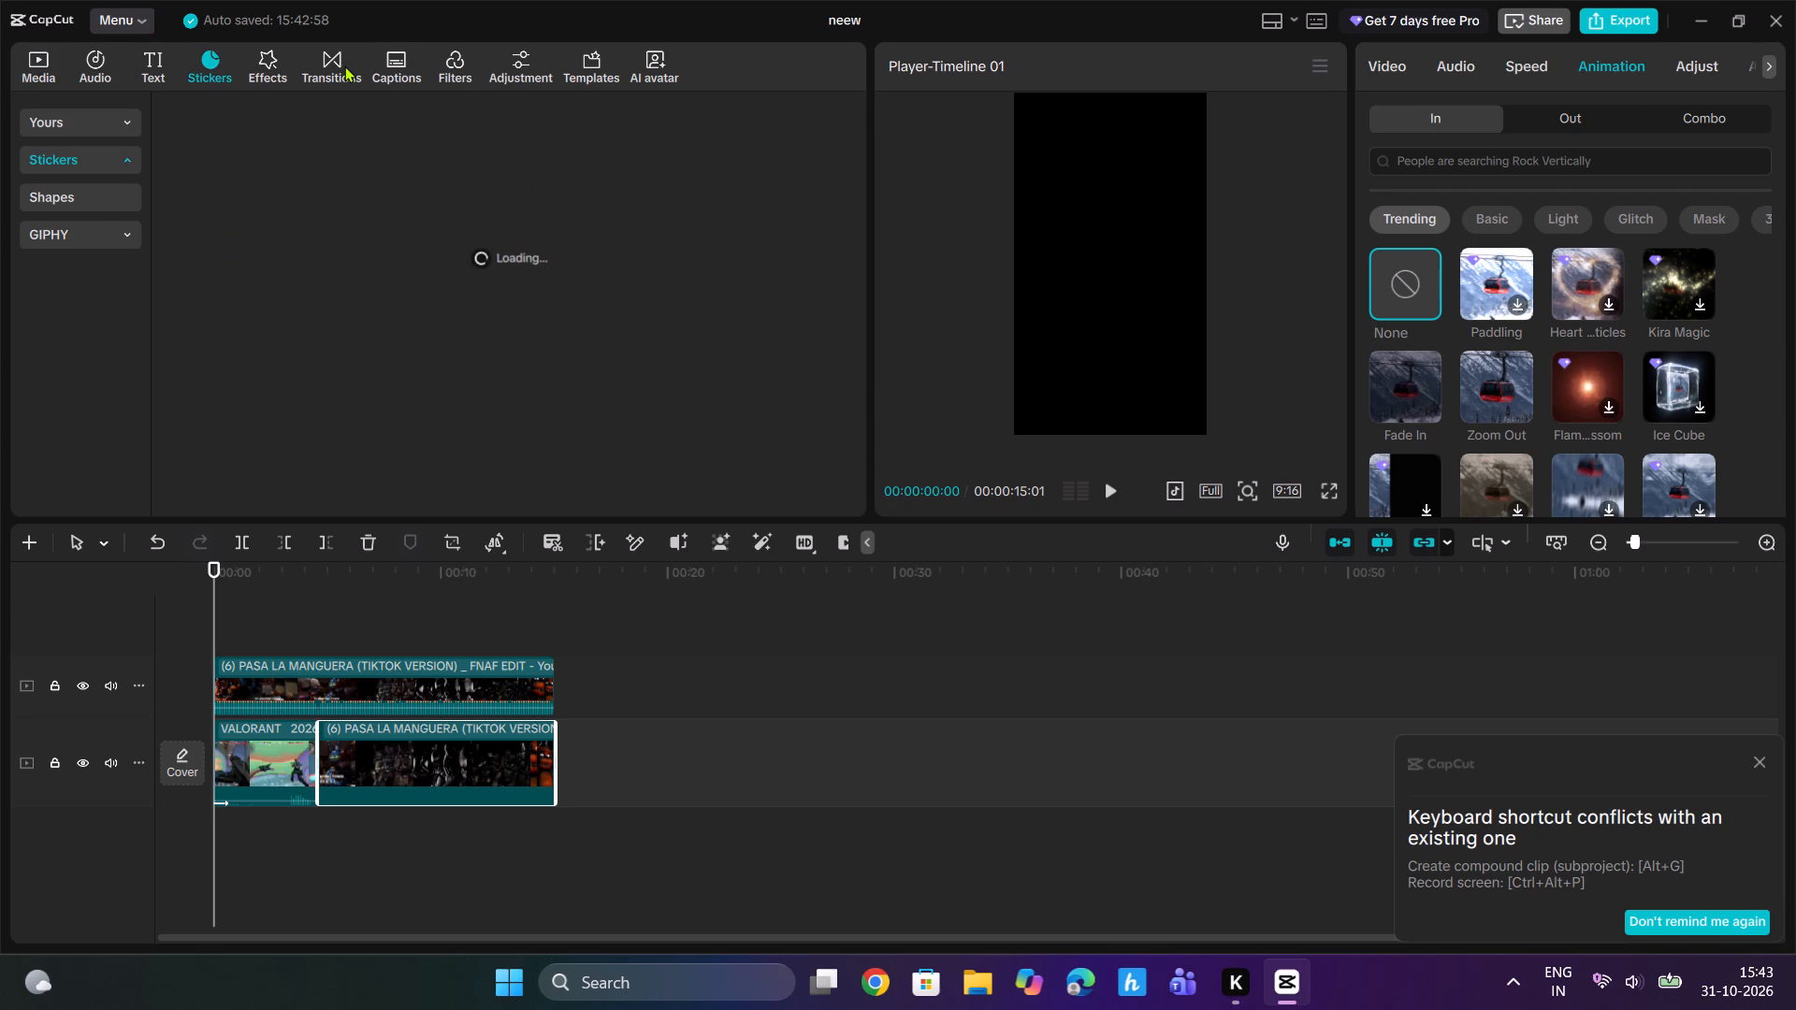
pyautogui.click(345, 65)
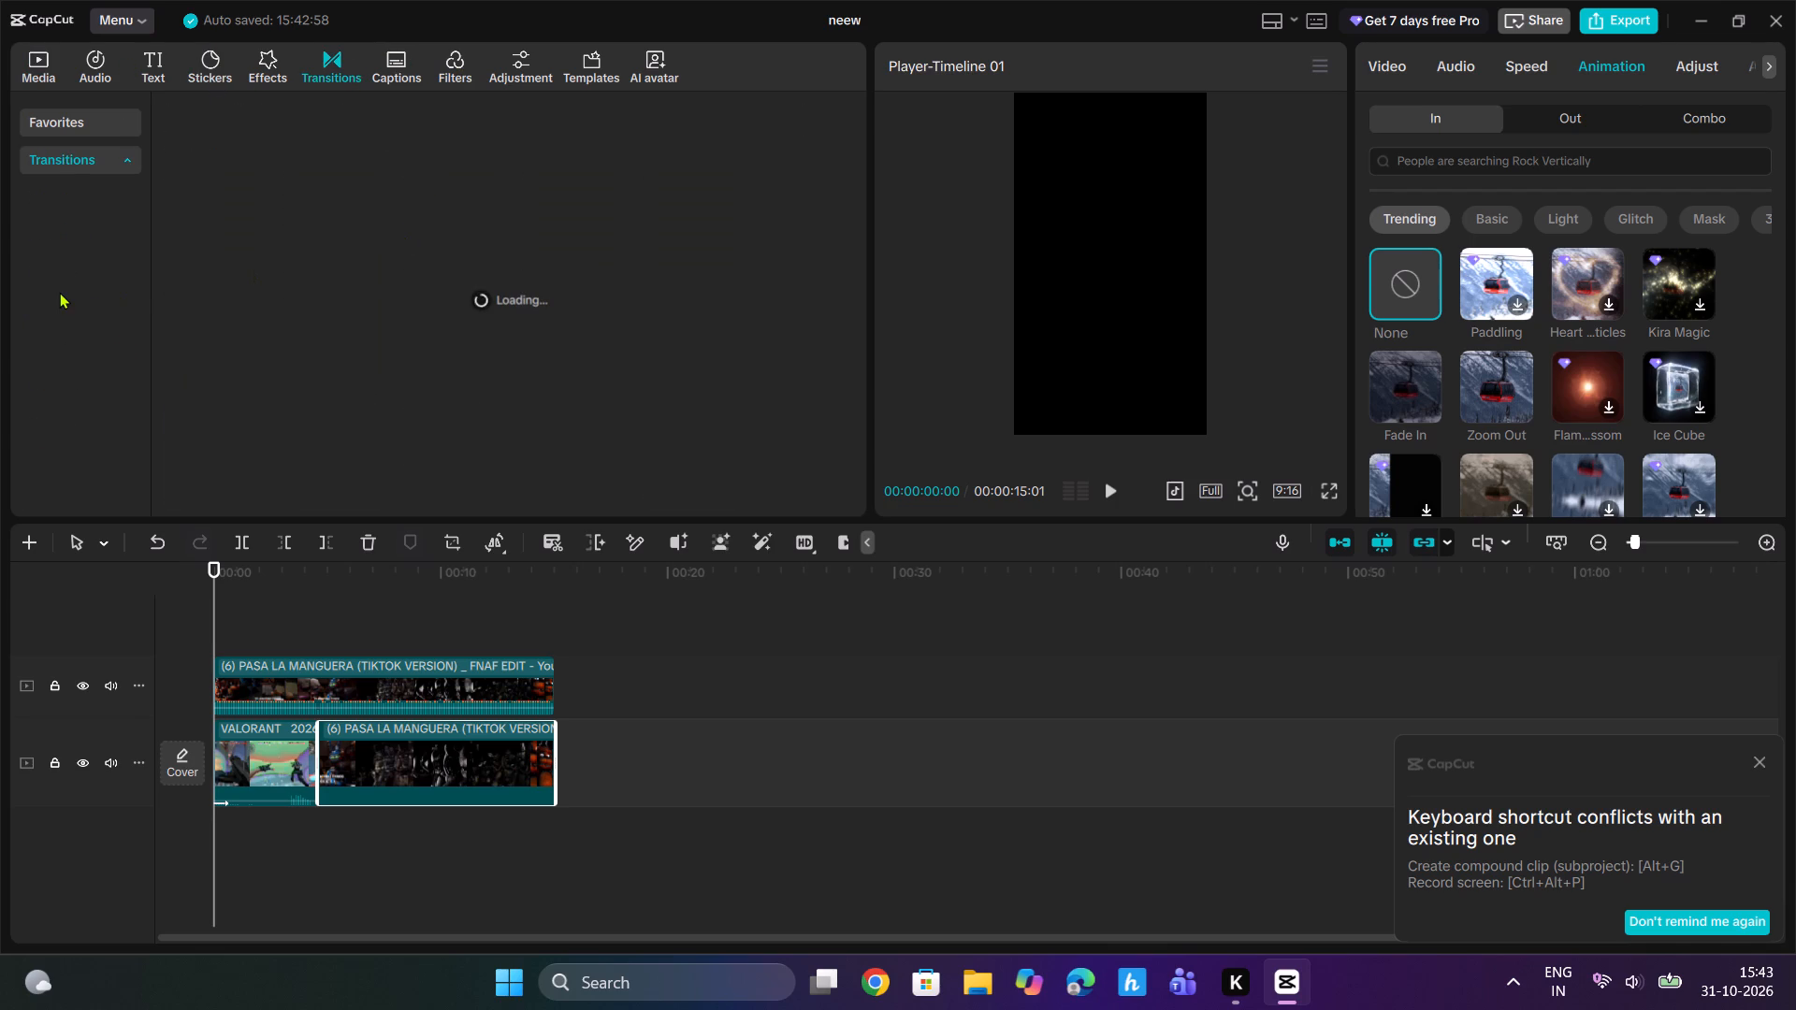
pyautogui.click(52, 356)
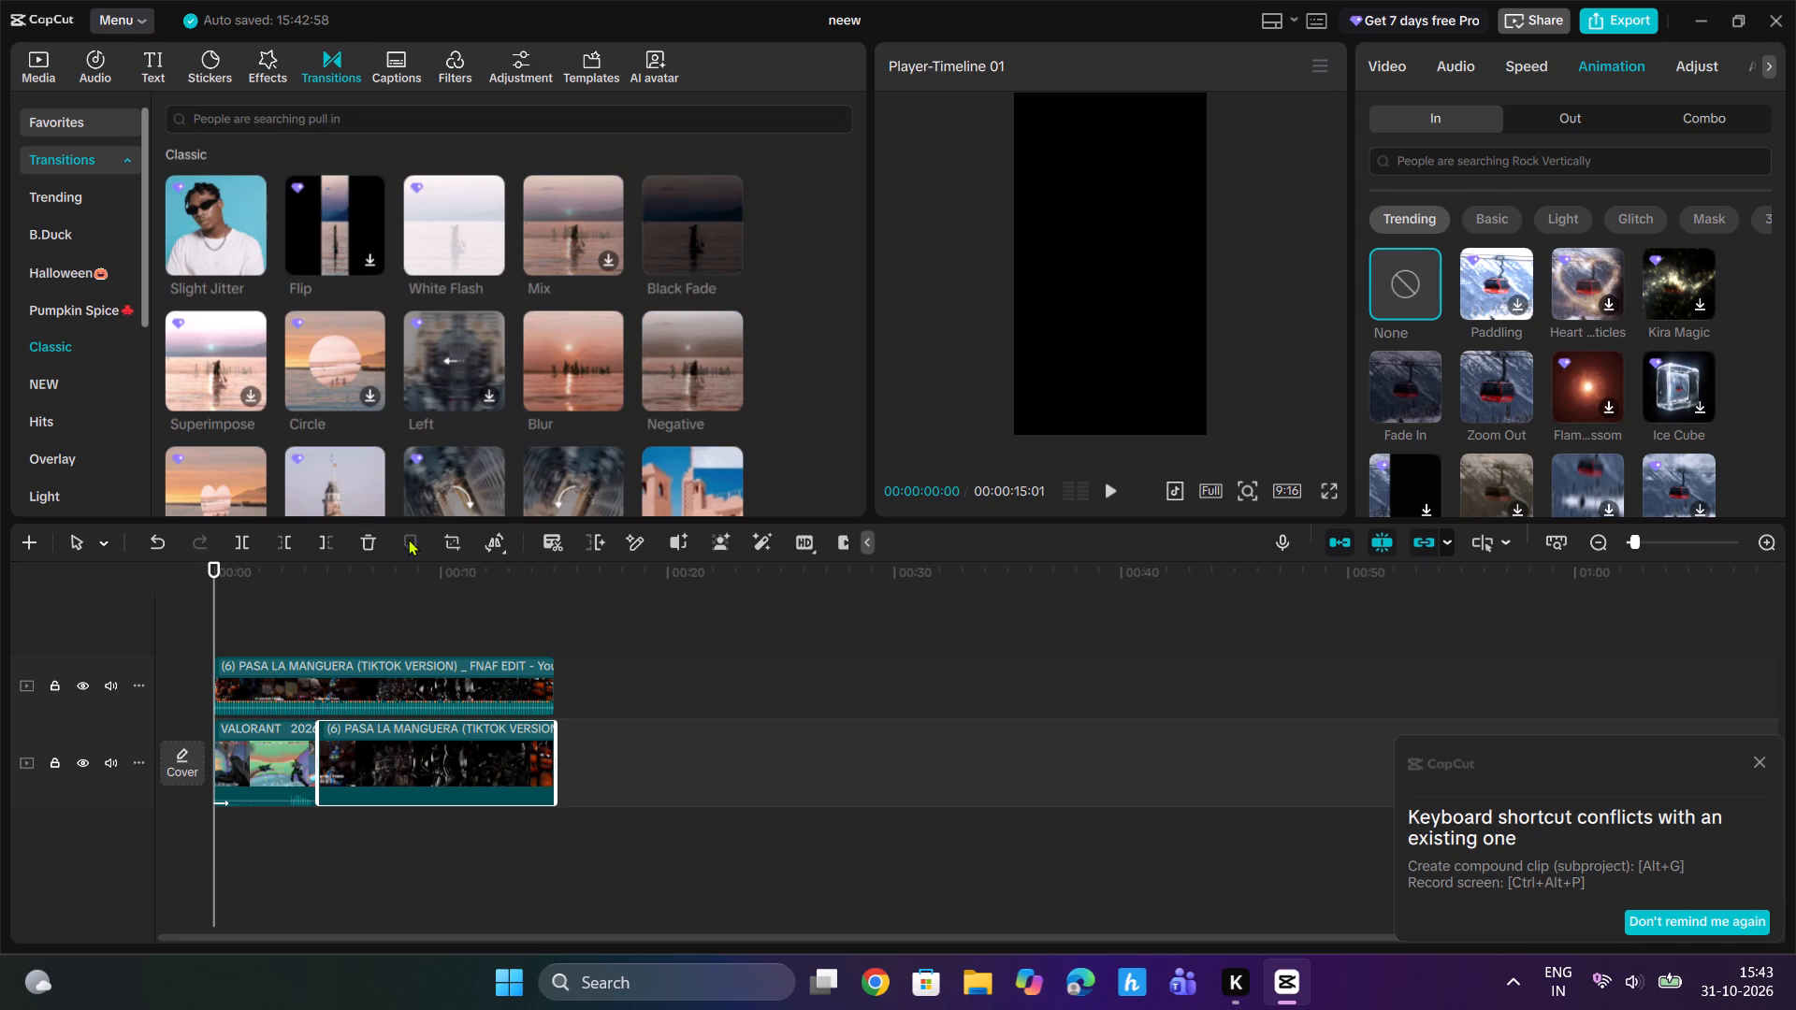
pyautogui.click(731, 262)
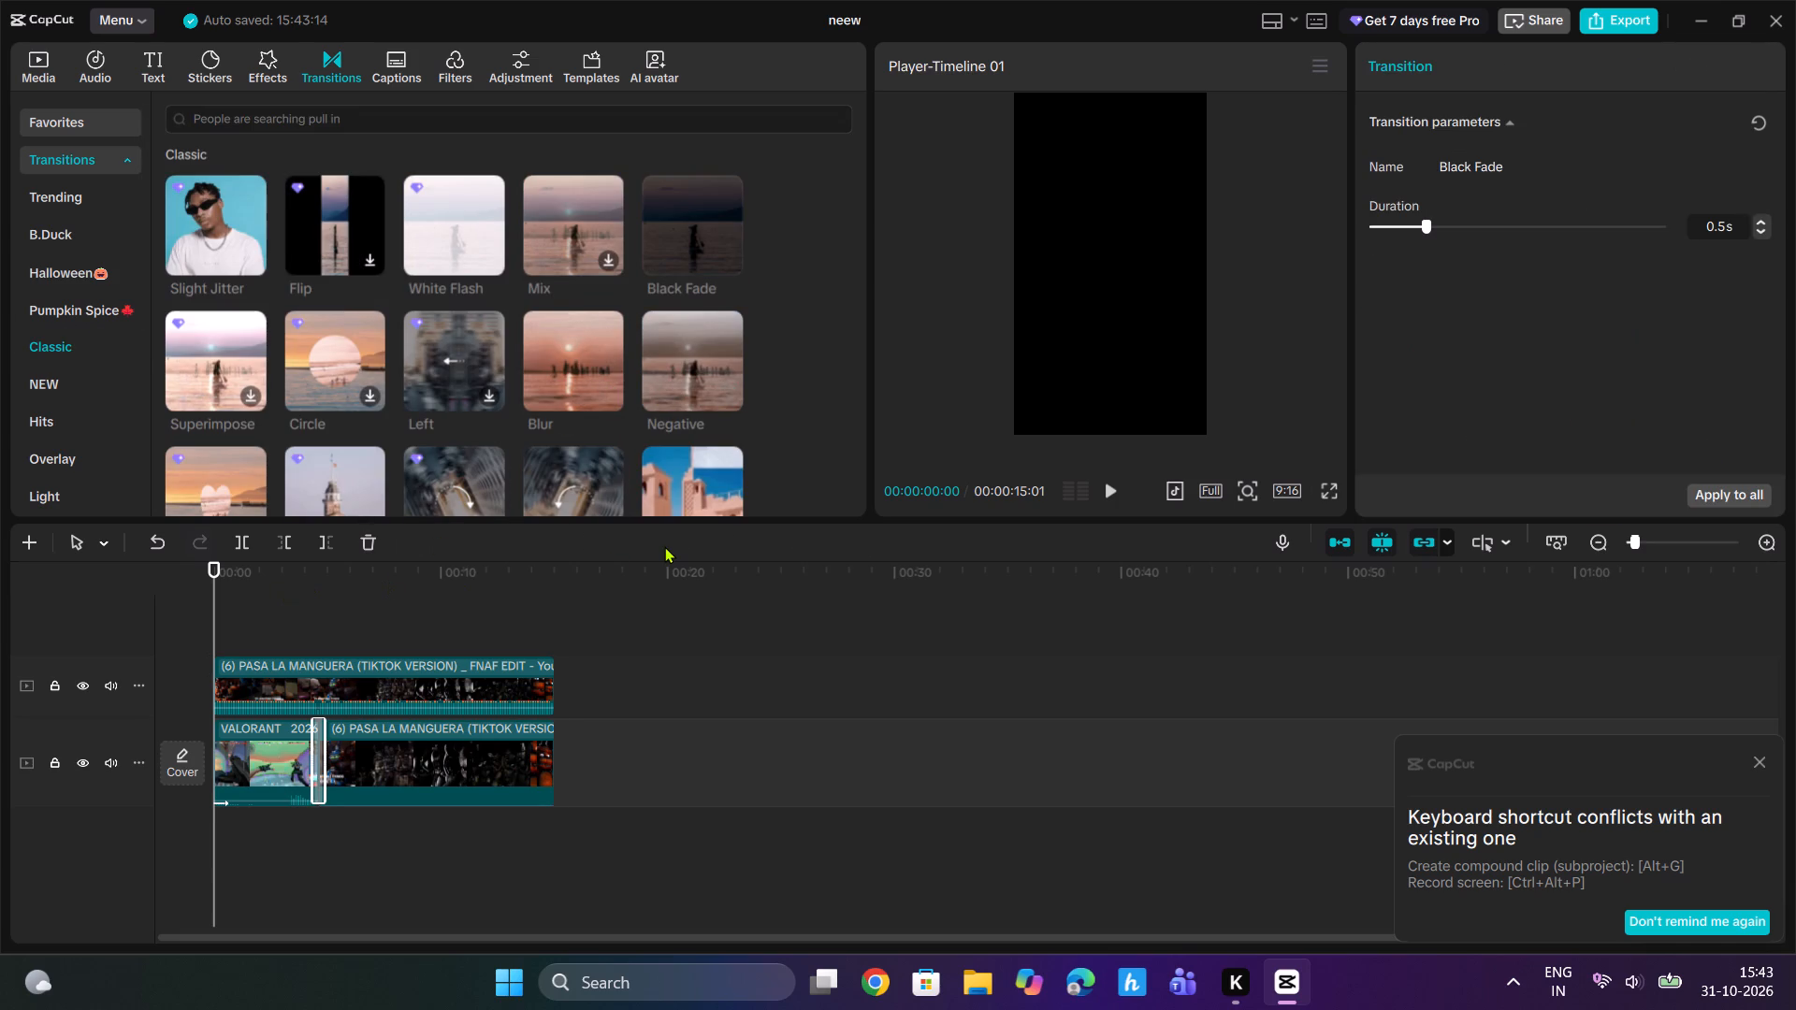
# Play the video from the start through the Black Fade transition and replay across the cut from about 00:00:04.
pyautogui.press('space')
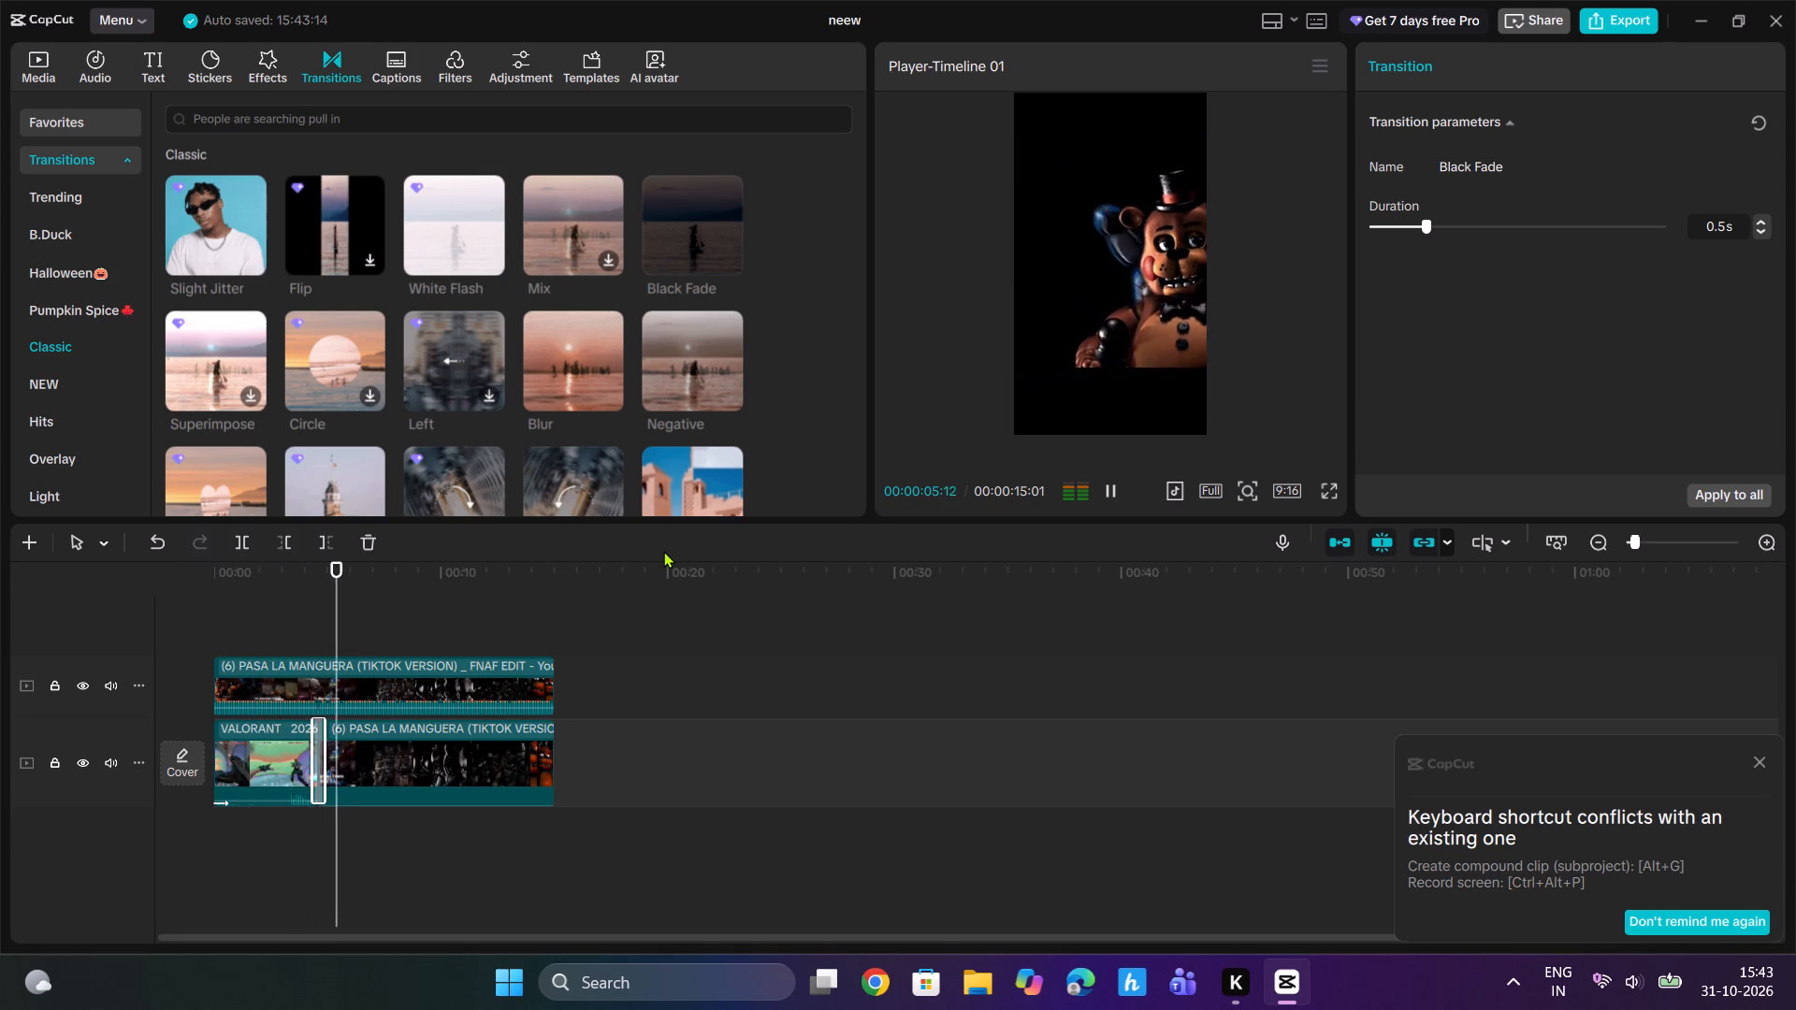
pyautogui.press('space')
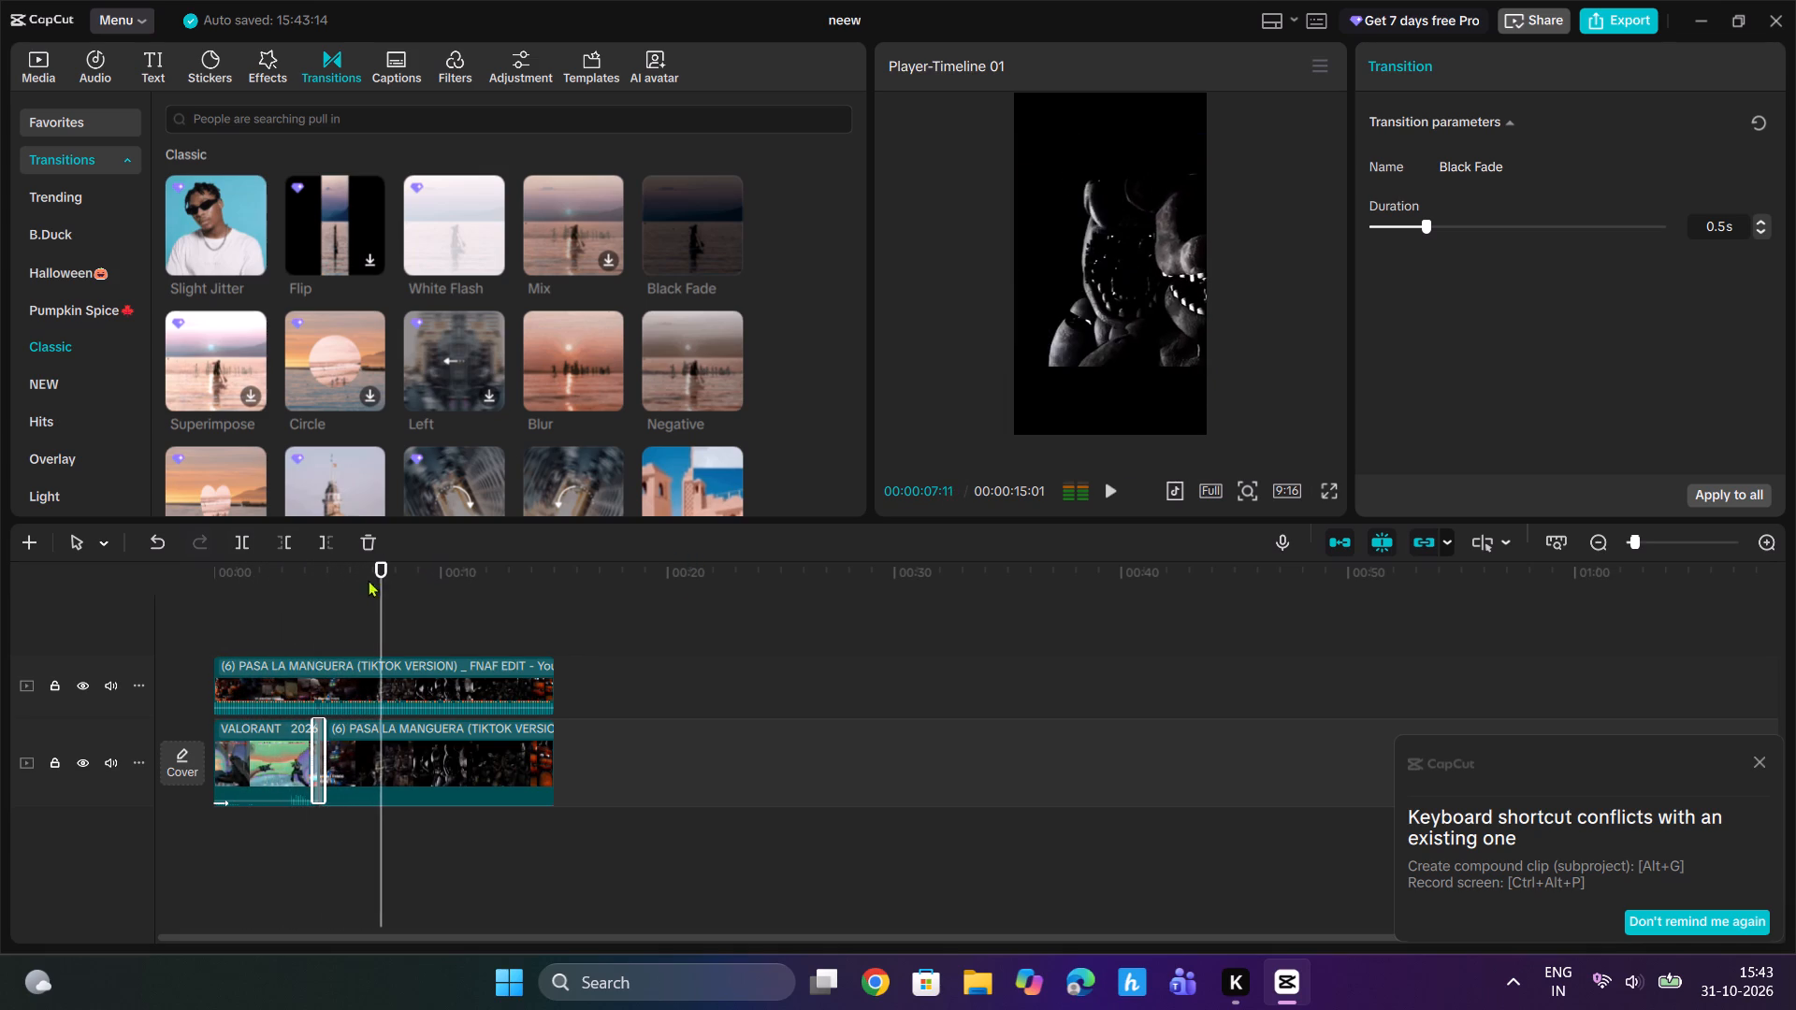
pyautogui.moveTo(384, 575); pyautogui.dragTo(305, 643)
pyautogui.press('space')
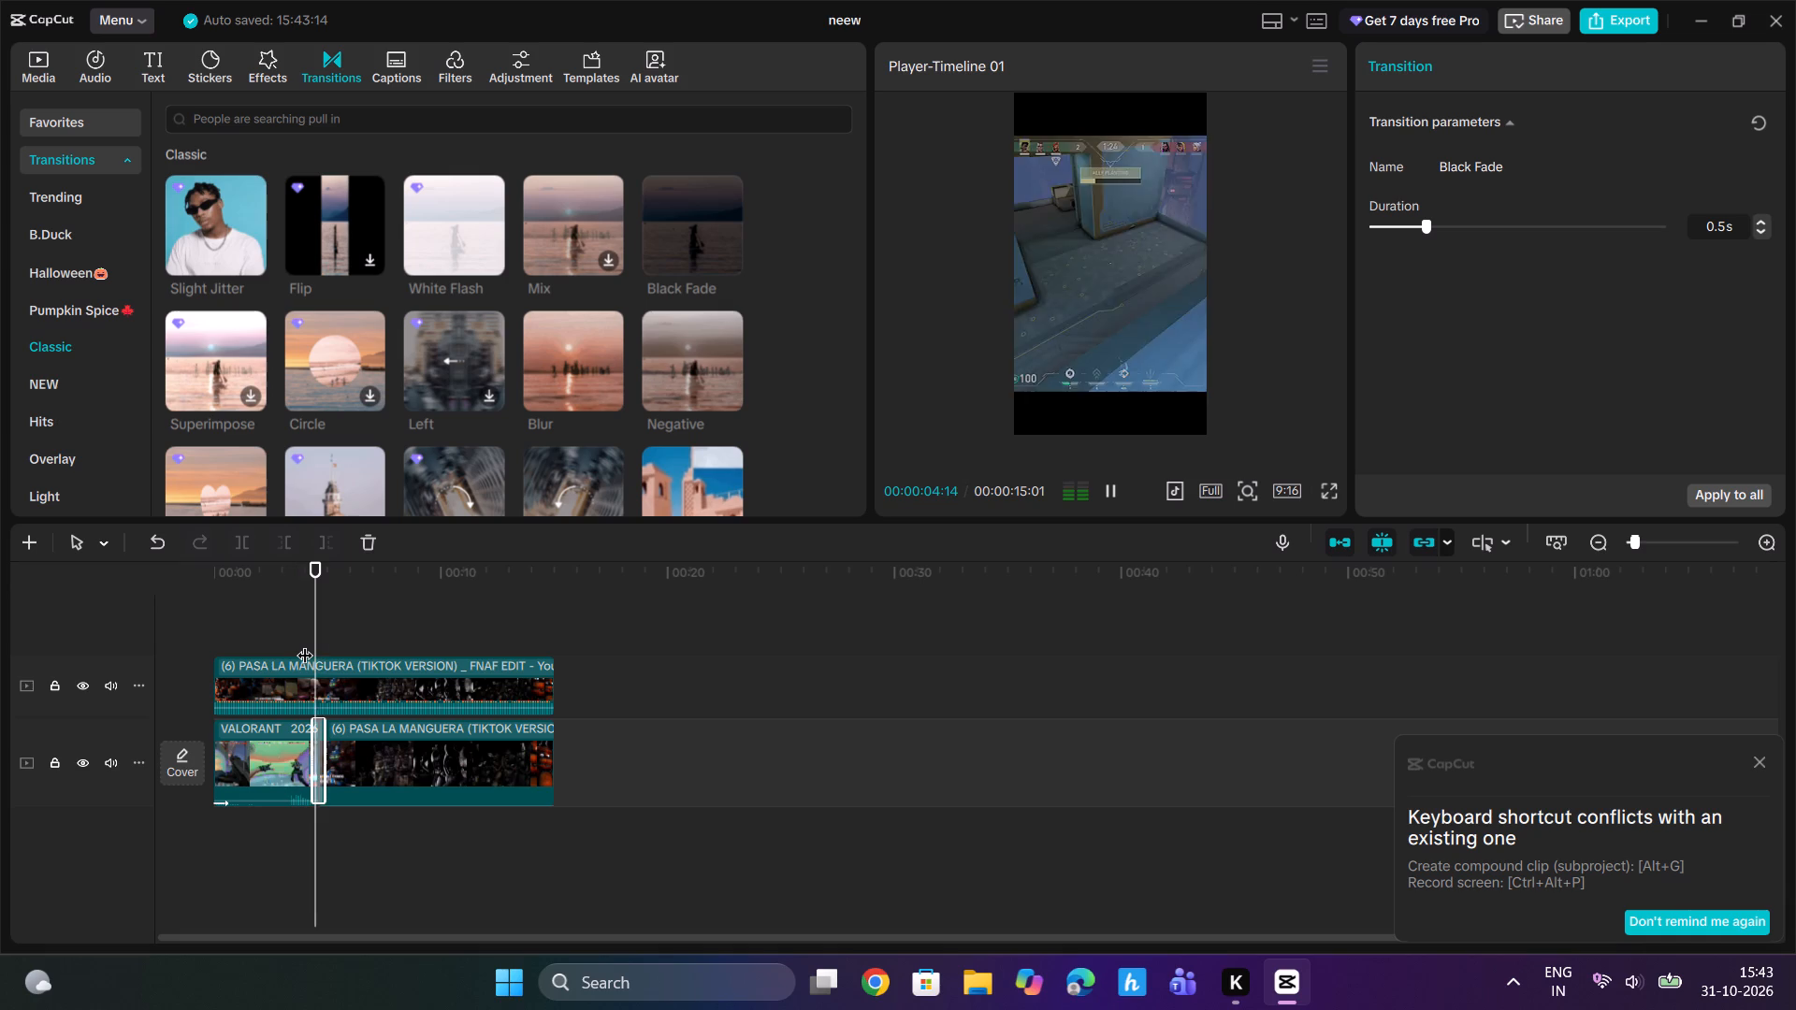
pyautogui.press('space')
pyautogui.moveTo(335, 569); pyautogui.dragTo(334, 572)
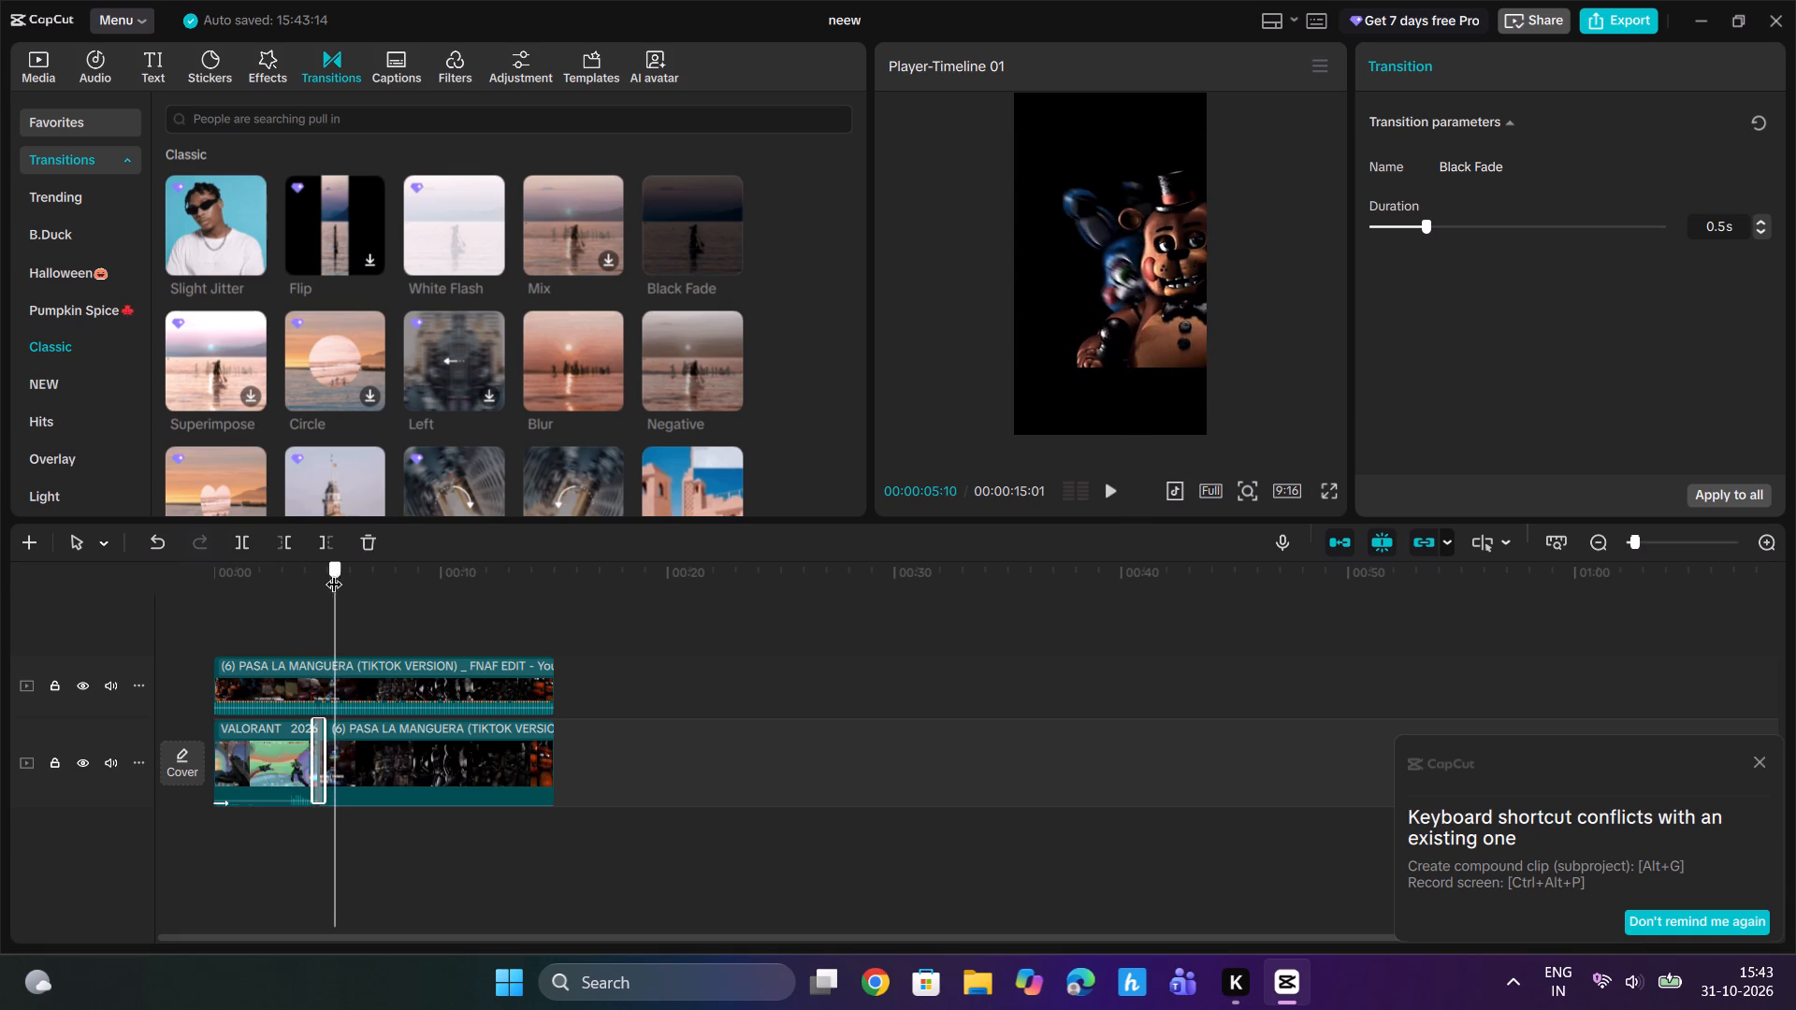
pyautogui.moveTo(334, 572); pyautogui.dragTo(331, 588)
# Examine the frames around the Black Fade transition closely, scrubbing between about 00:00:04:20 and 00:00:05:06.
pyautogui.moveTo(1643, 541); pyautogui.dragTo(1684, 541)
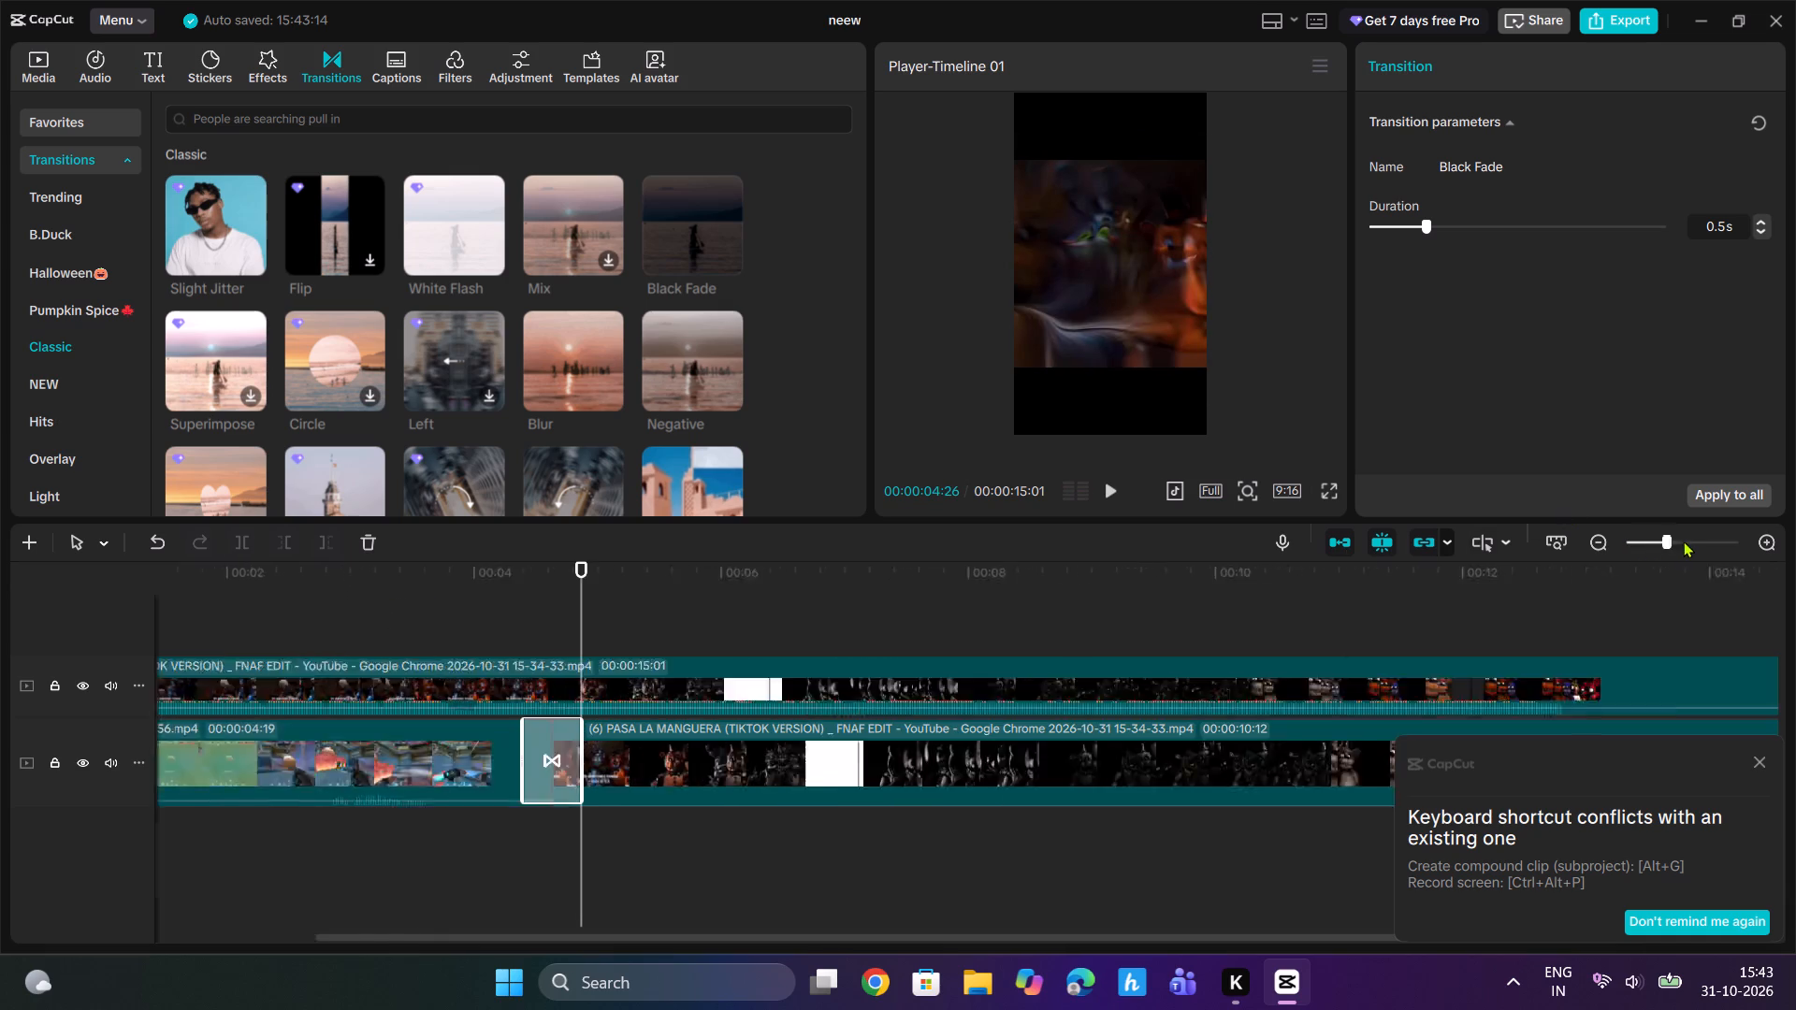
pyautogui.moveTo(1684, 541); pyautogui.dragTo(1795, 536)
pyautogui.moveTo(579, 576); pyautogui.dragTo(469, 608)
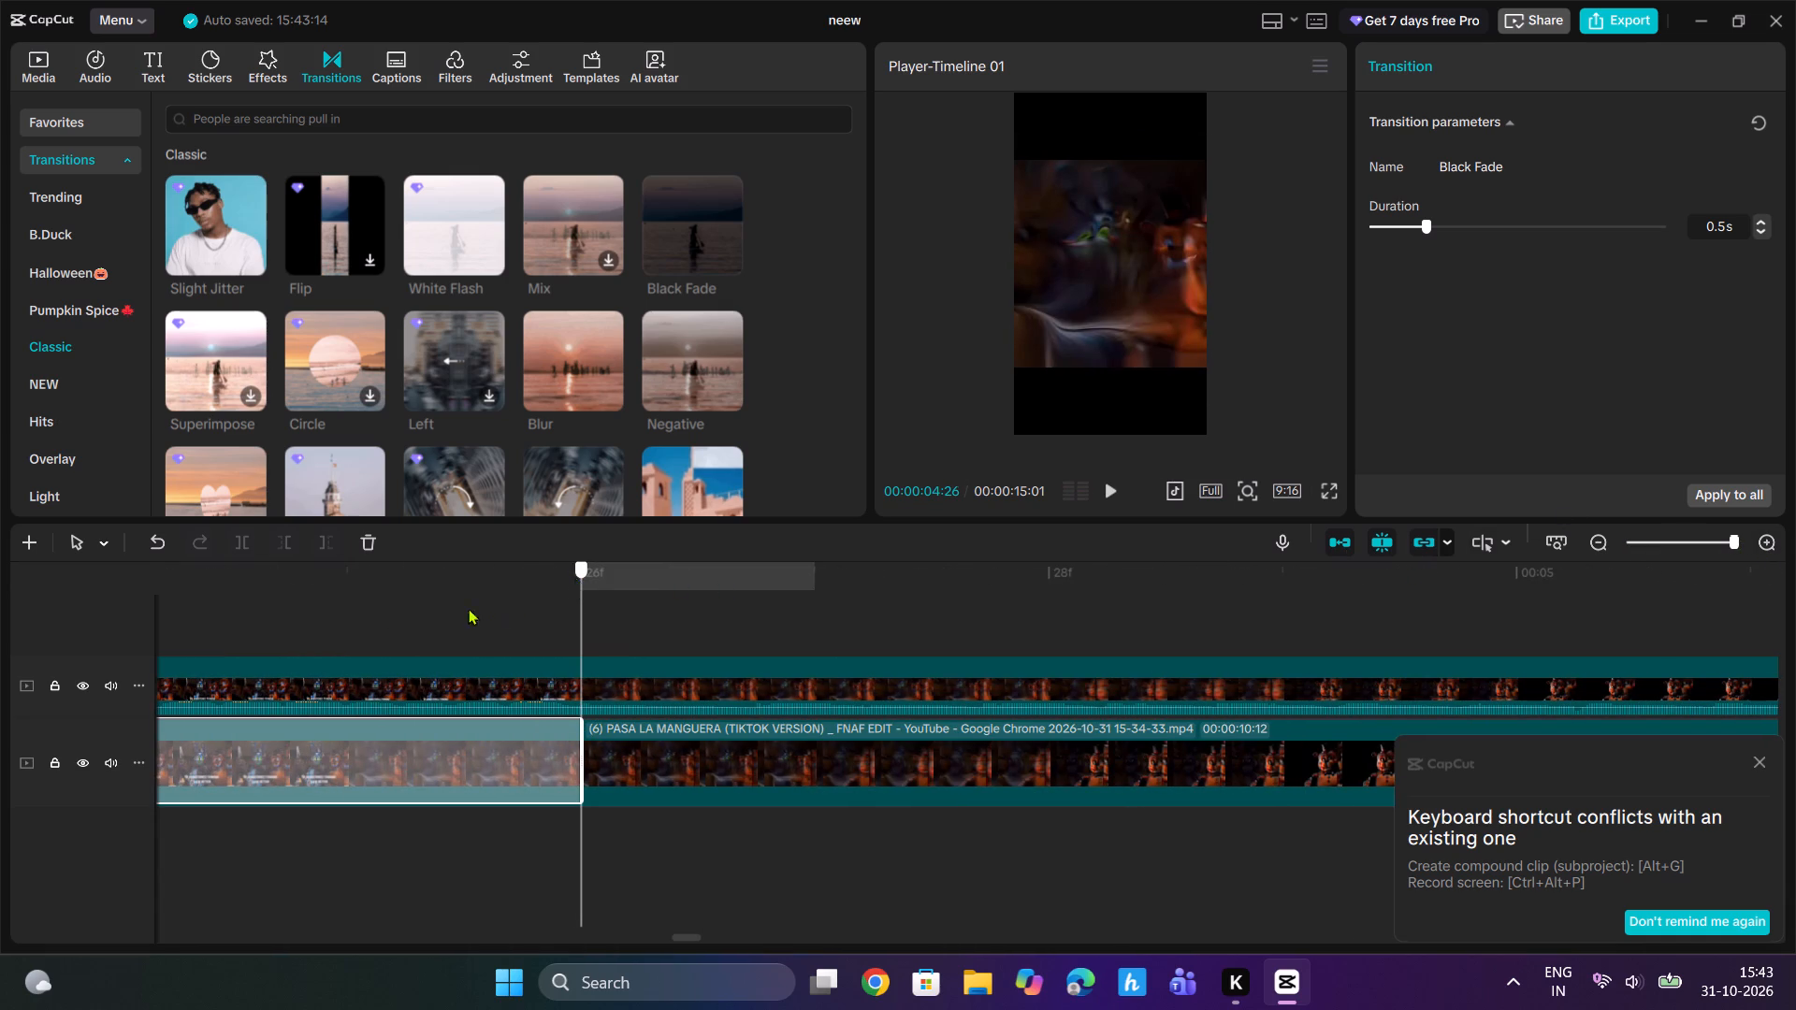
pyautogui.moveTo(469, 608); pyautogui.dragTo(411, 624)
pyautogui.press('space')
pyautogui.press('space')
pyautogui.click(467, 599)
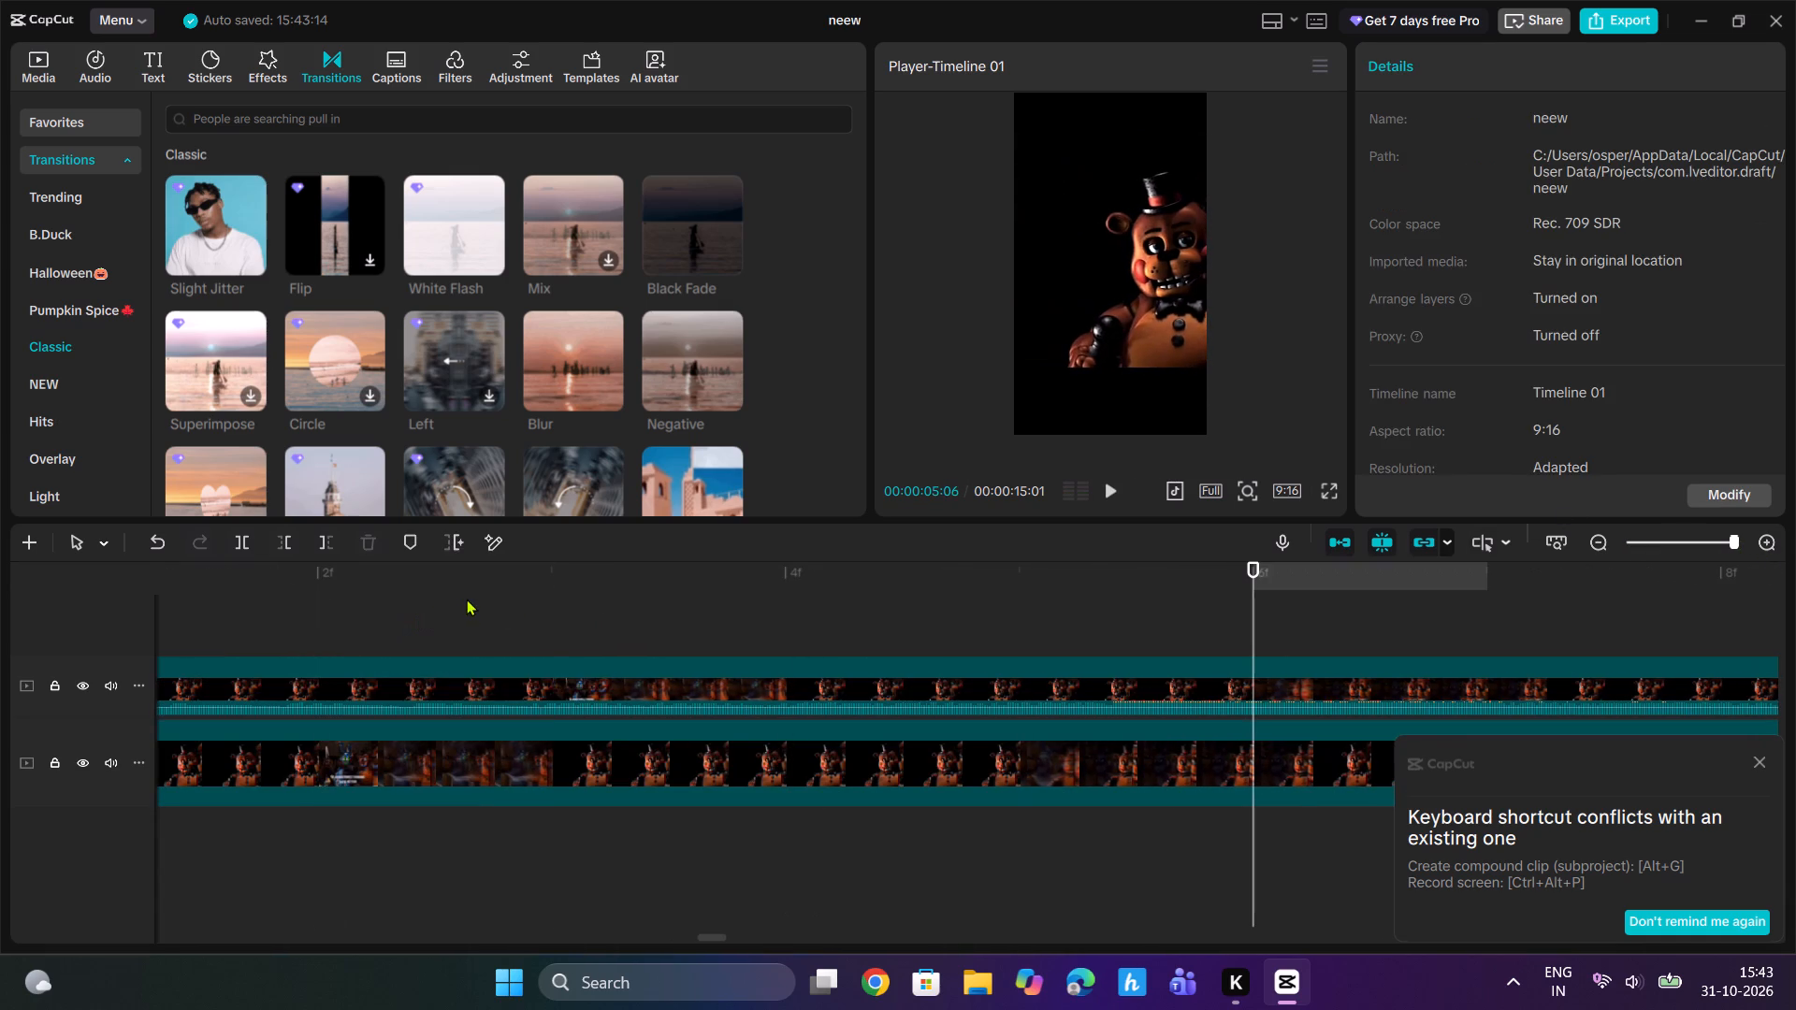
pyautogui.moveTo(467, 599); pyautogui.dragTo(120, 643)
pyautogui.click(1713, 536)
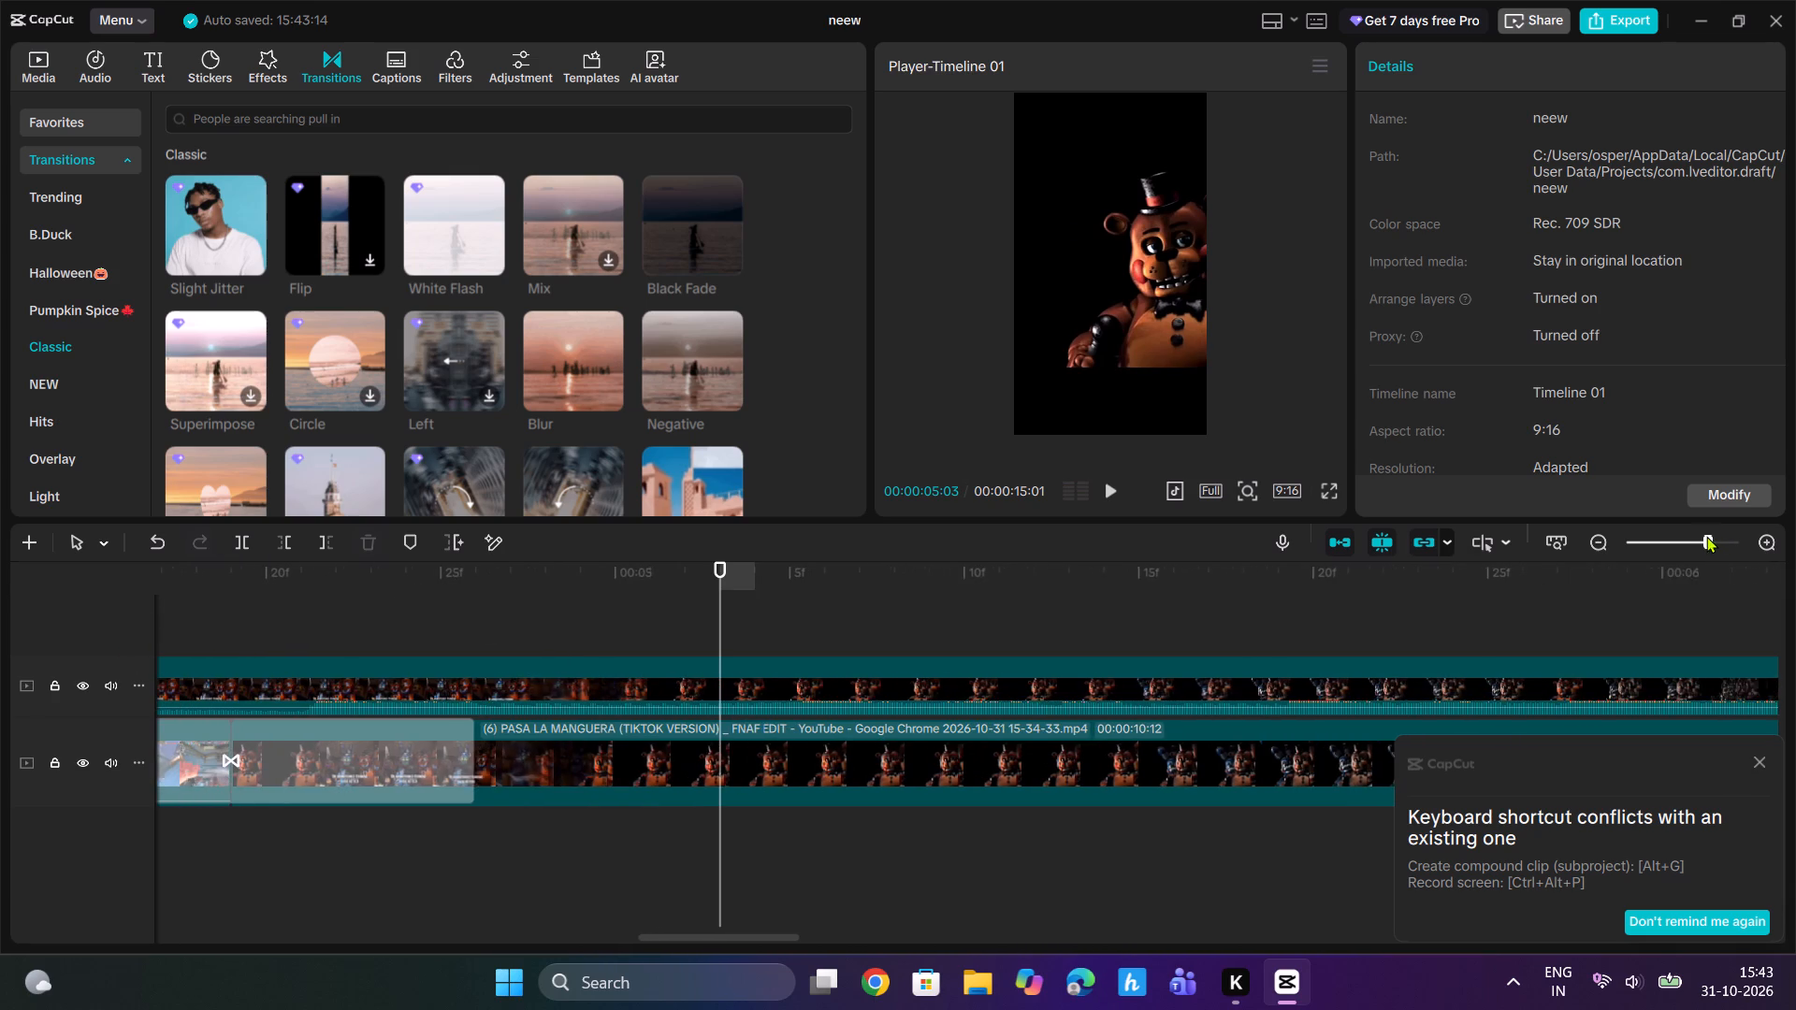
pyautogui.moveTo(714, 577); pyautogui.dragTo(452, 631)
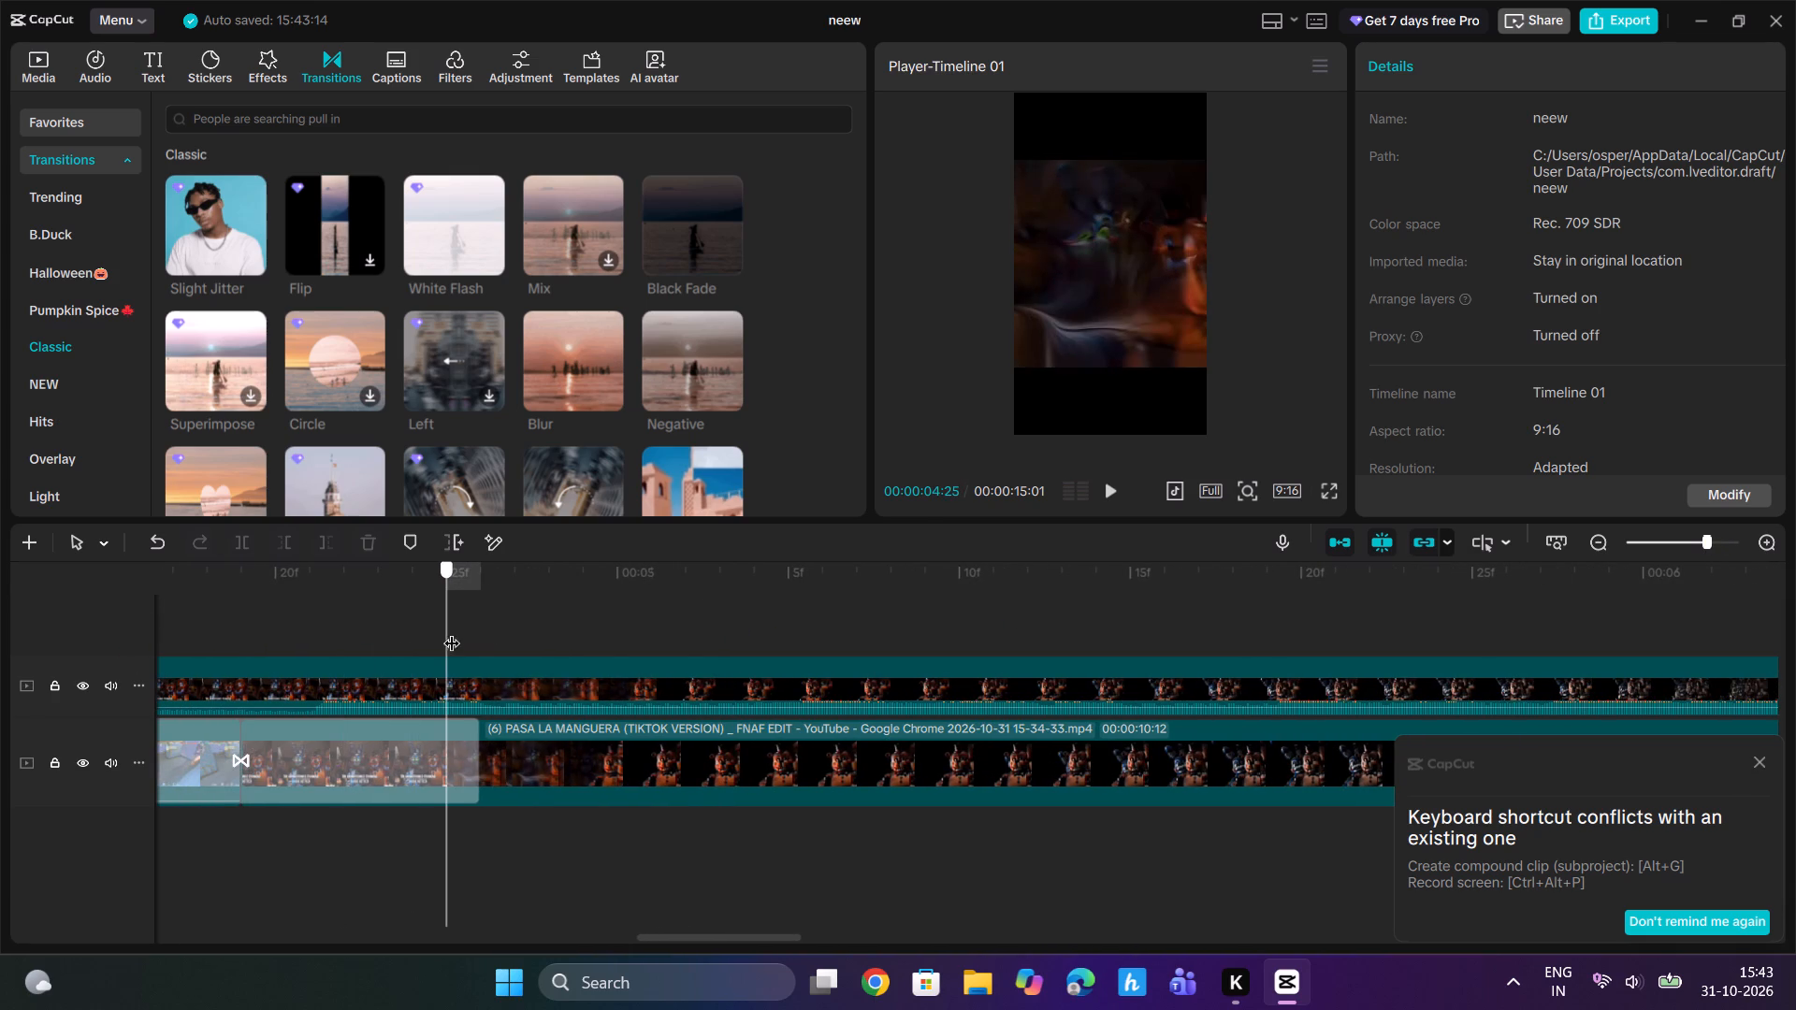
pyautogui.moveTo(452, 631); pyautogui.dragTo(490, 642)
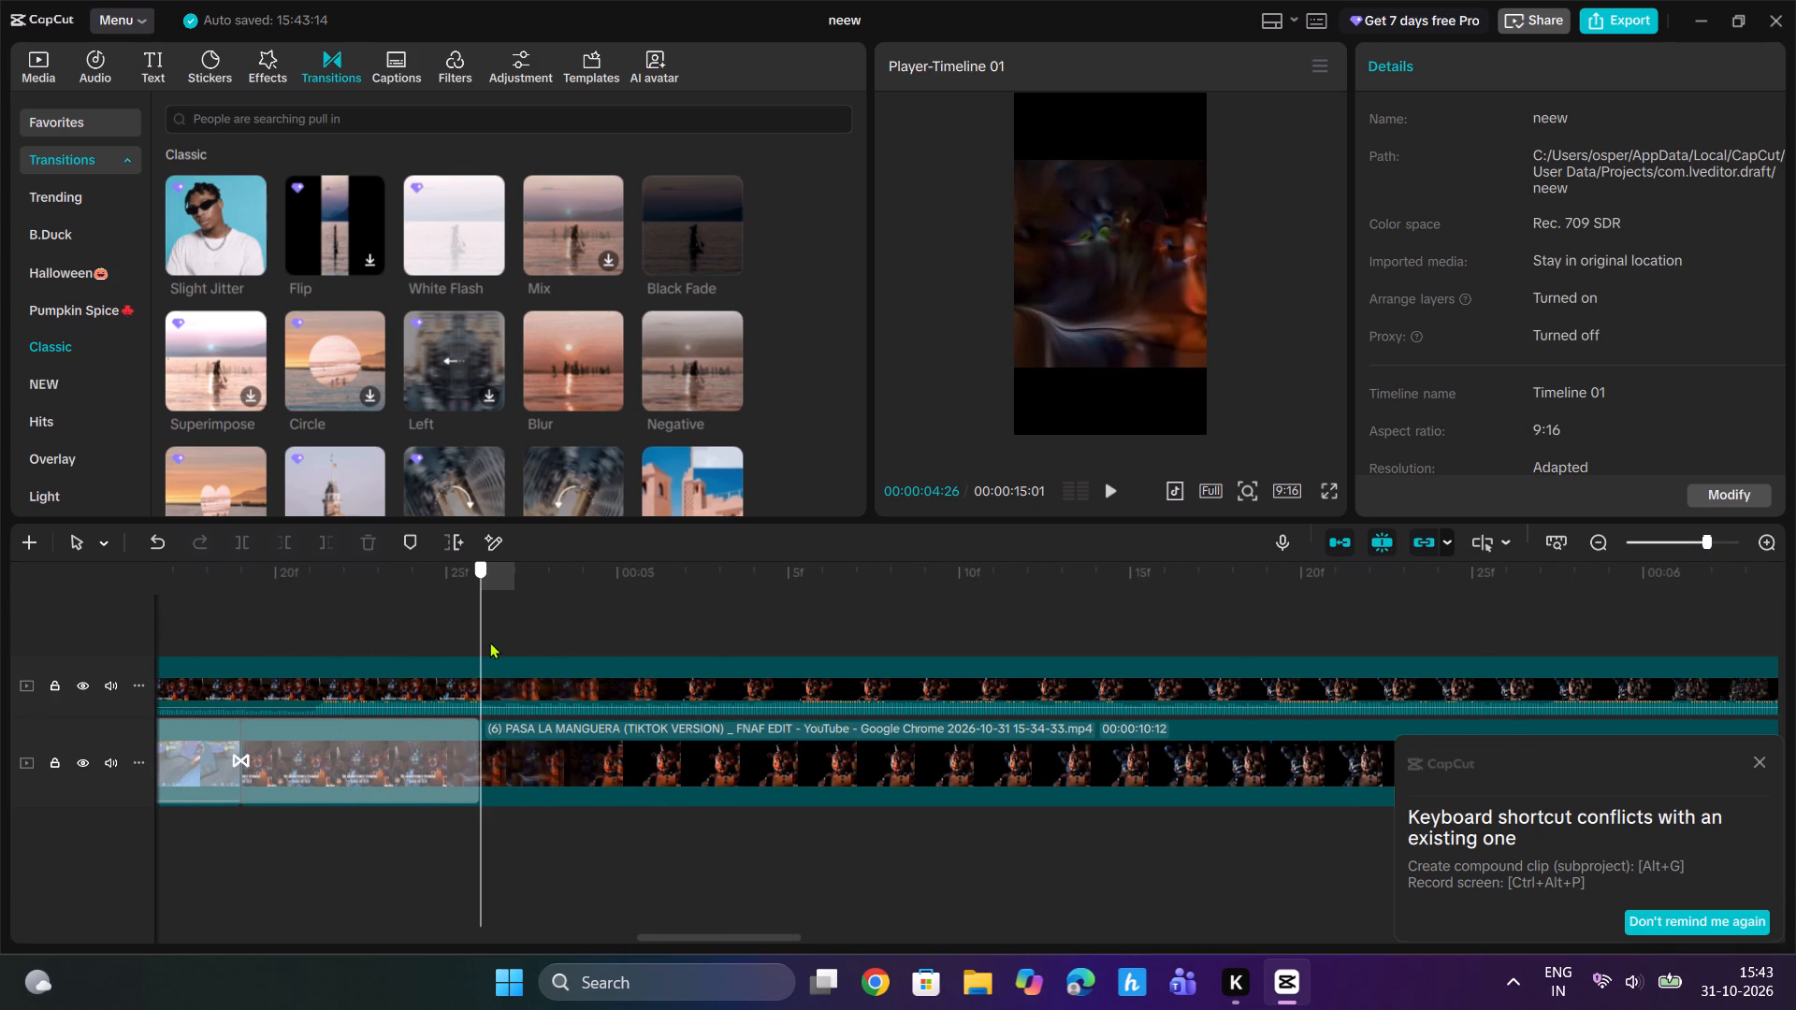
pyautogui.moveTo(490, 642); pyautogui.dragTo(493, 621)
pyautogui.moveTo(479, 576); pyautogui.dragTo(540, 585)
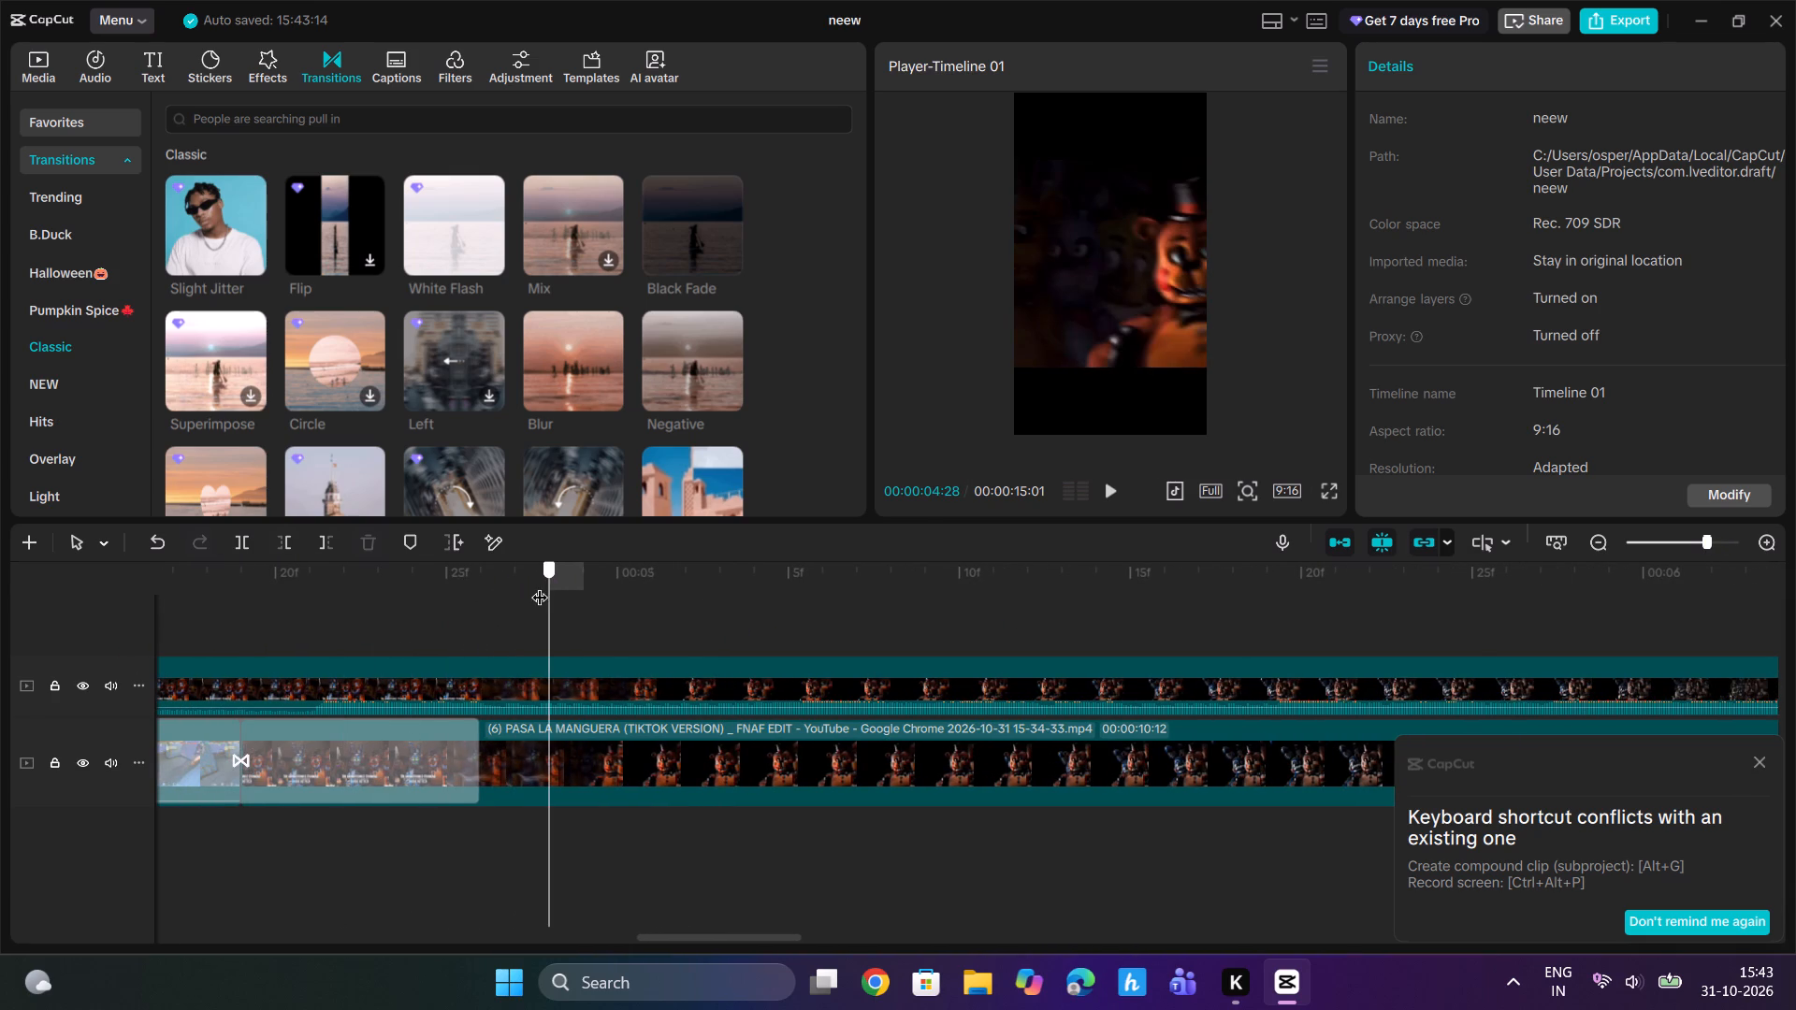
pyautogui.moveTo(540, 585); pyautogui.dragTo(428, 611)
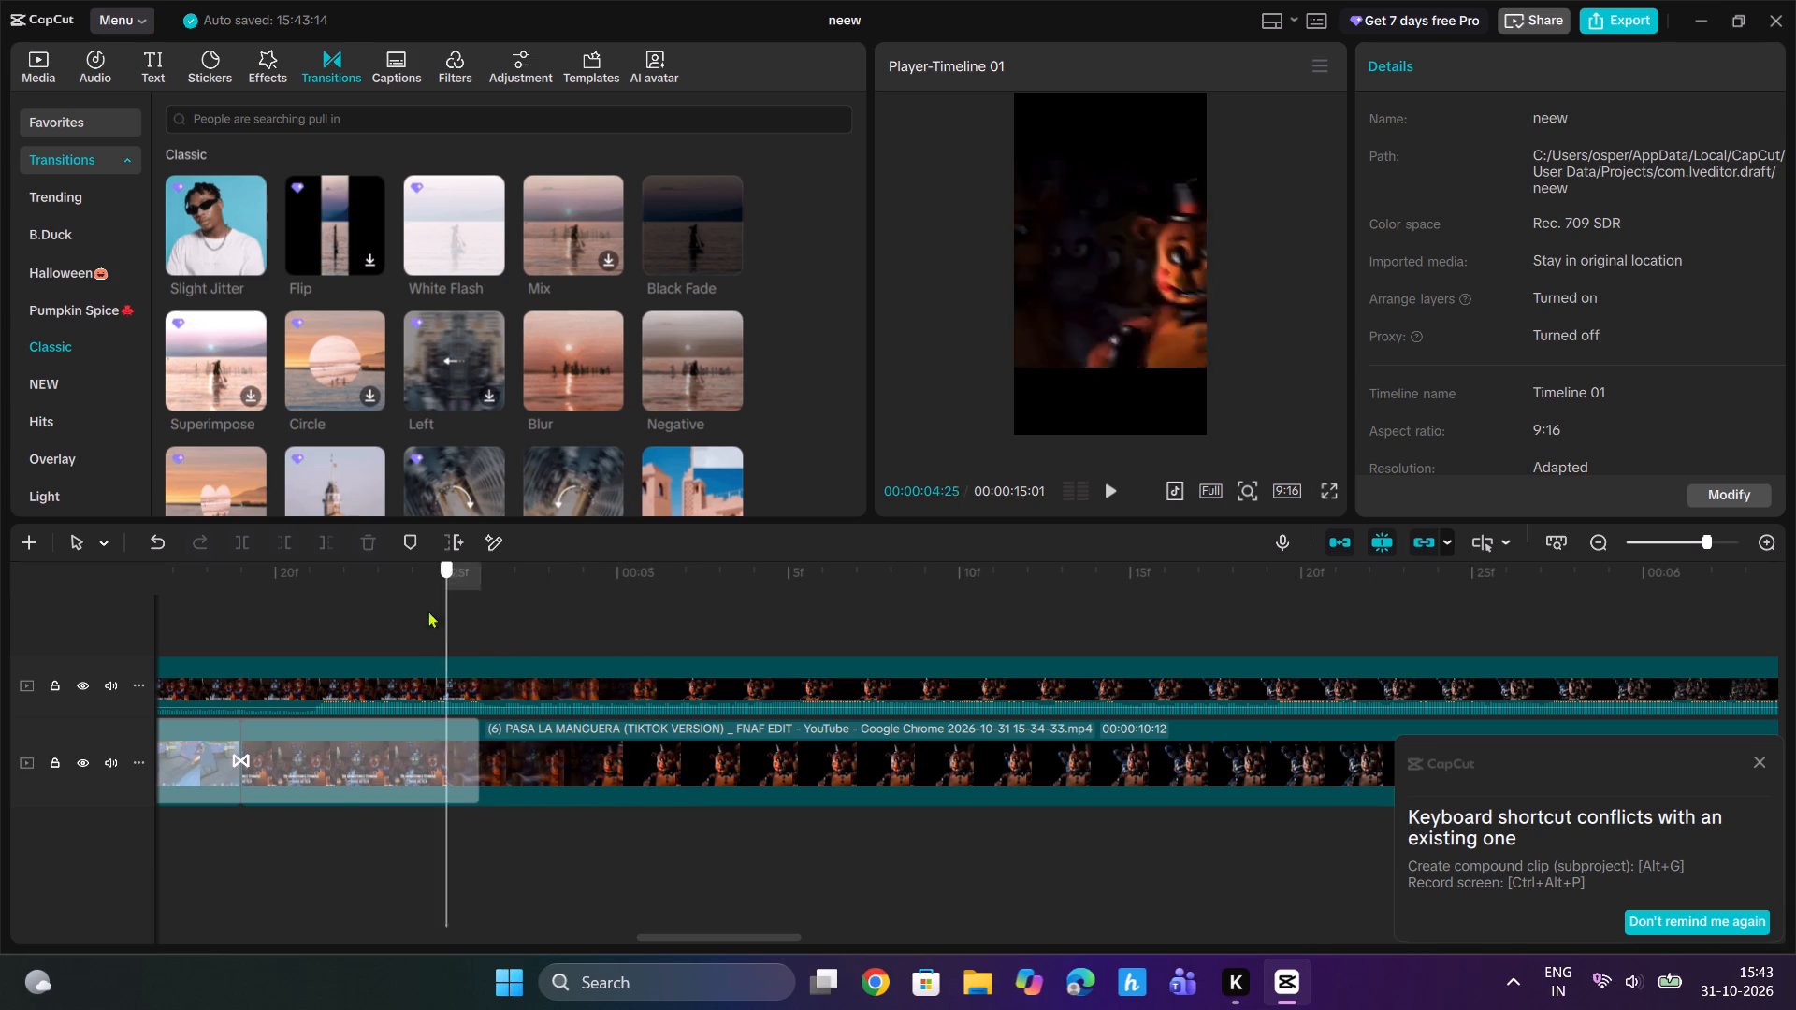
pyautogui.moveTo(428, 611); pyautogui.dragTo(310, 624)
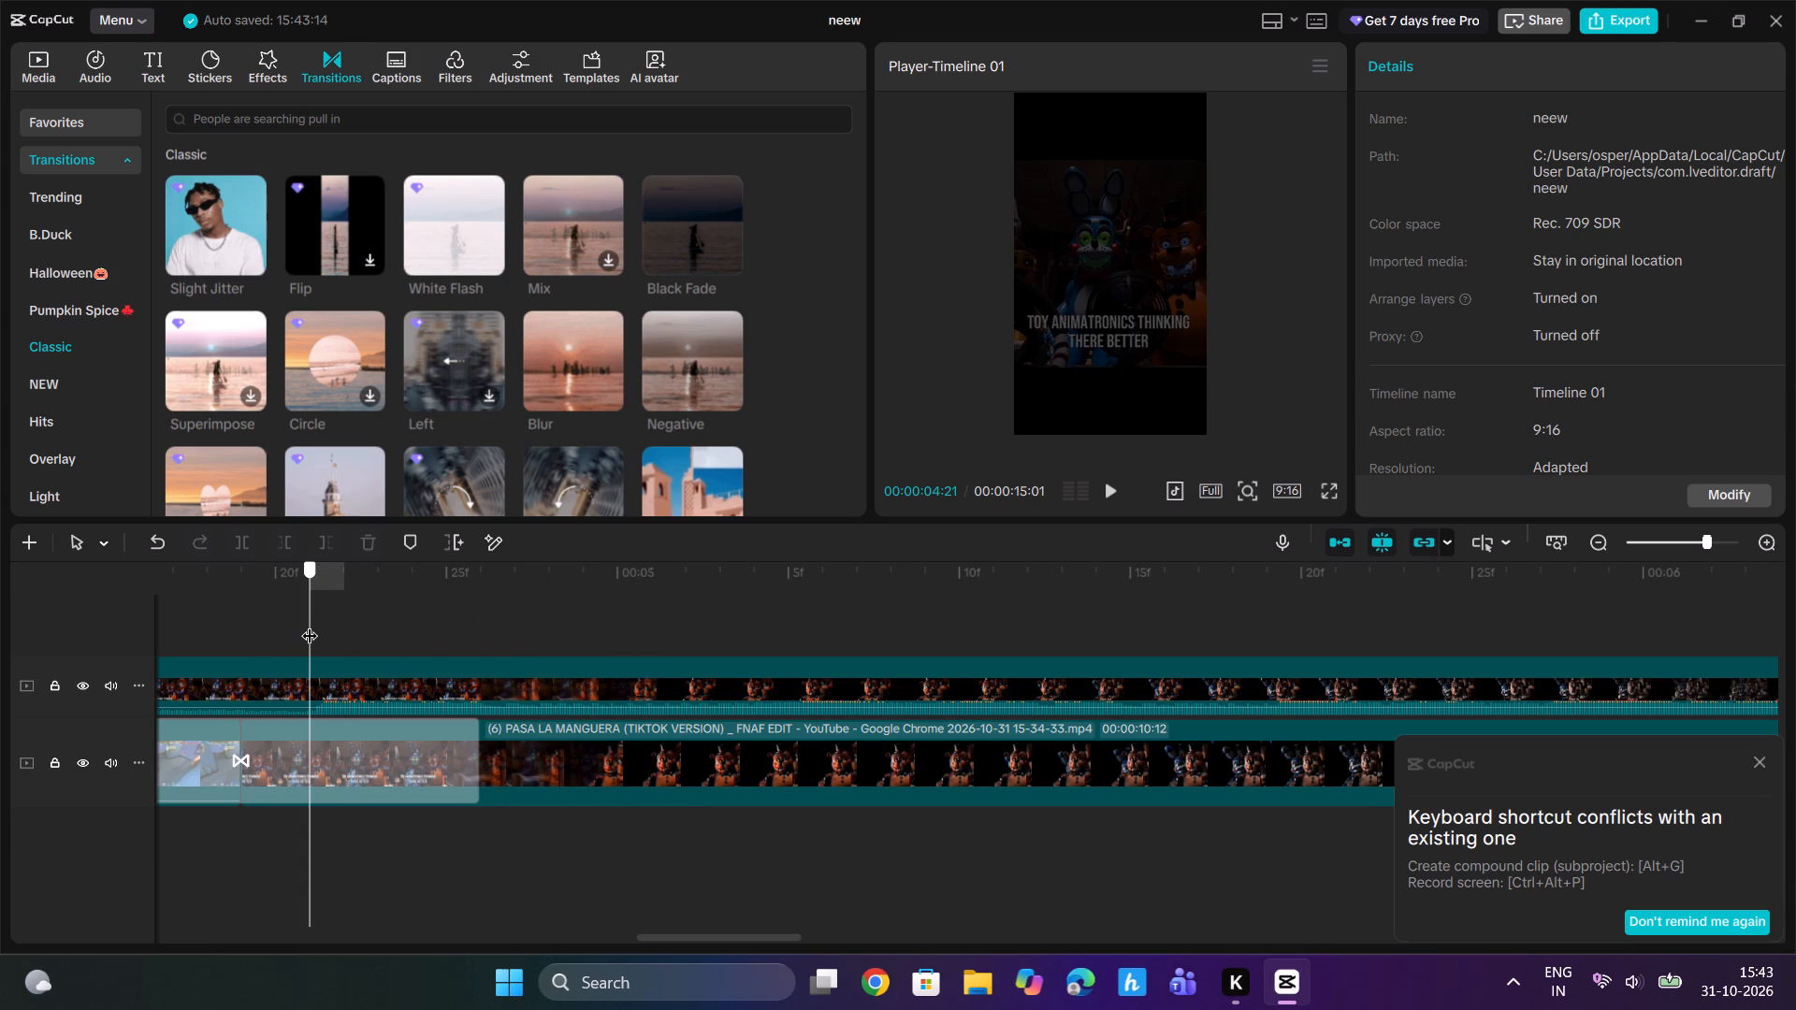
pyautogui.moveTo(310, 624); pyautogui.dragTo(321, 635)
pyautogui.moveTo(311, 570); pyautogui.dragTo(278, 580)
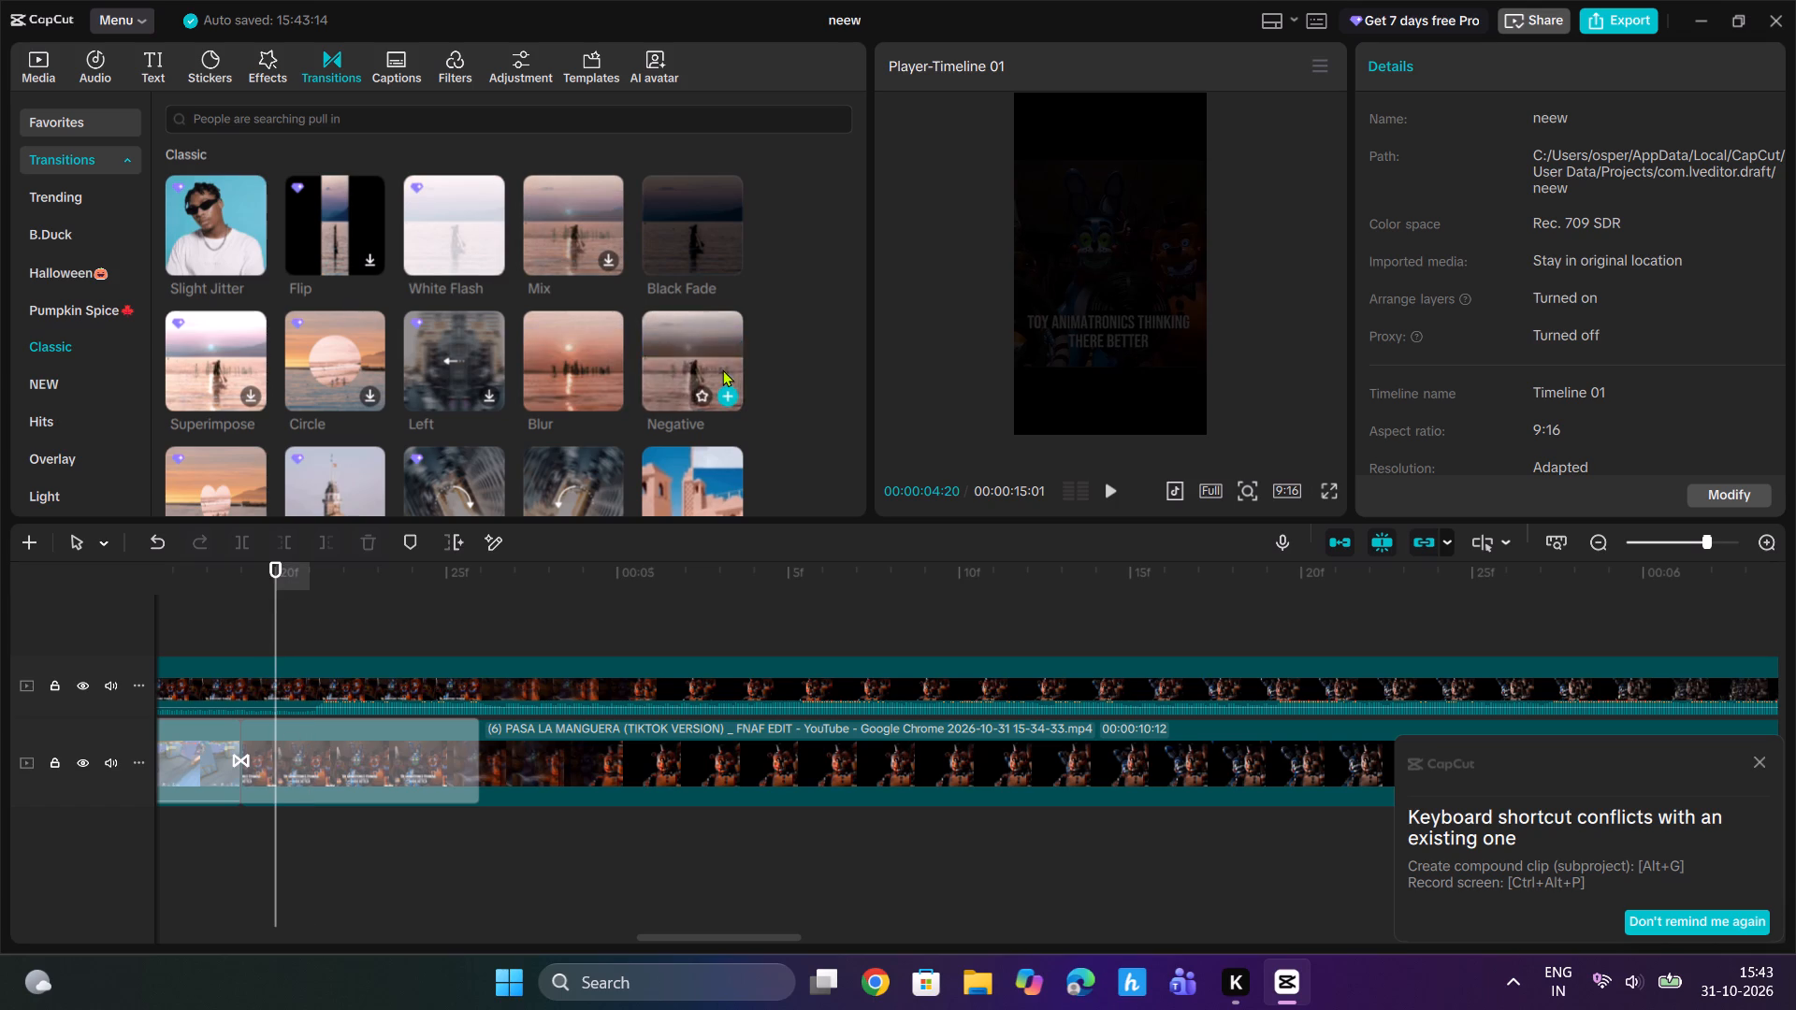
# Replace the Black Fade between the two main-track clips with the Classic Spin Counter-clockwise transition and play across the cut.
pyautogui.scroll(-1, 550, 382)
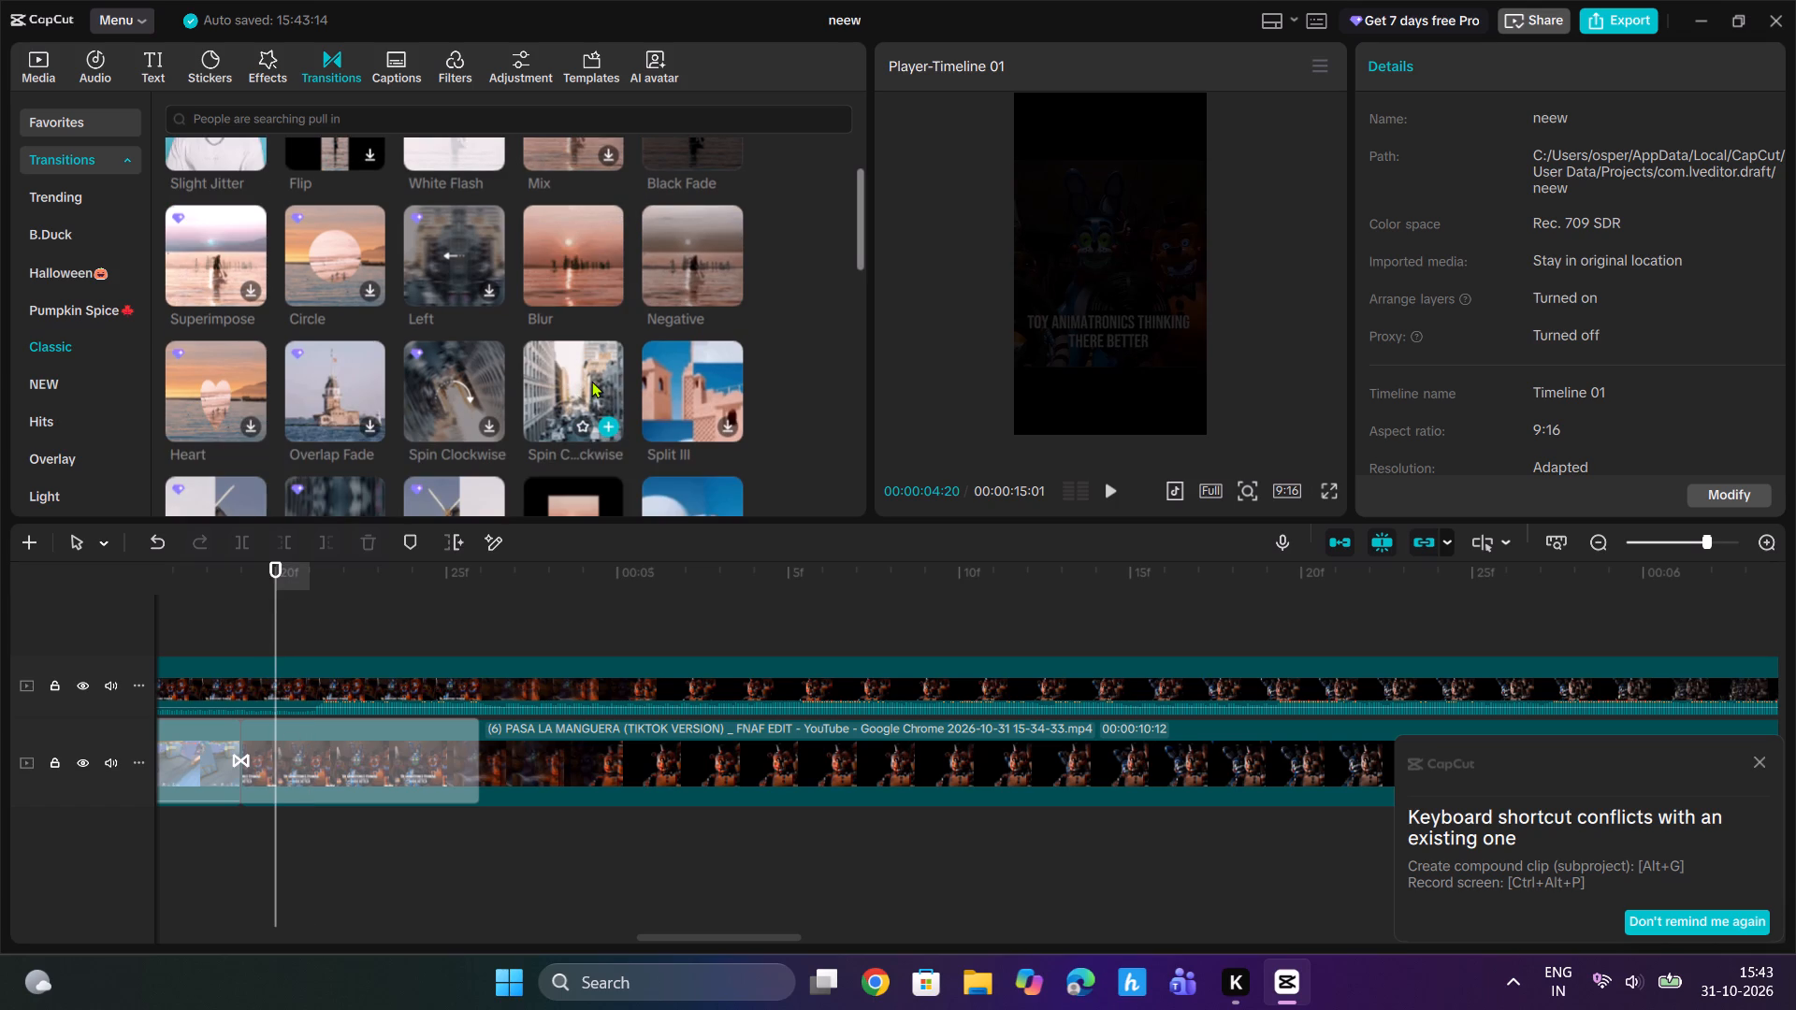
pyautogui.click(607, 427)
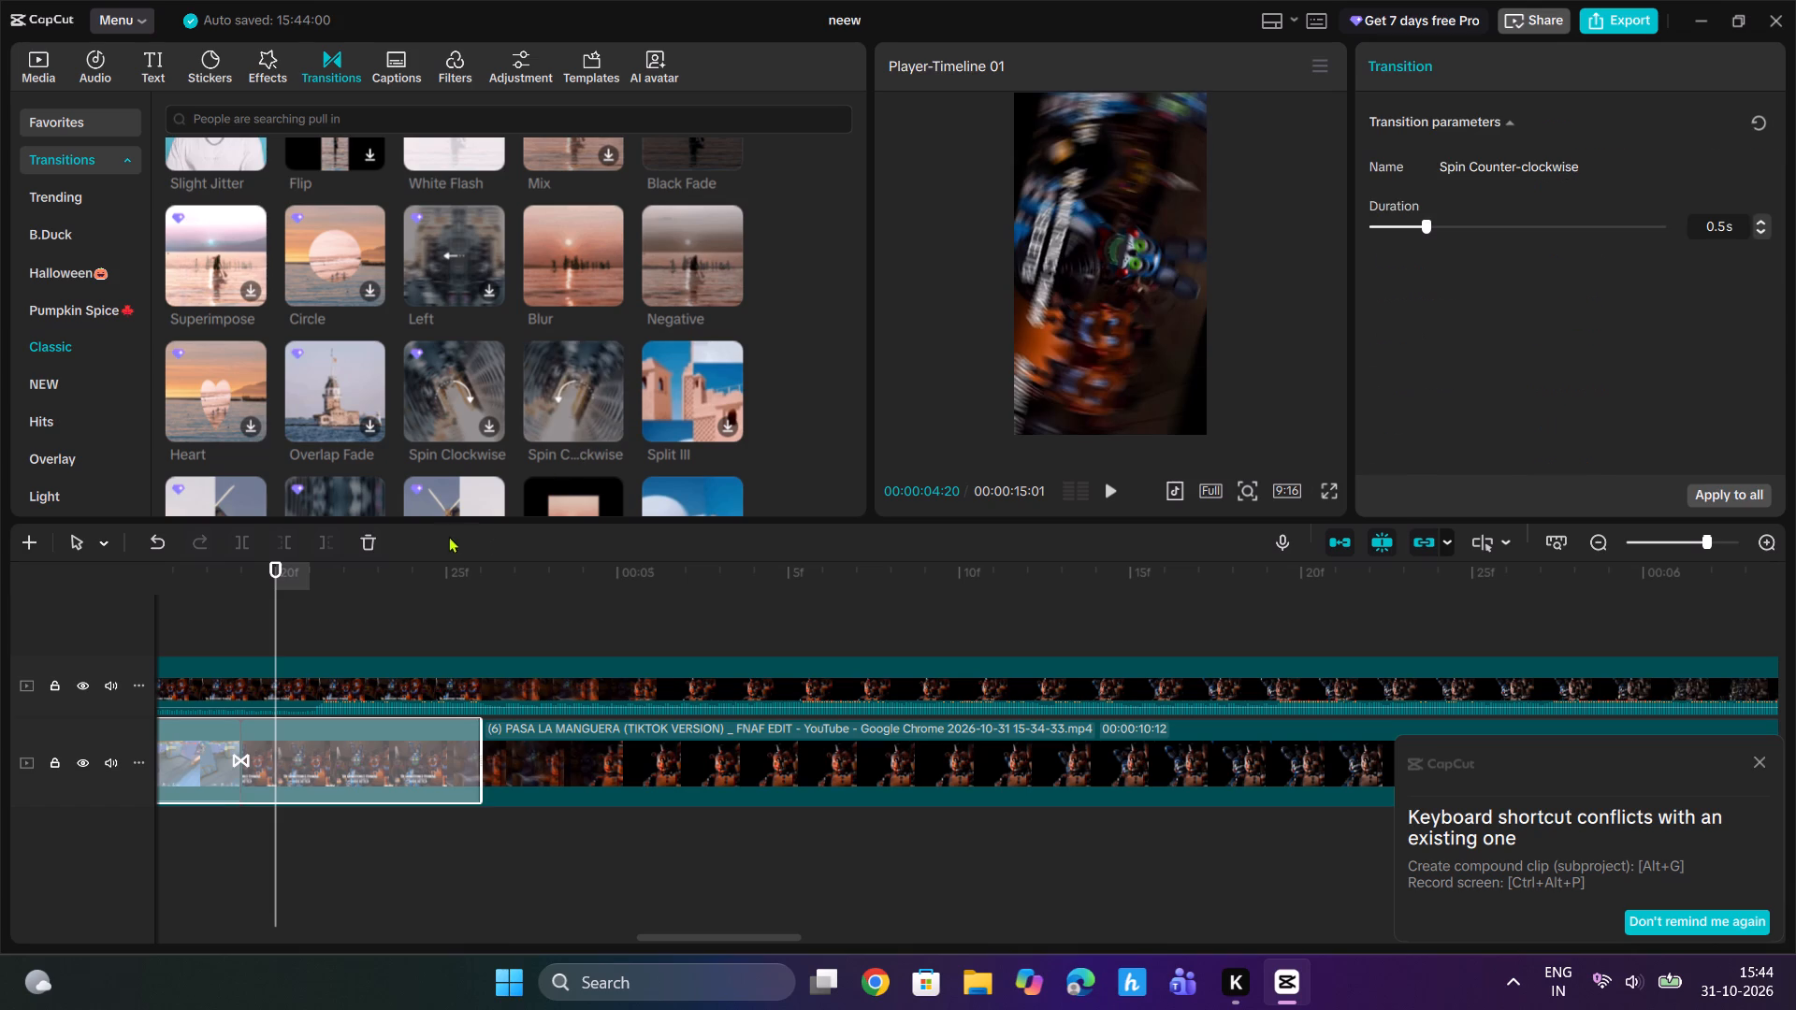
pyautogui.moveTo(274, 575); pyautogui.dragTo(79, 628)
pyautogui.press('space')
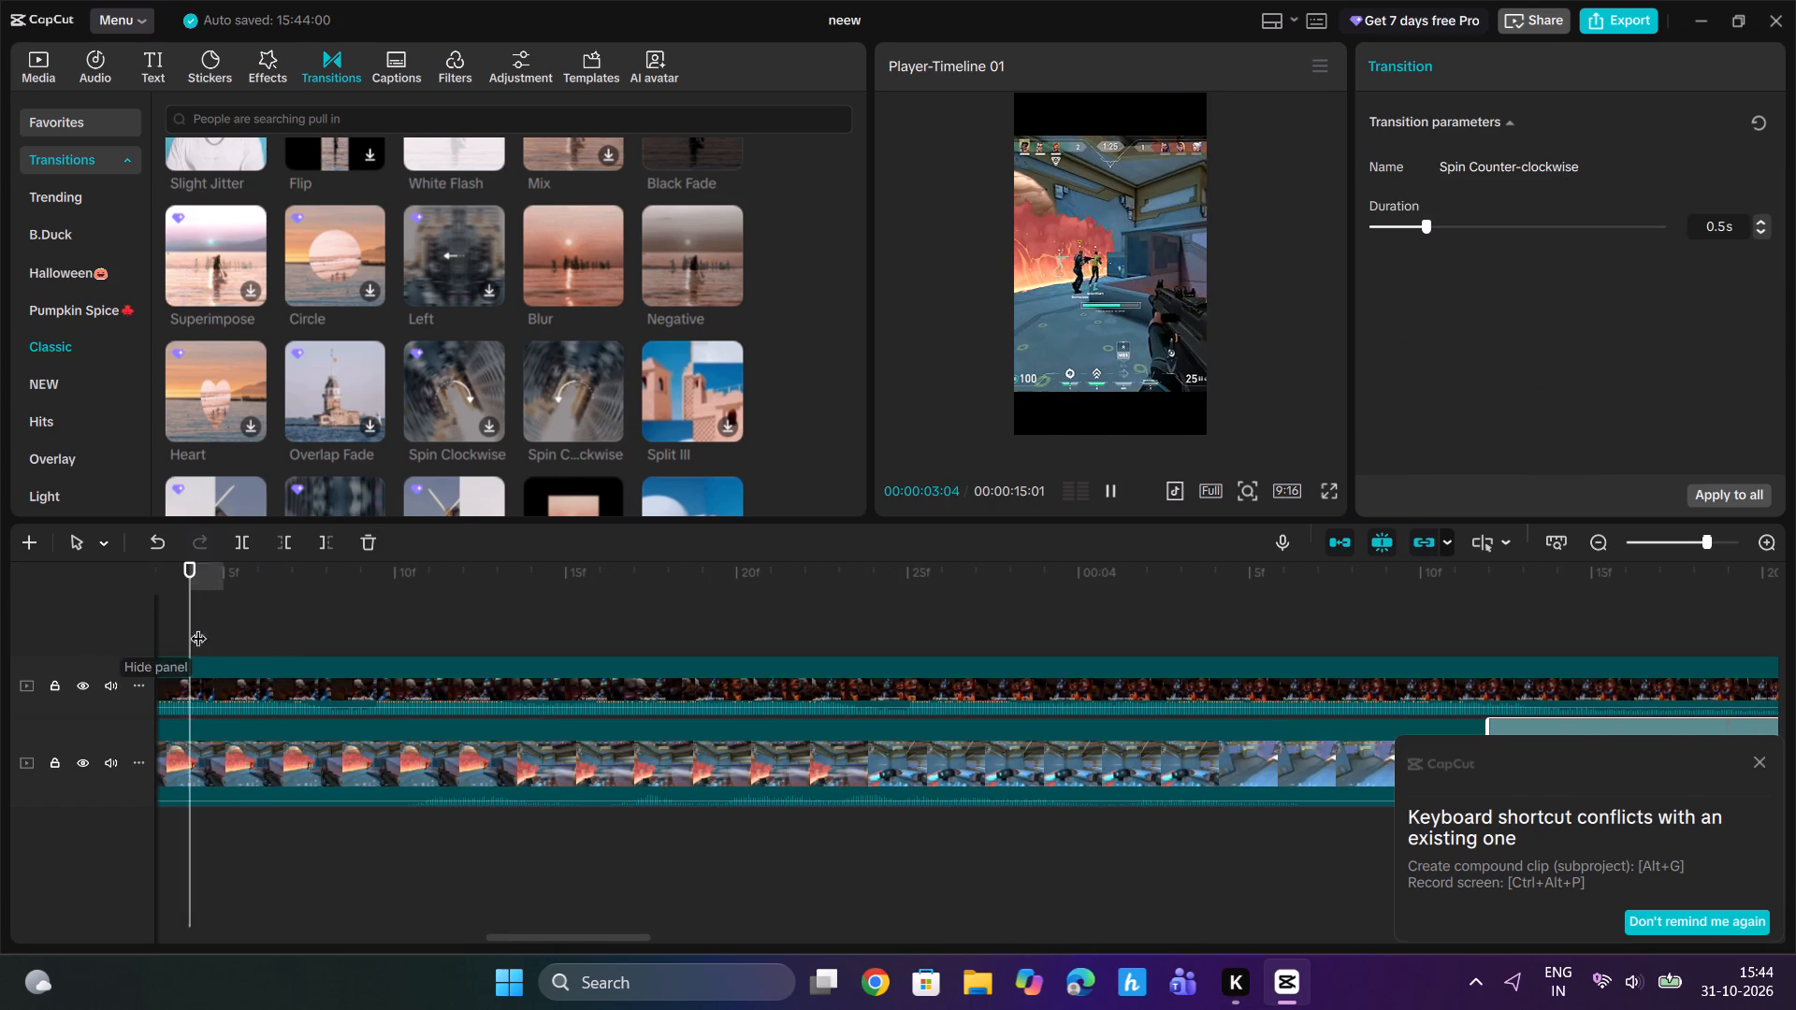
pyautogui.moveTo(1699, 543); pyautogui.dragTo(1666, 546)
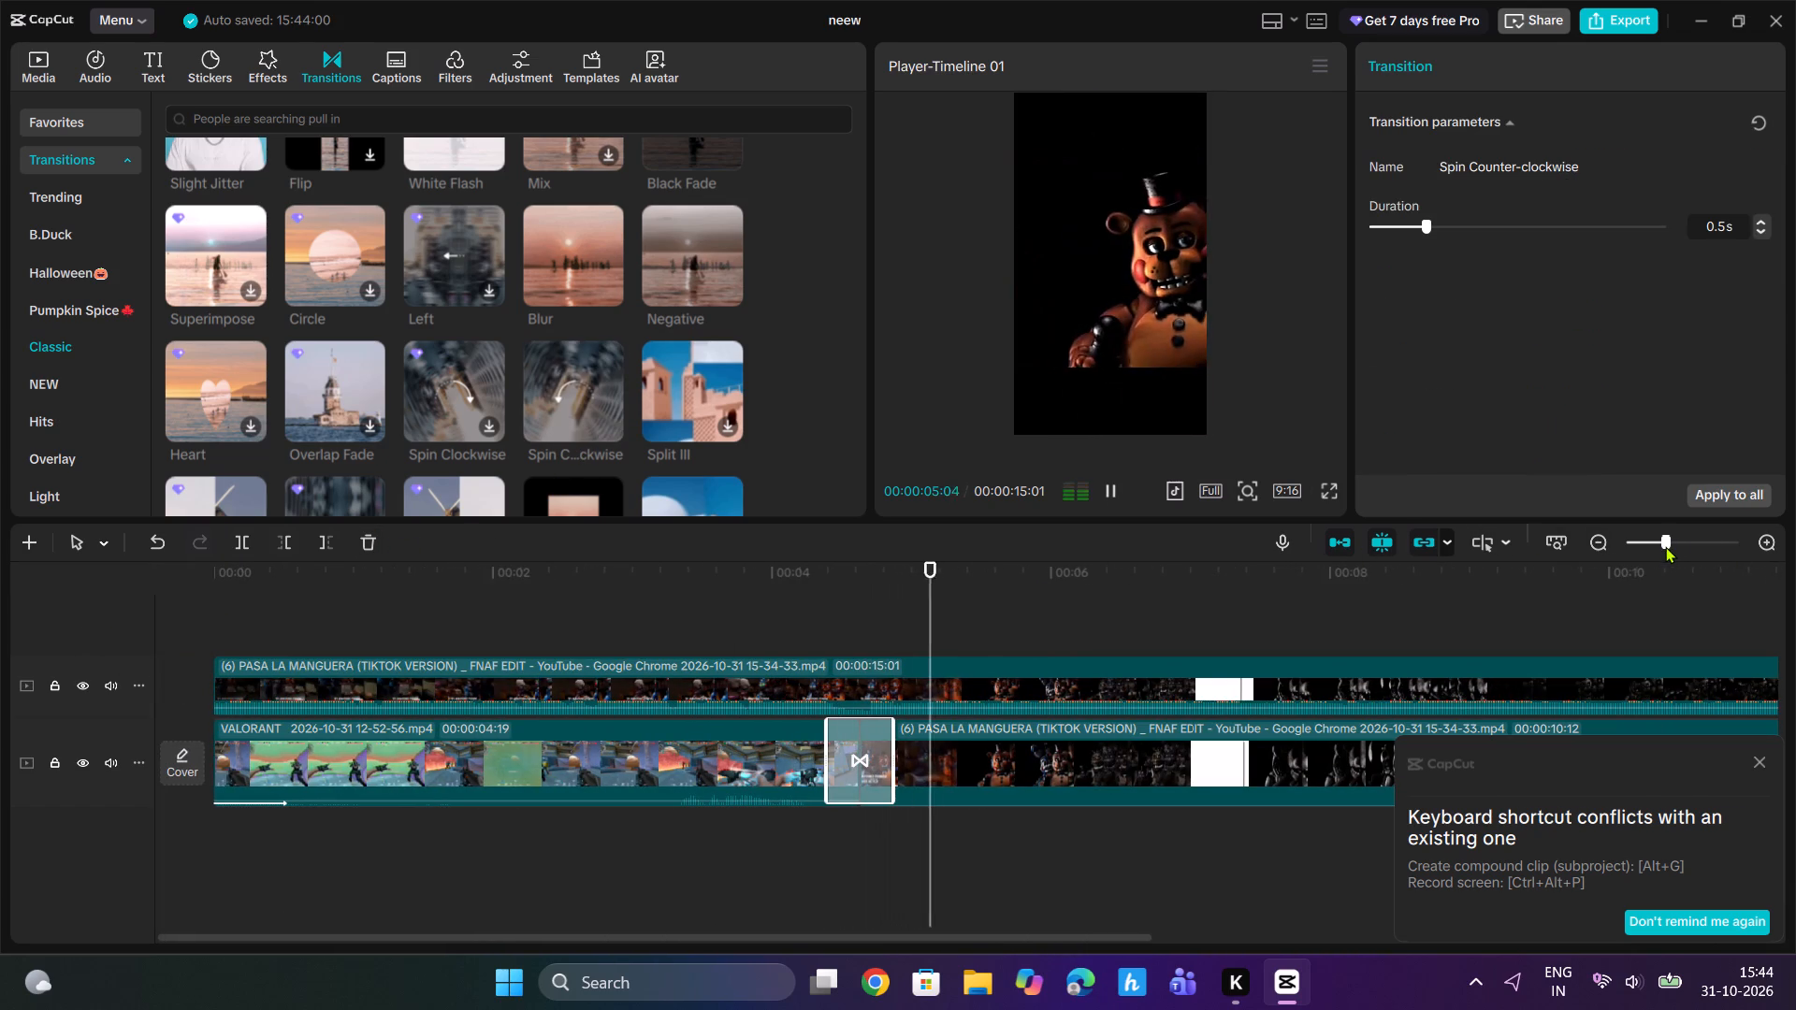
pyautogui.click(780, 614)
pyautogui.moveTo(780, 614); pyautogui.dragTo(599, 627)
pyautogui.press('space')
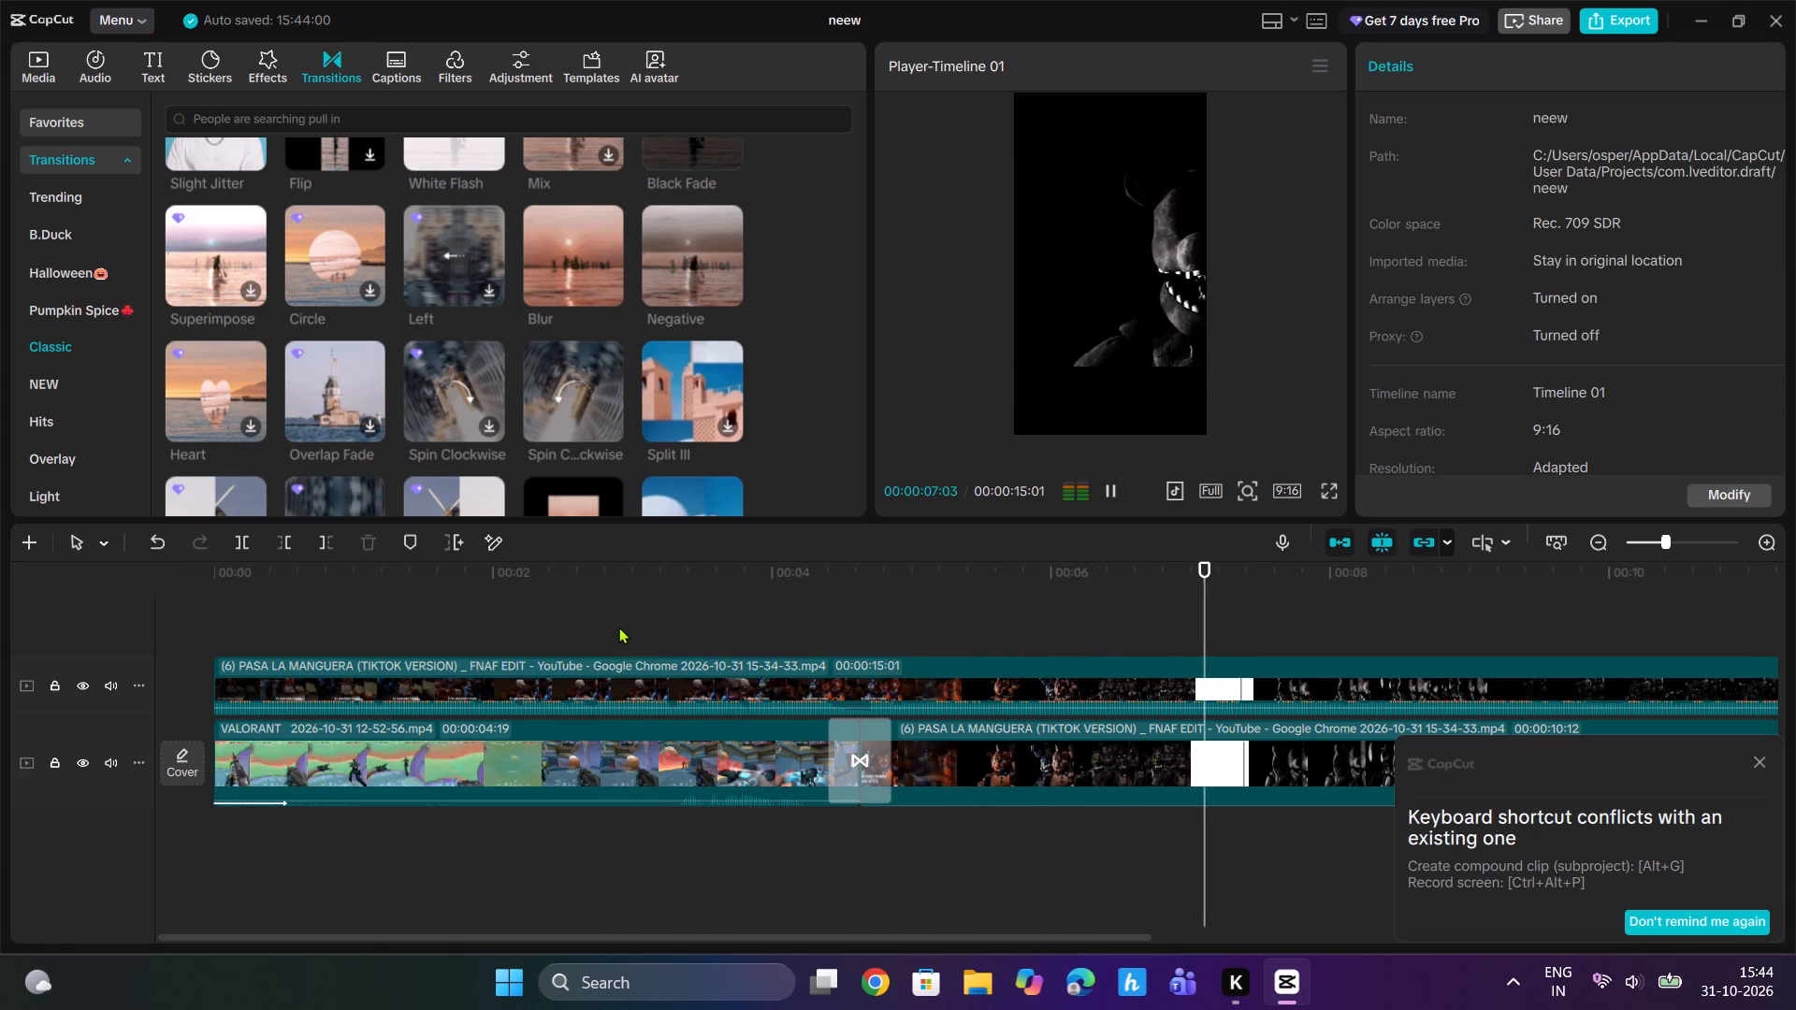
pyautogui.press('space')
# Apply the Fade In entrance animation to the main-track PASA LA MANGUERA clip and play from before the cut to the end.
pyautogui.click(967, 740)
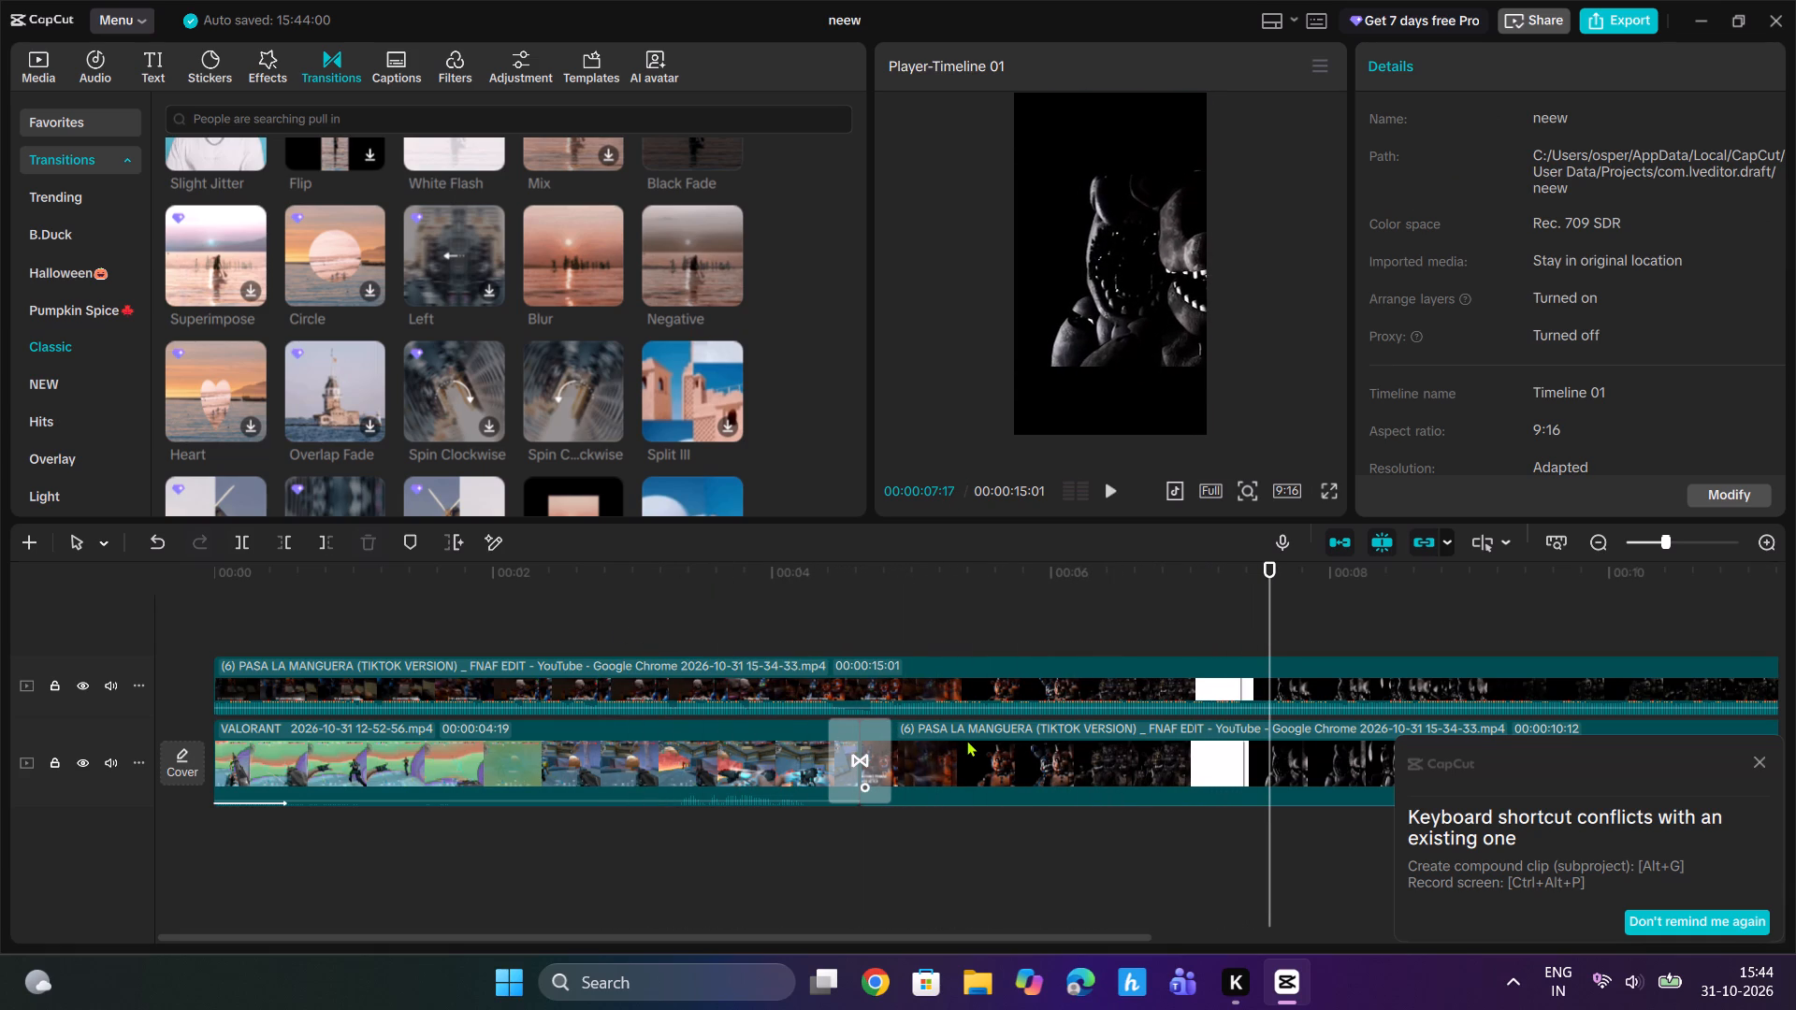
pyautogui.click(1625, 65)
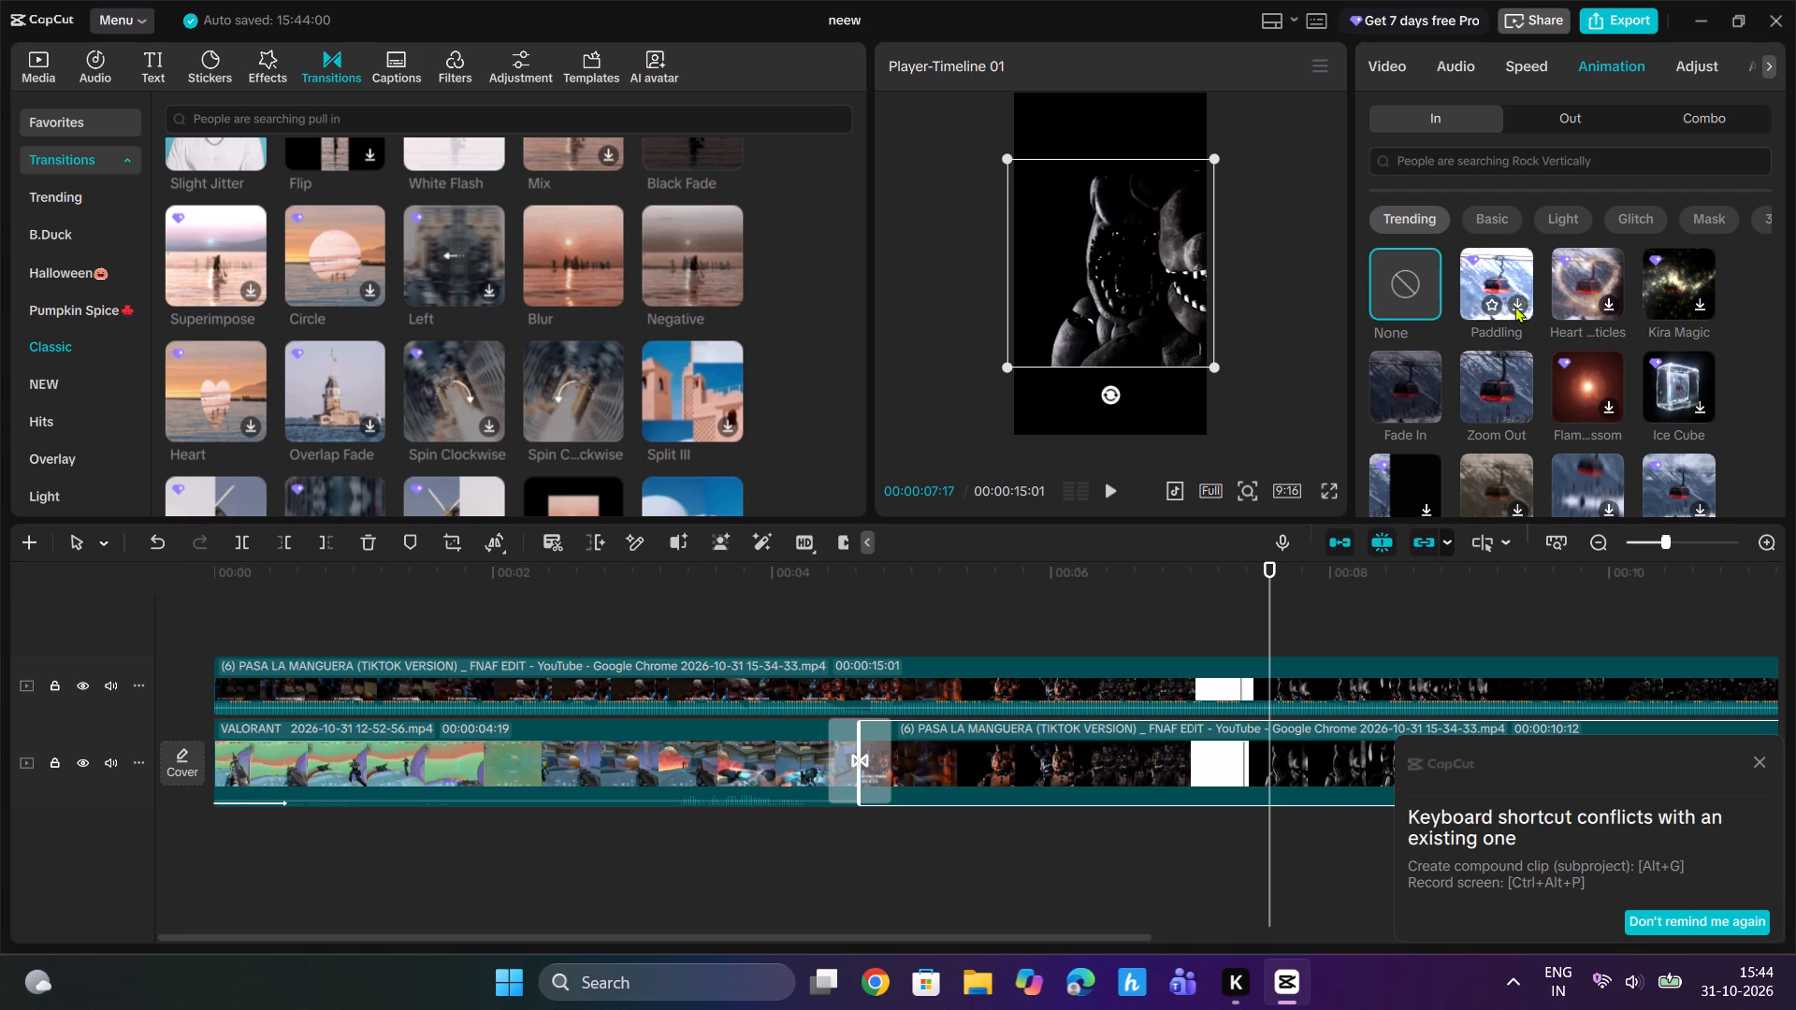
pyautogui.click(1412, 389)
pyautogui.moveTo(933, 565); pyautogui.dragTo(921, 569)
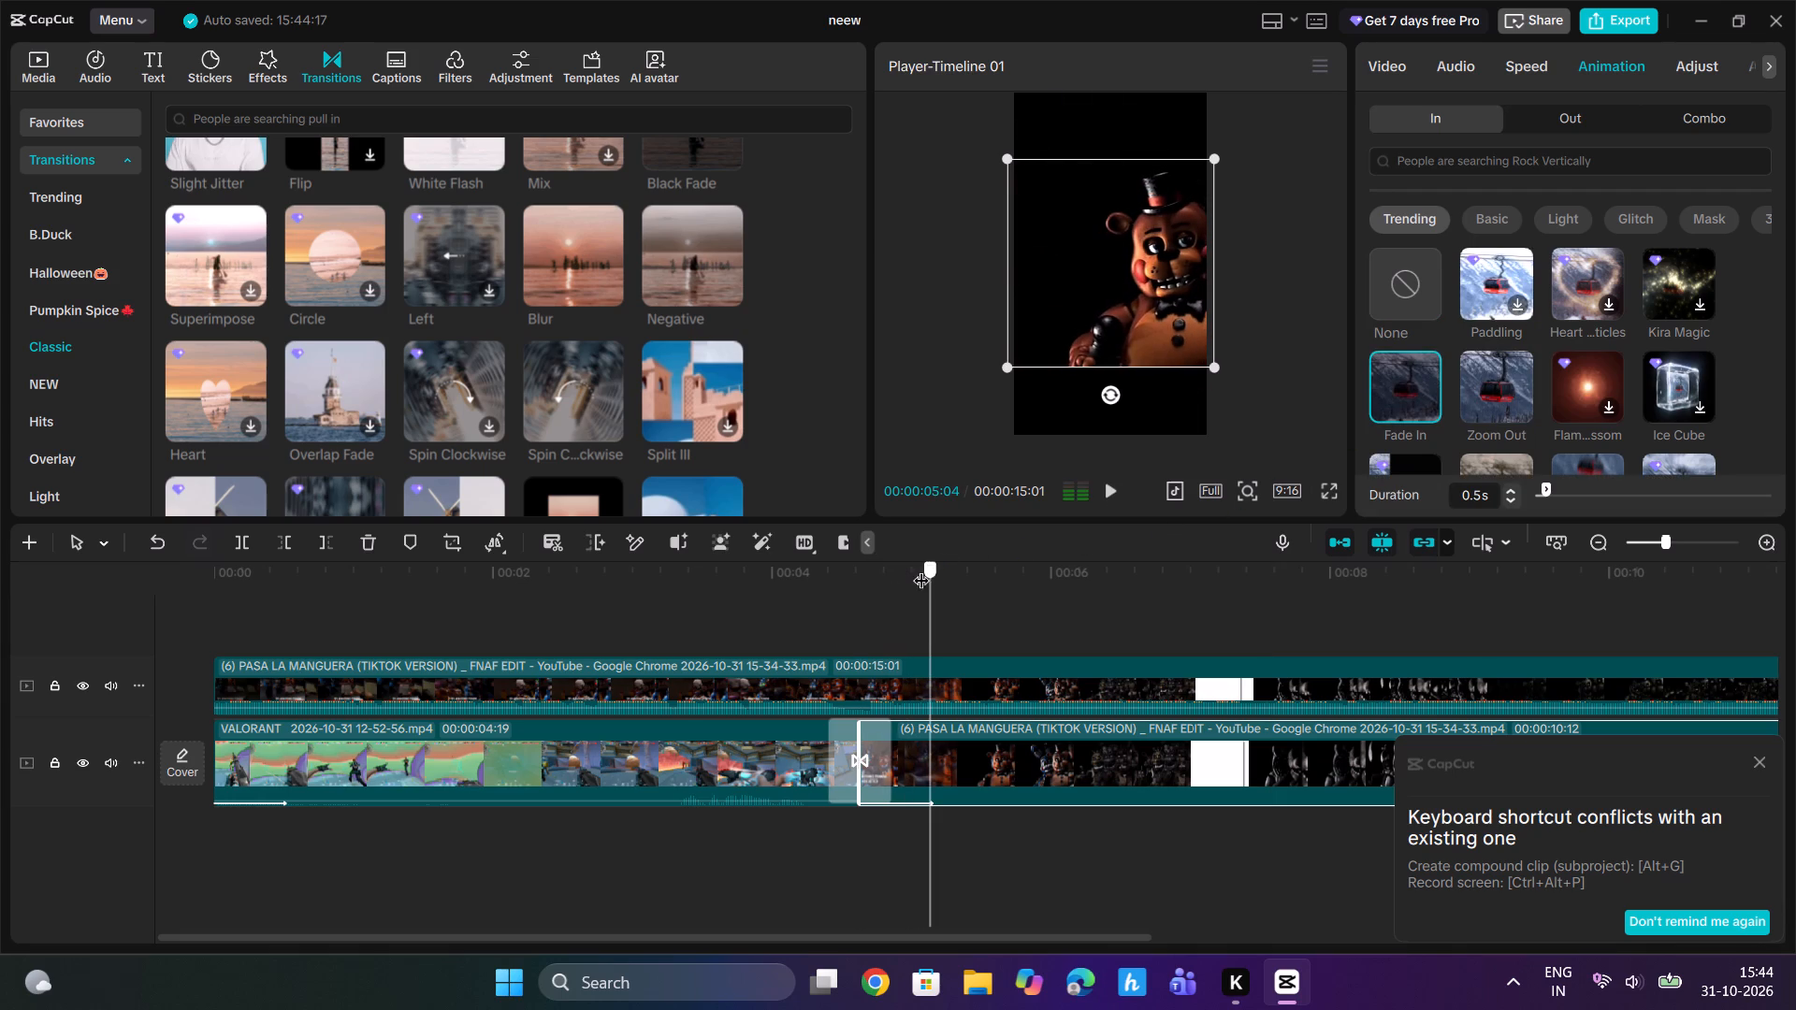
pyautogui.moveTo(921, 569); pyautogui.dragTo(688, 636)
pyautogui.press('space')
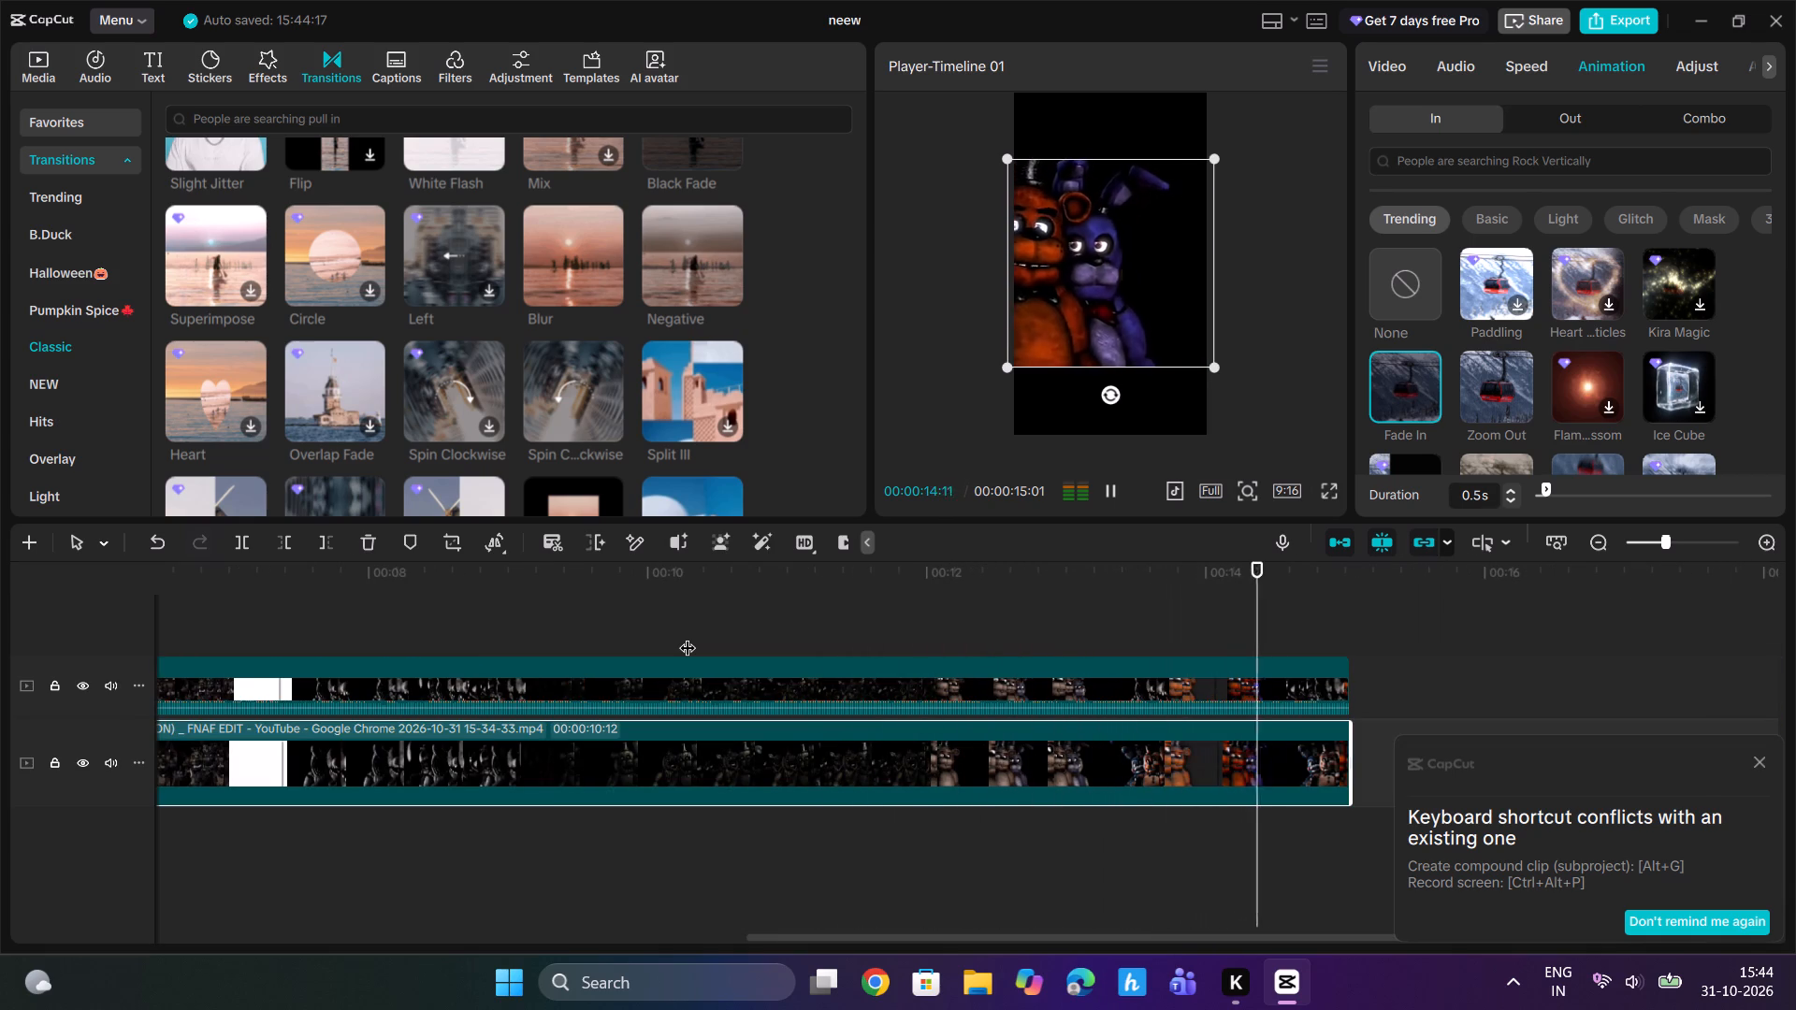
# Set a 6.1 s audio fade-out on the upper-track PASA LA MANGUERA clip and play its ending from about 00:00:12.
pyautogui.click(1082, 741)
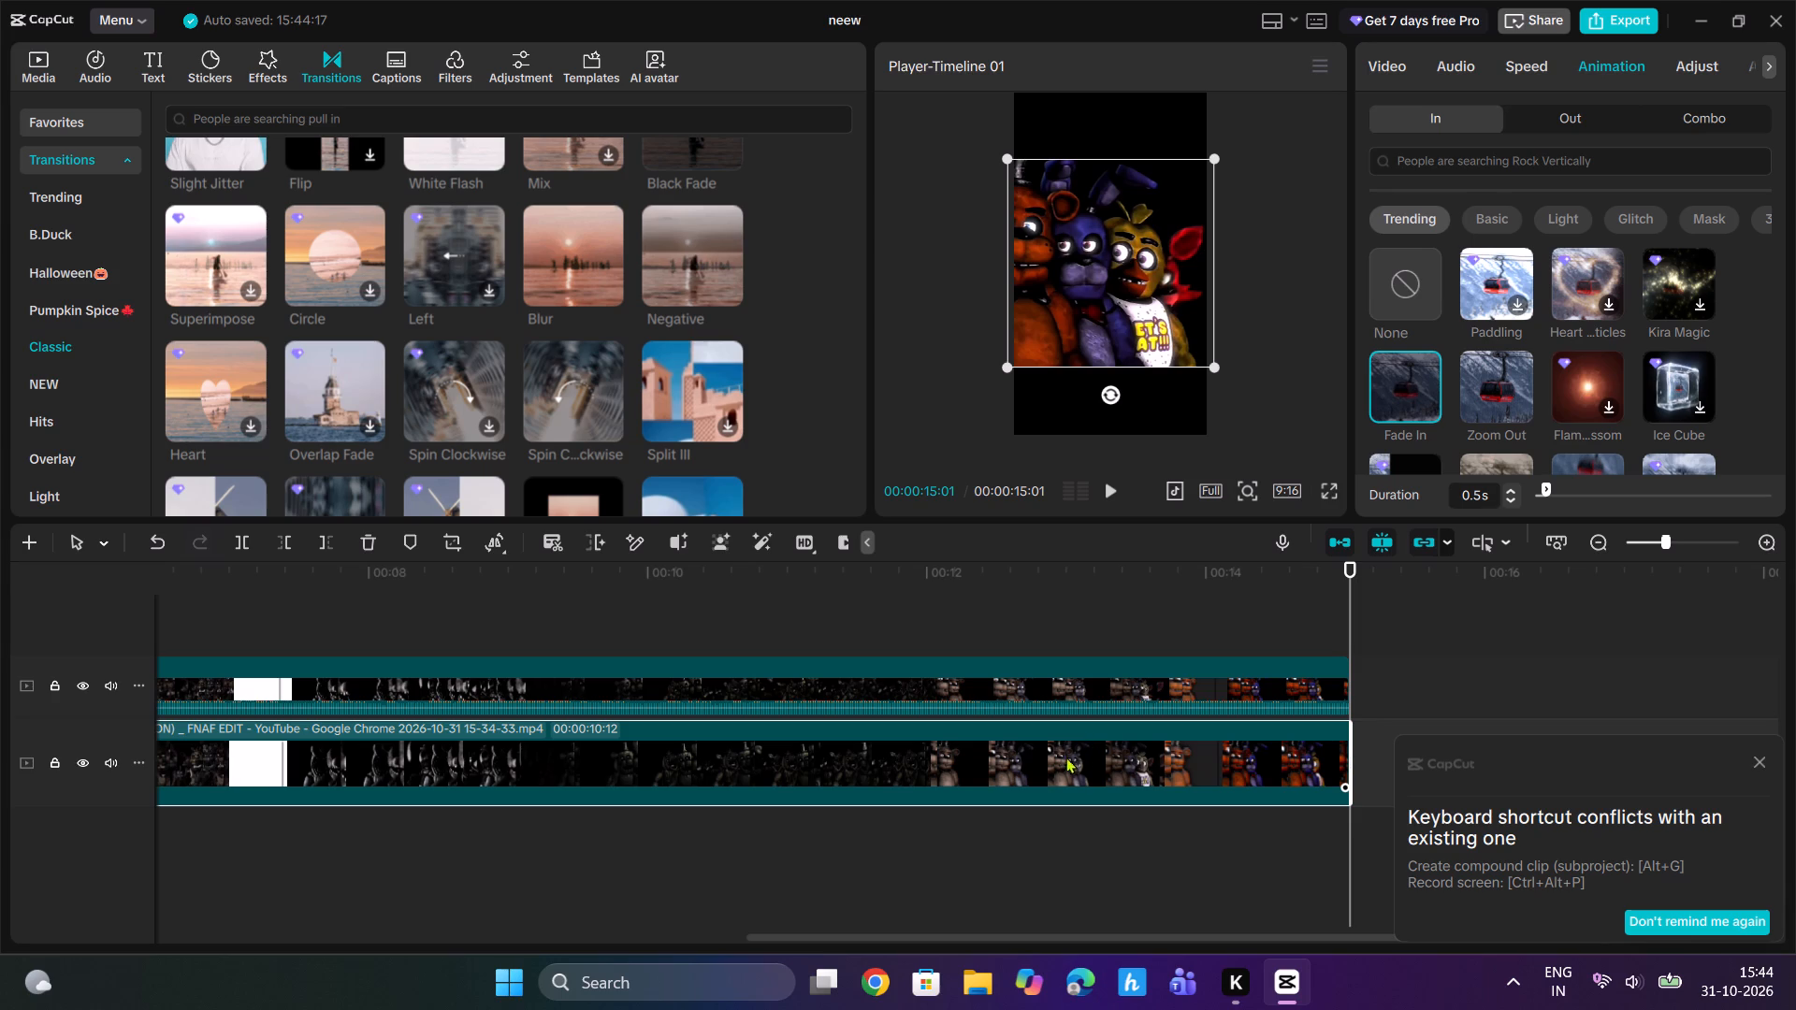
pyautogui.click(999, 772)
pyautogui.click(1453, 67)
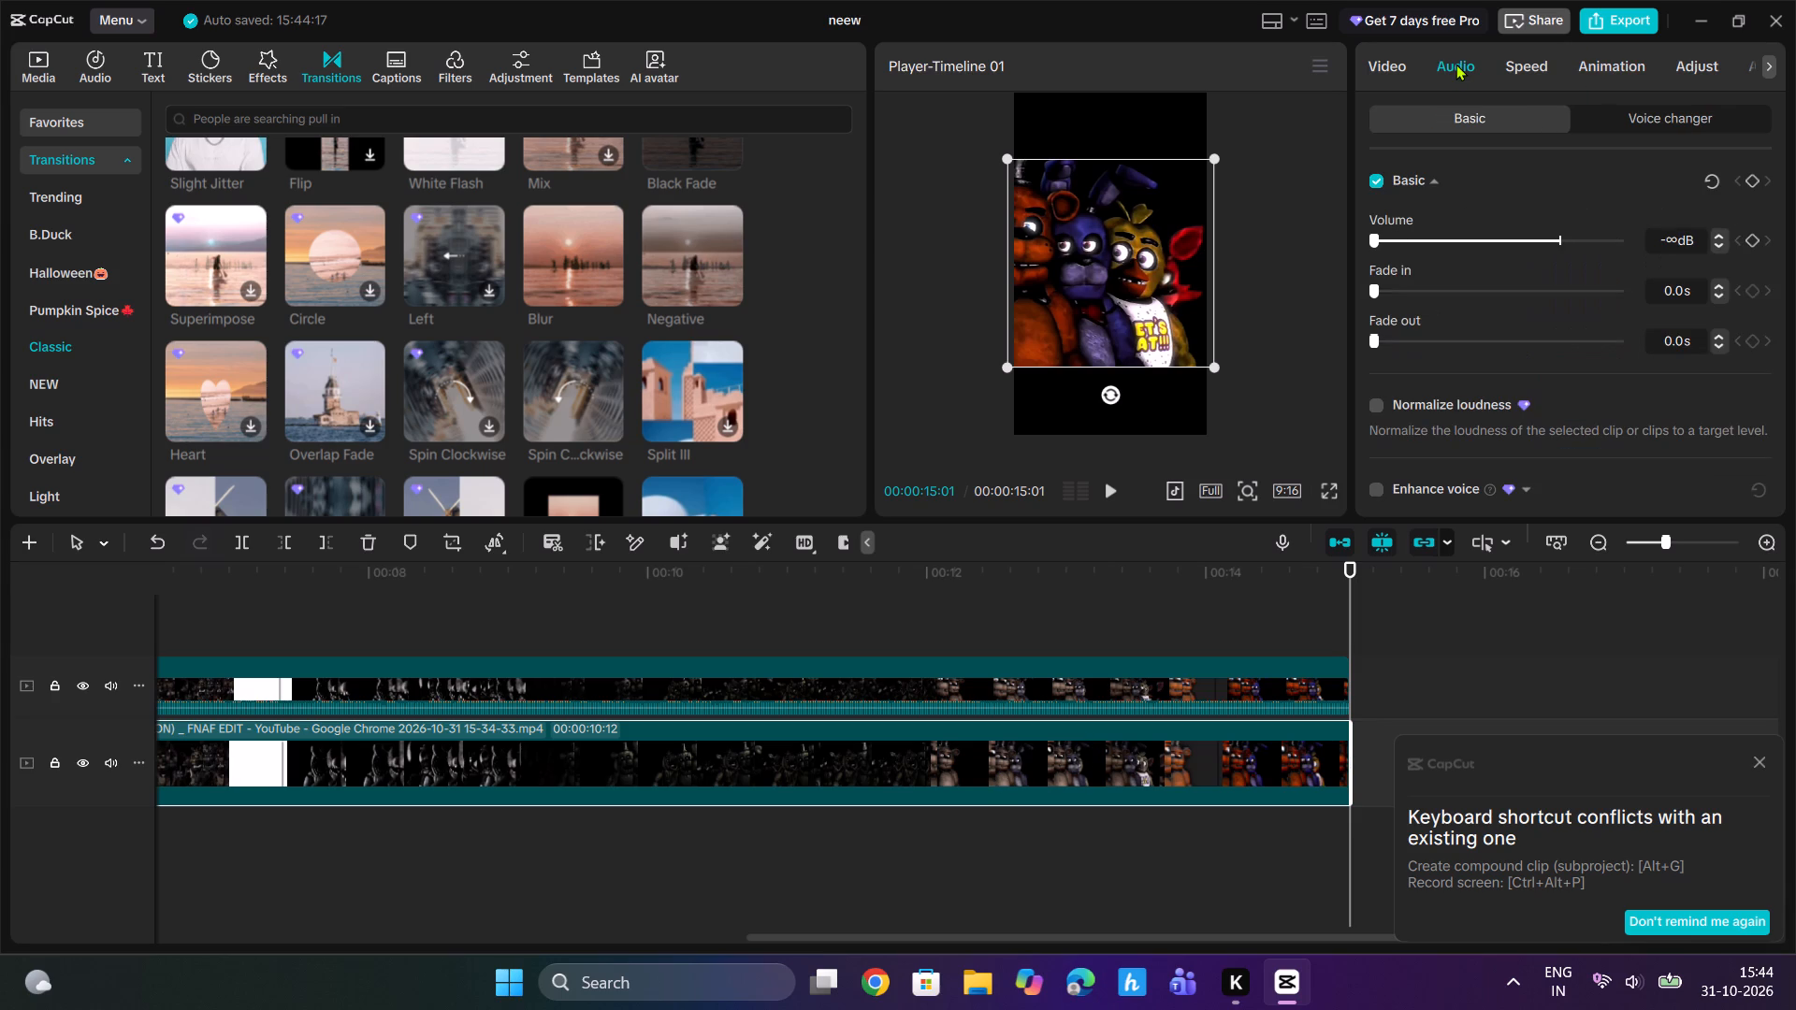
pyautogui.click(1073, 682)
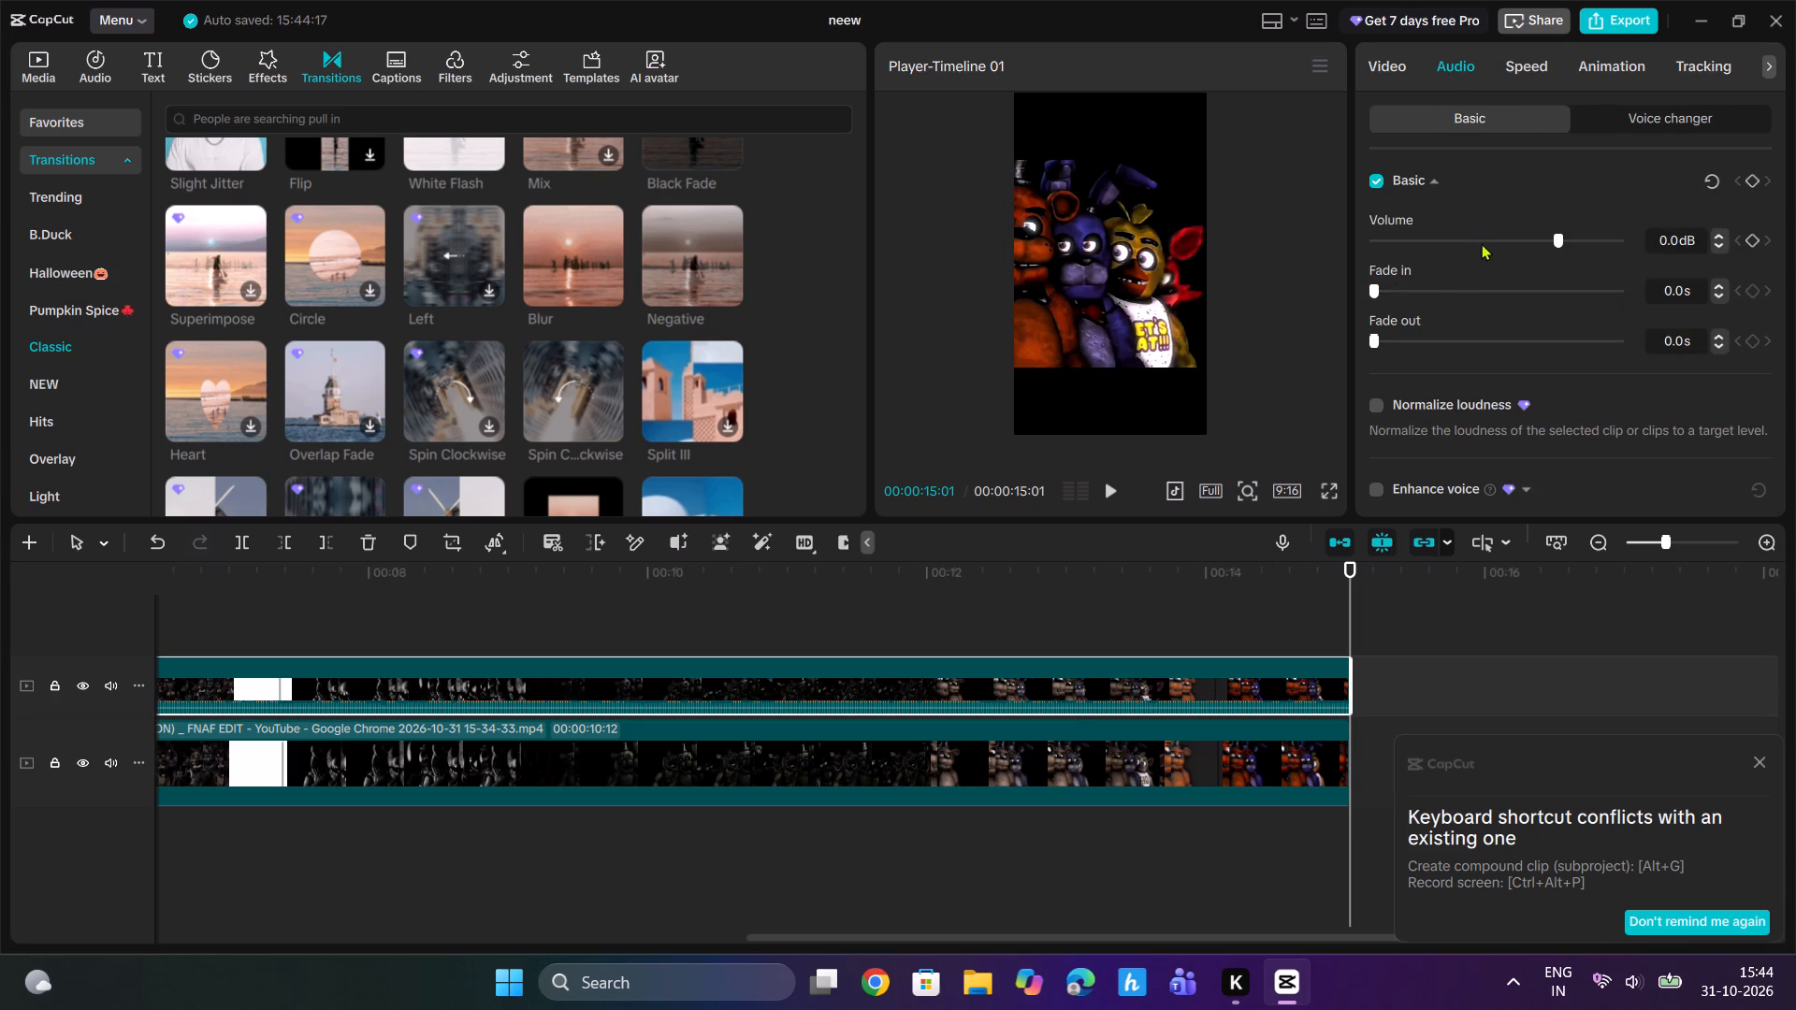
pyautogui.moveTo(1400, 340); pyautogui.dragTo(1516, 339)
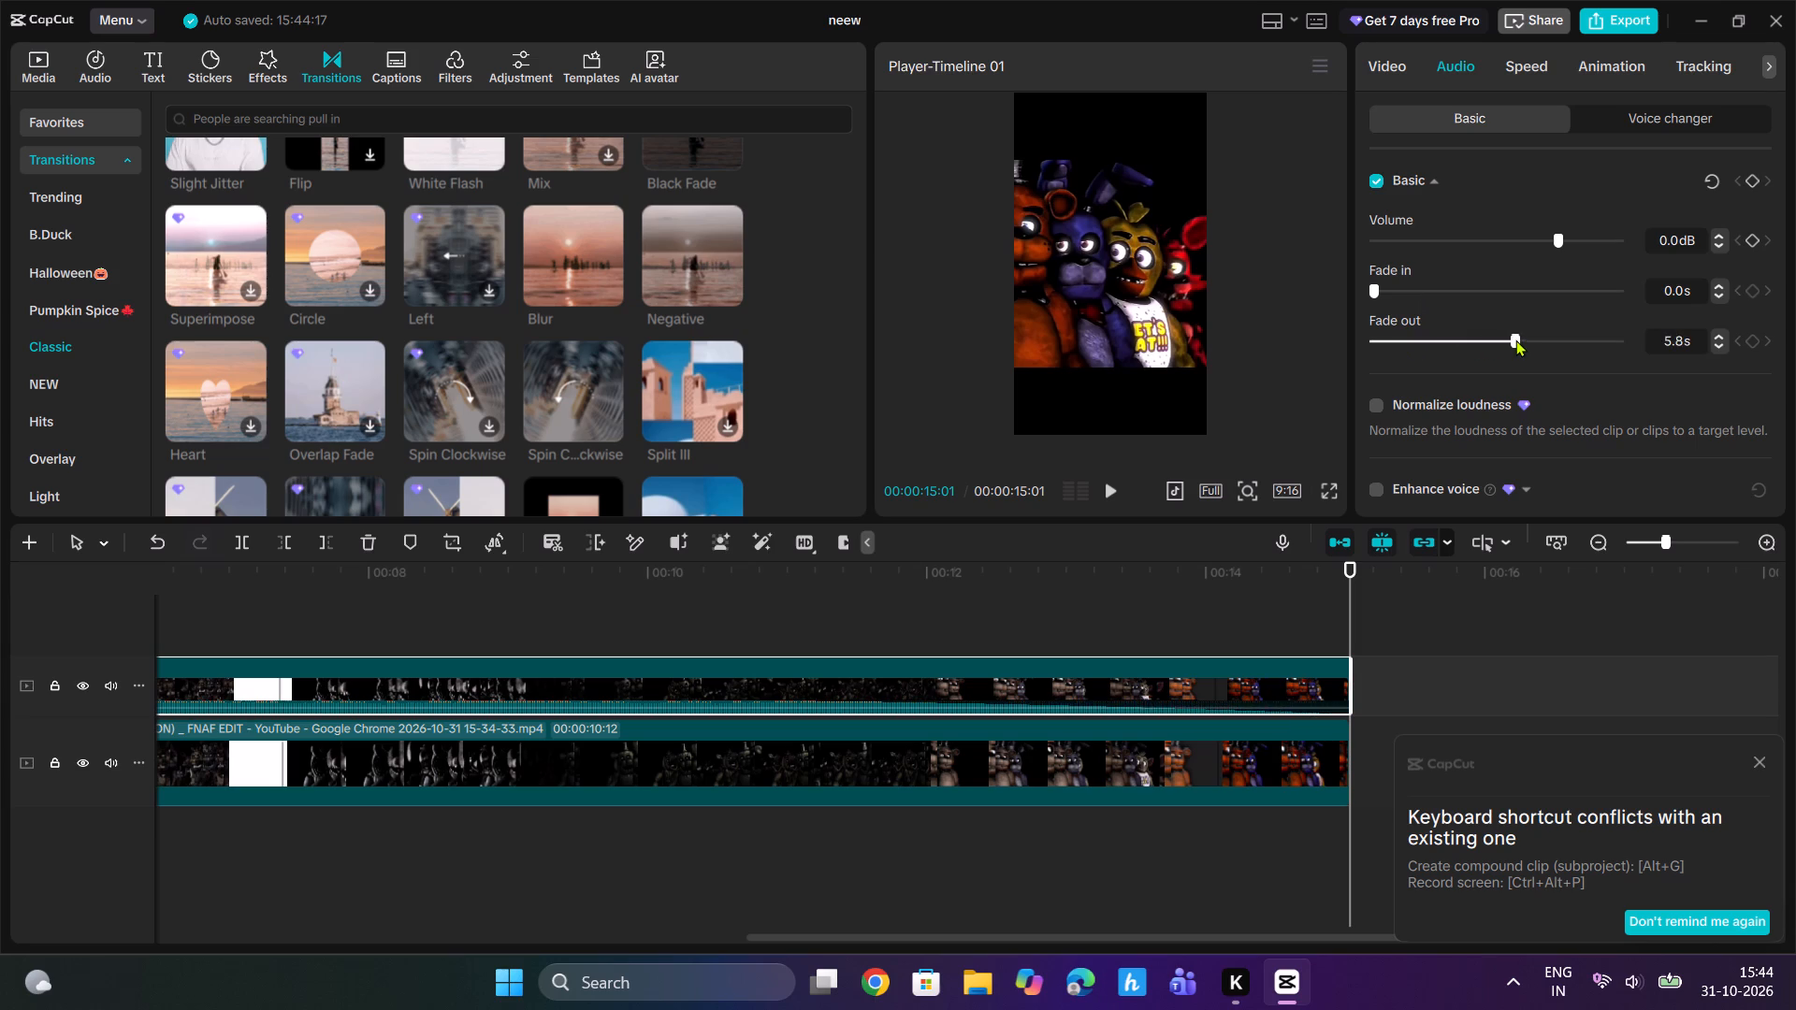
pyautogui.moveTo(1516, 339); pyautogui.dragTo(1524, 339)
pyautogui.click(966, 615)
pyautogui.press('space')
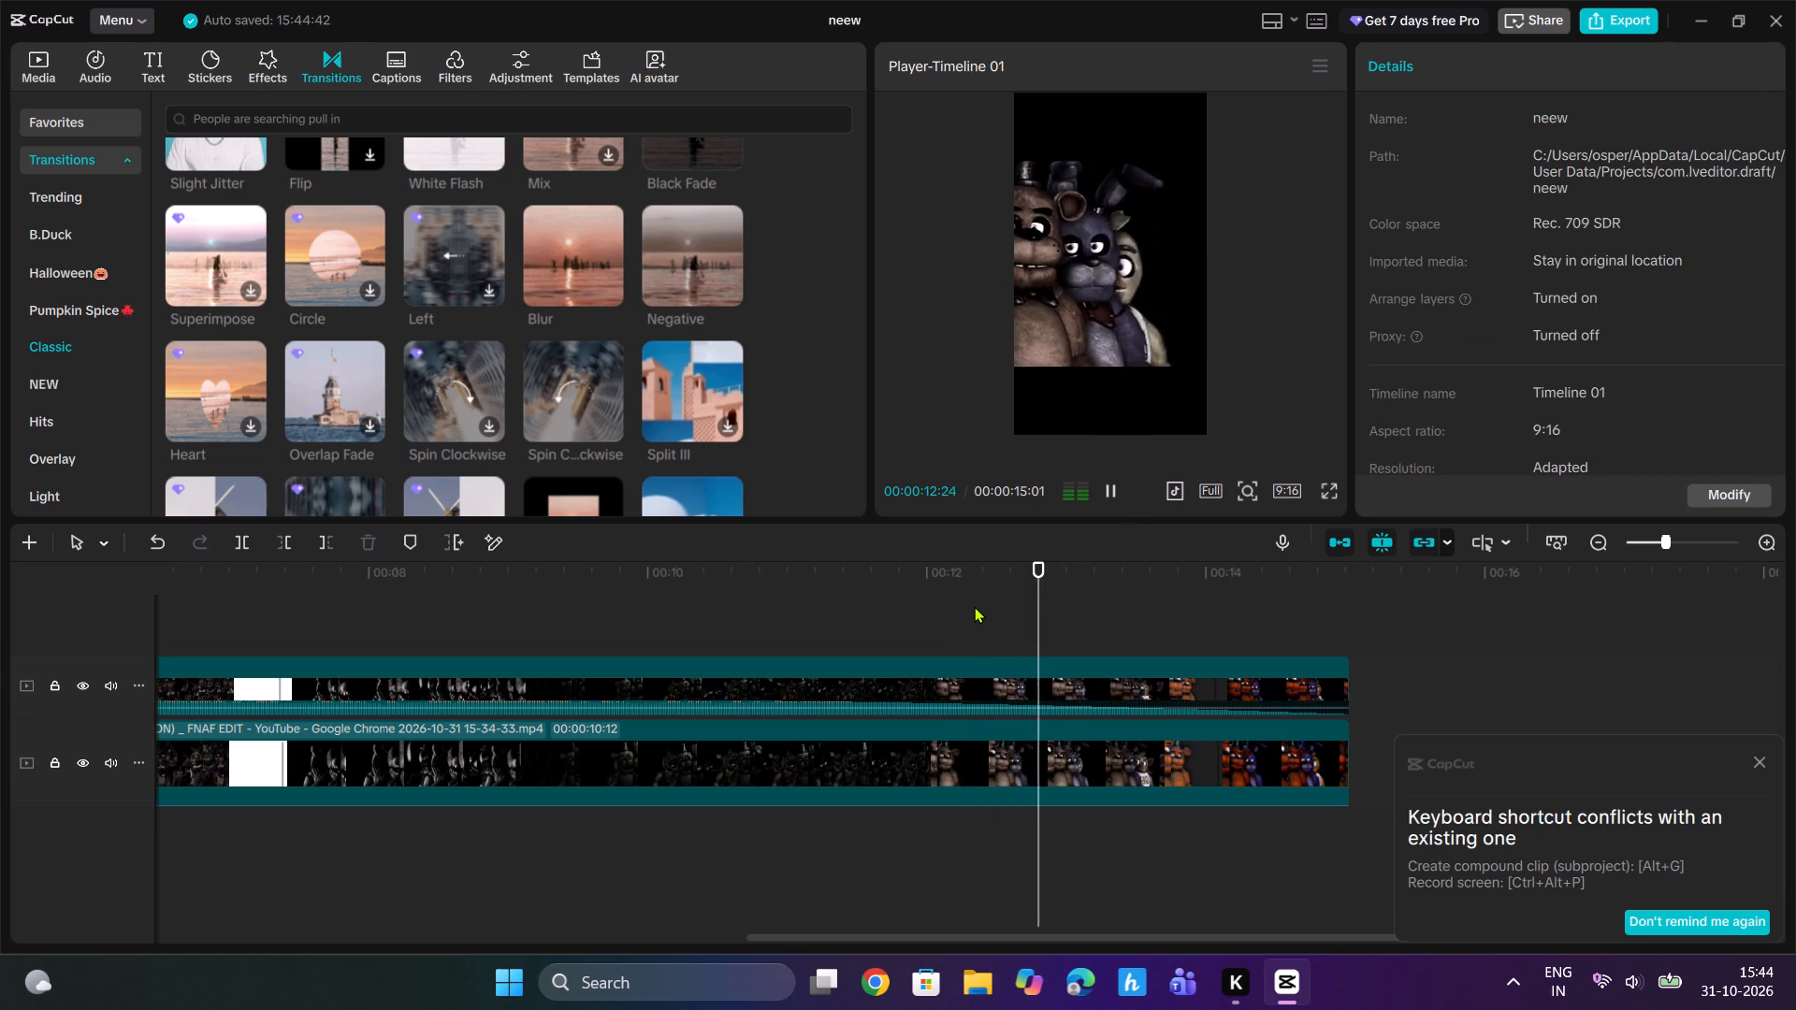
pyautogui.press('space')
# Lower the upper-track PASA LA MANGUERA clip's volume to -13.0 dB and replay the ending.
pyautogui.click(941, 673)
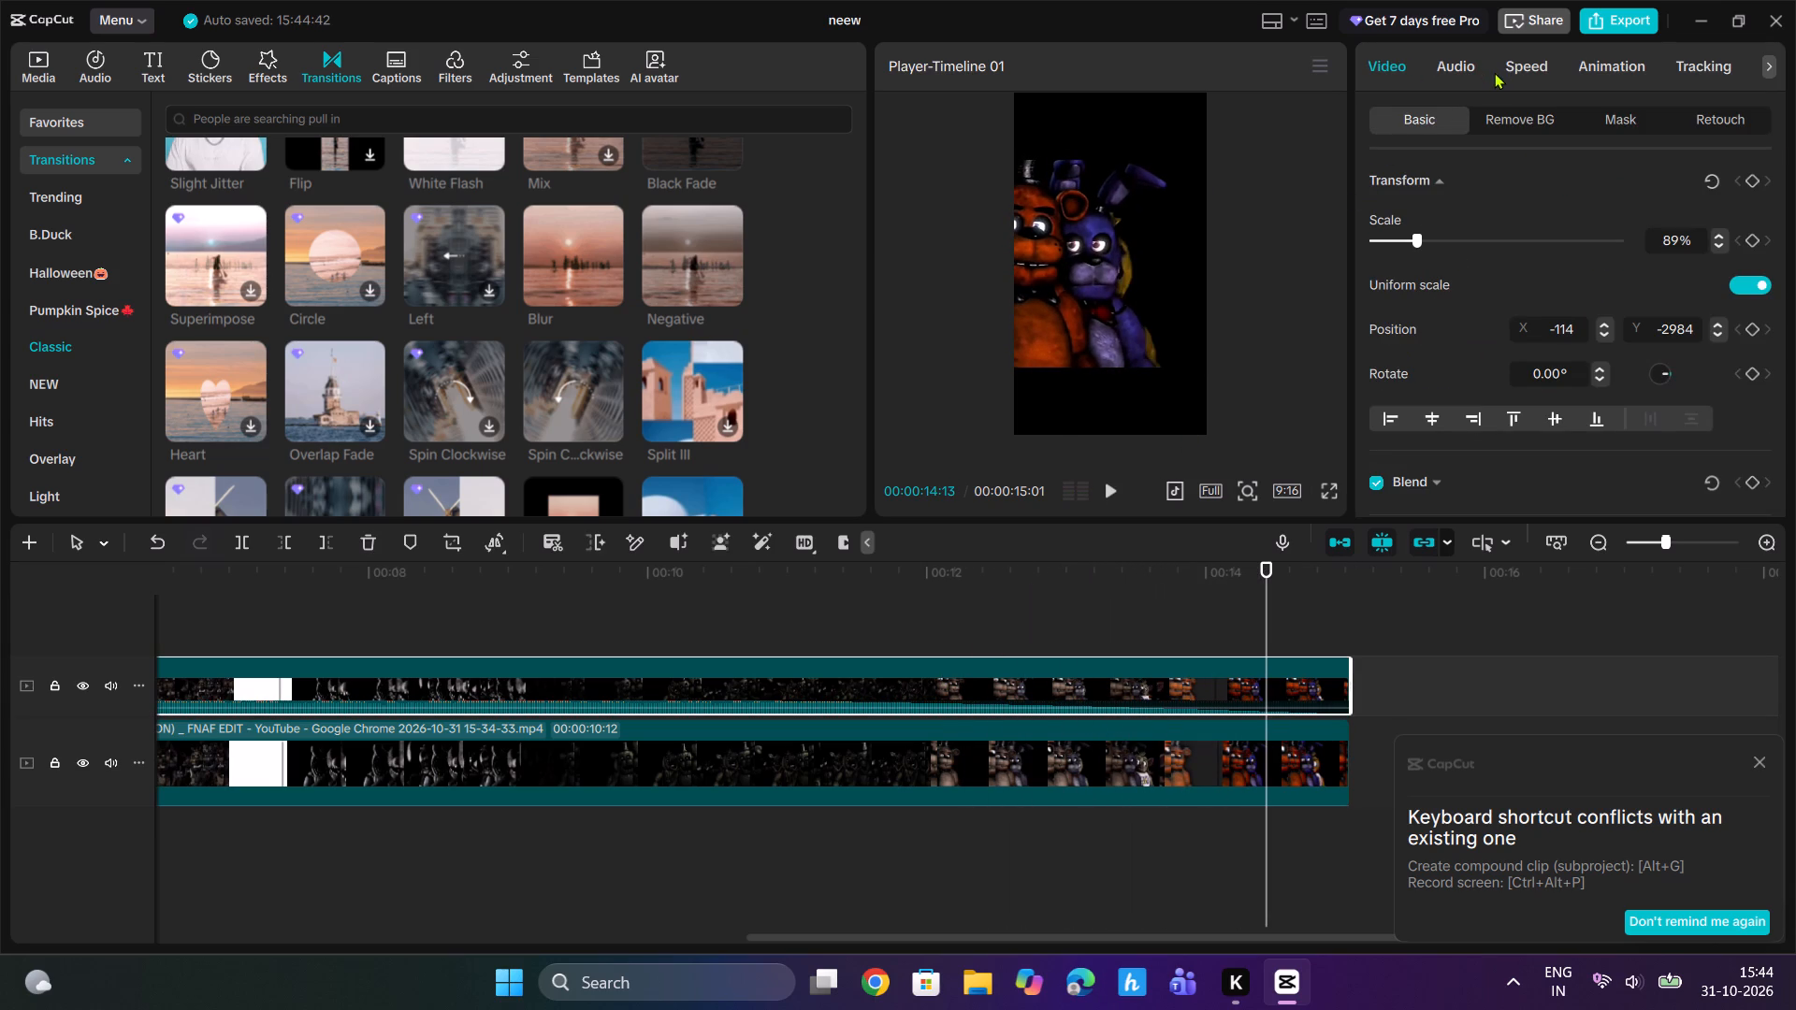
pyautogui.click(1469, 64)
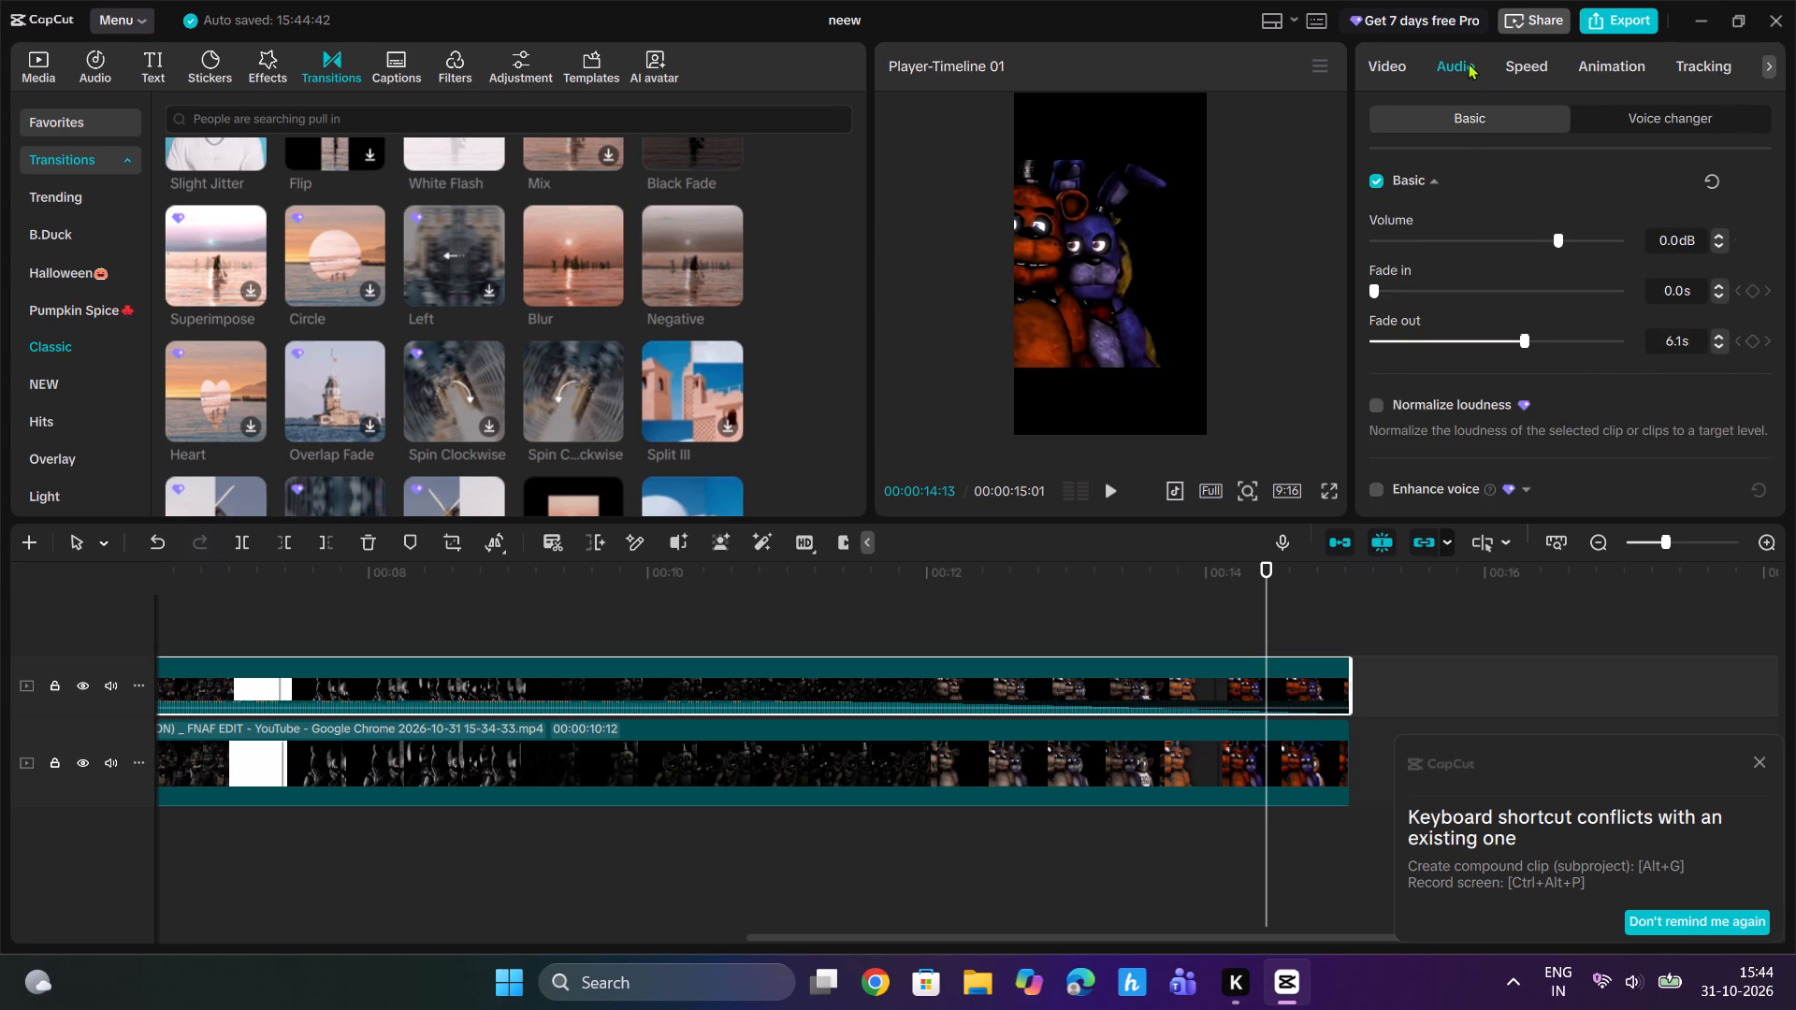
pyautogui.click(1514, 238)
pyautogui.click(1115, 584)
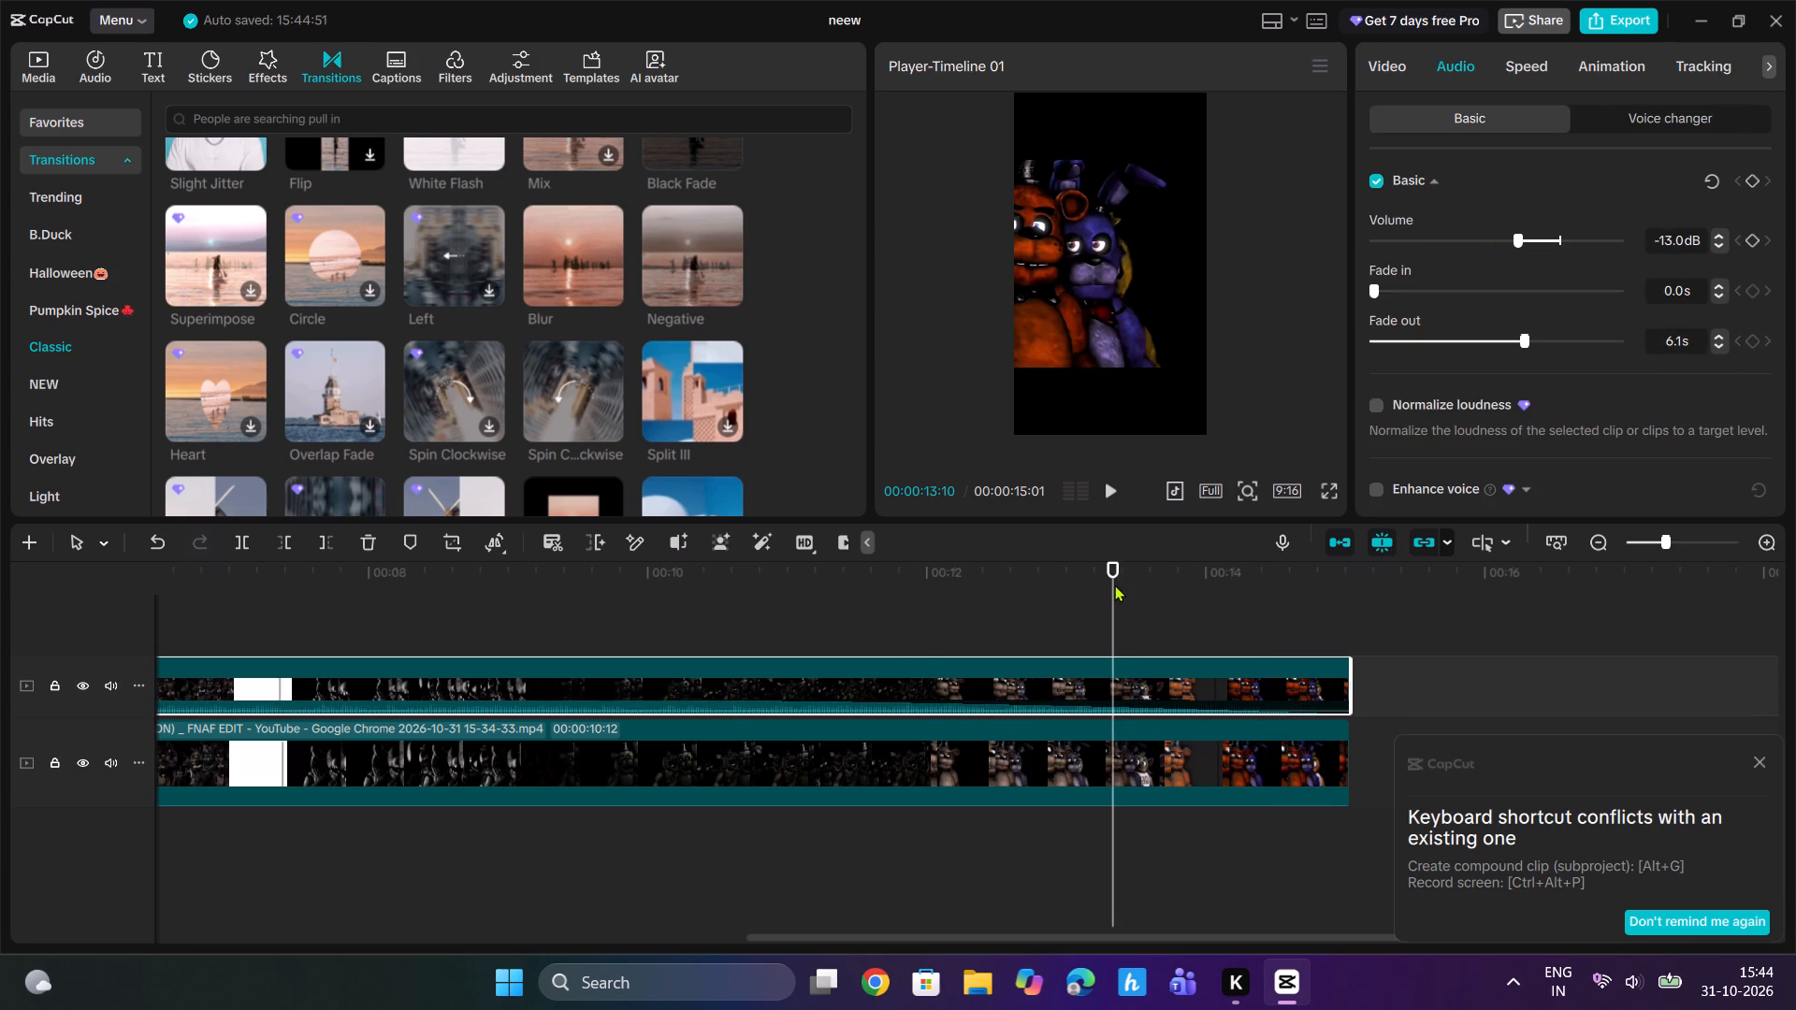
pyautogui.moveTo(1106, 585); pyautogui.dragTo(911, 627)
pyautogui.press('space')
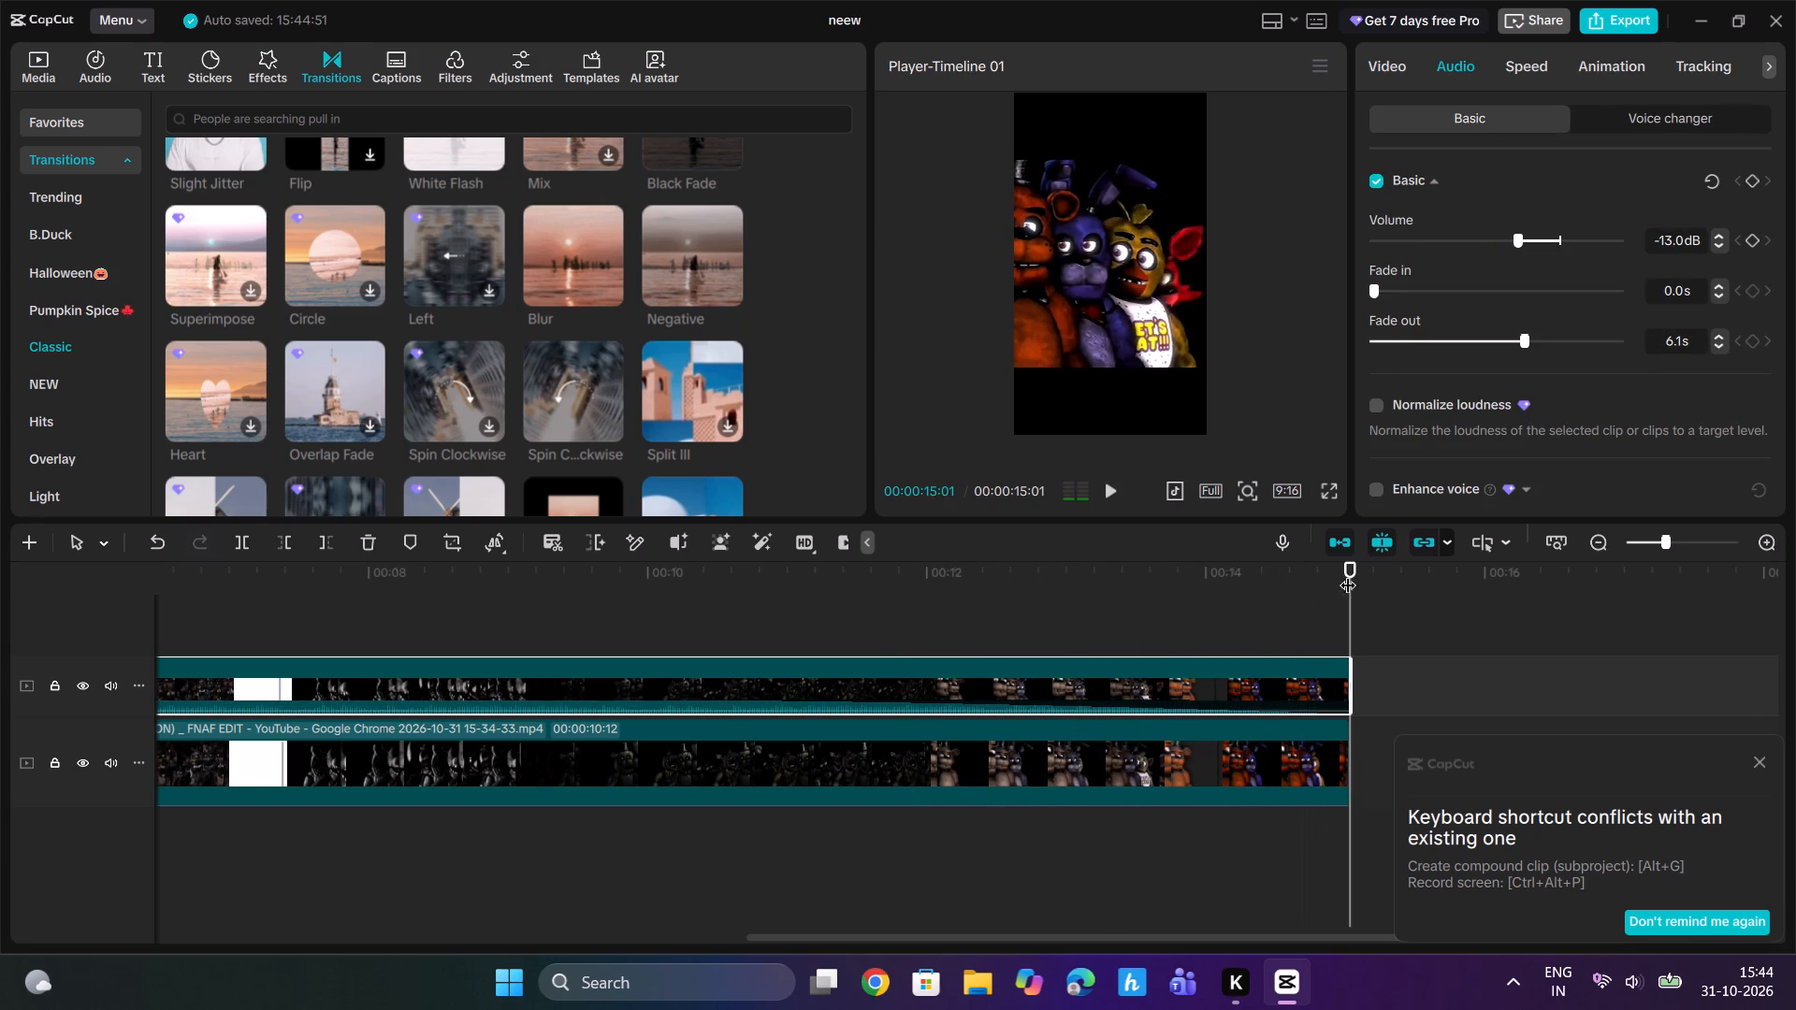
# Give the upper-track PASA LA MANGUERA clip a 0.5 s audio fade-in and play the video from the start.
pyautogui.moveTo(1342, 578); pyautogui.dragTo(151, 695)
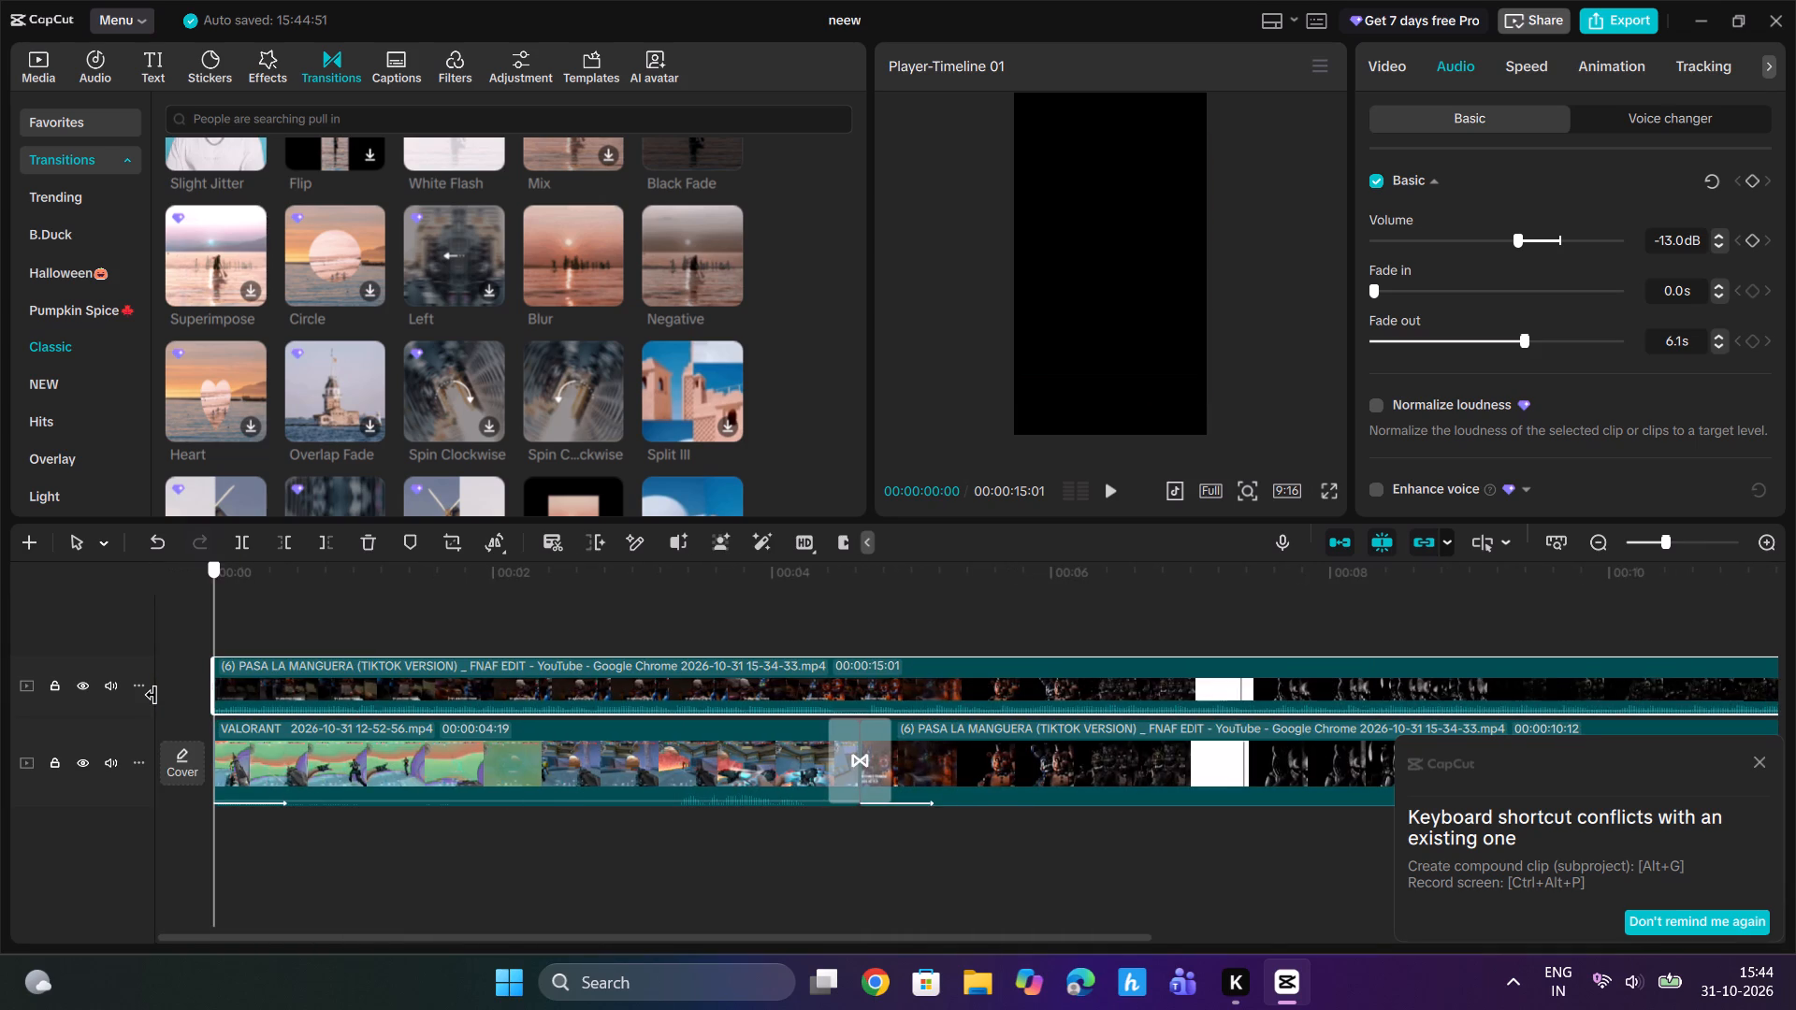
pyautogui.moveTo(151, 695); pyautogui.dragTo(158, 695)
pyautogui.press('space')
pyautogui.press('space')
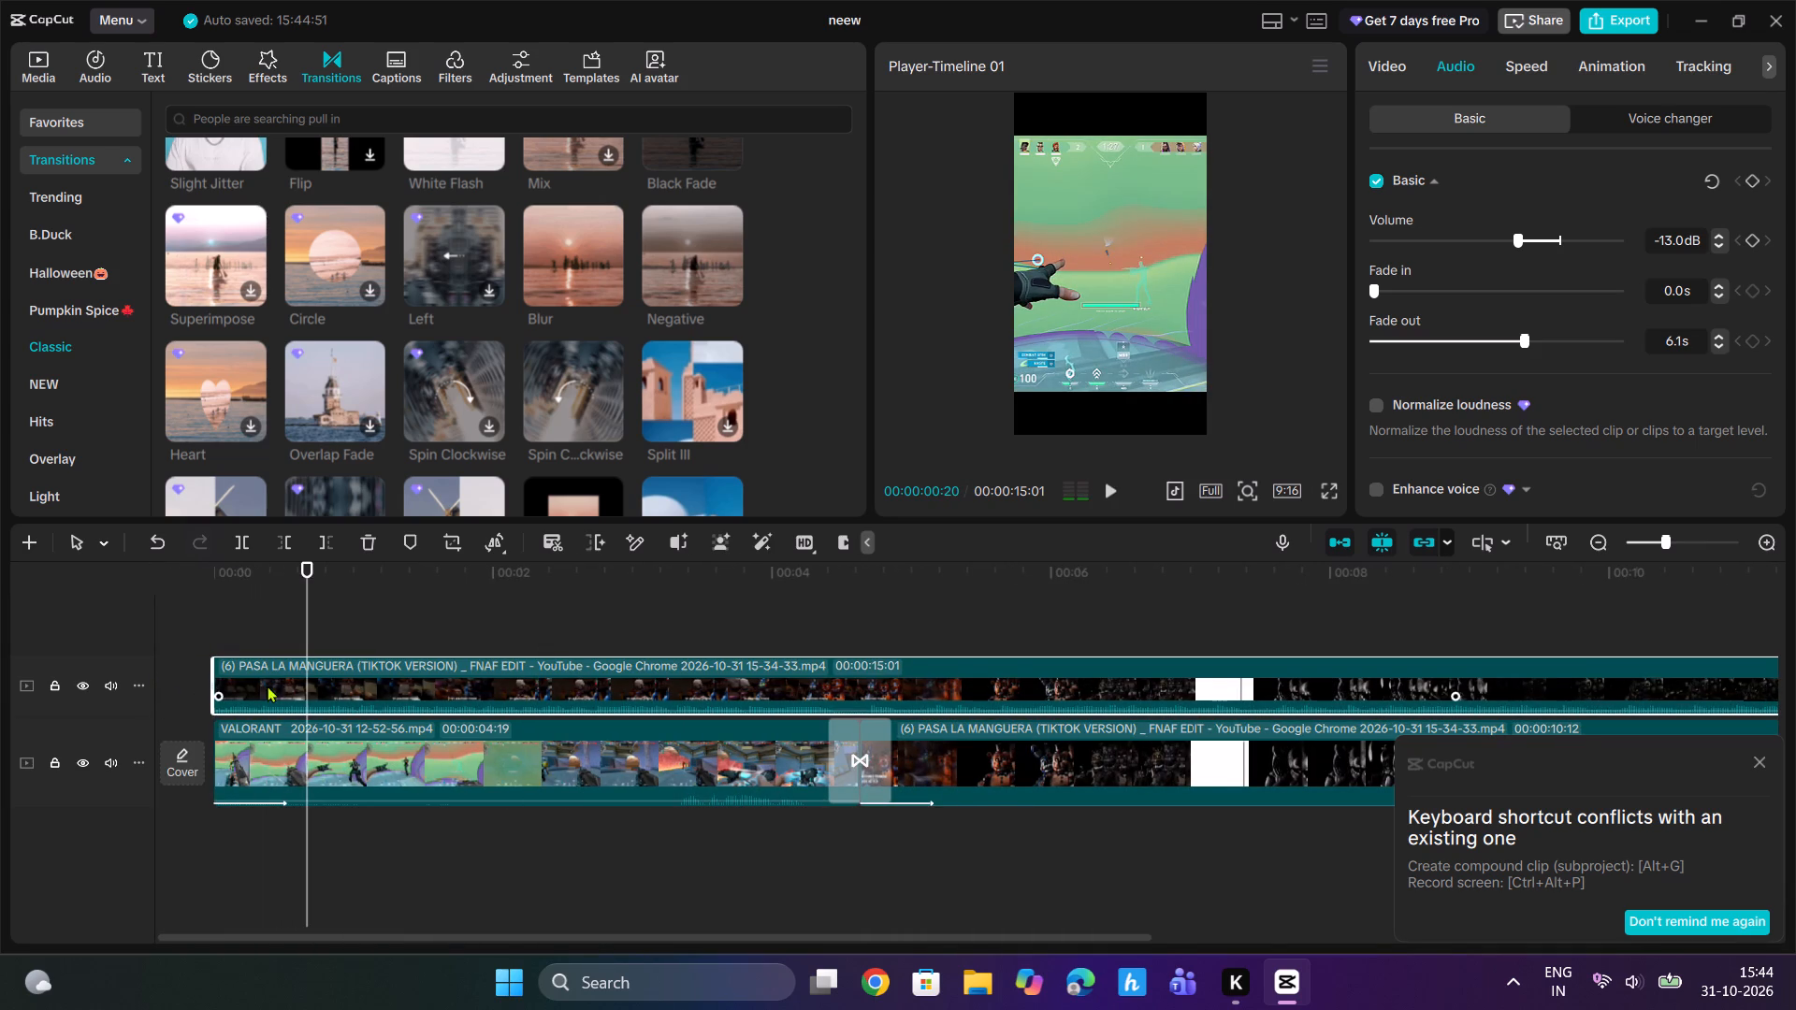
pyautogui.moveTo(221, 697); pyautogui.dragTo(293, 687)
pyautogui.moveTo(293, 687); pyautogui.dragTo(296, 686)
pyautogui.moveTo(308, 569); pyautogui.dragTo(119, 604)
pyautogui.press('space')
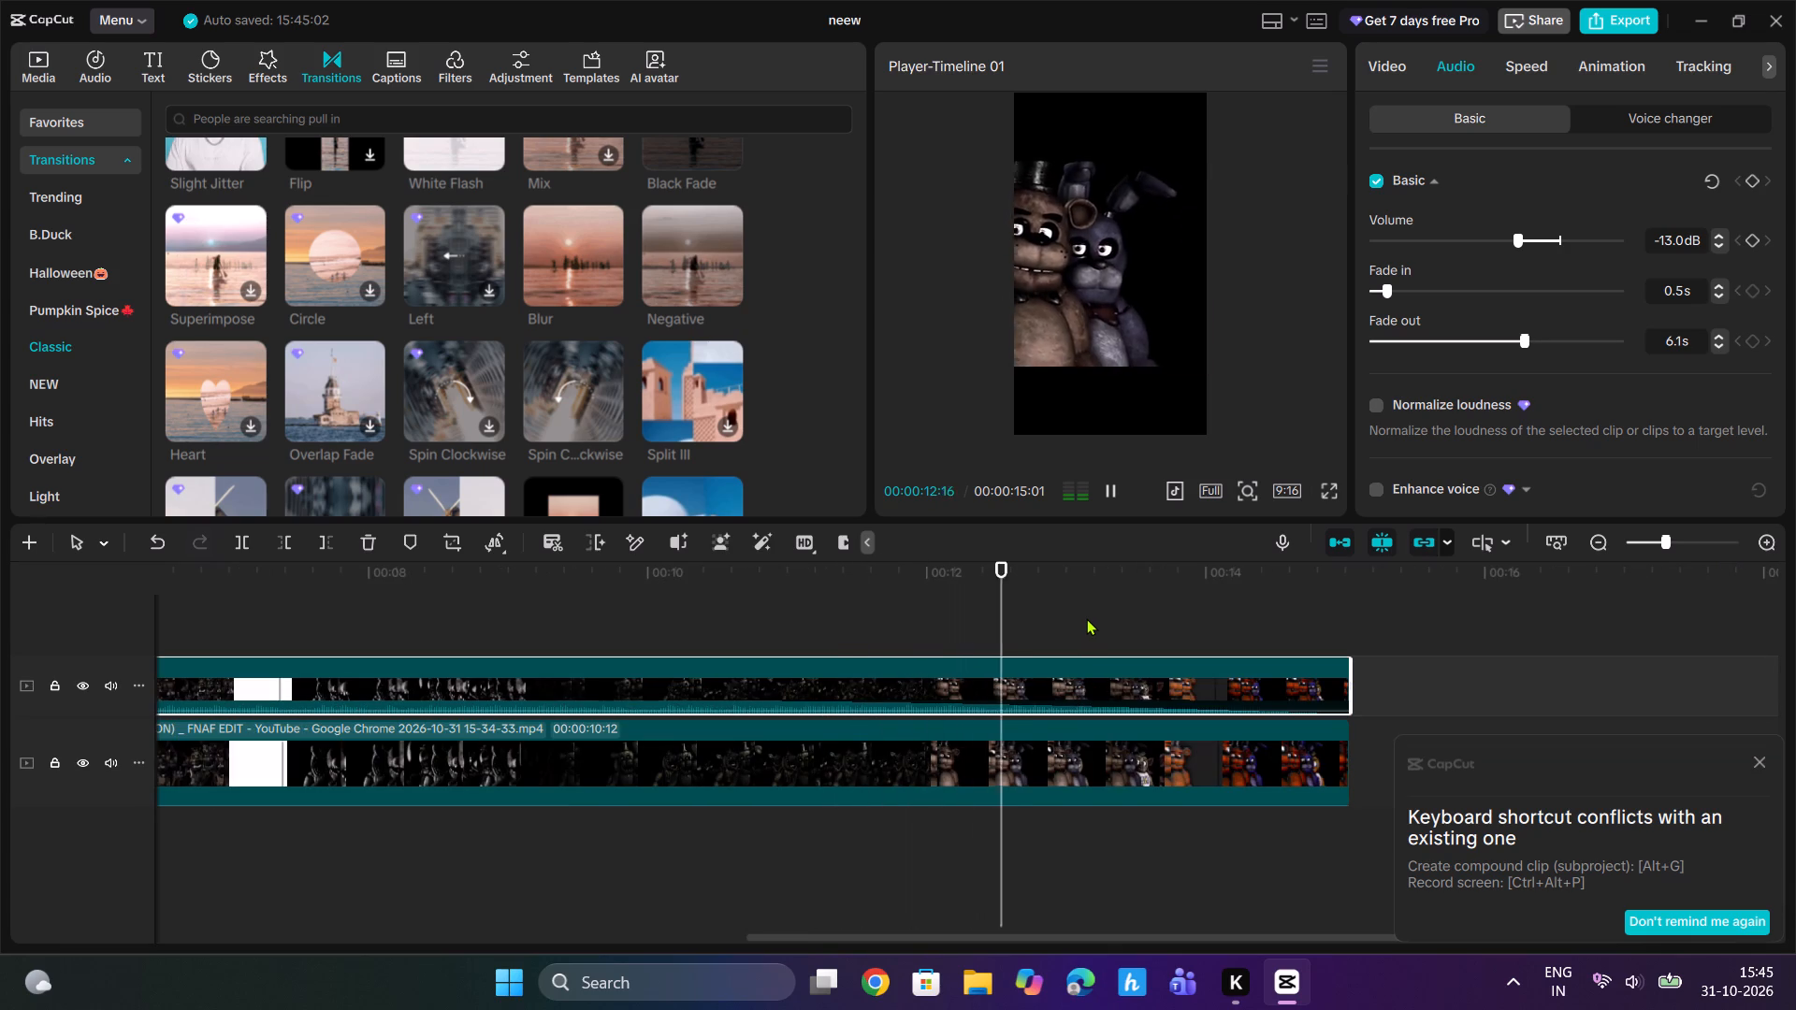
# Add a default text clip to the timeline at the cut between the two main-track clips, at 00:00:04:19.
pyautogui.moveTo(1254, 579); pyautogui.dragTo(855, 704)
pyautogui.click(141, 63)
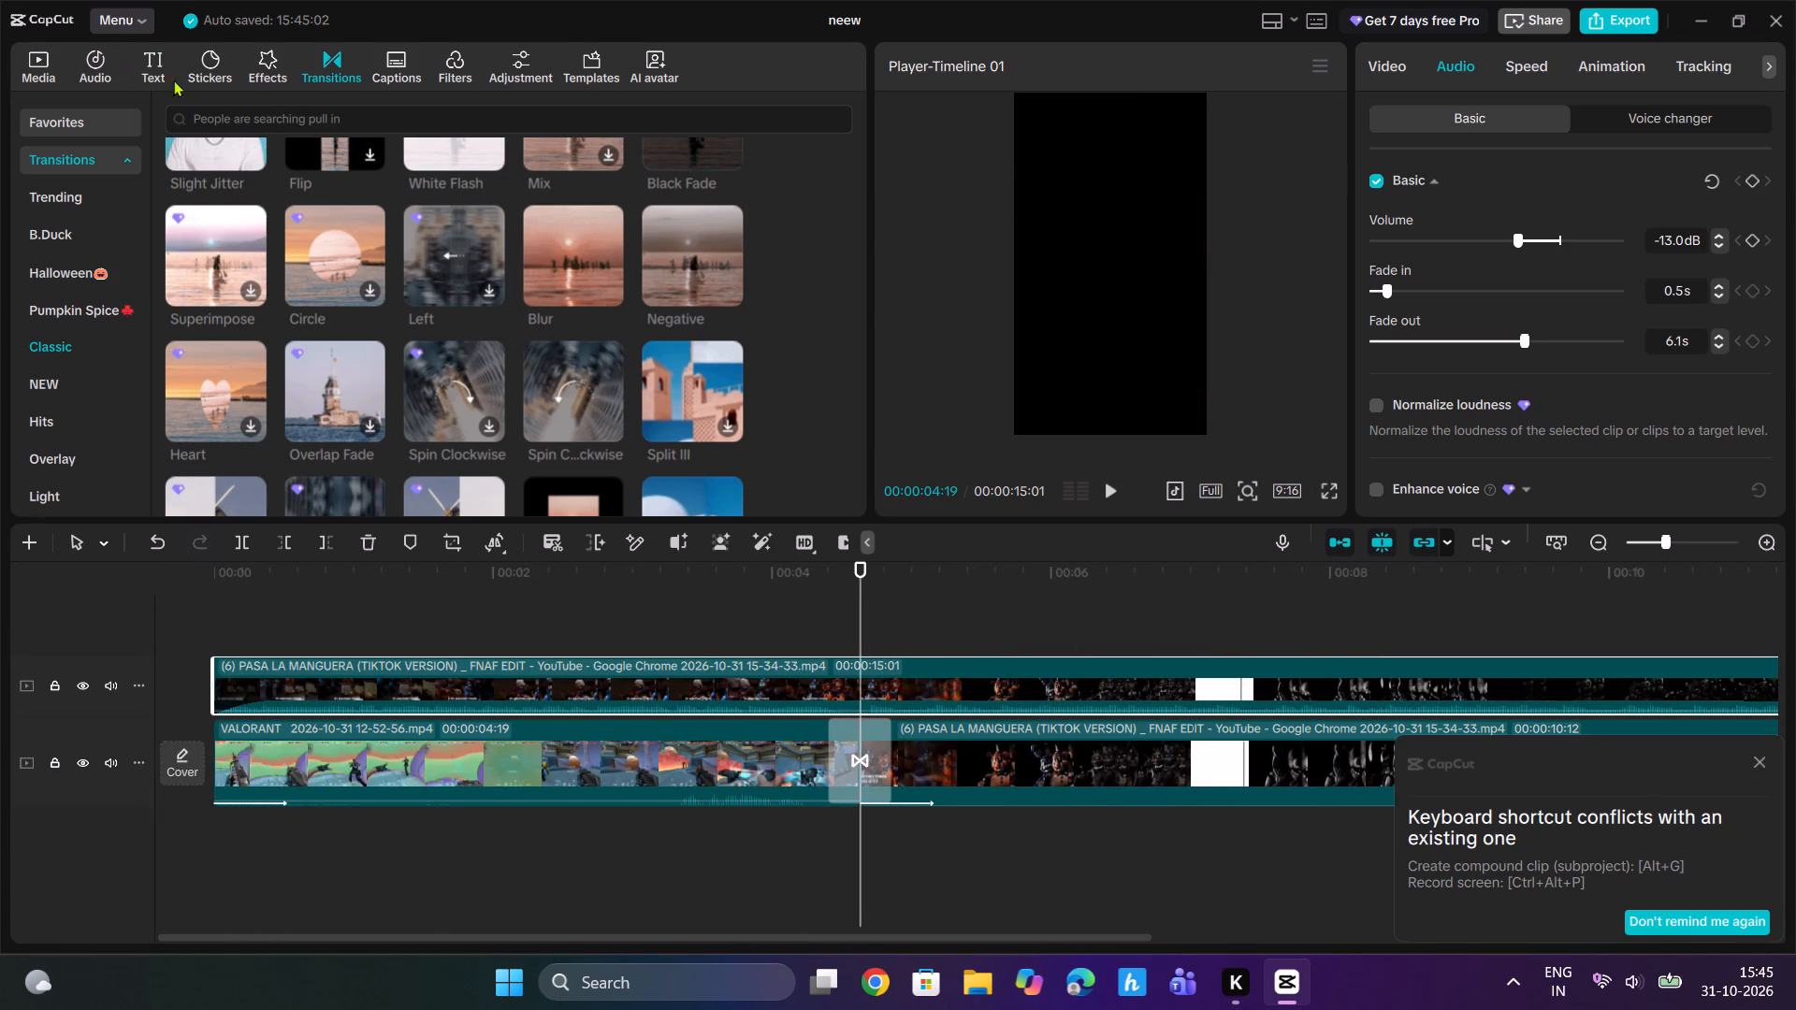
pyautogui.click(250, 192)
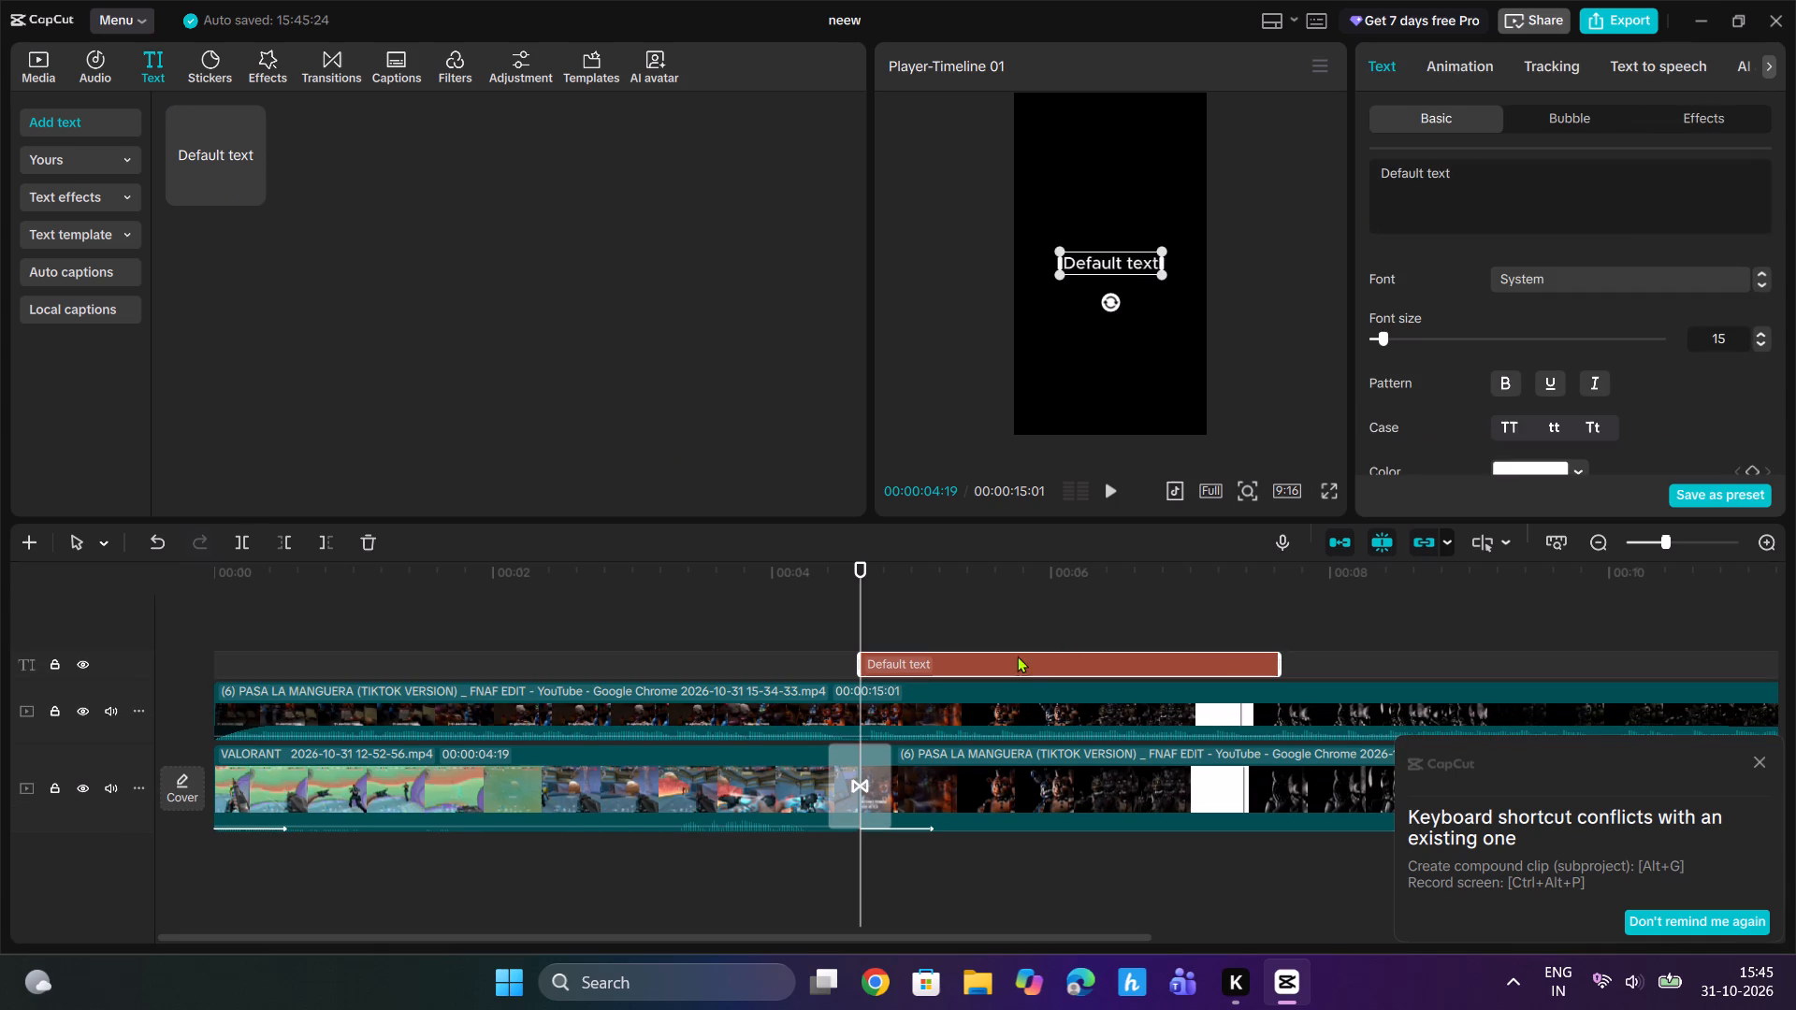
# Move the default text clip slightly along the timeline so it starts at about 00:00:04:26.
pyautogui.moveTo(1014, 657); pyautogui.dragTo(1049, 660)
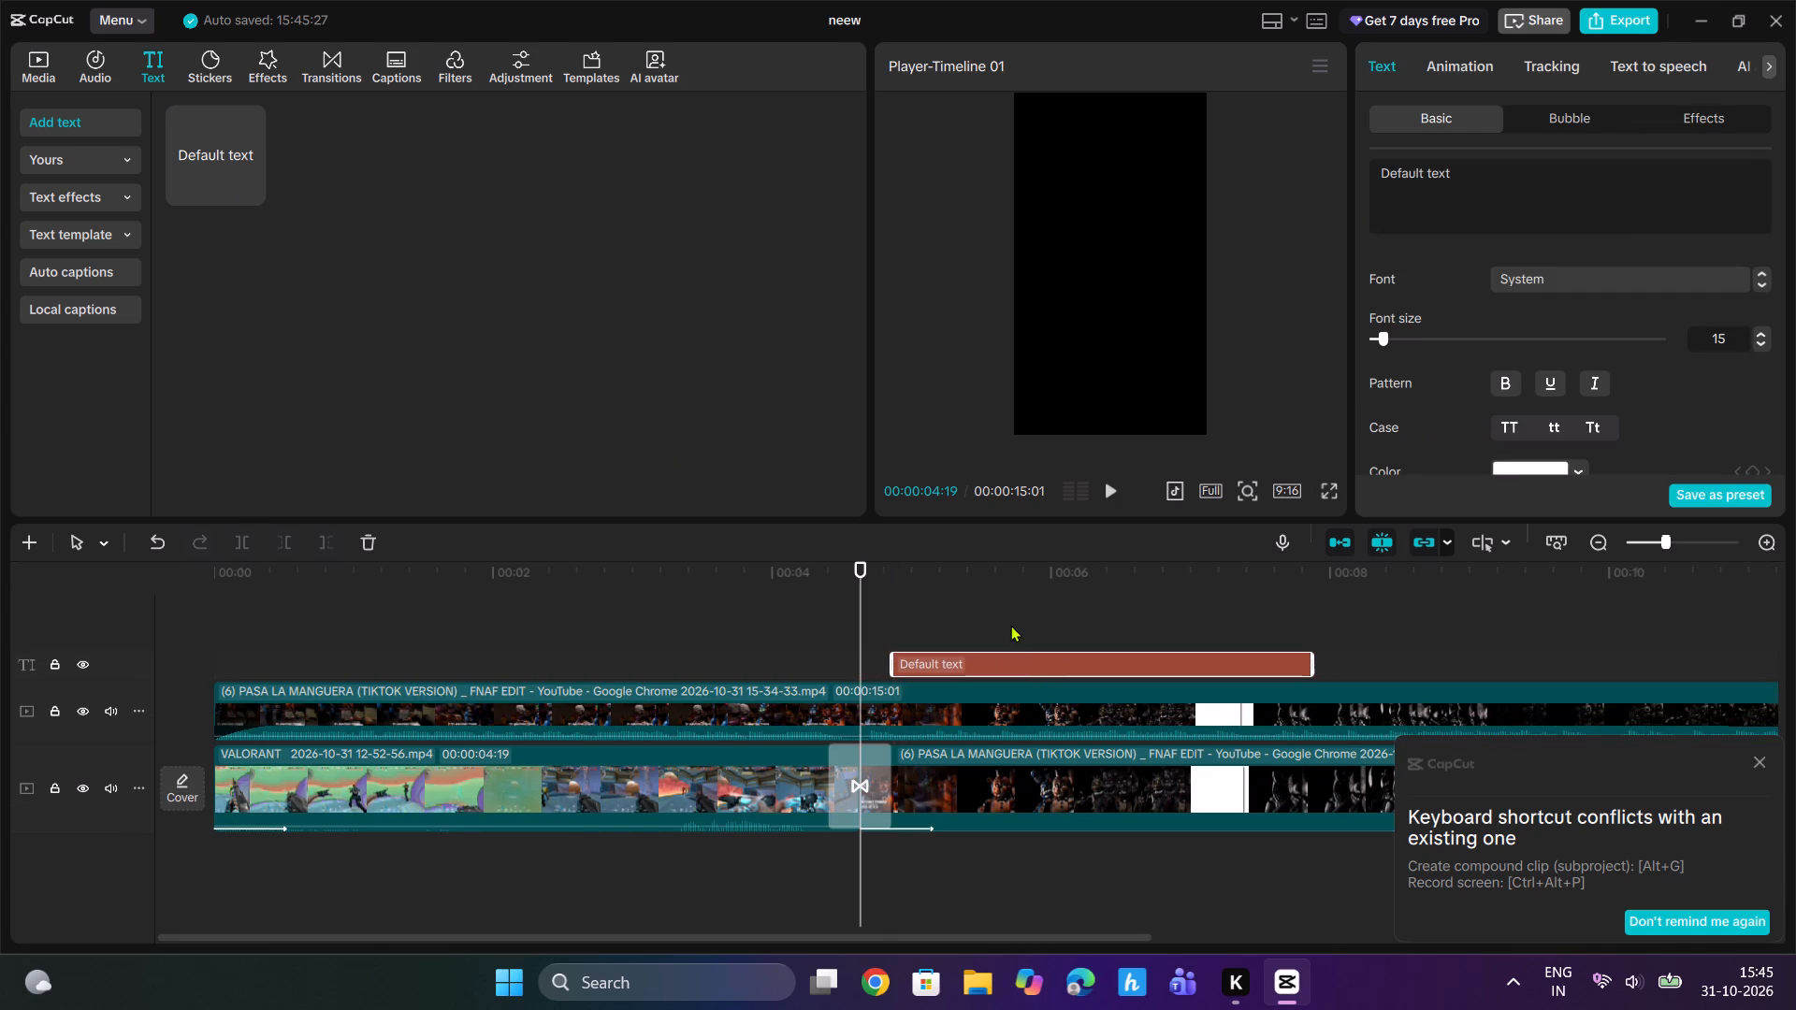
# Play through the section before the white flash and trim the text clip's end to 00:00:06:25.
pyautogui.press('space')
pyautogui.press('space')
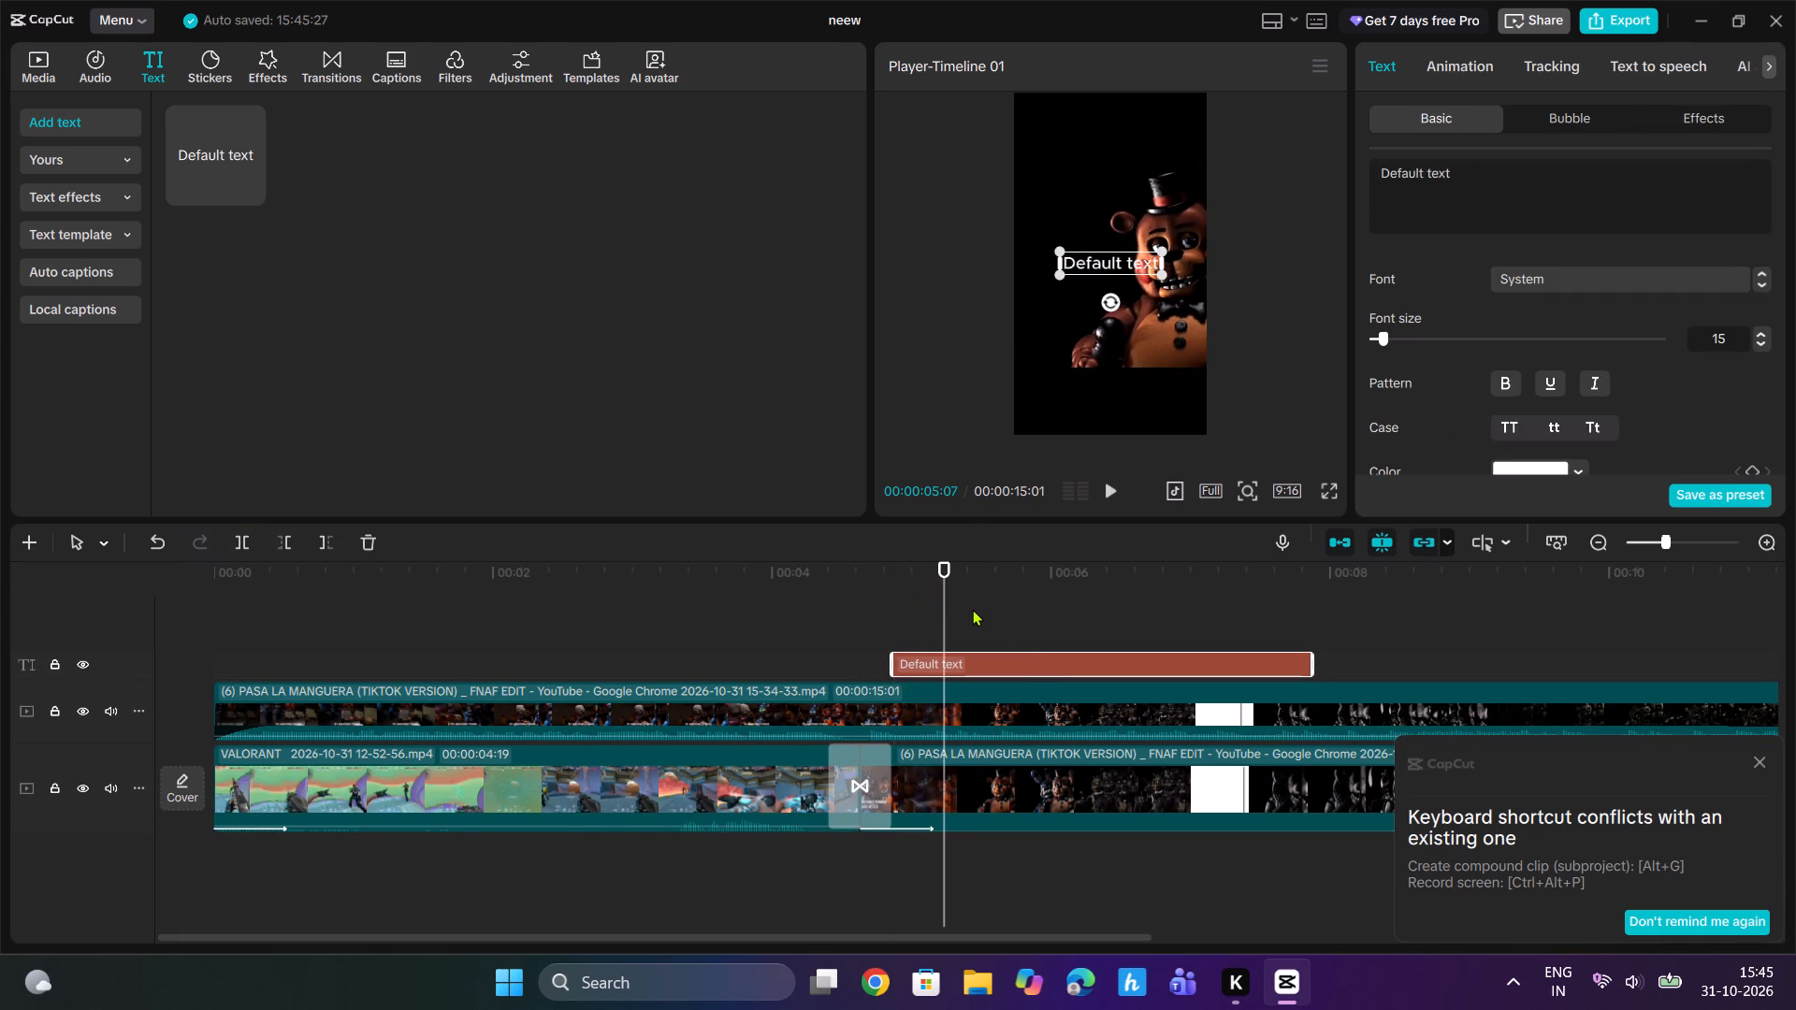
pyautogui.press('space')
pyautogui.press('space')
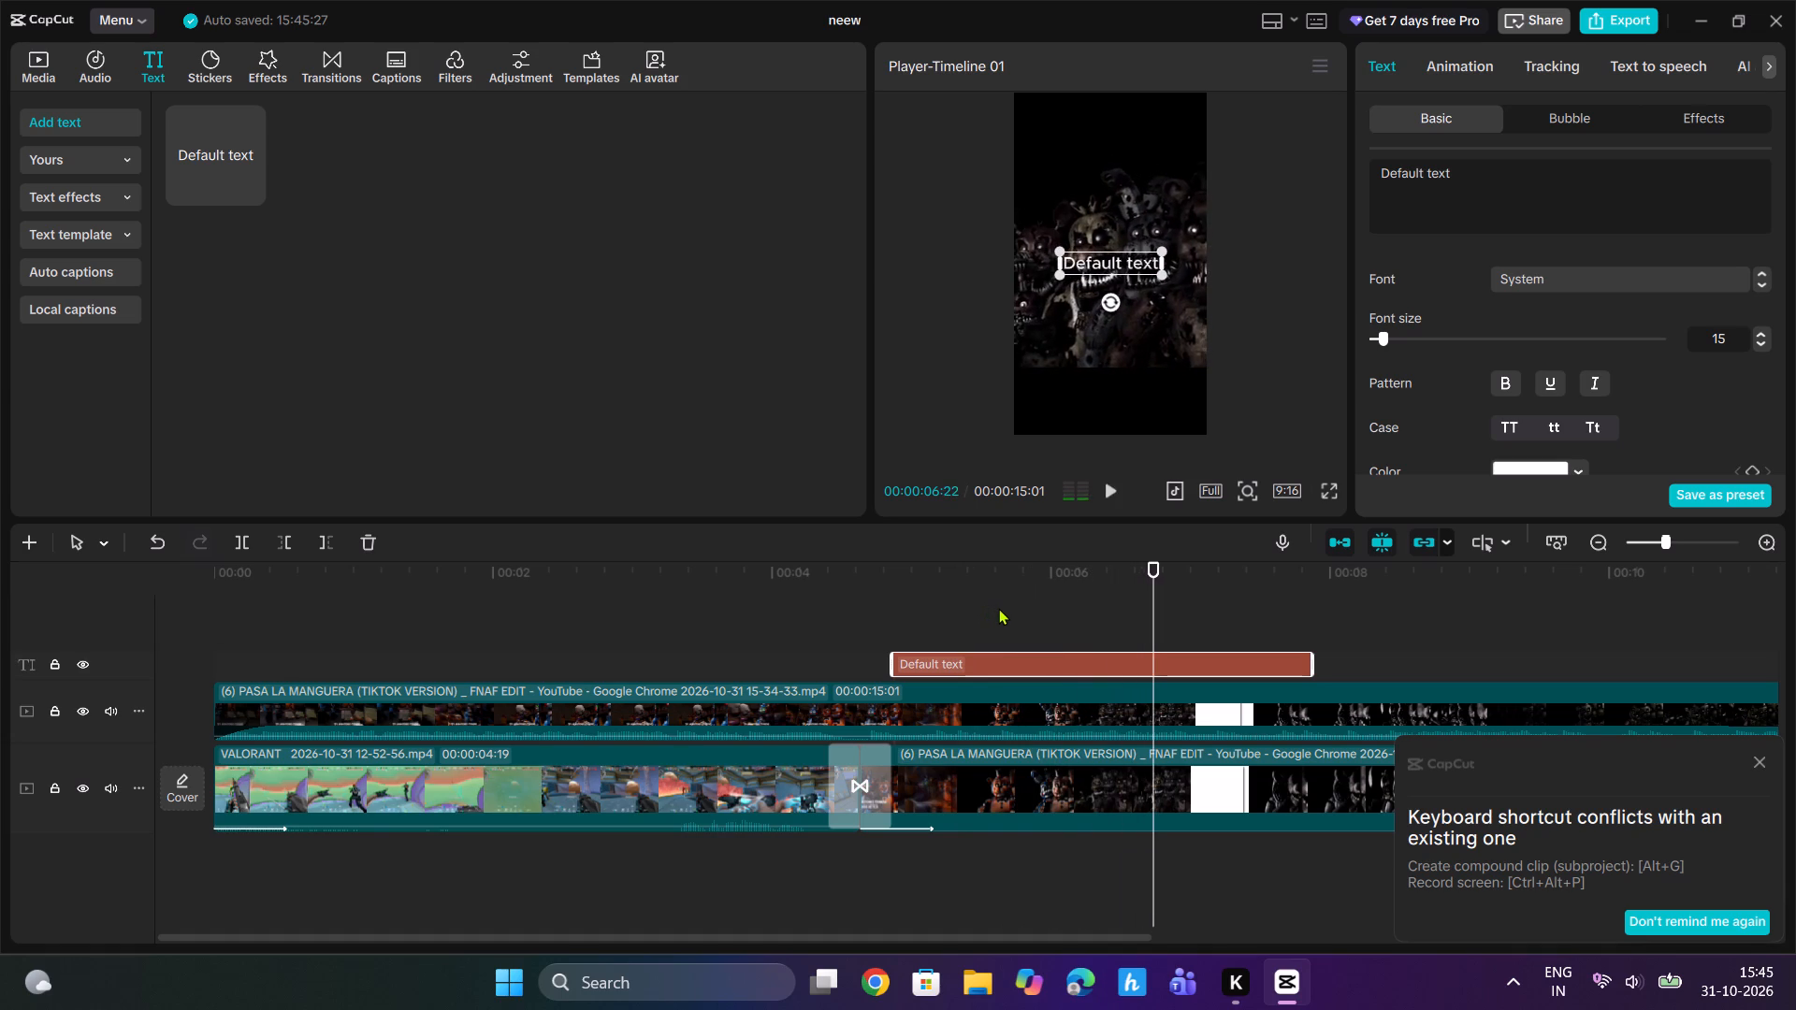
pyautogui.press('space')
pyautogui.press('space')
pyautogui.moveTo(1190, 576); pyautogui.dragTo(1144, 601)
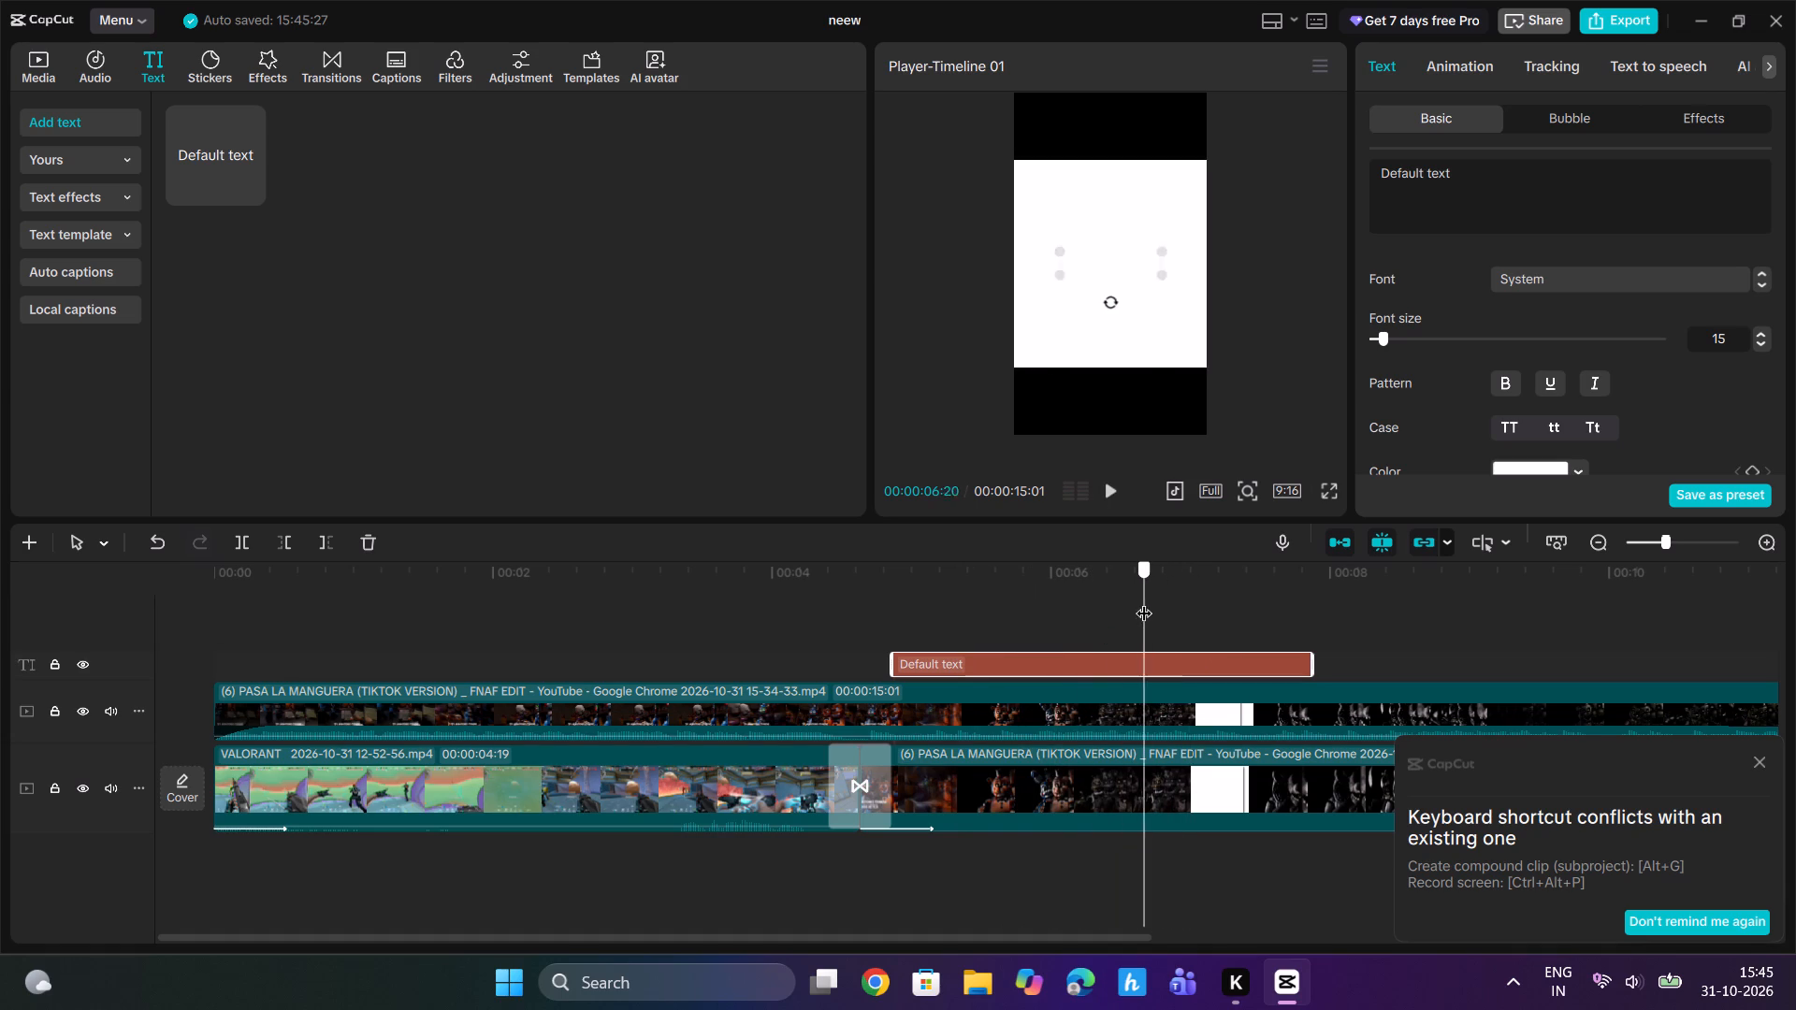
pyautogui.moveTo(1144, 601); pyautogui.dragTo(1165, 607)
pyautogui.press('space')
pyautogui.press('space')
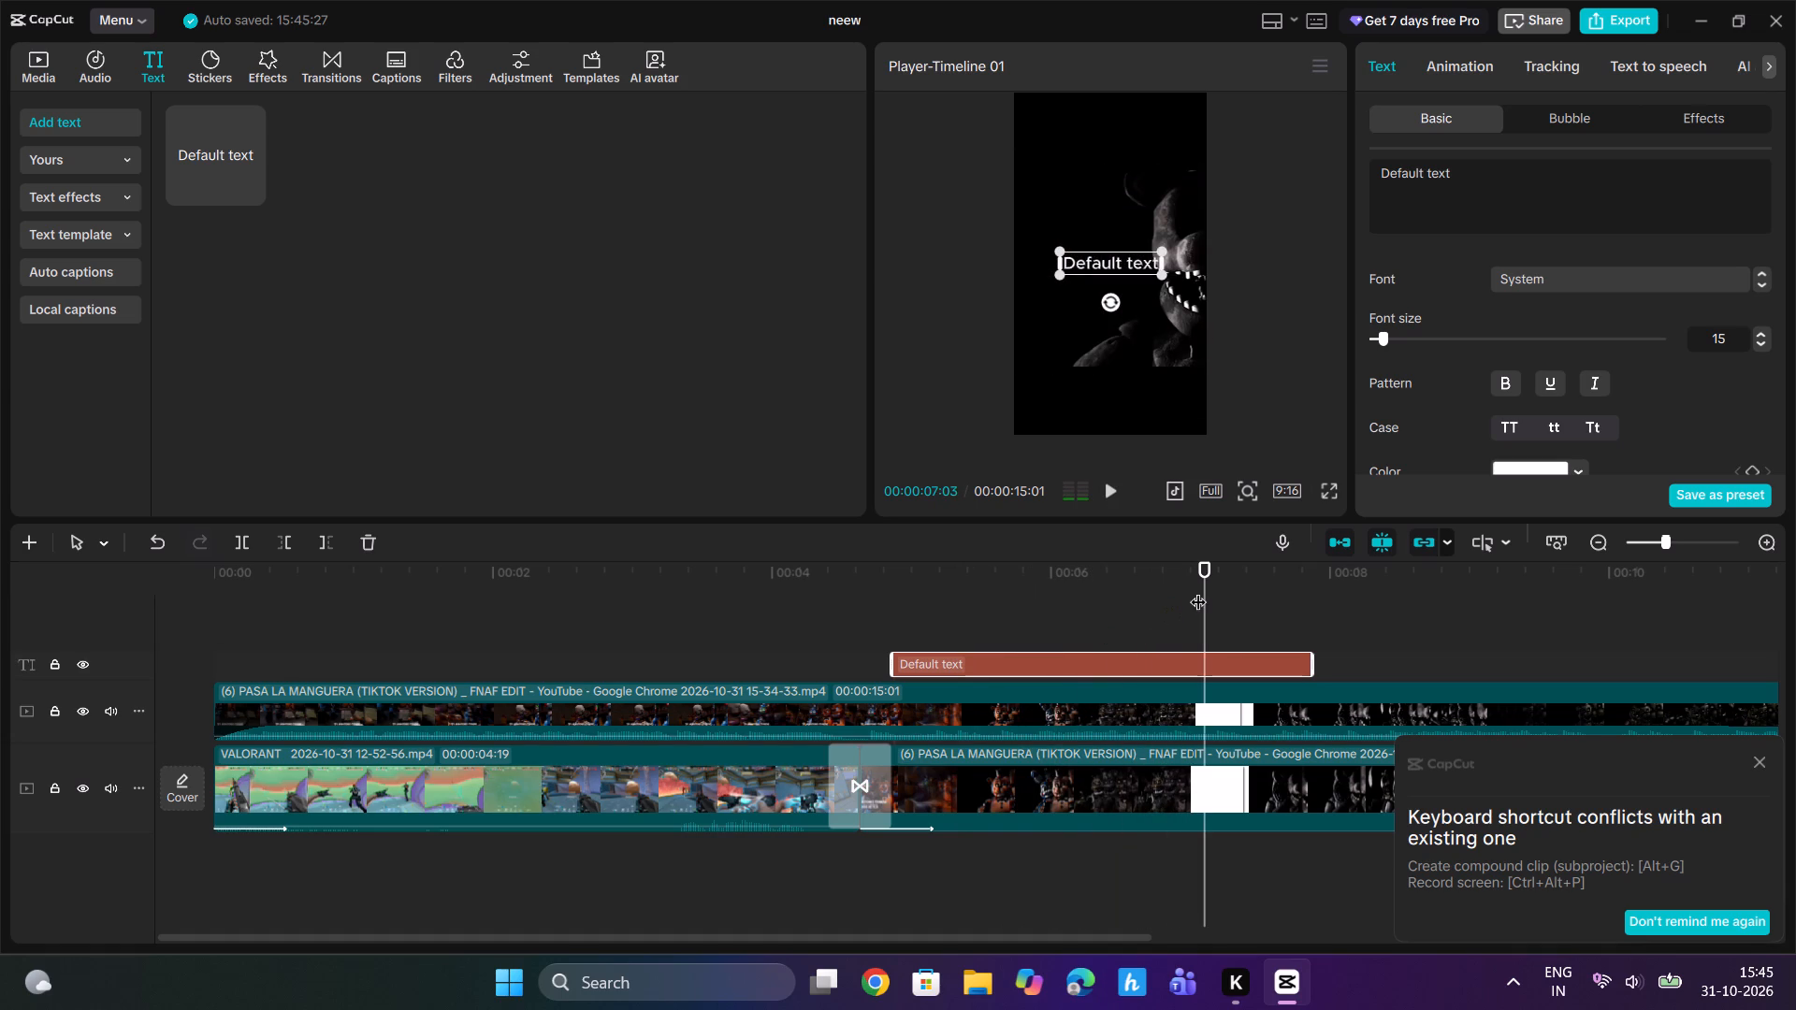
pyautogui.moveTo(1198, 589); pyautogui.dragTo(1087, 642)
pyautogui.press('space')
pyautogui.press('space')
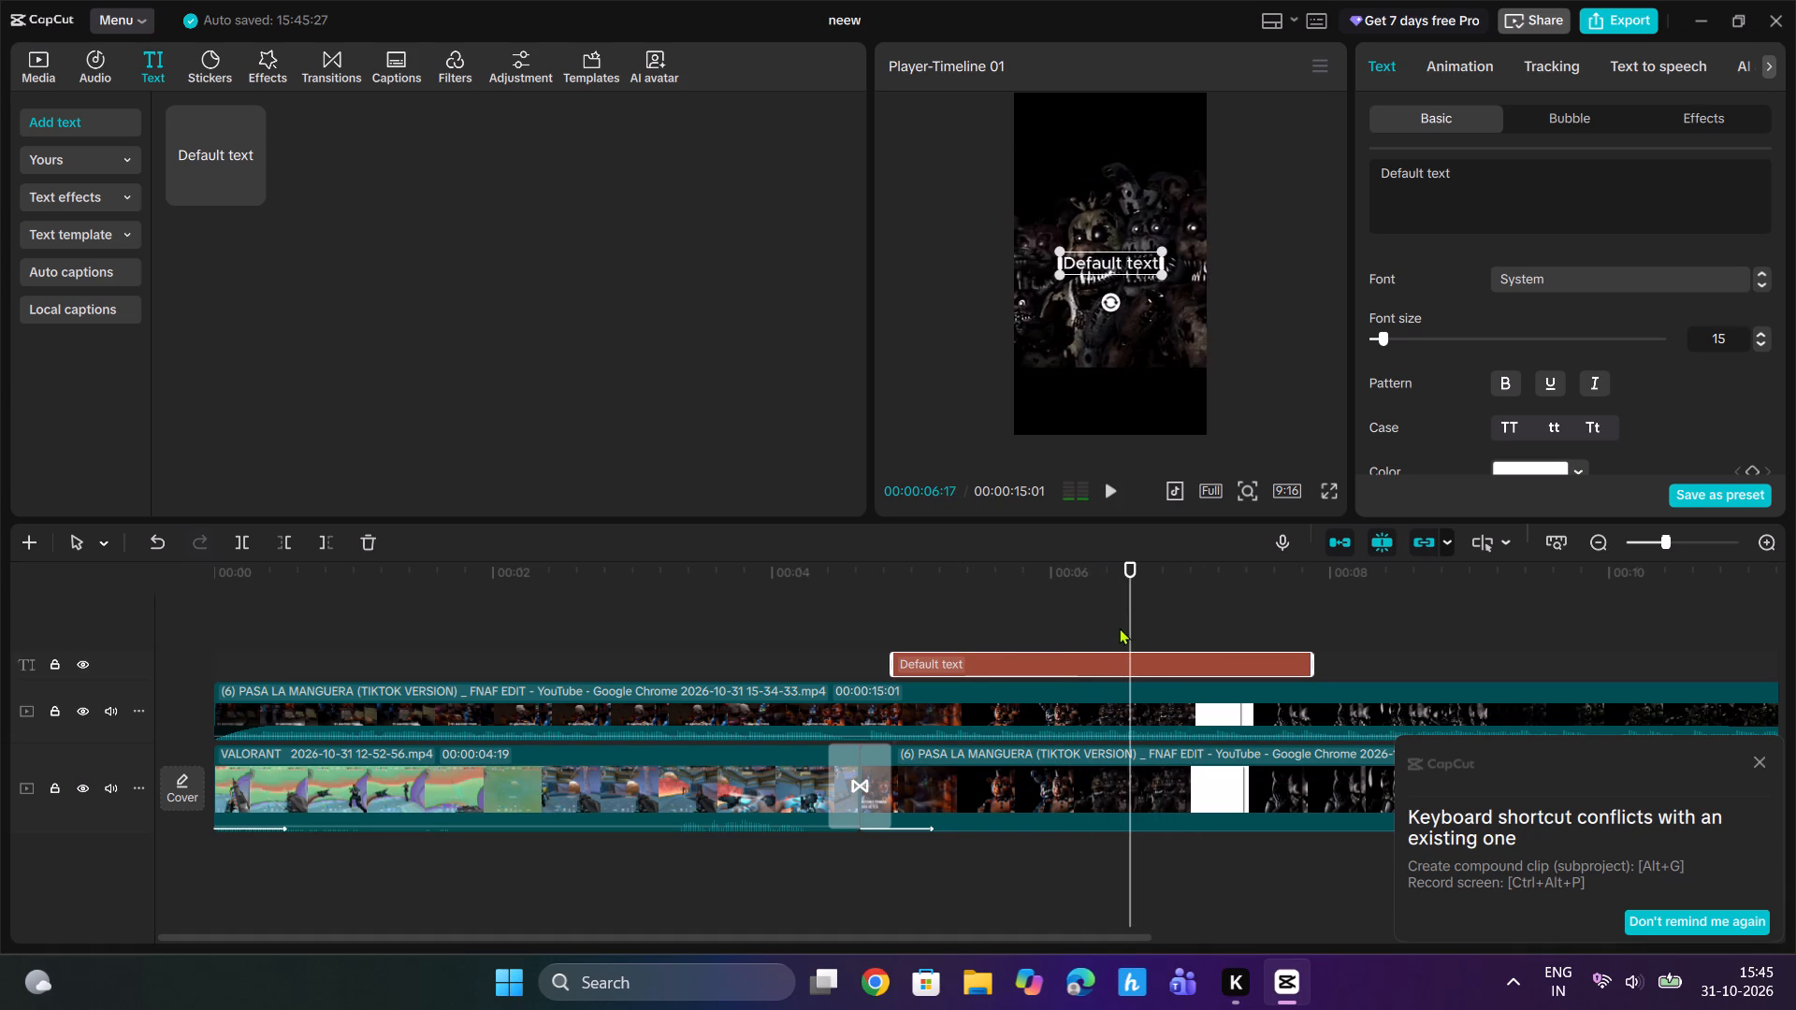
pyautogui.press('space')
pyautogui.press('space')
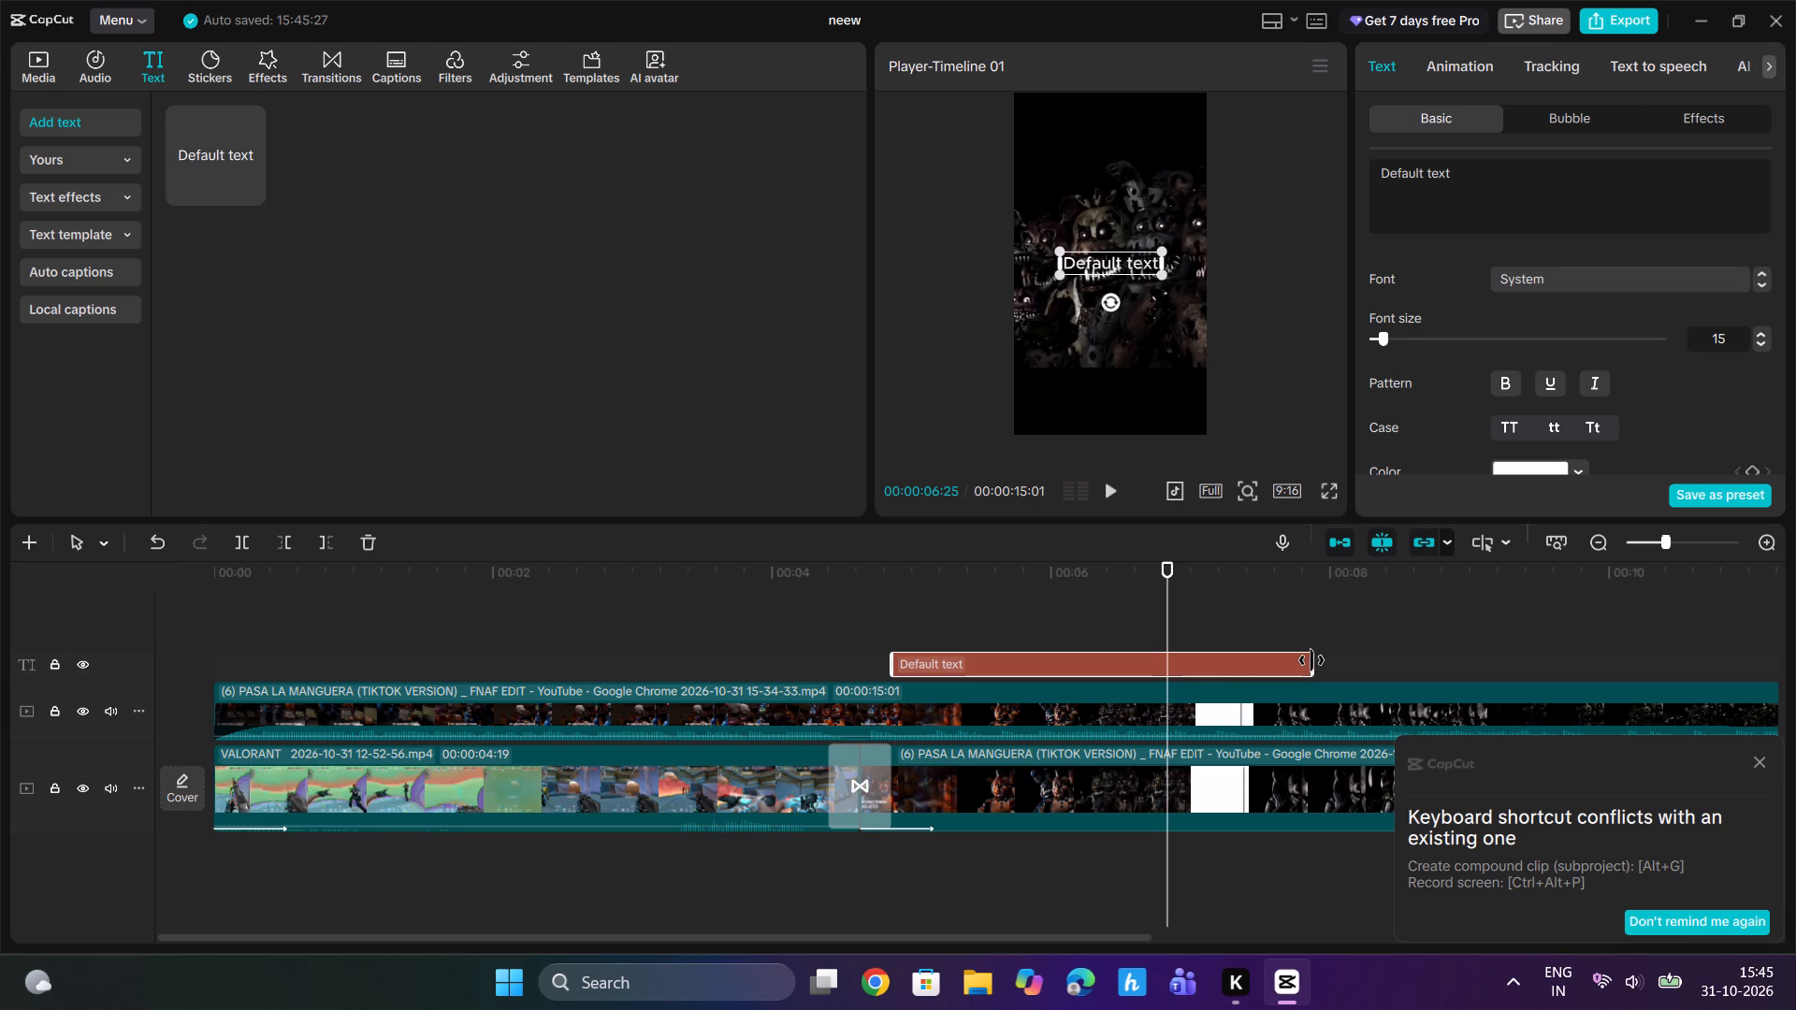
pyautogui.moveTo(1311, 660); pyautogui.dragTo(1161, 677)
# Add a second default text clip at 00:00:07:03 and trim its end to about 00:00:08:29.
pyautogui.press('space')
pyautogui.press('space')
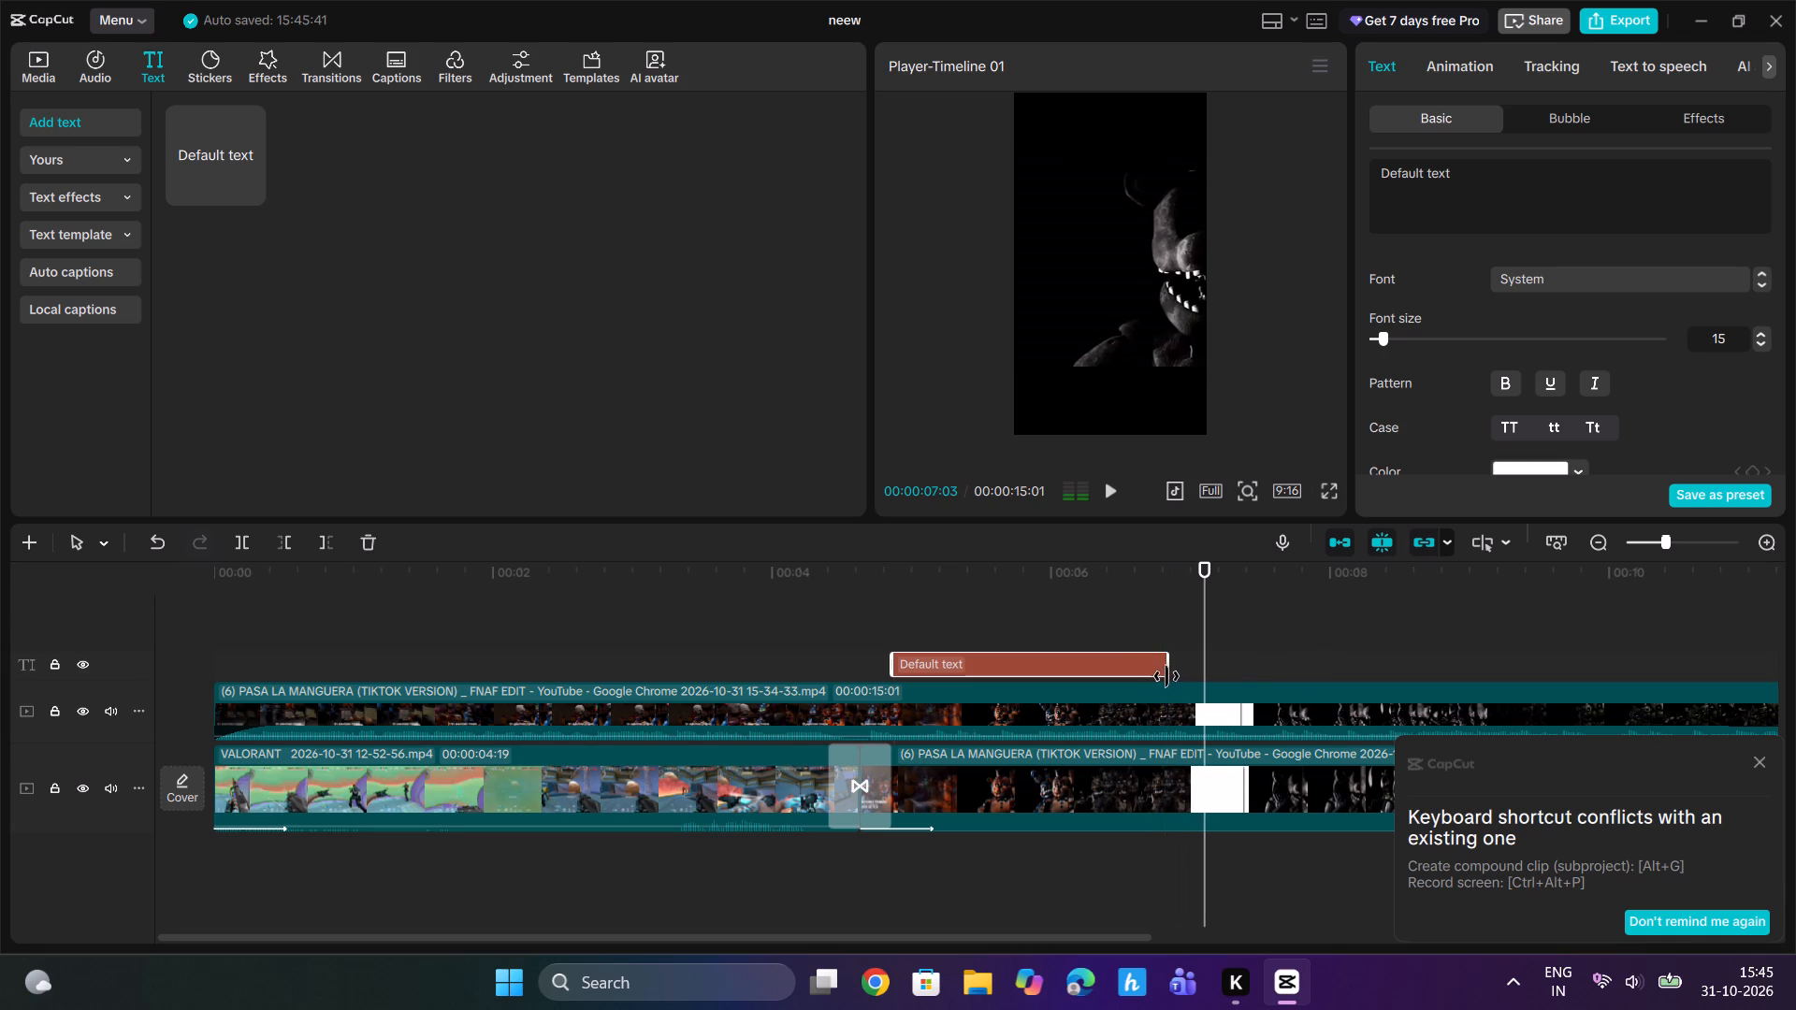
pyautogui.click(250, 192)
pyautogui.press('space')
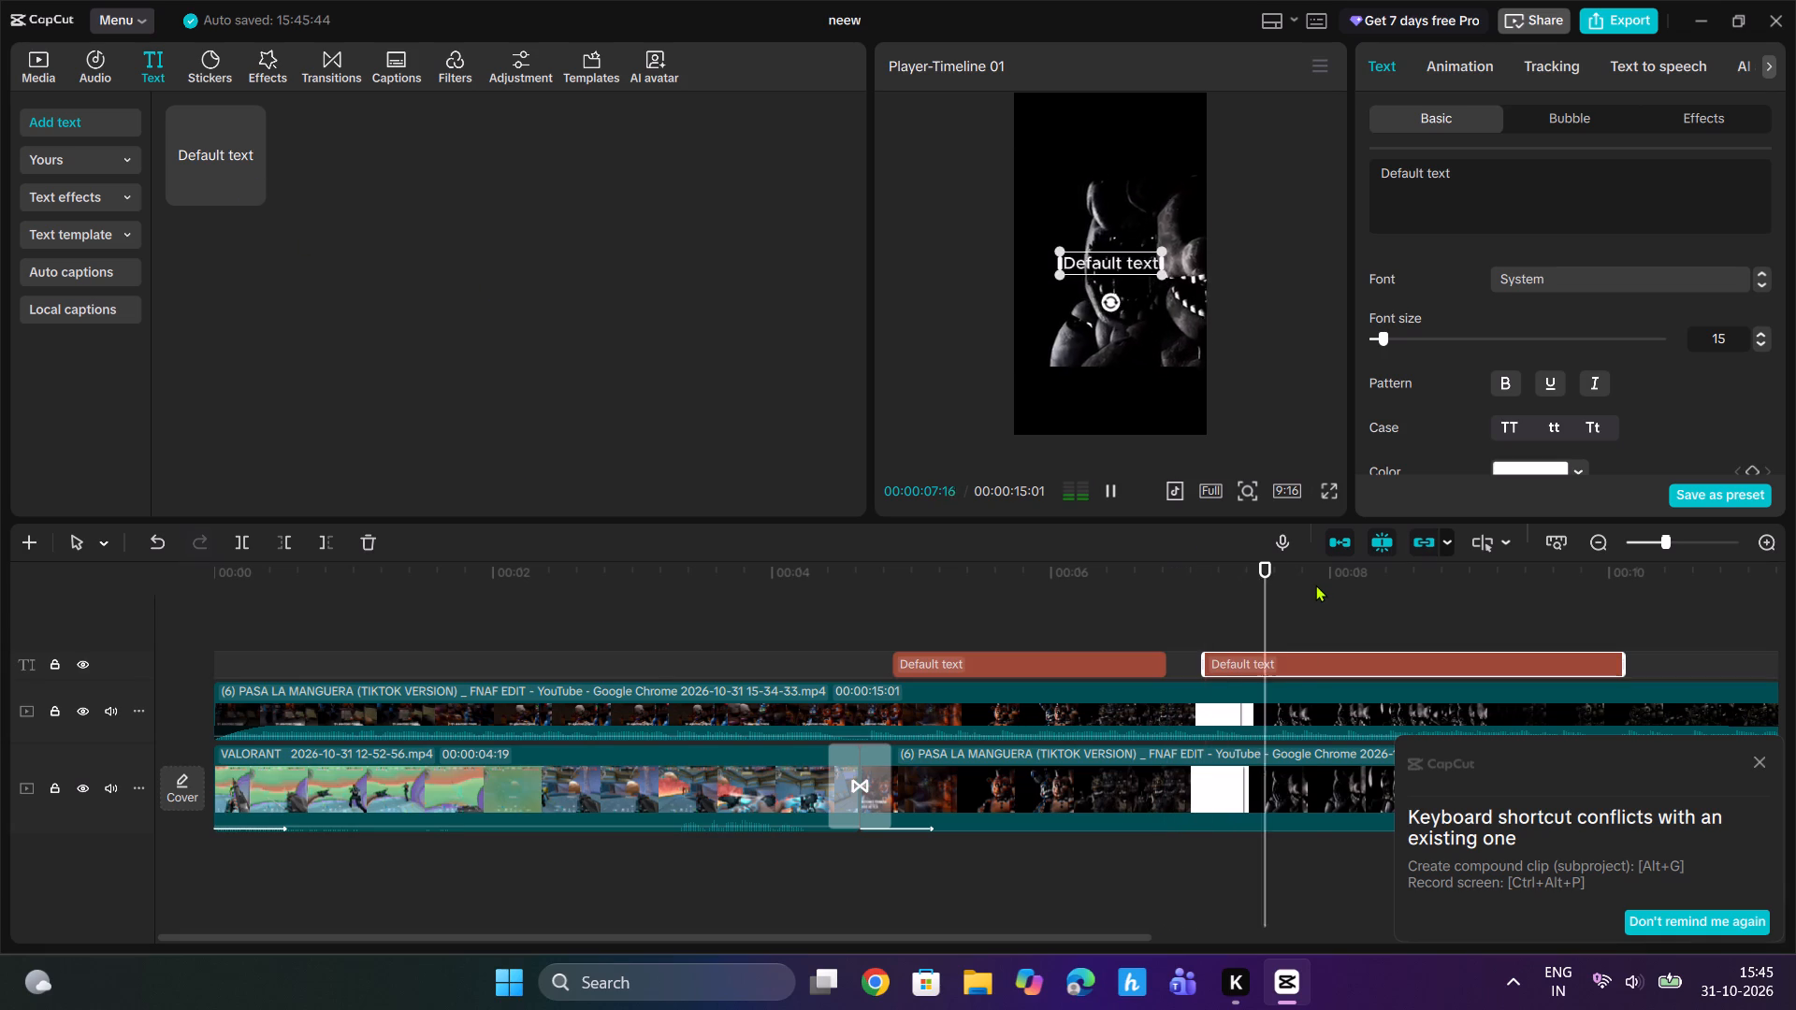
pyautogui.press('space')
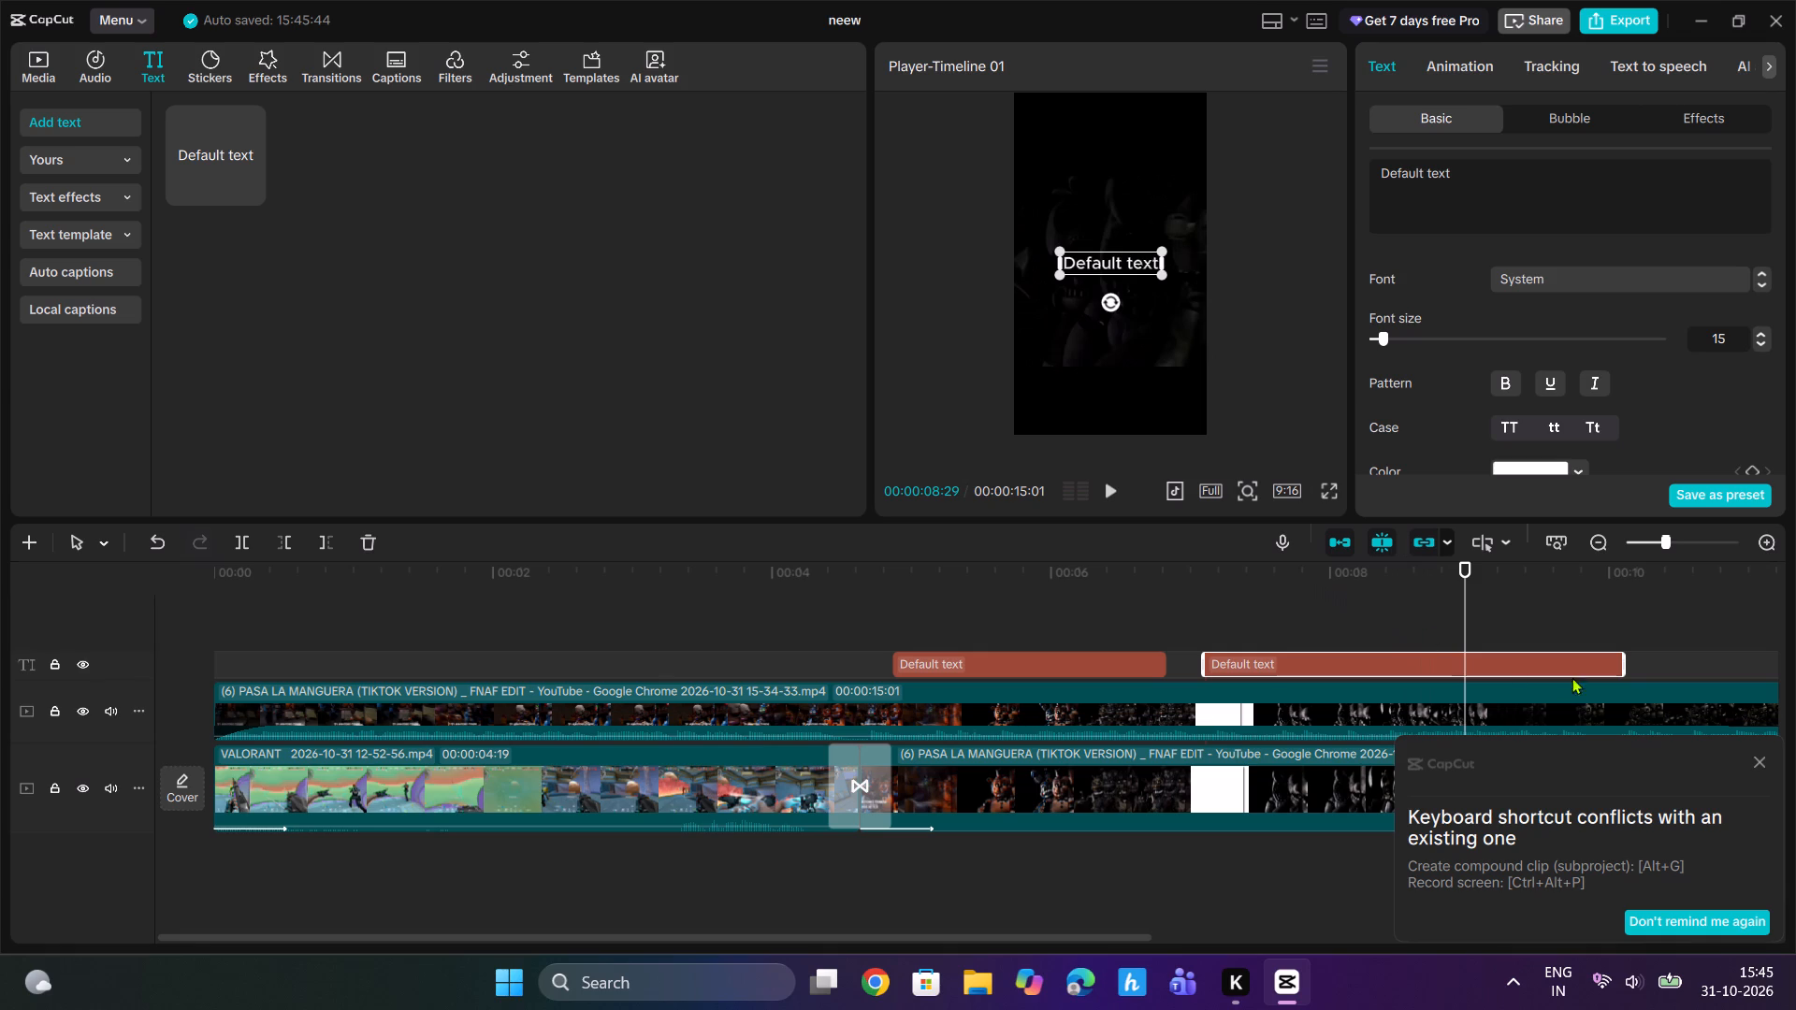
pyautogui.moveTo(1624, 668); pyautogui.dragTo(1456, 691)
# Add a third default text clip on the text track at 00:00:09:10.
pyautogui.press('space')
pyautogui.press('space')
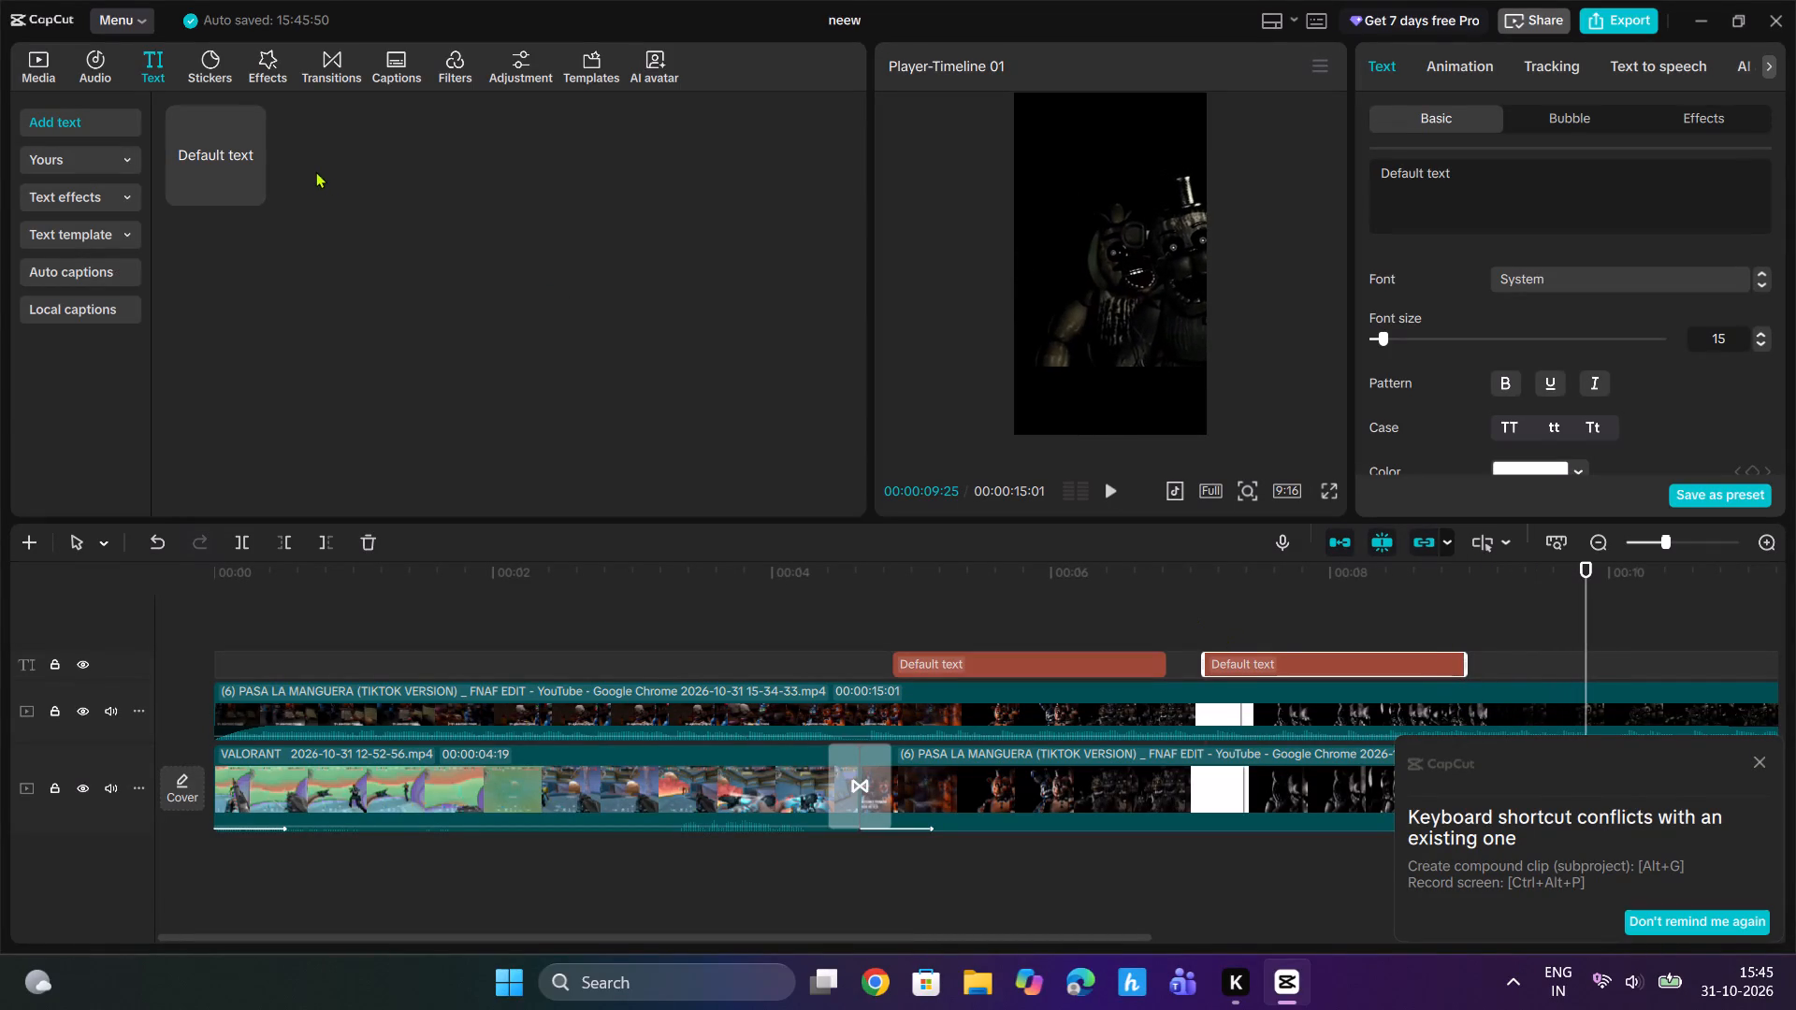
pyautogui.moveTo(1586, 575); pyautogui.dragTo(1527, 604)
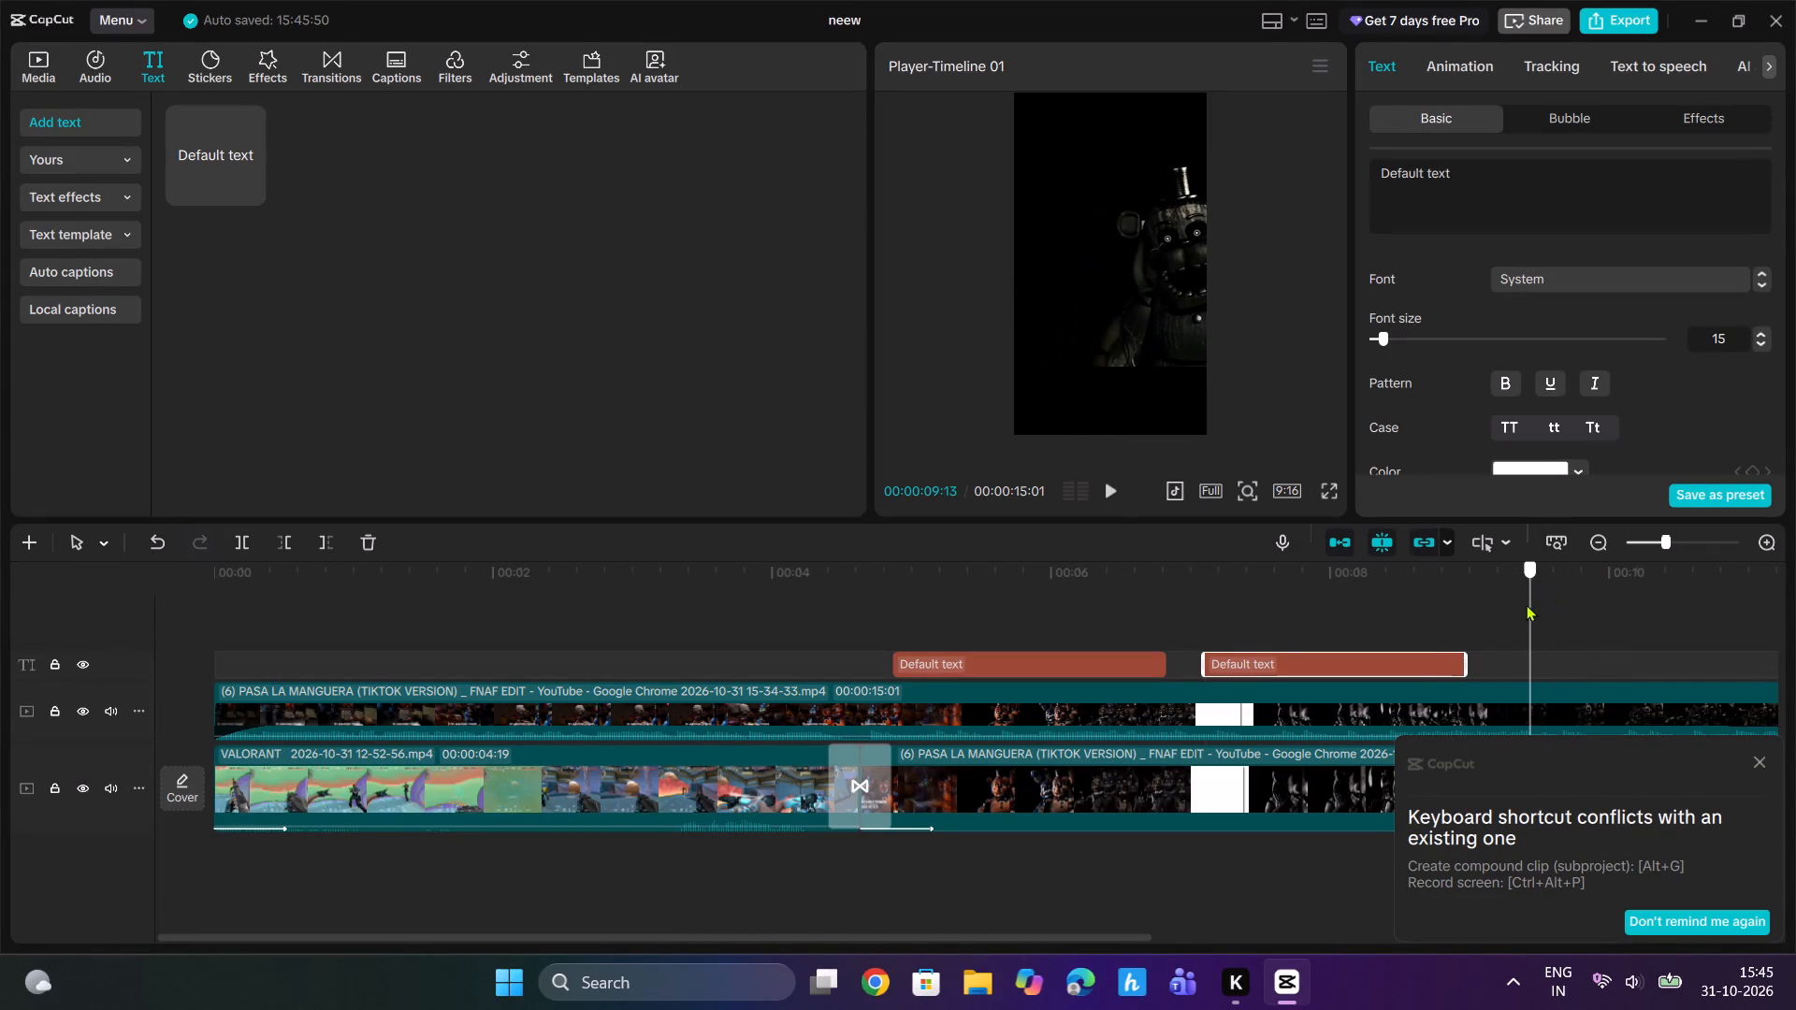
pyautogui.moveTo(1527, 604); pyautogui.dragTo(1515, 614)
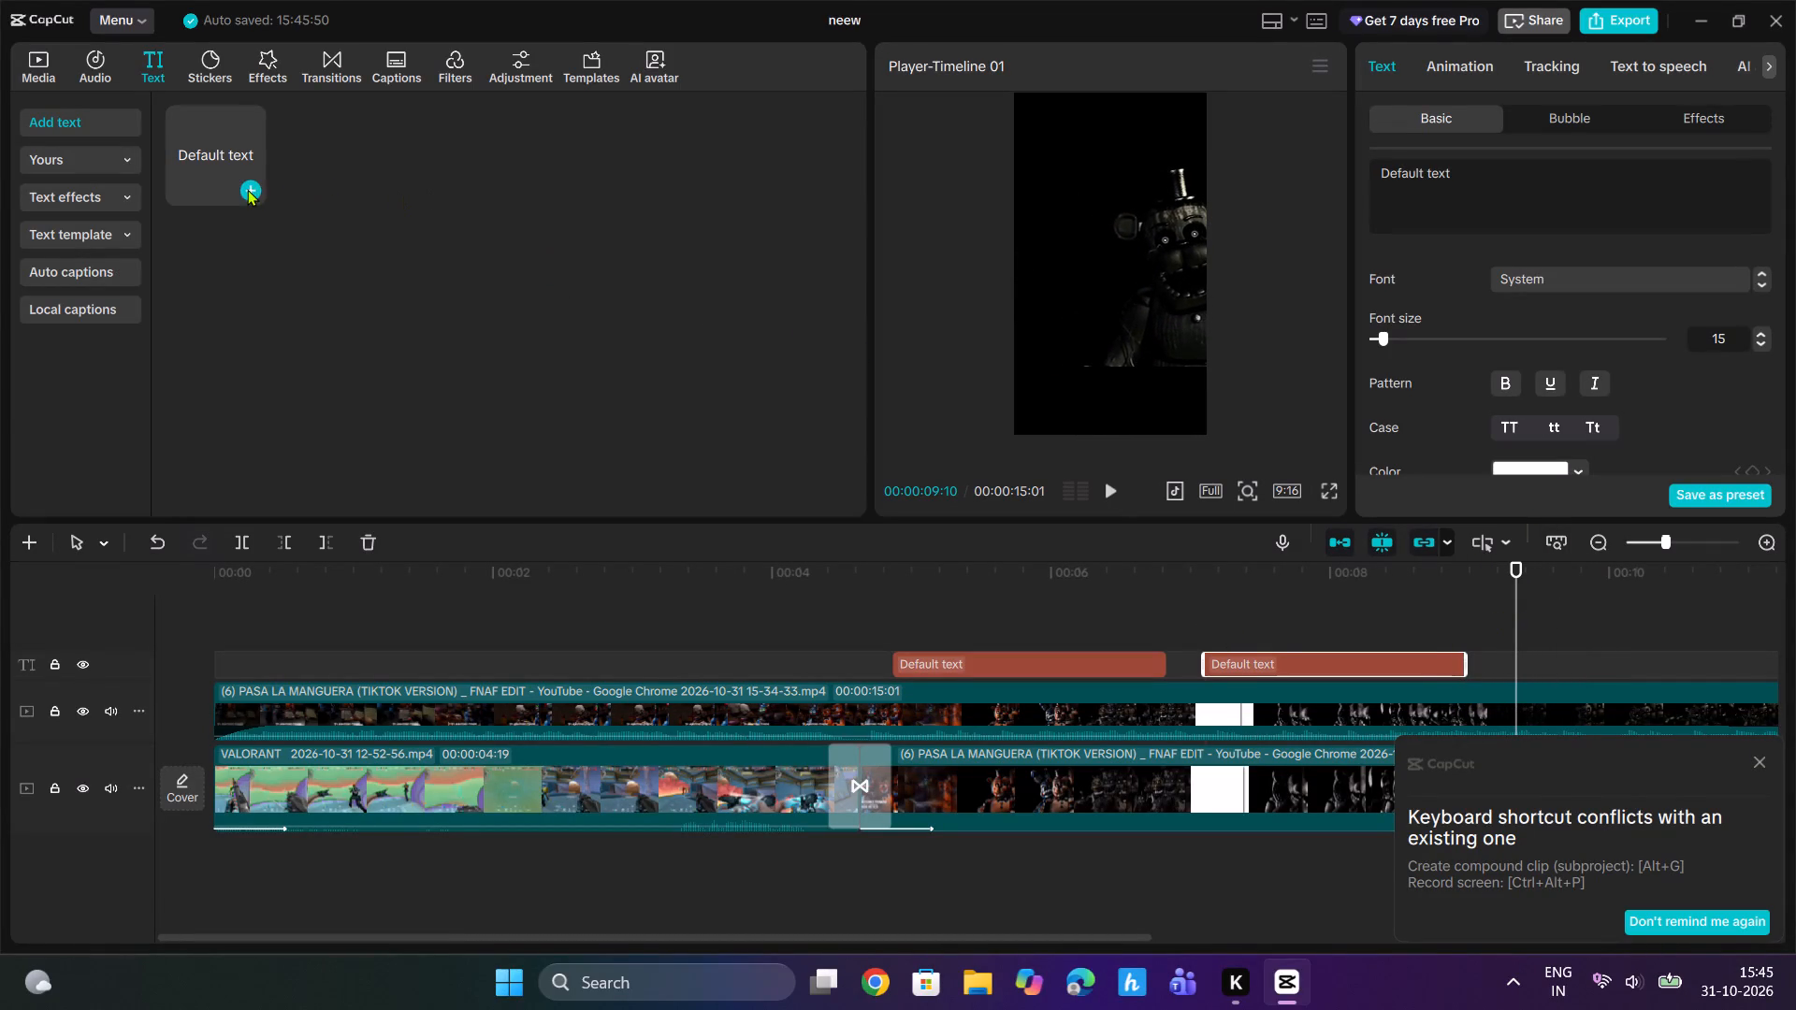
pyautogui.click(248, 189)
# Play on to locate the next scene change and trim the third text clip to end shortly before 00:00:11:17.
pyautogui.press('space')
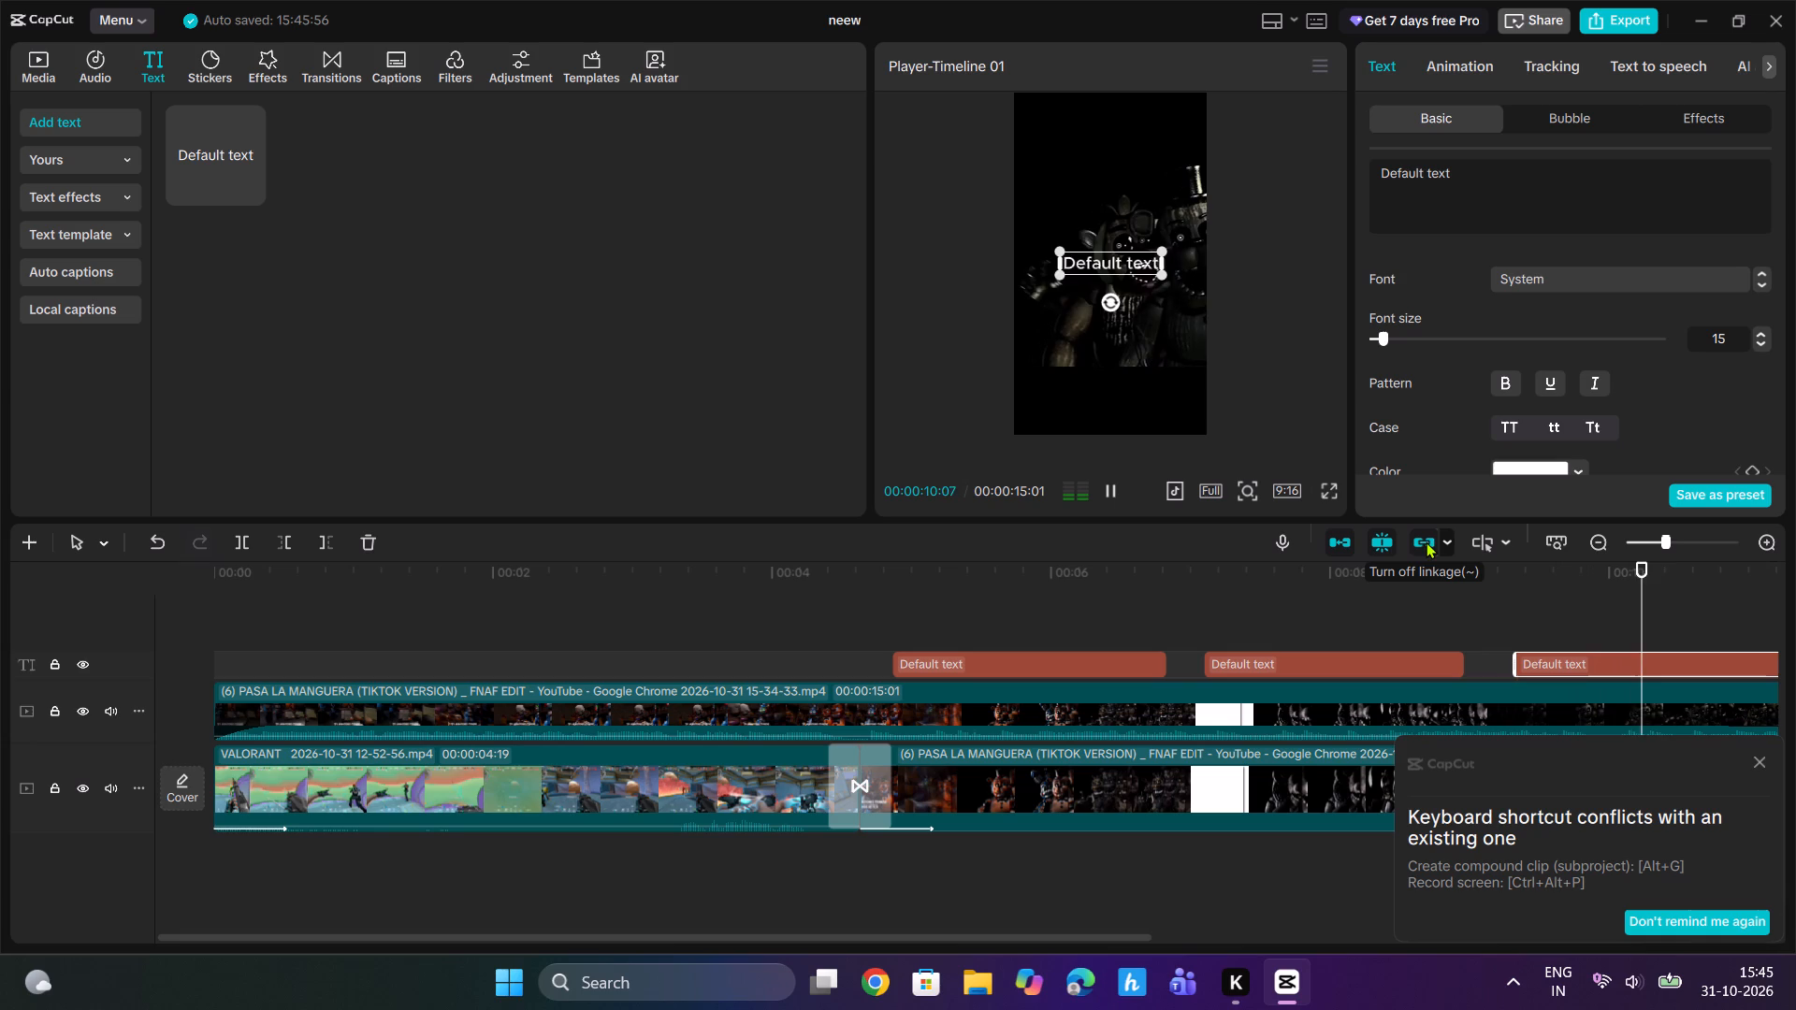
pyautogui.press('space')
pyautogui.moveTo(1662, 539); pyautogui.dragTo(1673, 541)
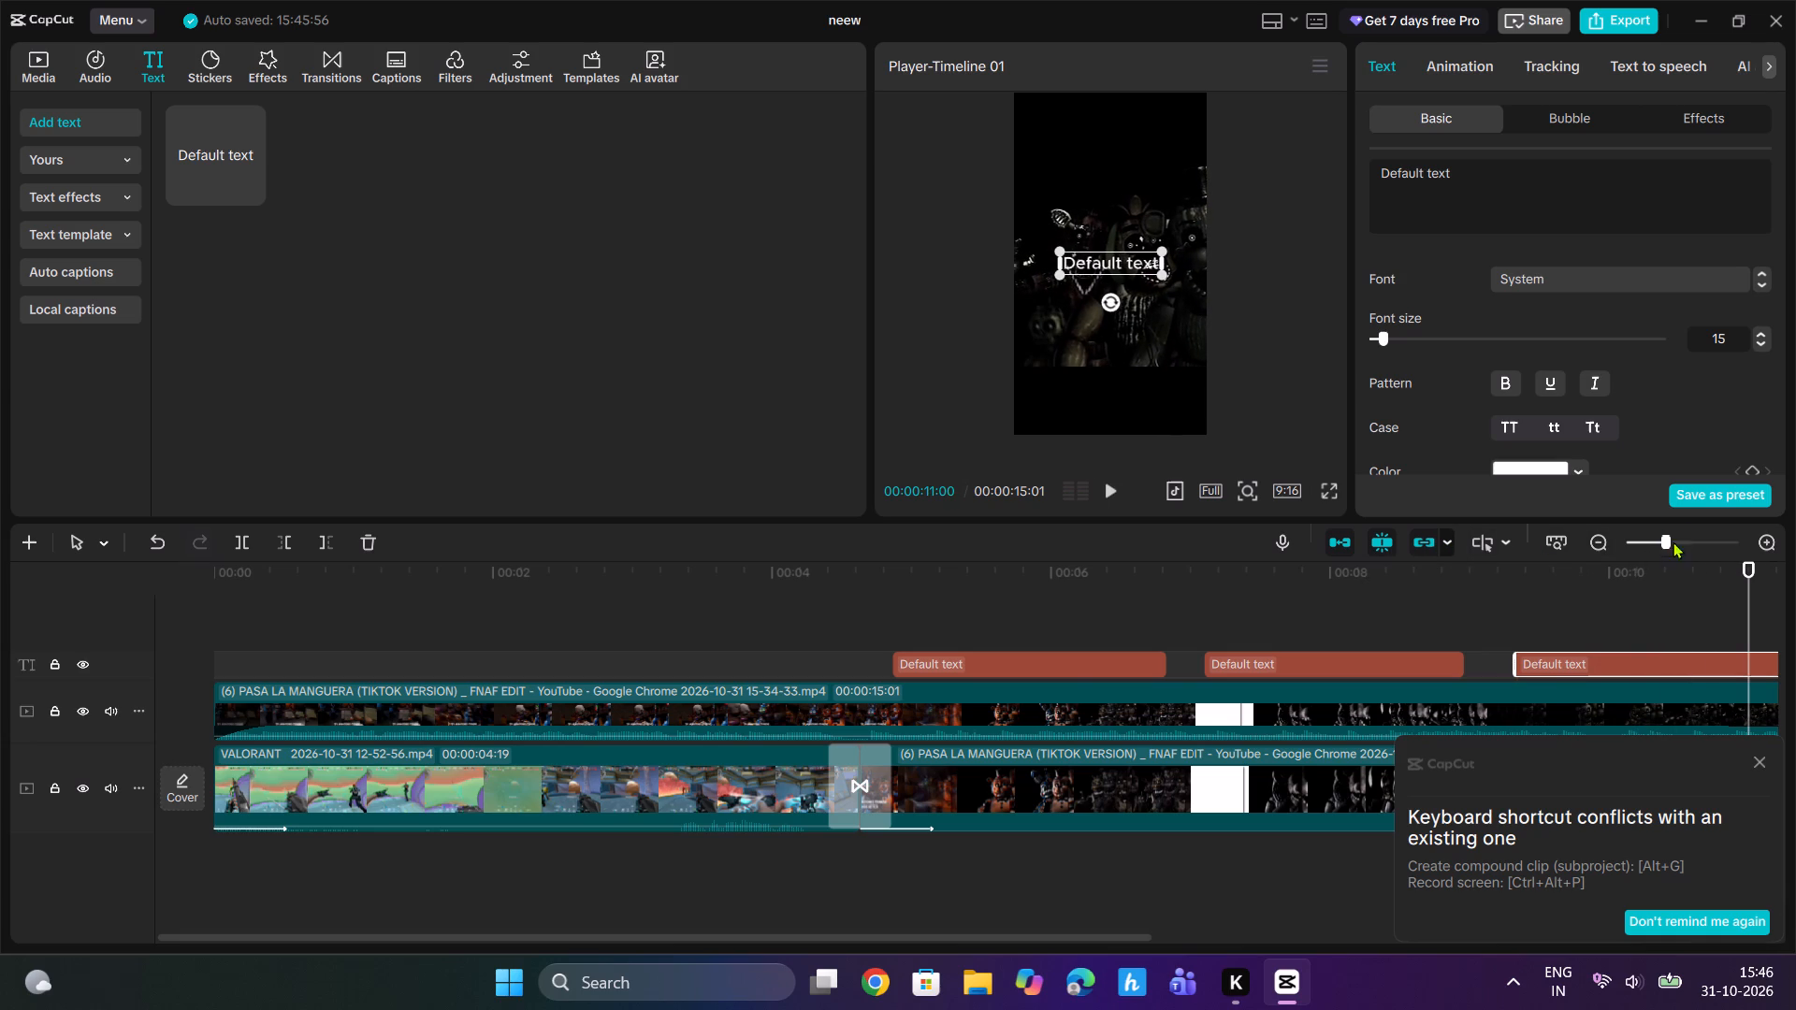
pyautogui.moveTo(1673, 541); pyautogui.dragTo(1645, 552)
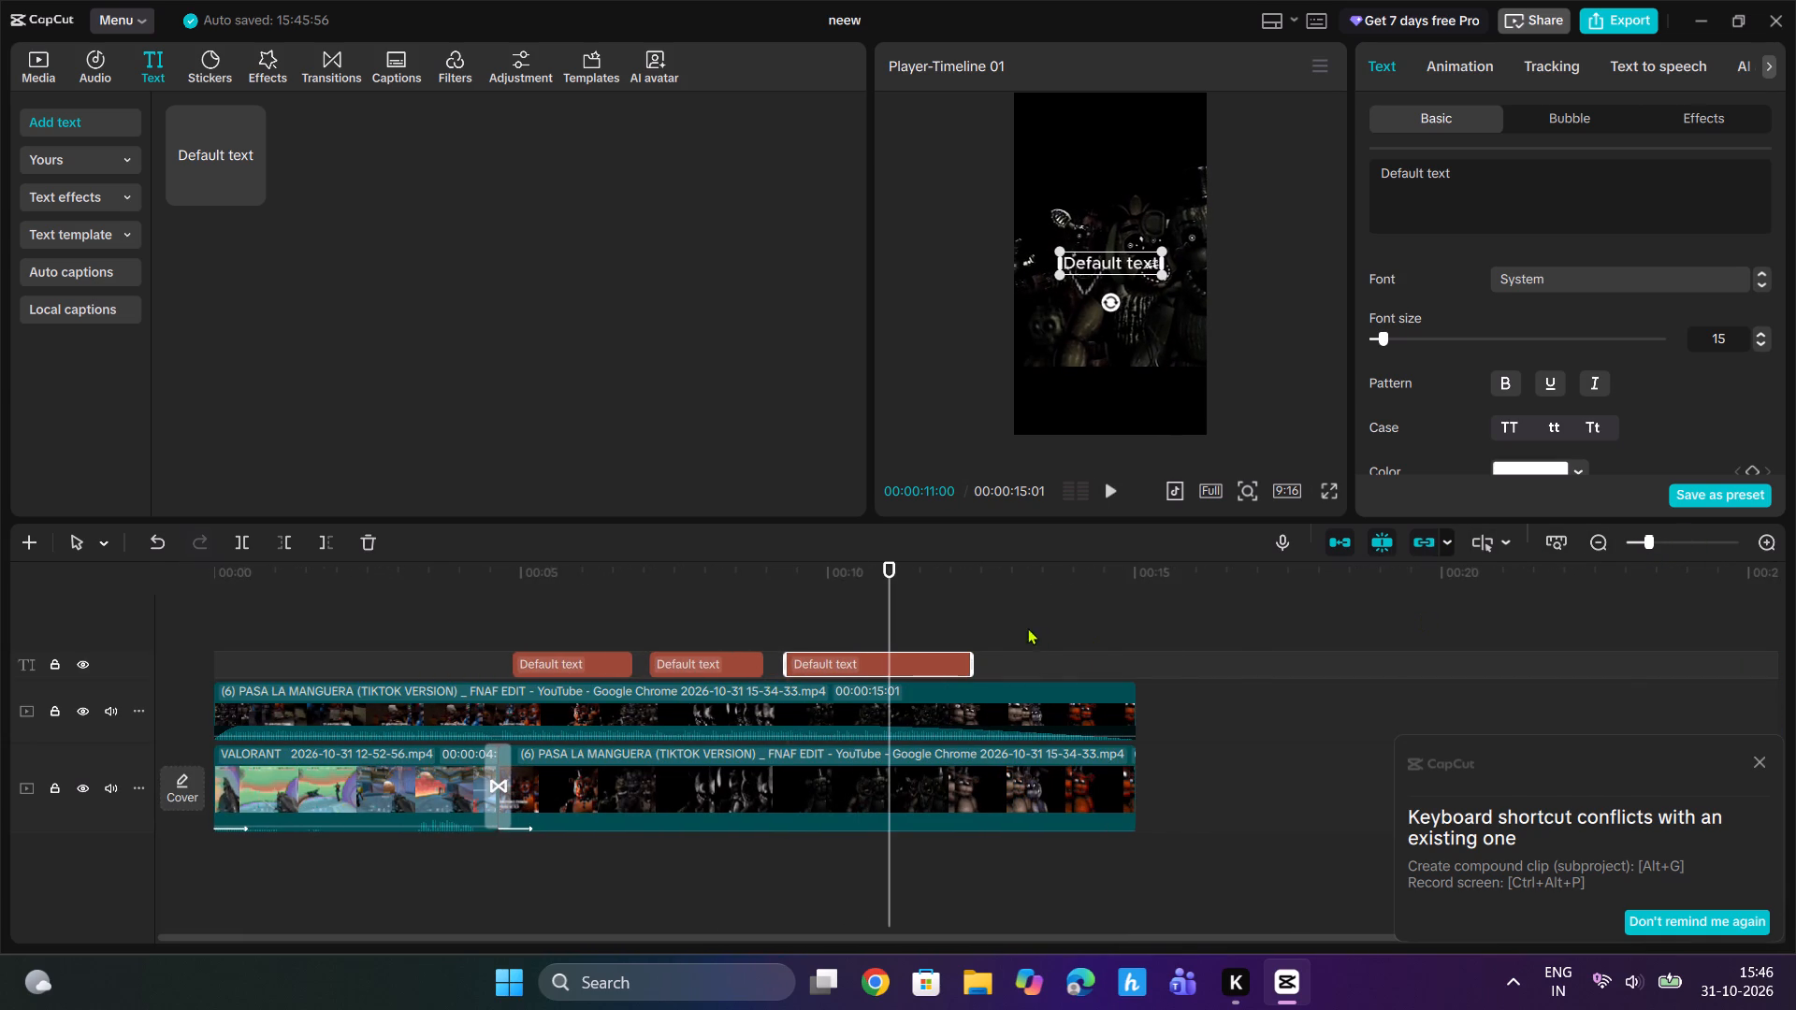
pyautogui.press('space')
pyautogui.press('space')
pyautogui.press('space')
pyautogui.press('space')
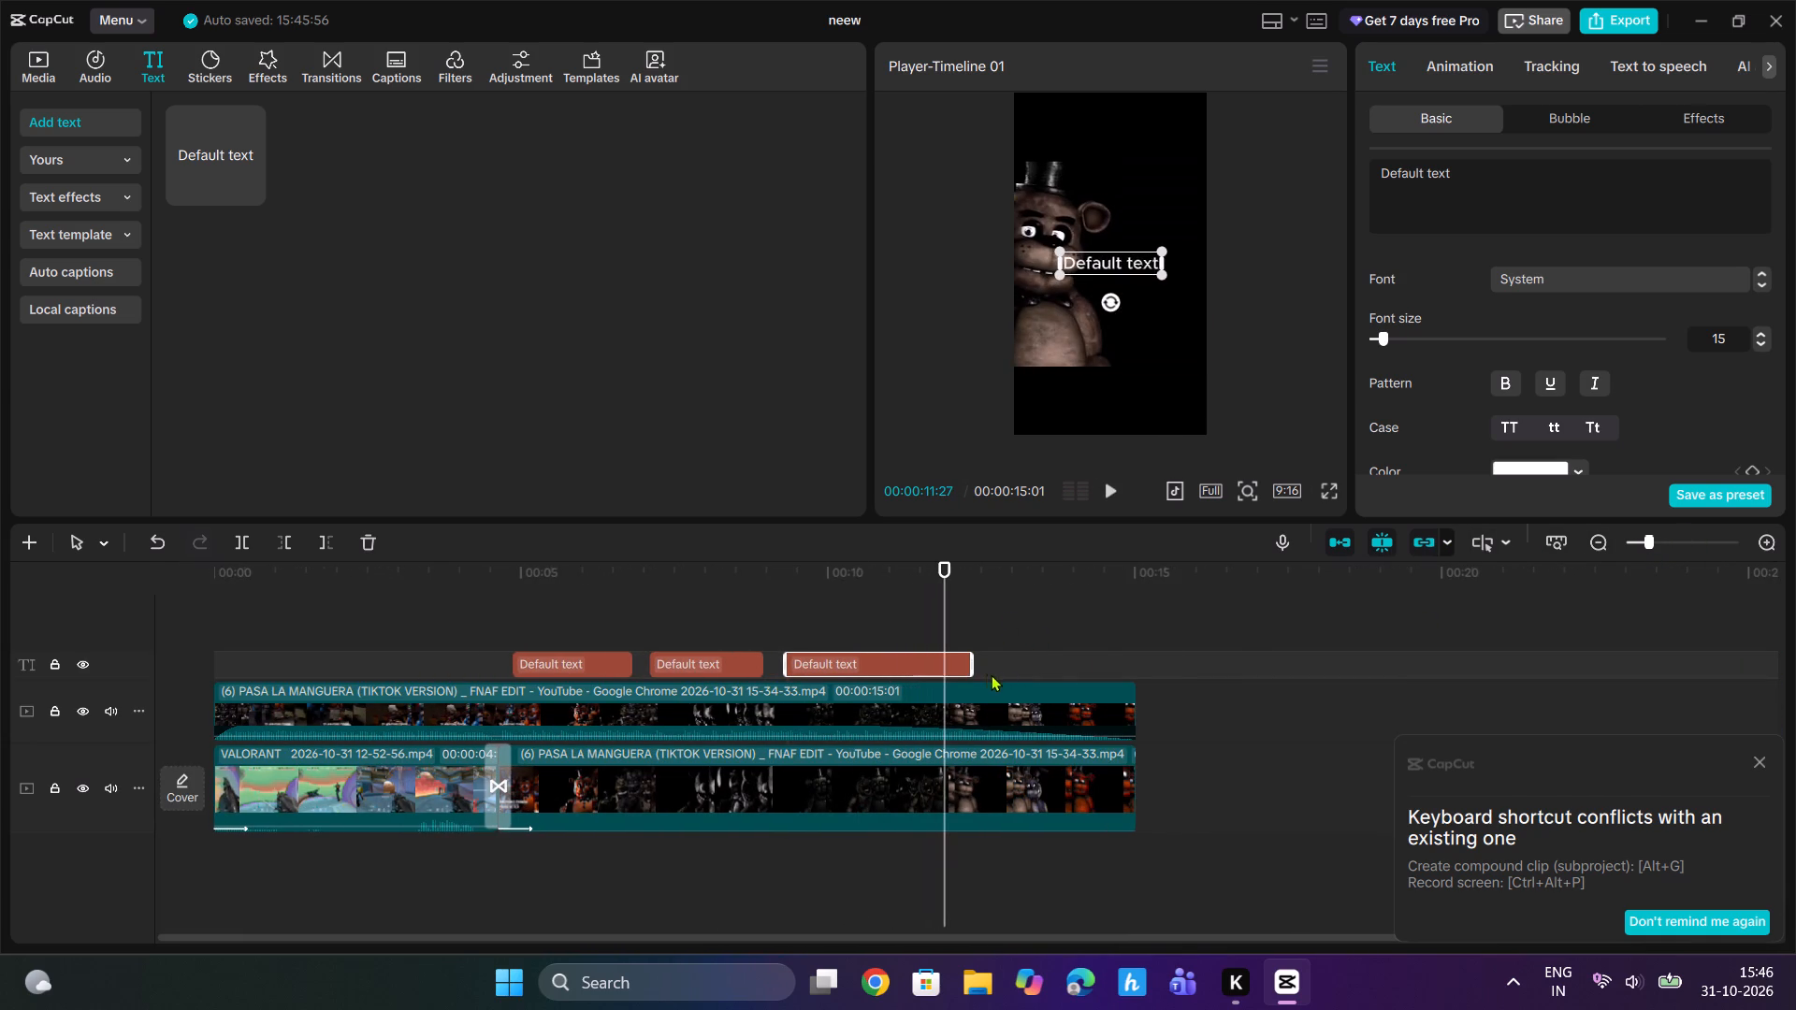
pyautogui.moveTo(972, 664); pyautogui.dragTo(927, 672)
pyautogui.moveTo(946, 570); pyautogui.dragTo(910, 579)
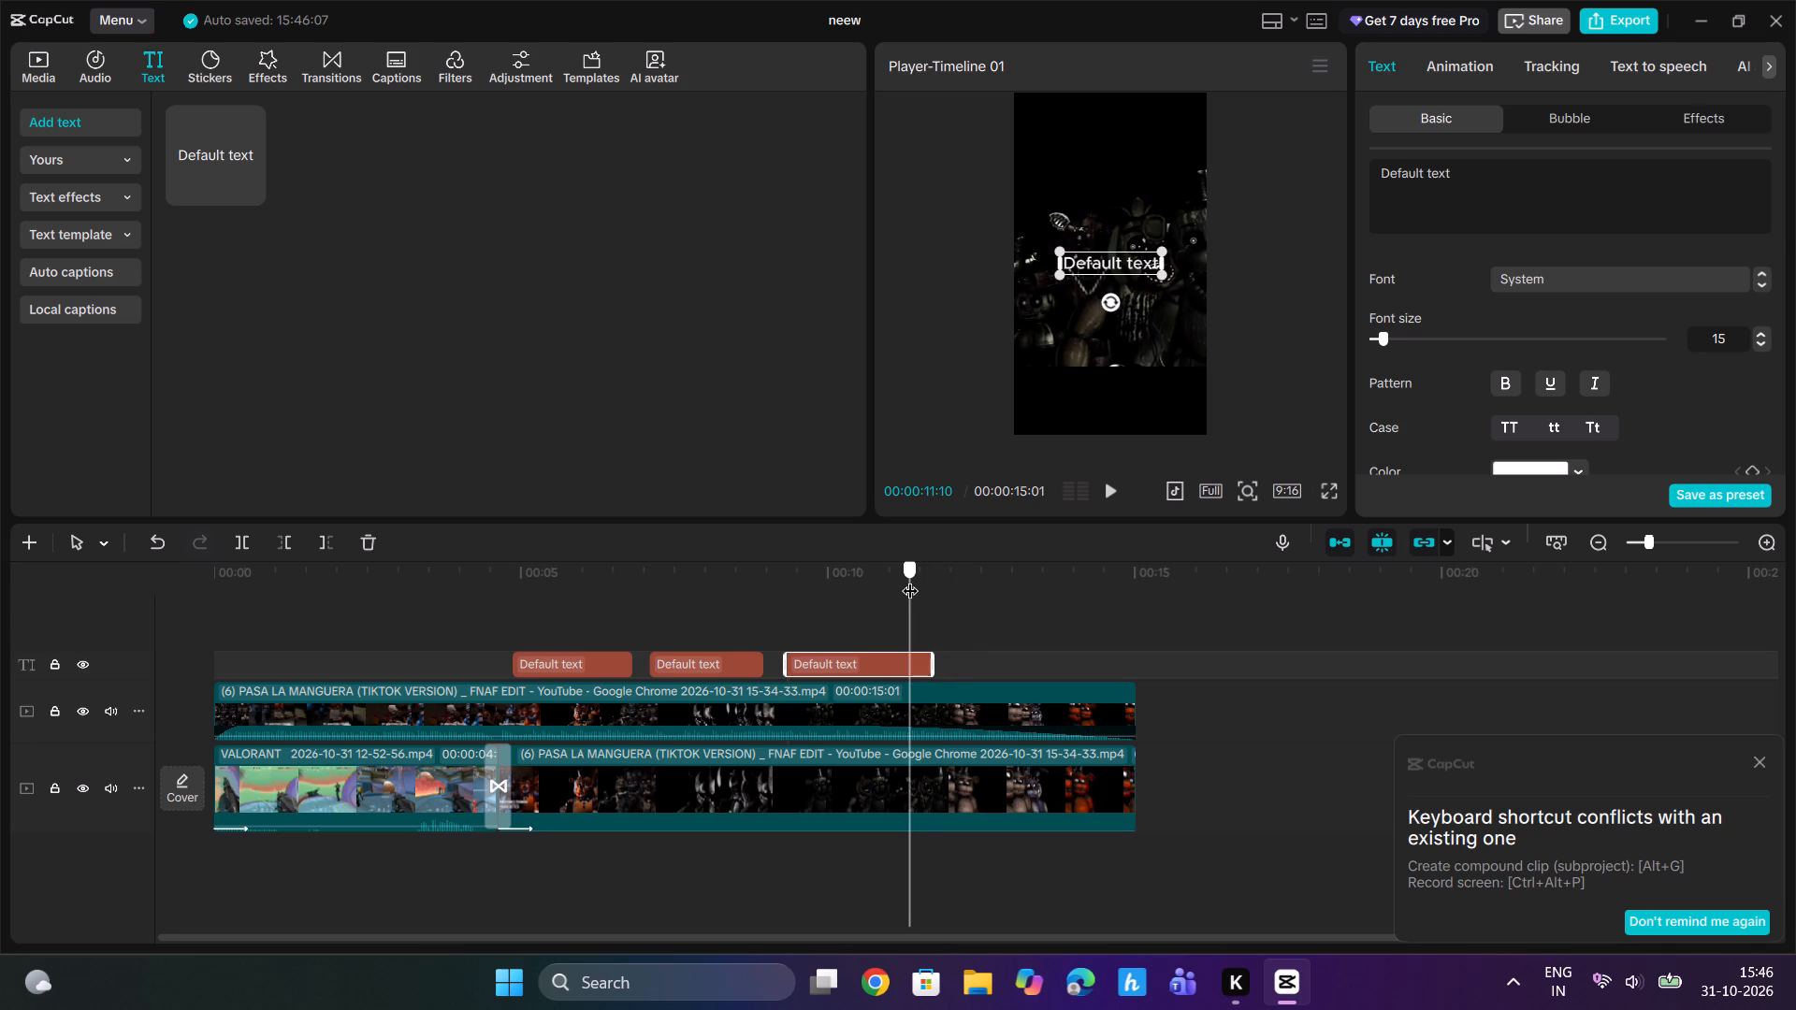
pyautogui.moveTo(910, 579); pyautogui.dragTo(924, 579)
pyautogui.moveTo(931, 658); pyautogui.dragTo(919, 662)
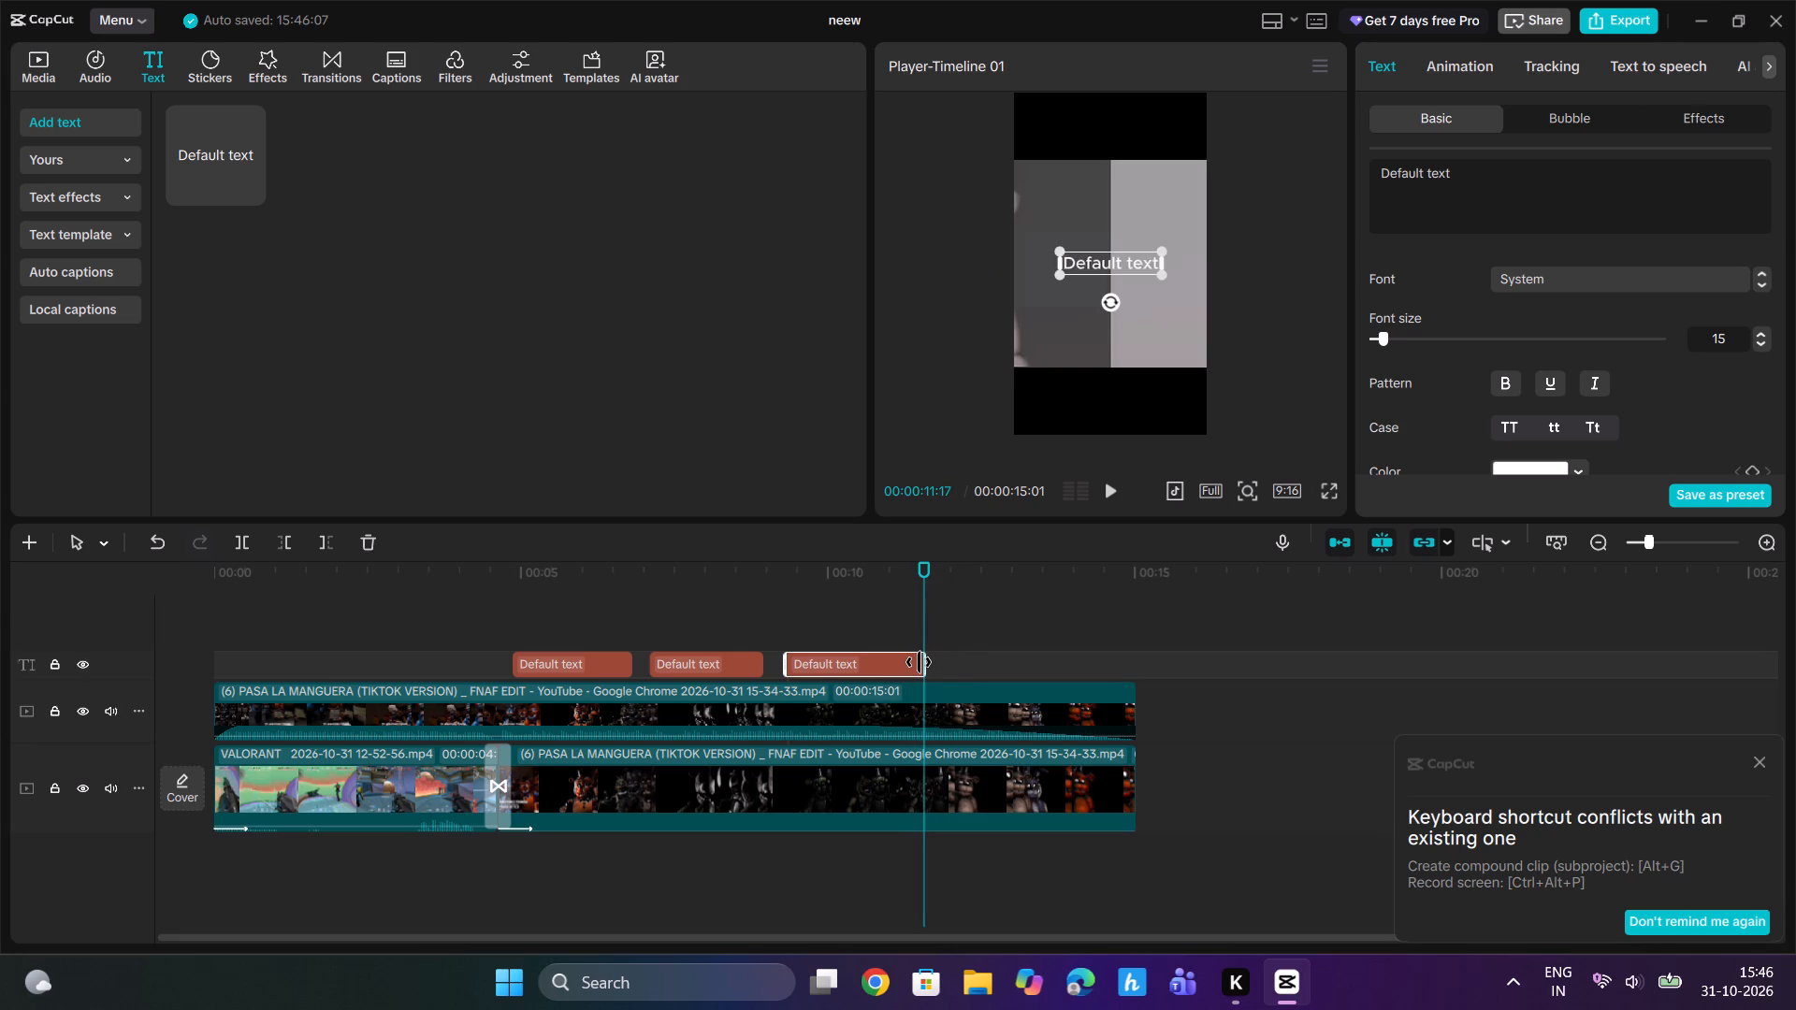
pyautogui.moveTo(919, 662); pyautogui.dragTo(914, 664)
# Add a fourth default text clip at 00:00:11:24 and trim it to end at about 14.5 seconds, just before the video ends.
pyautogui.moveTo(930, 583); pyautogui.dragTo(939, 582)
pyautogui.click(246, 193)
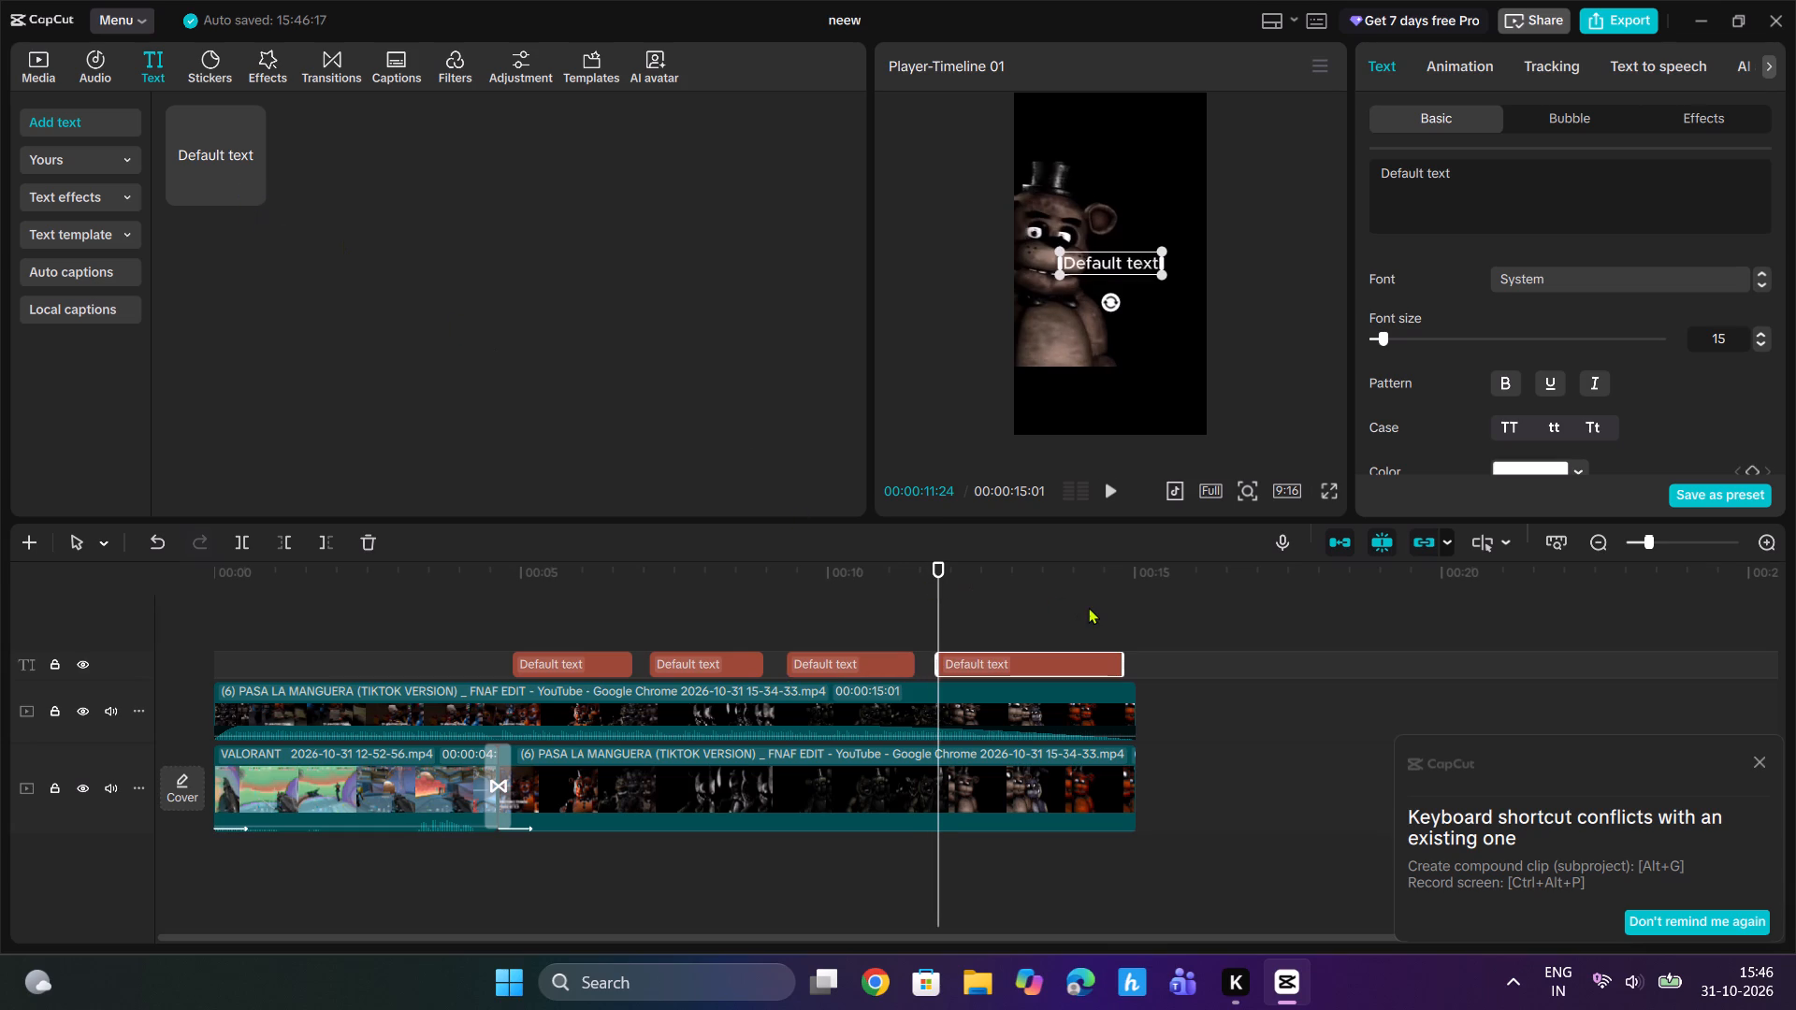
pyautogui.press('space')
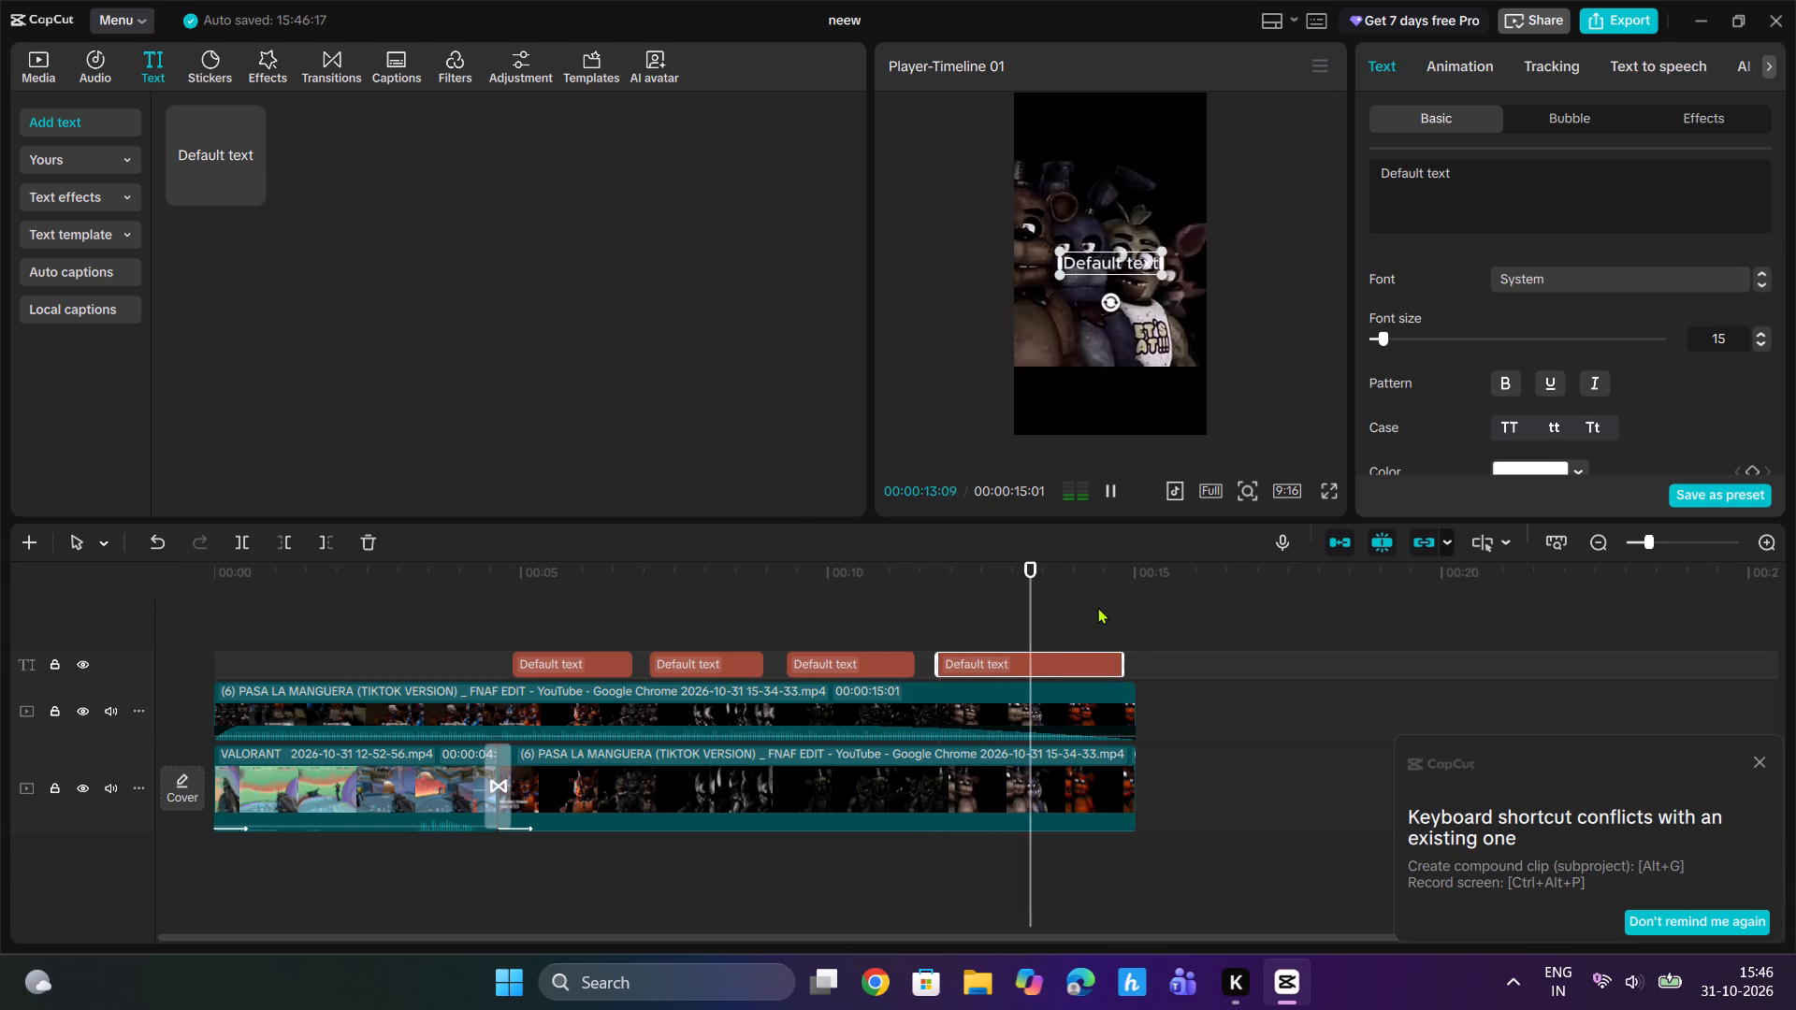
pyautogui.press('space')
pyautogui.moveTo(1122, 664); pyautogui.dragTo(1070, 674)
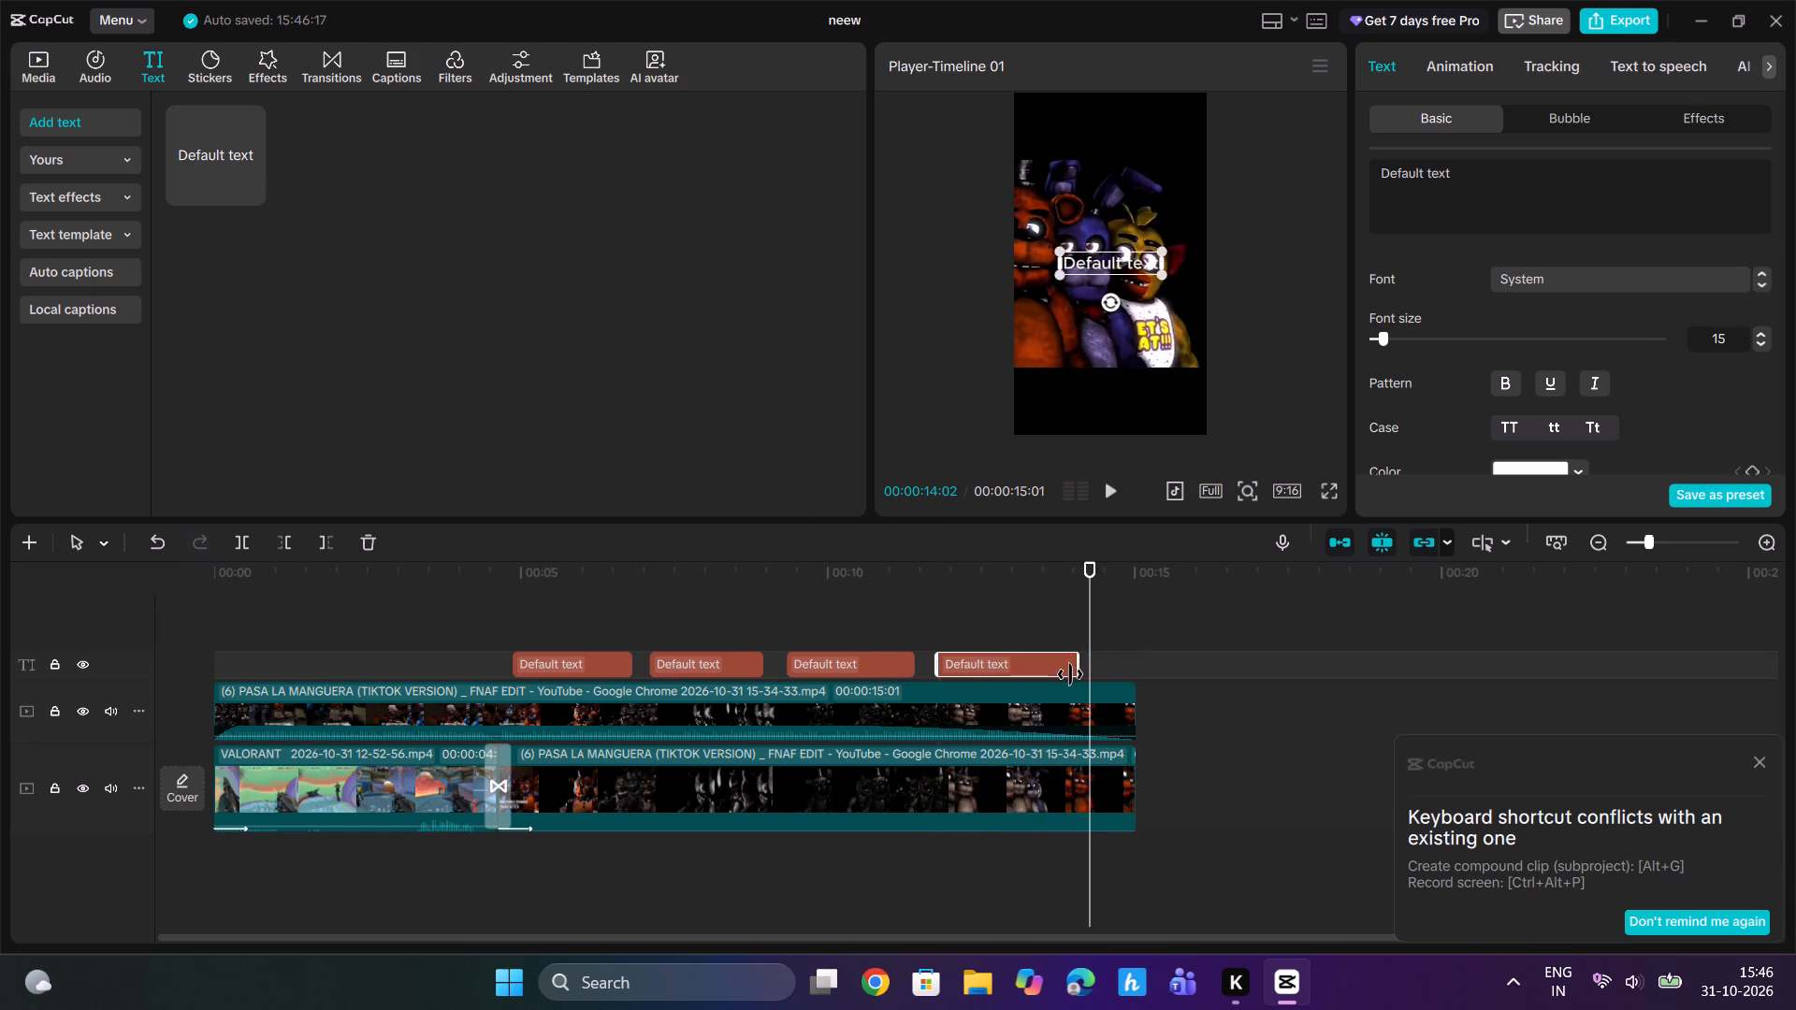
pyautogui.moveTo(1070, 674); pyautogui.dragTo(1084, 675)
pyautogui.press('space')
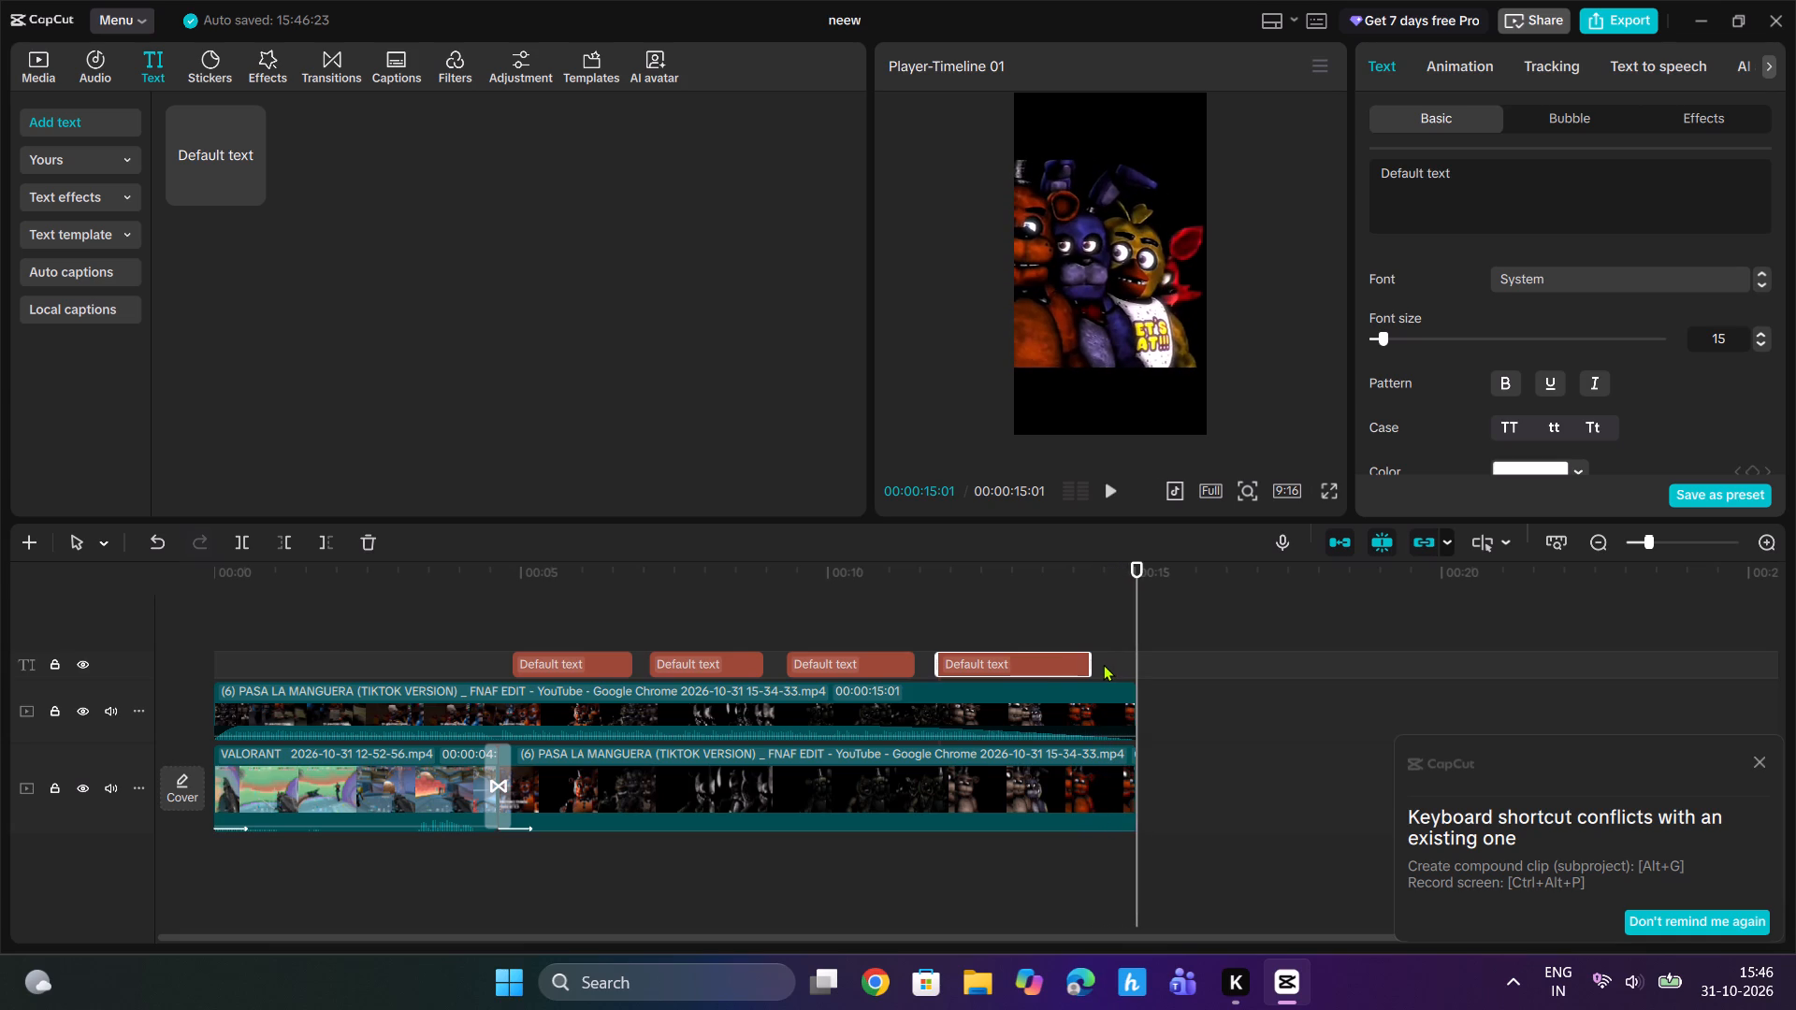
pyautogui.click(1093, 667)
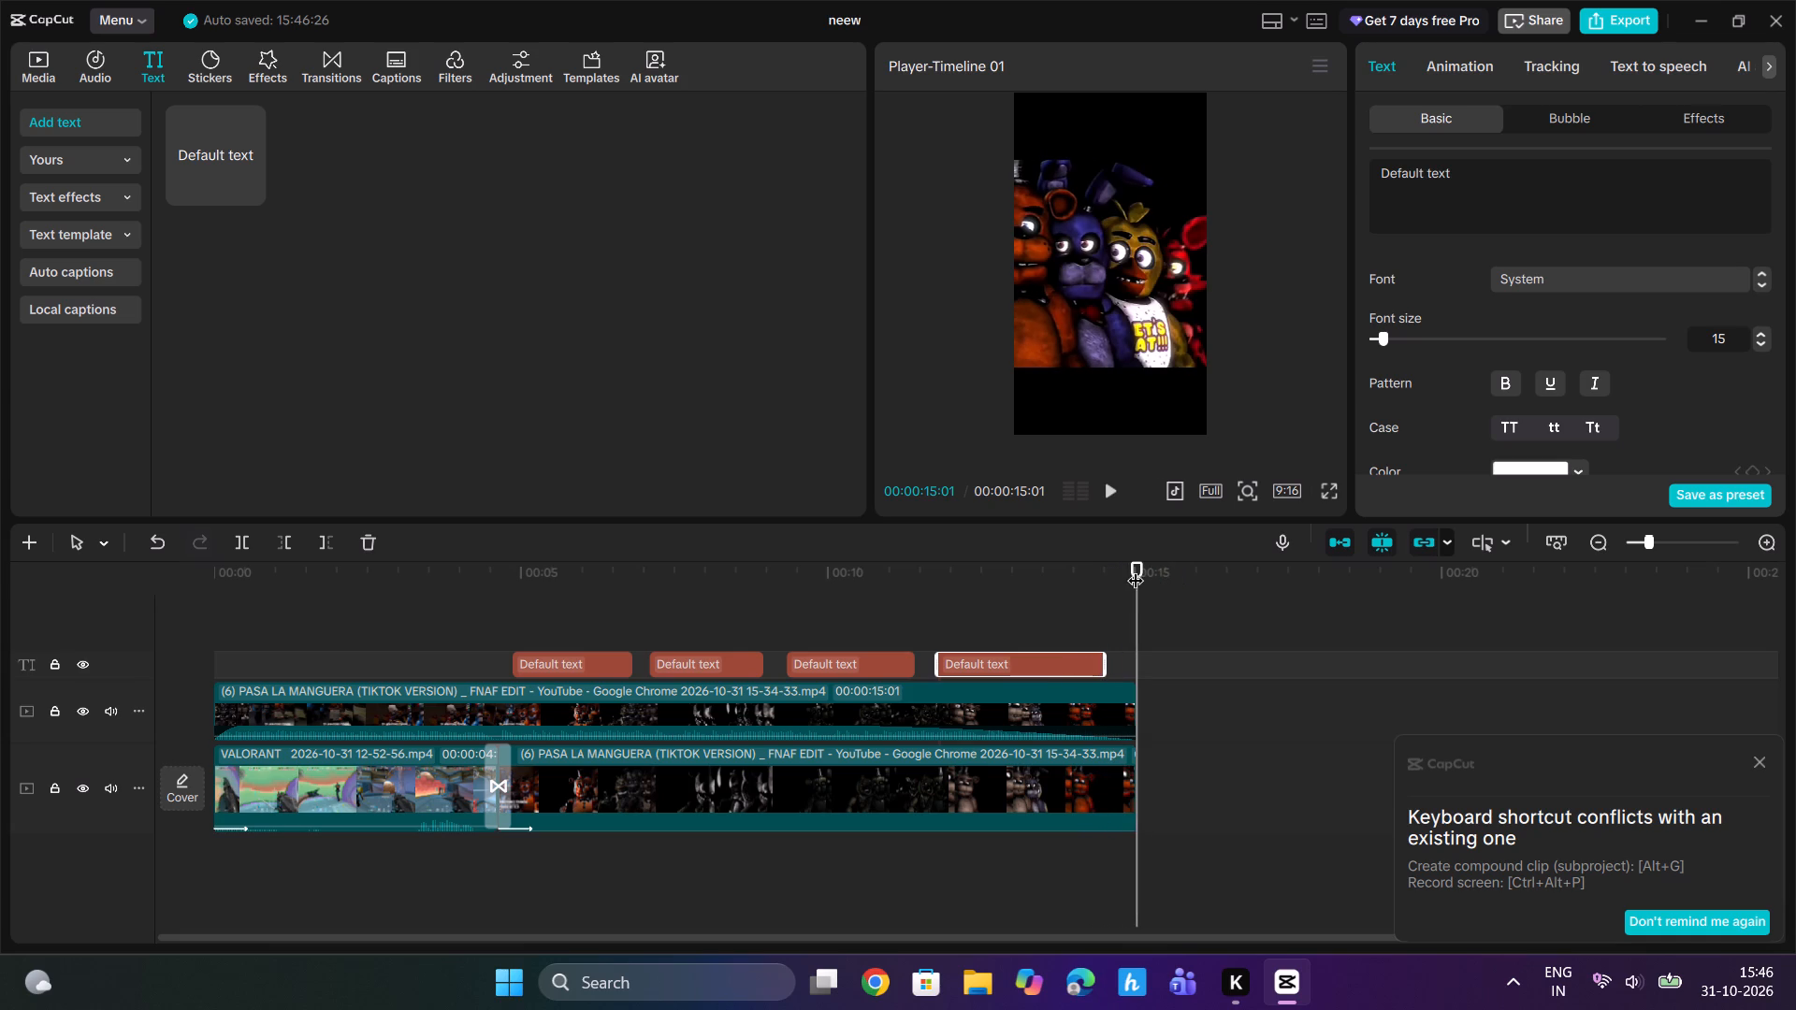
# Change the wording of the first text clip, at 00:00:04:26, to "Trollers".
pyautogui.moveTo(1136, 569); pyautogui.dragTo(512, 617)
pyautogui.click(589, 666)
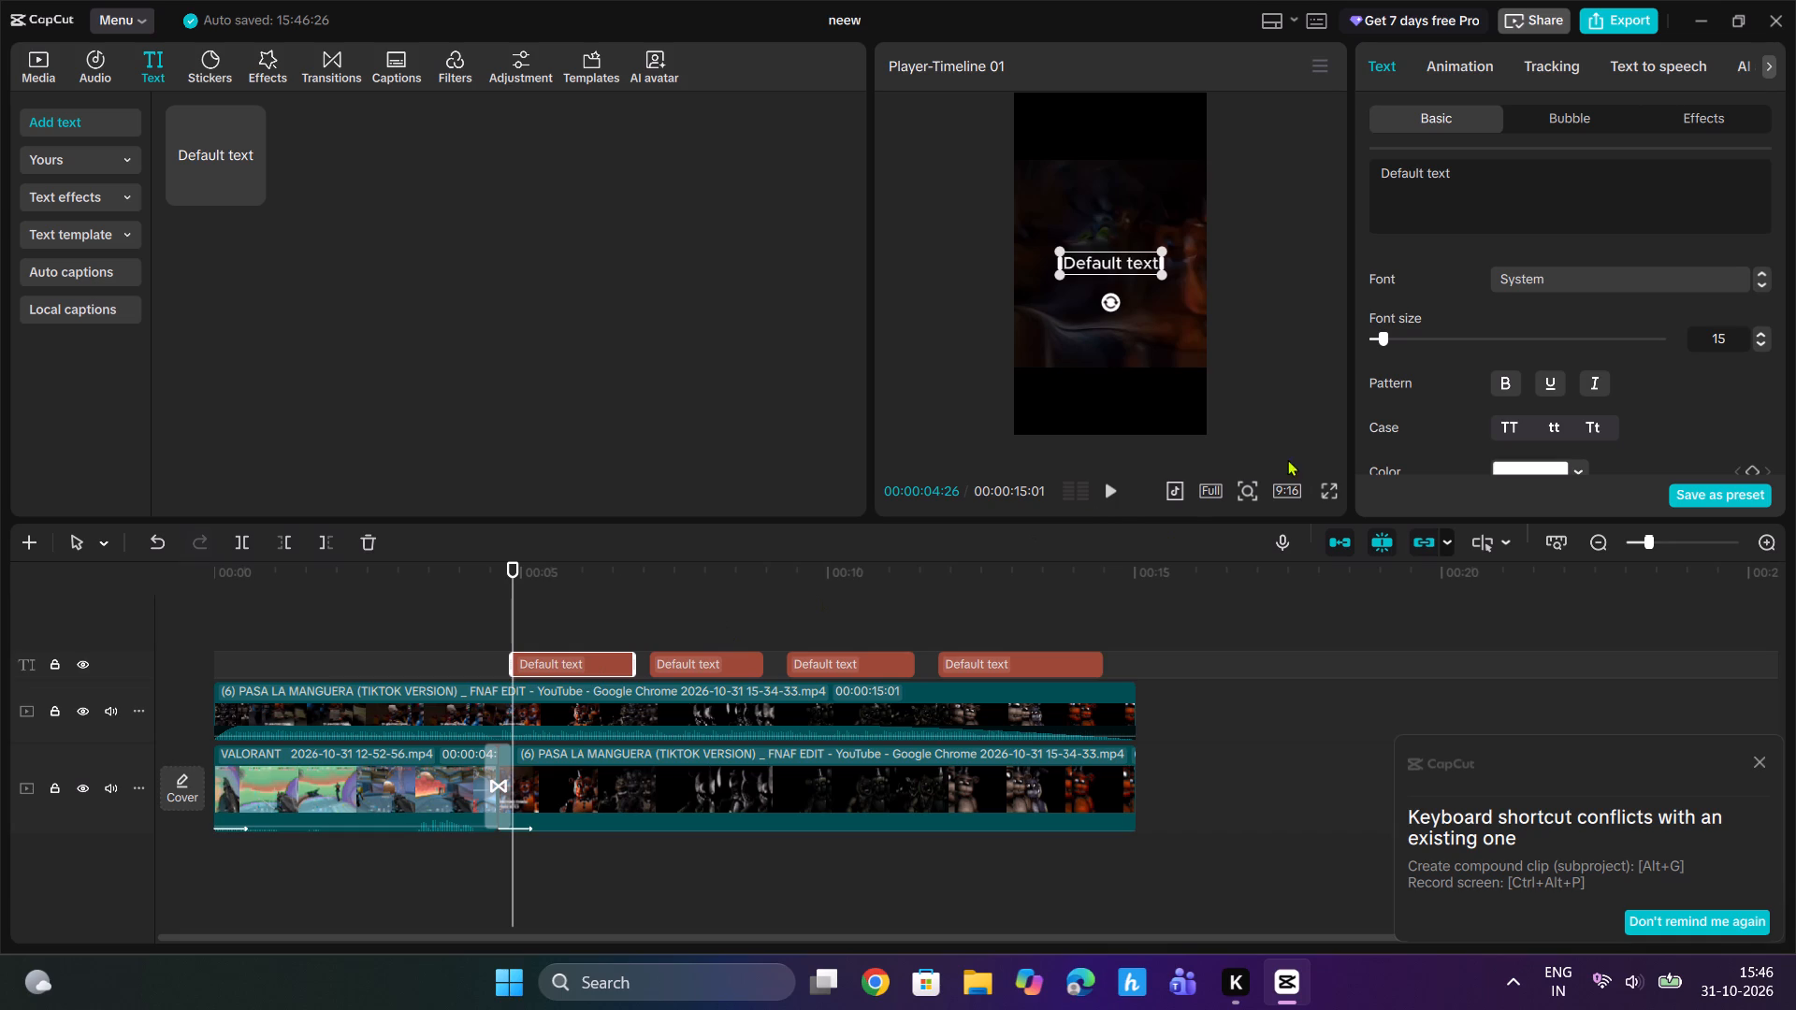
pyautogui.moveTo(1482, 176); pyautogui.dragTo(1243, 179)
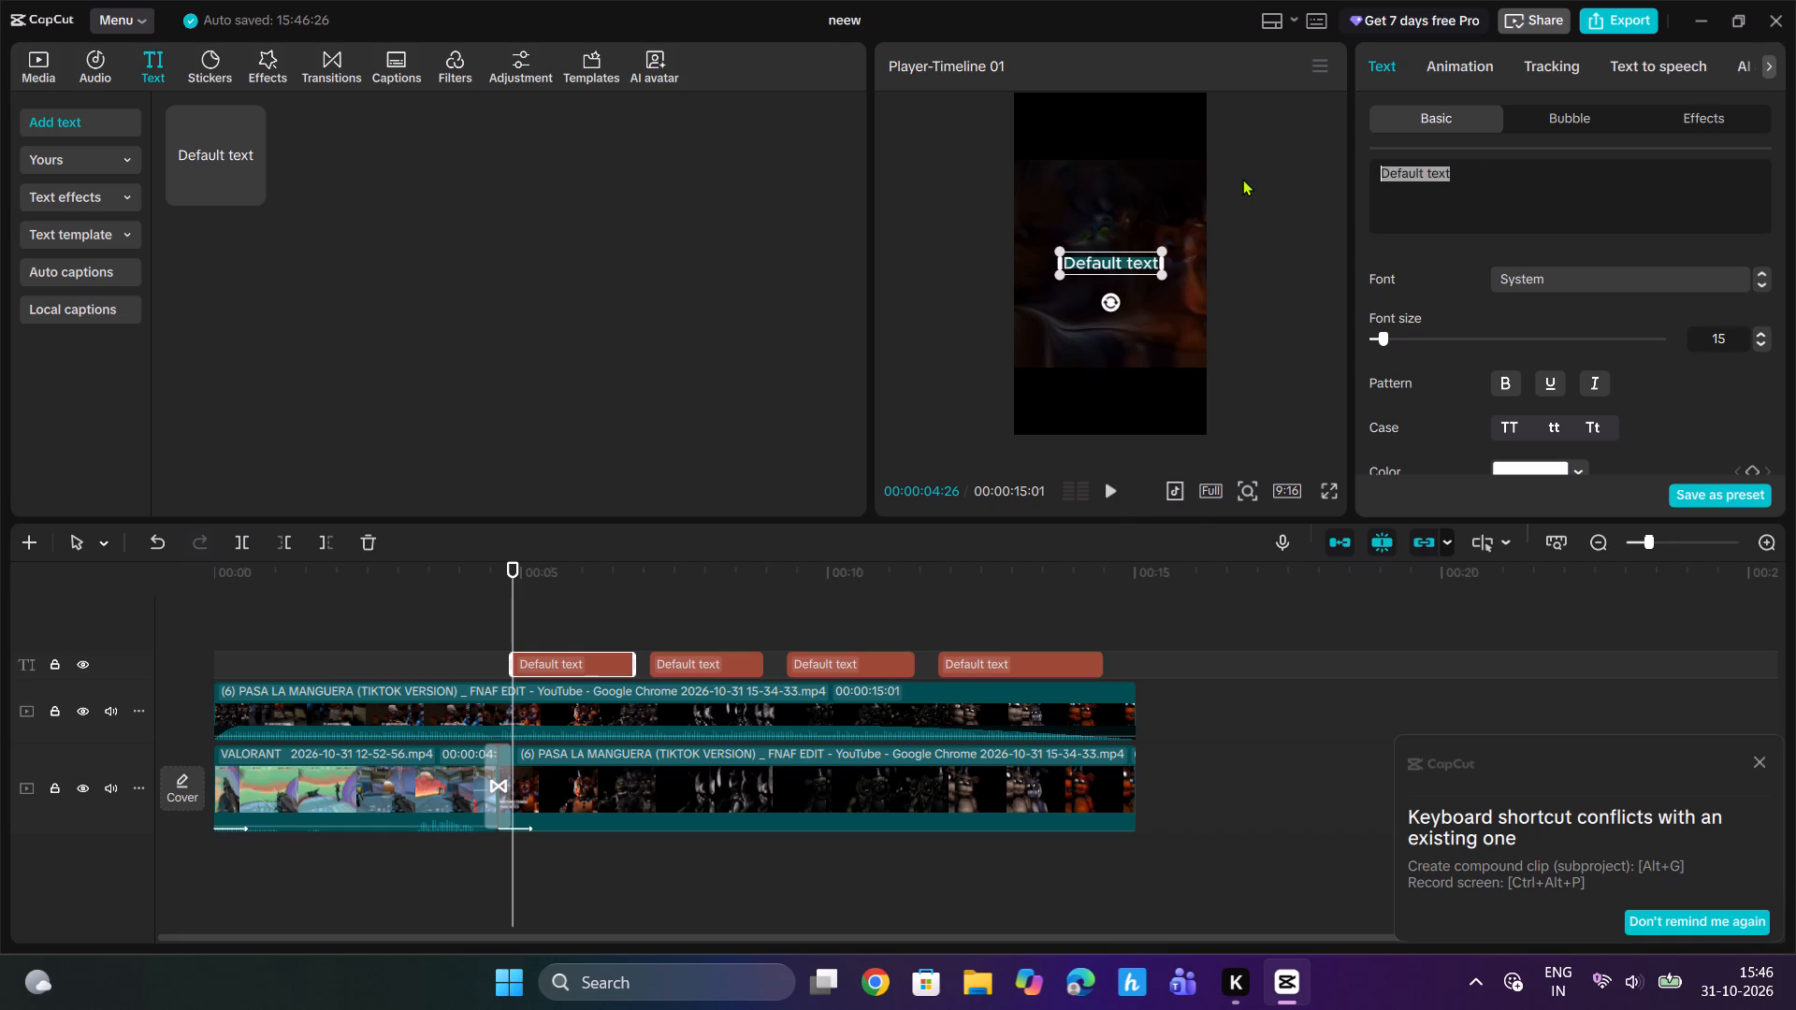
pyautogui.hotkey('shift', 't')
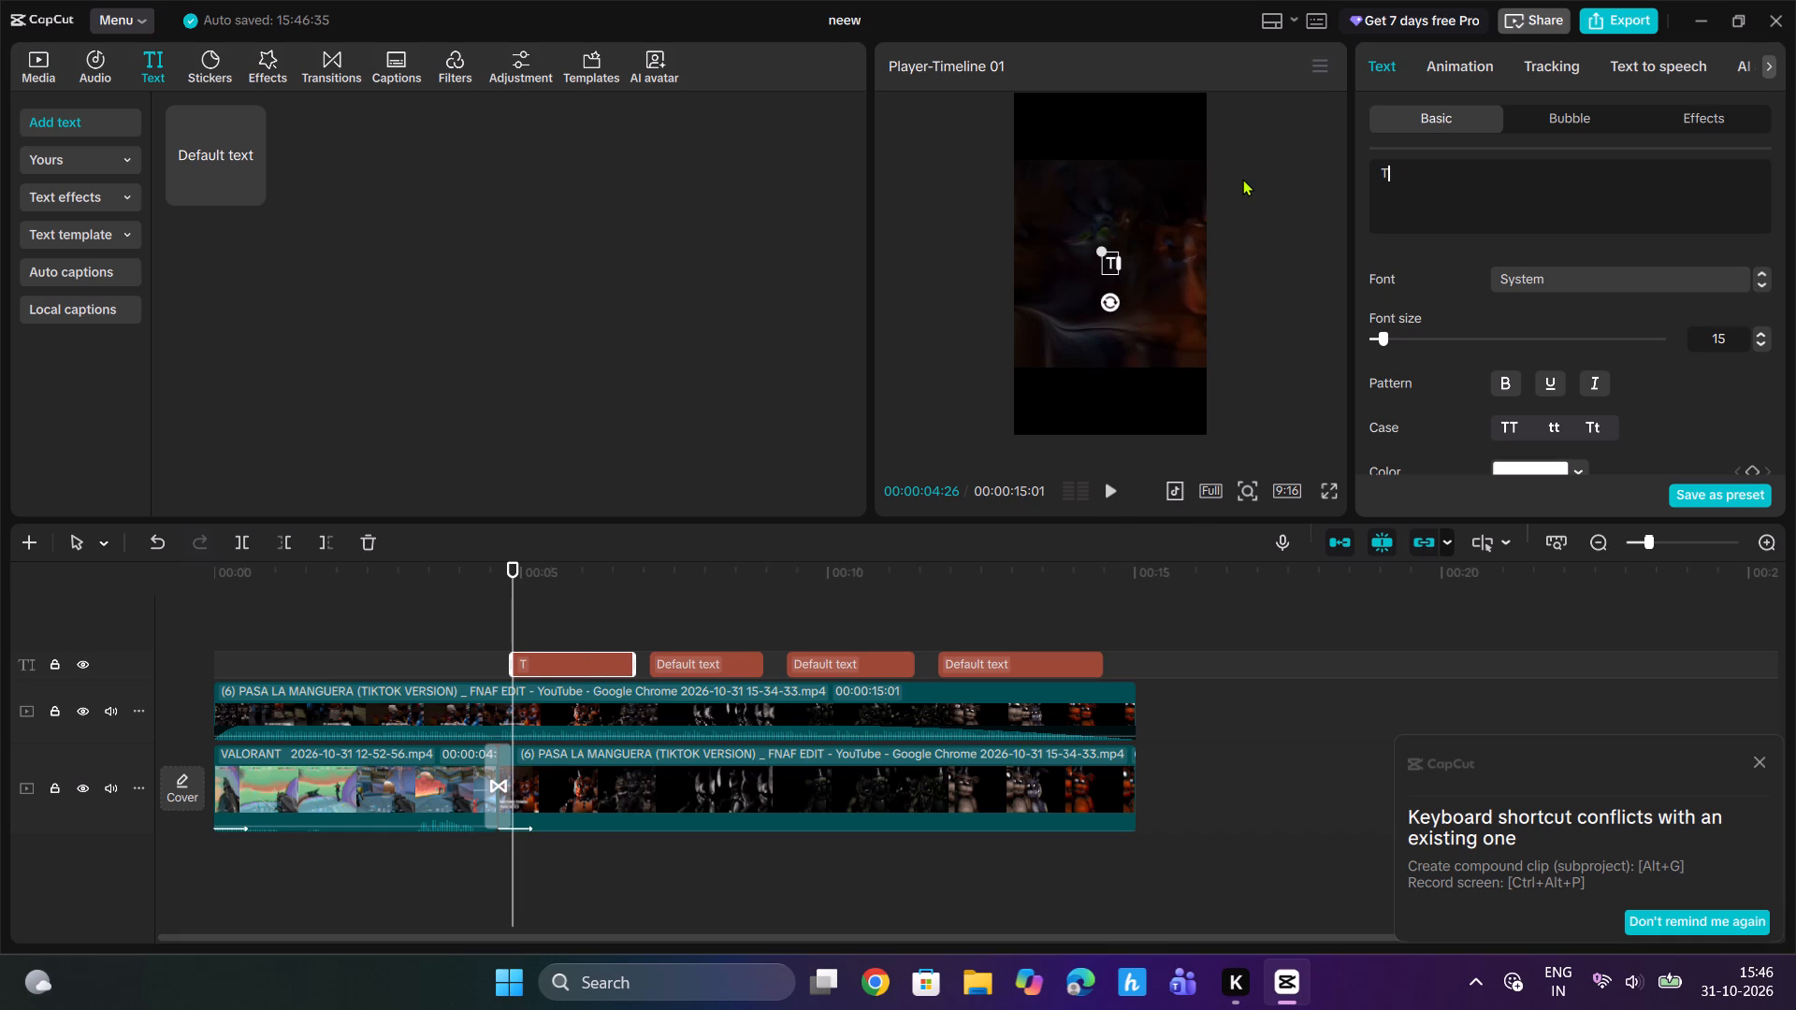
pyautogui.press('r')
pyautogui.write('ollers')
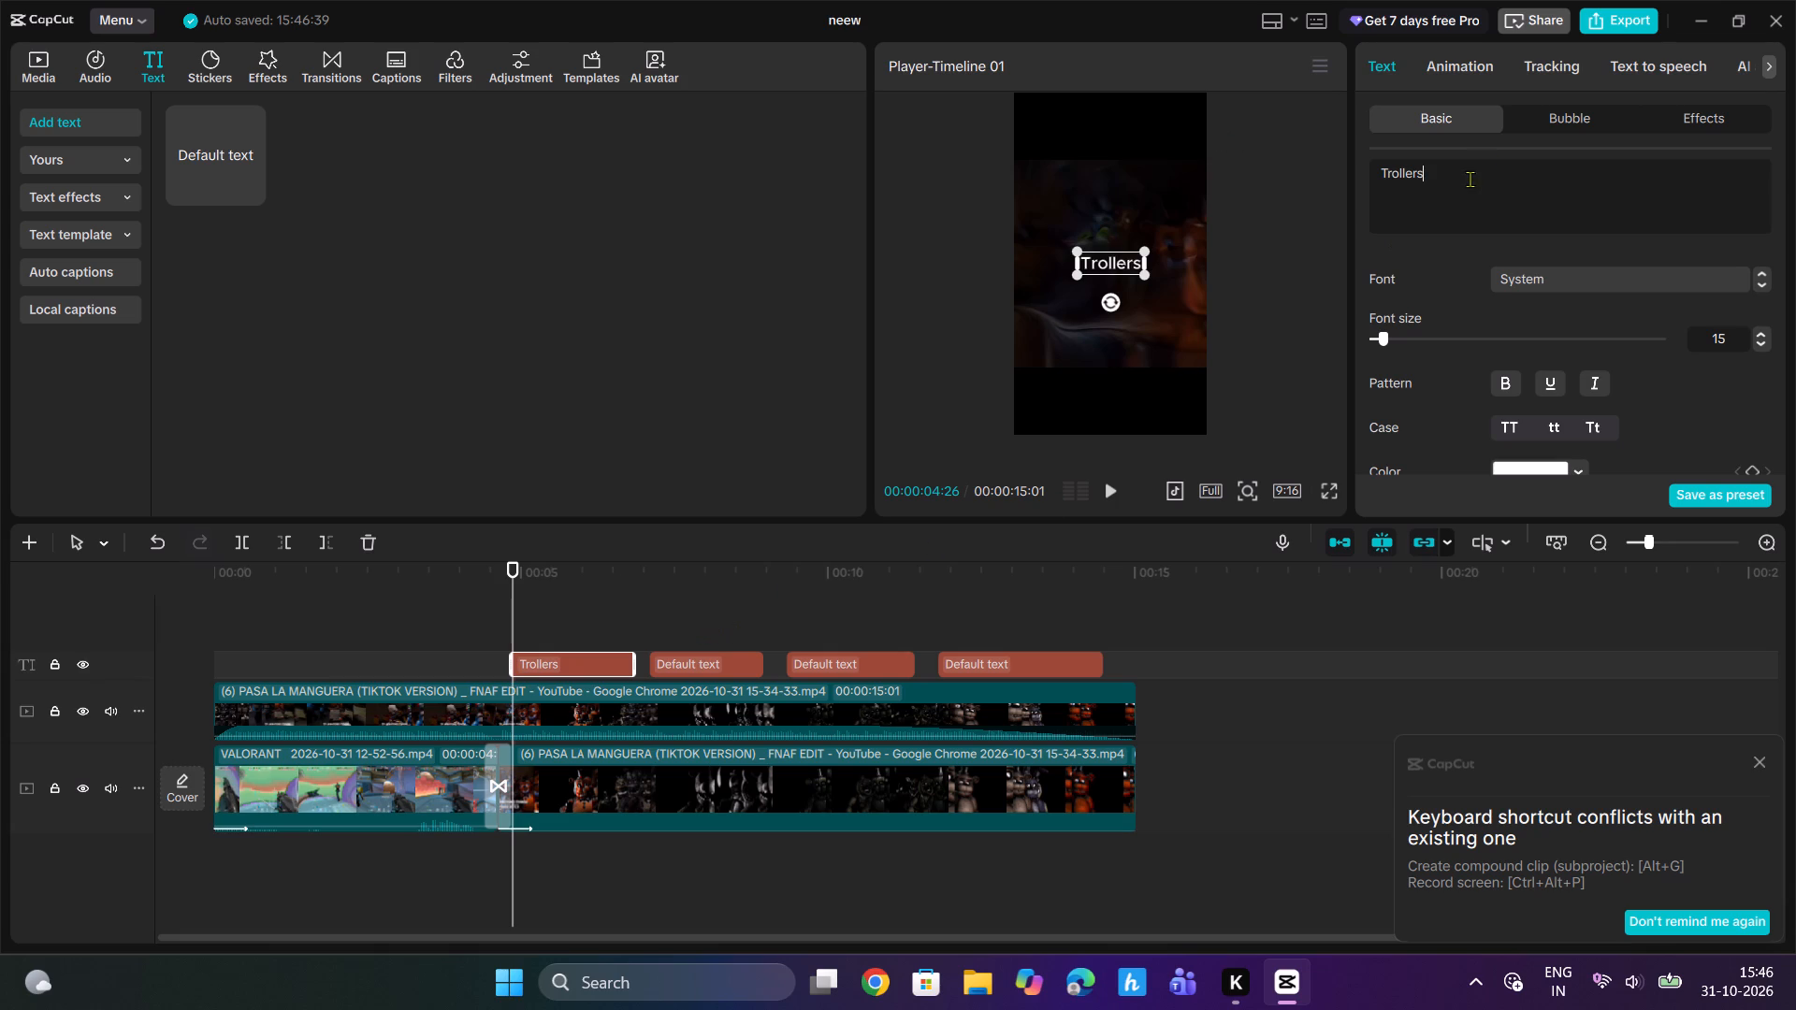
# Replace the first text clip's wording with "Immortal smurf".
pyautogui.moveTo(1460, 170); pyautogui.dragTo(1346, 174)
pyautogui.press('BackSpace')
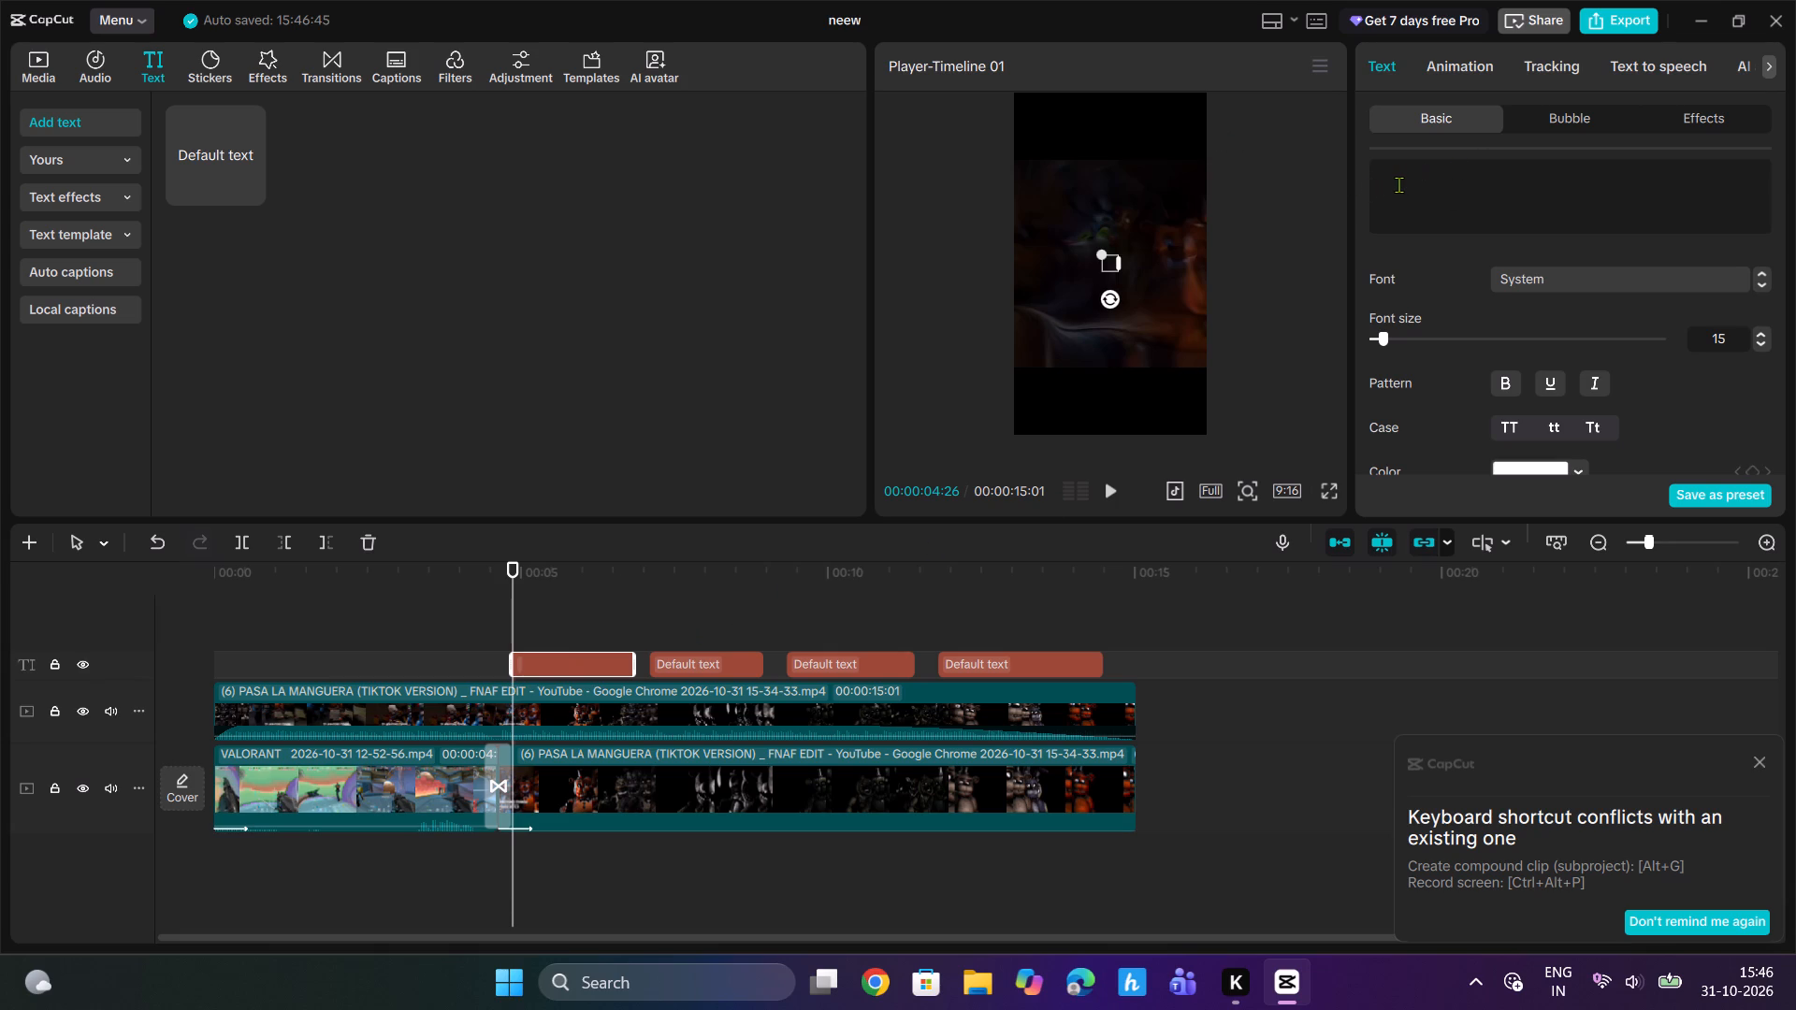
pyautogui.hotkey('shift', 'i')
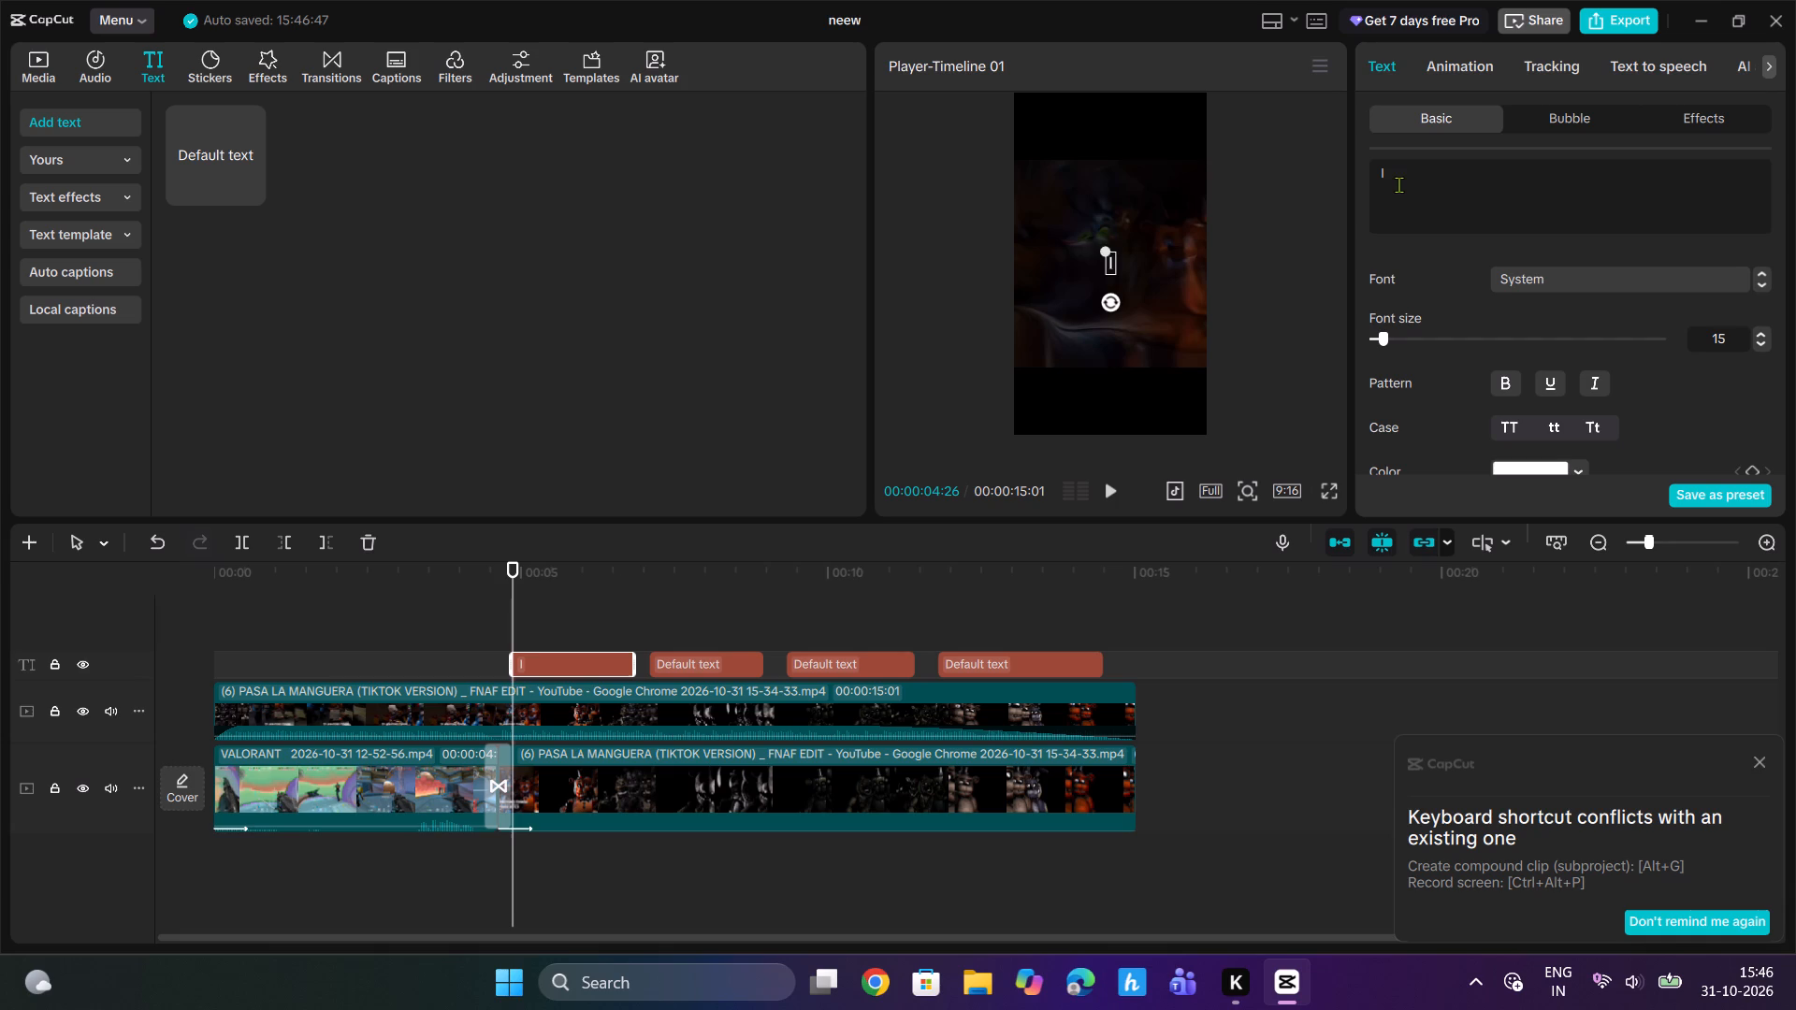
pyautogui.write('mm')
pyautogui.write('ortall')
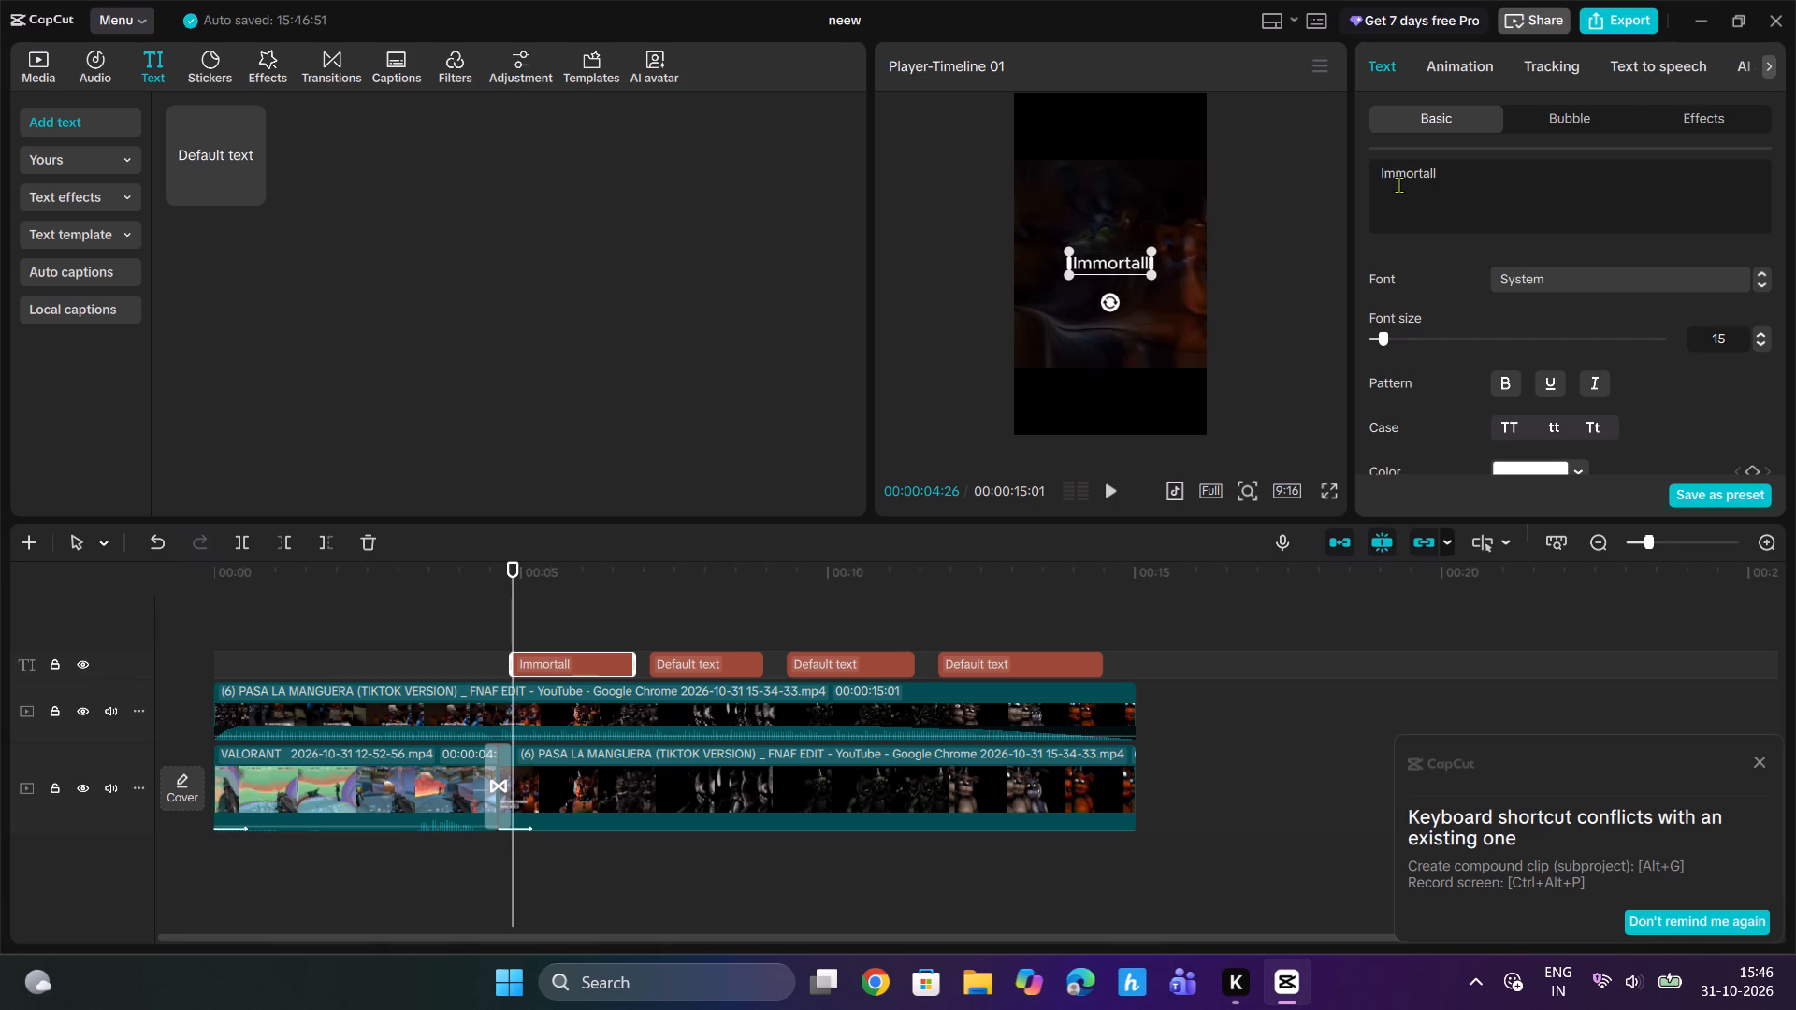
pyautogui.press('BackSpace')
pyautogui.press('space')
pyautogui.write('sm')
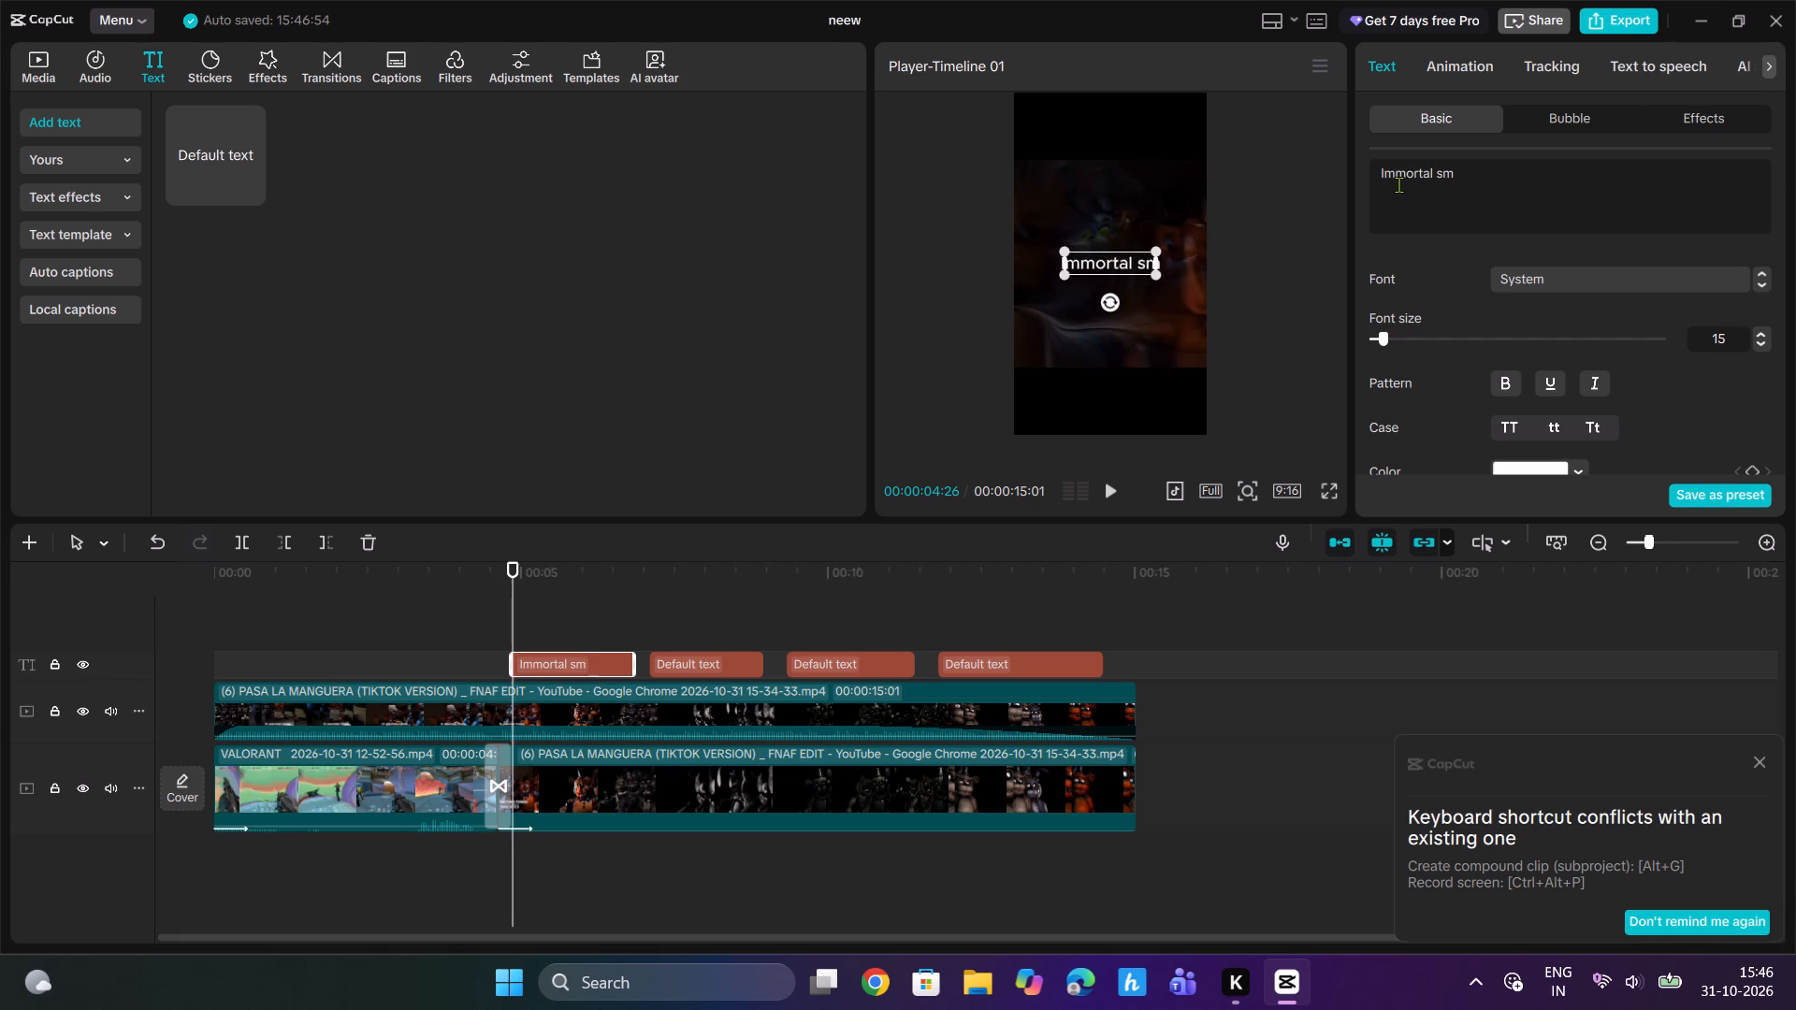
pyautogui.write('urf')
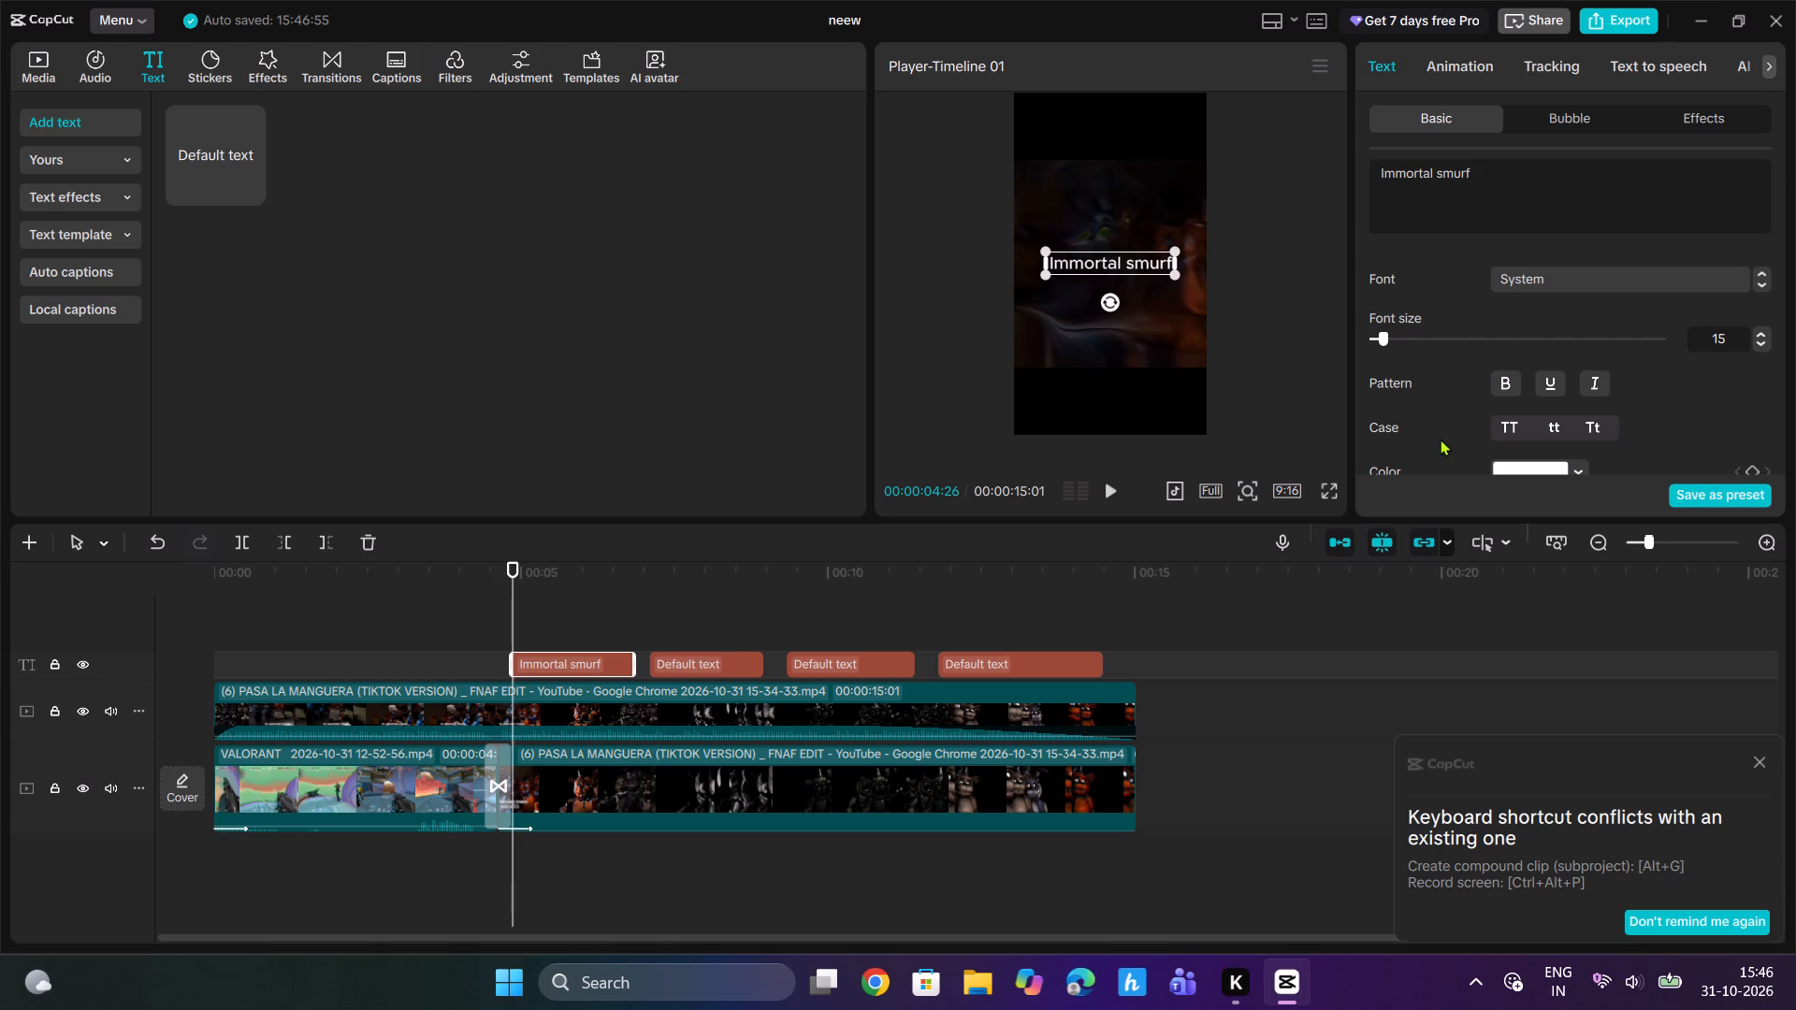
# Replace the second text clip's wording with "I miss her (JETT)" and check it in the preview at 00:00:07:24.
pyautogui.click(703, 664)
pyautogui.moveTo(1477, 179); pyautogui.dragTo(1340, 173)
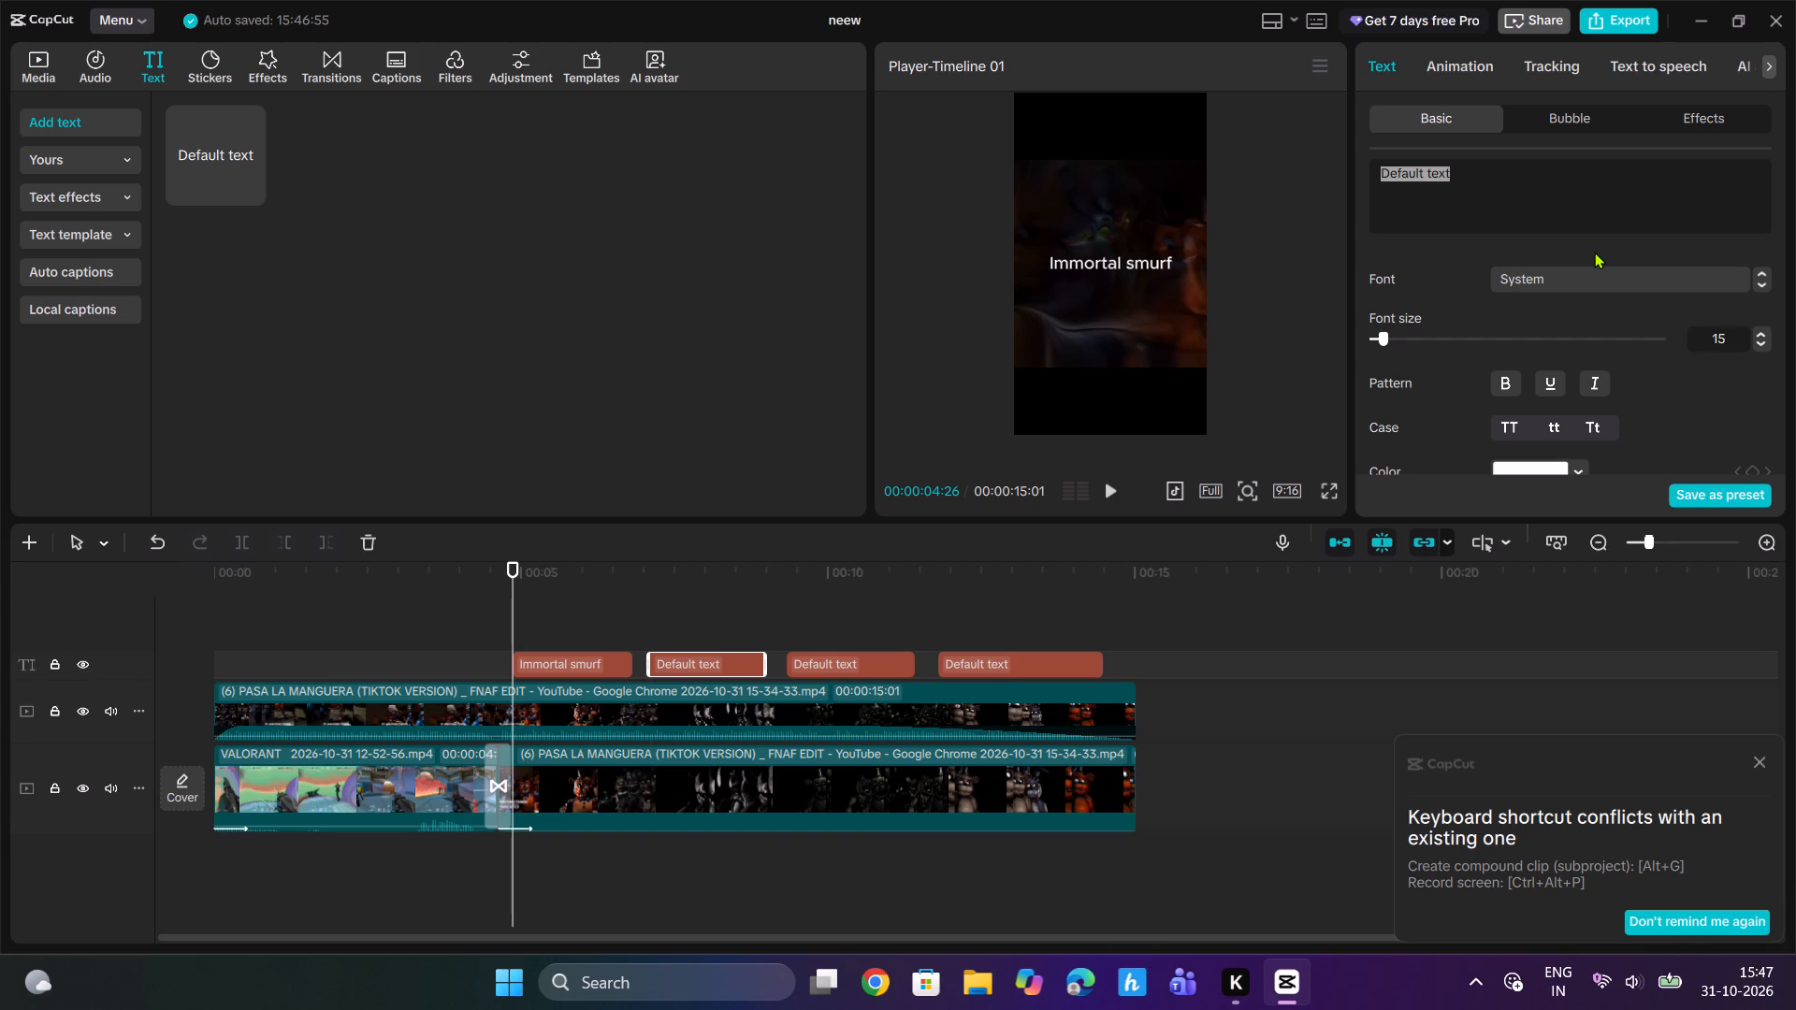
pyautogui.hotkey('shift', 'i')
pyautogui.press('space')
pyautogui.write('miss')
pyautogui.press('space')
pyautogui.write('her')
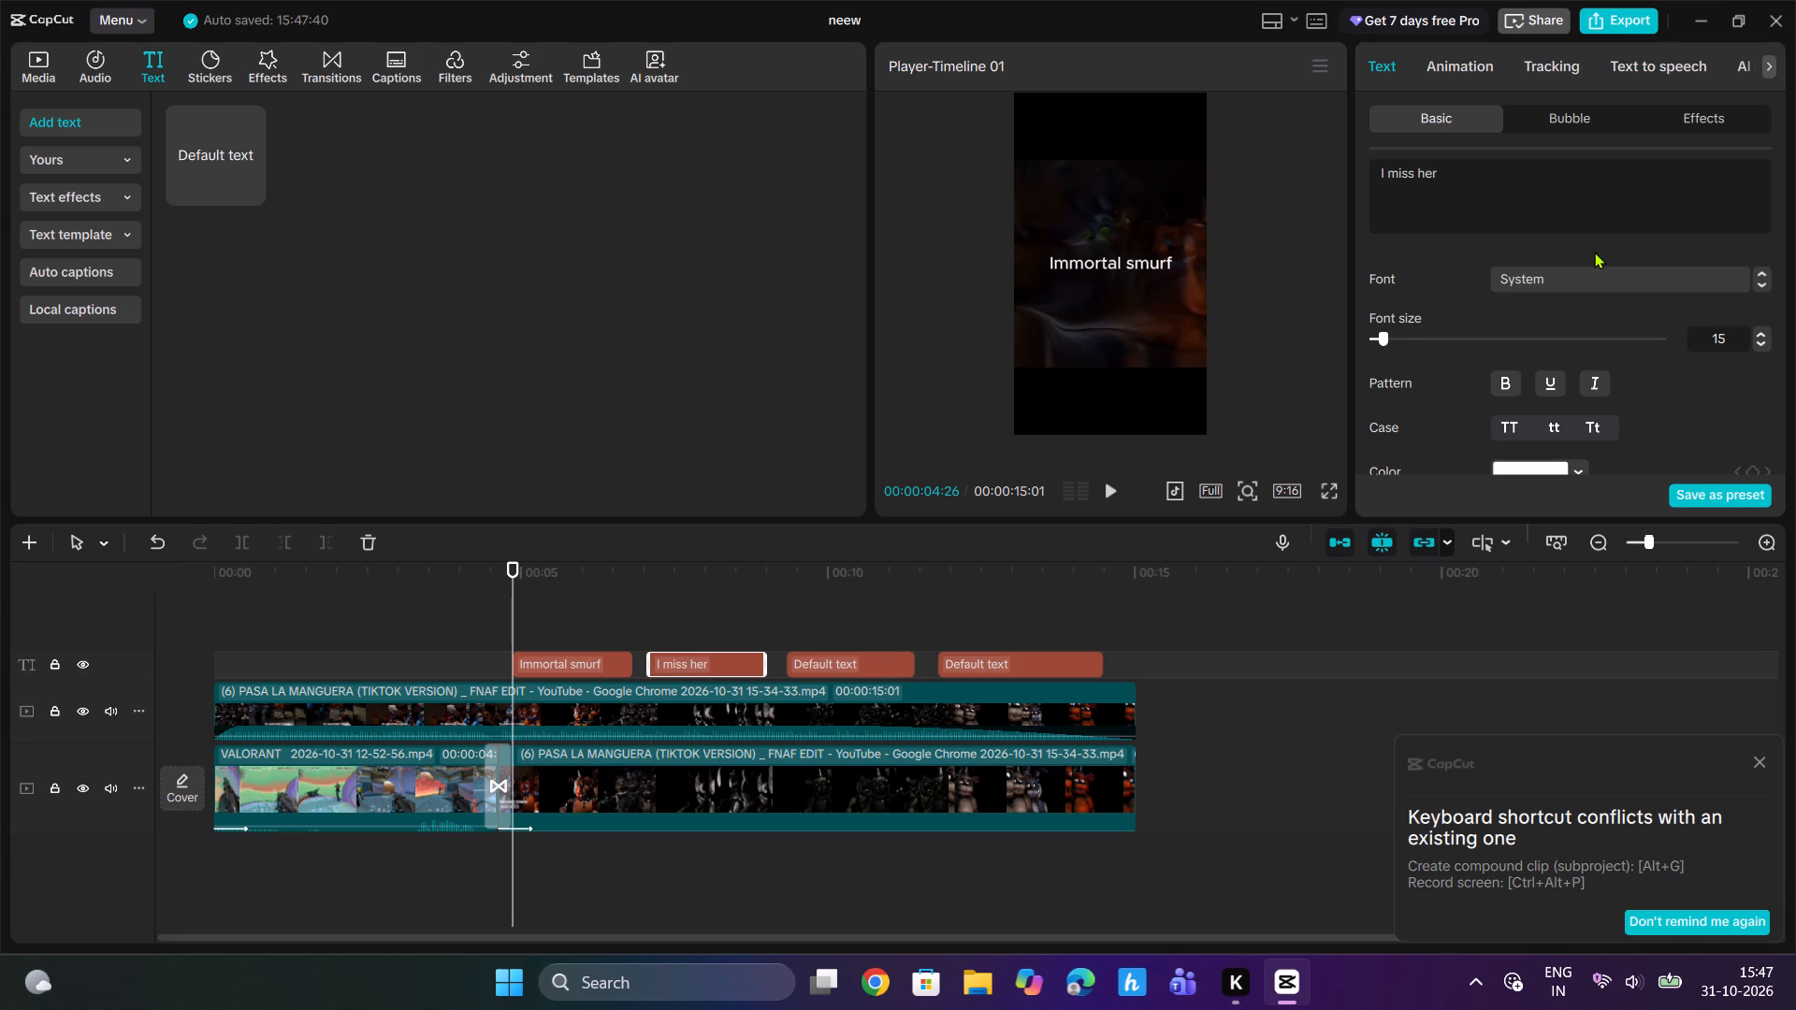
pyautogui.press('space')
pyautogui.hotkey('shift', '(')
pyautogui.write('JE')
pyautogui.write('TT')
pyautogui.hotkey('shift', ')')
pyautogui.click(693, 592)
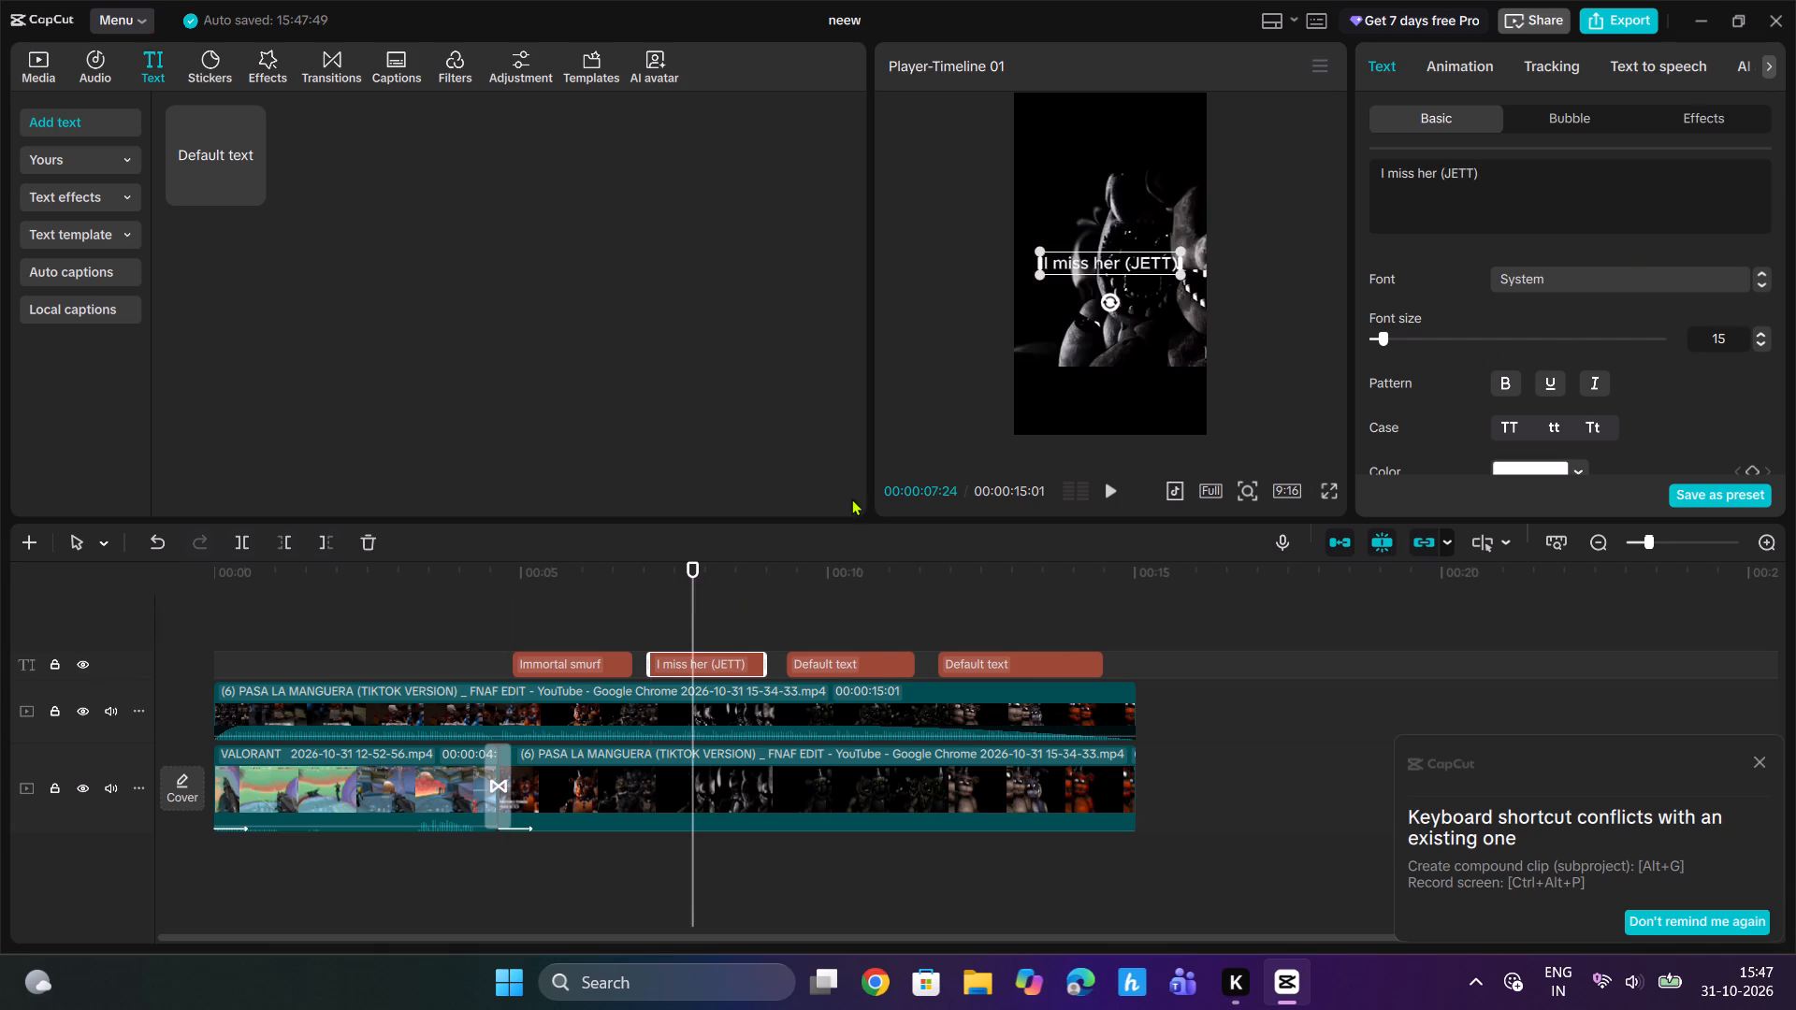
# Replace the third text clip's wording with "low level player".
pyautogui.click(815, 597)
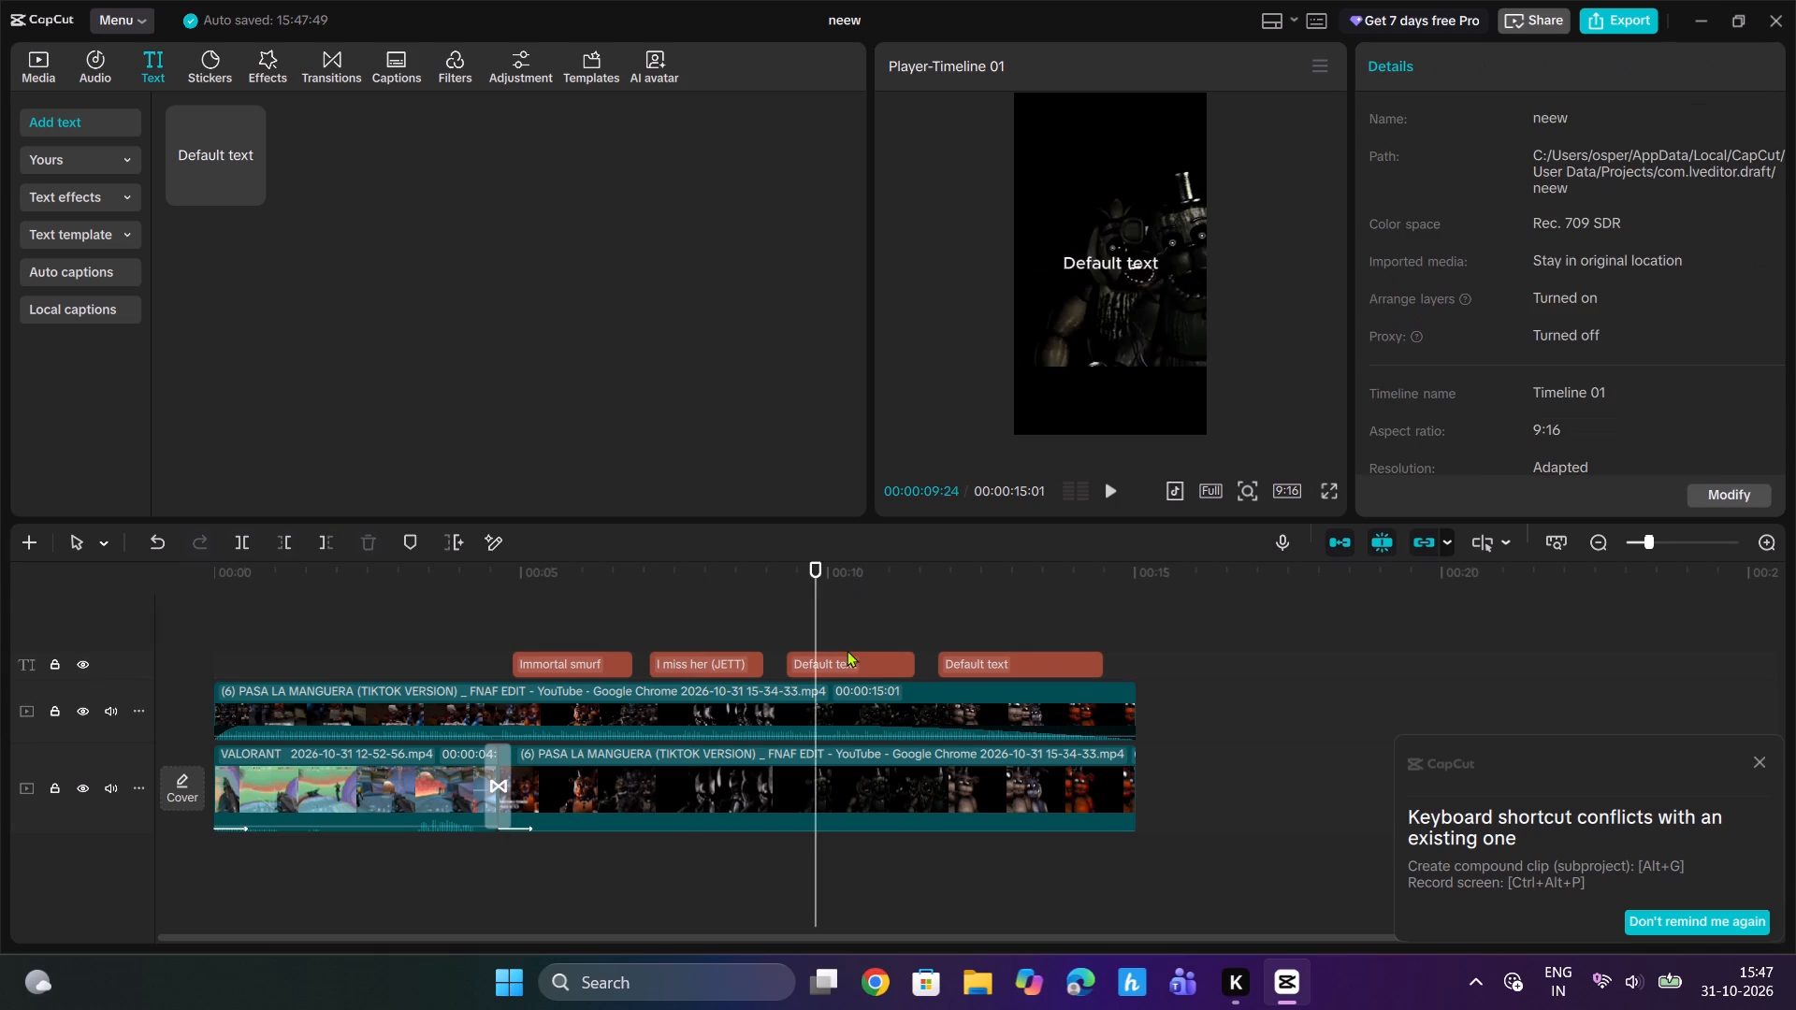
pyautogui.click(847, 650)
pyautogui.click(872, 652)
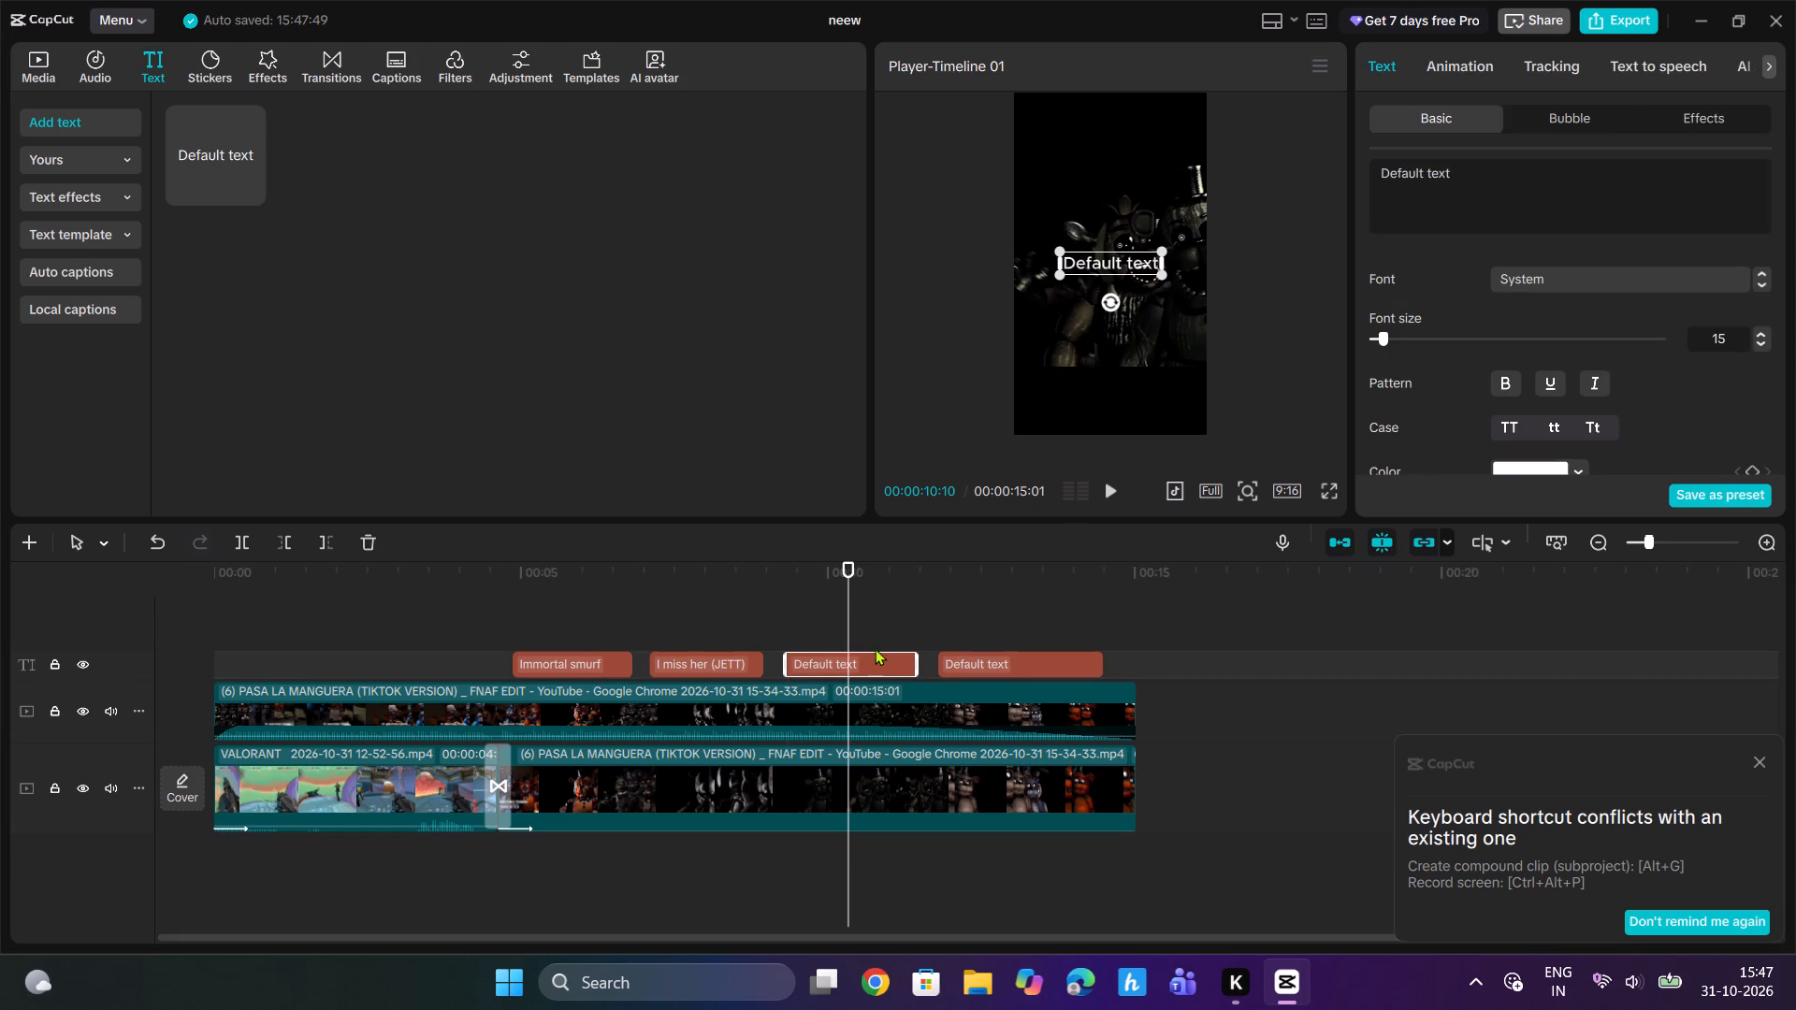
pyautogui.moveTo(1467, 180); pyautogui.dragTo(1345, 178)
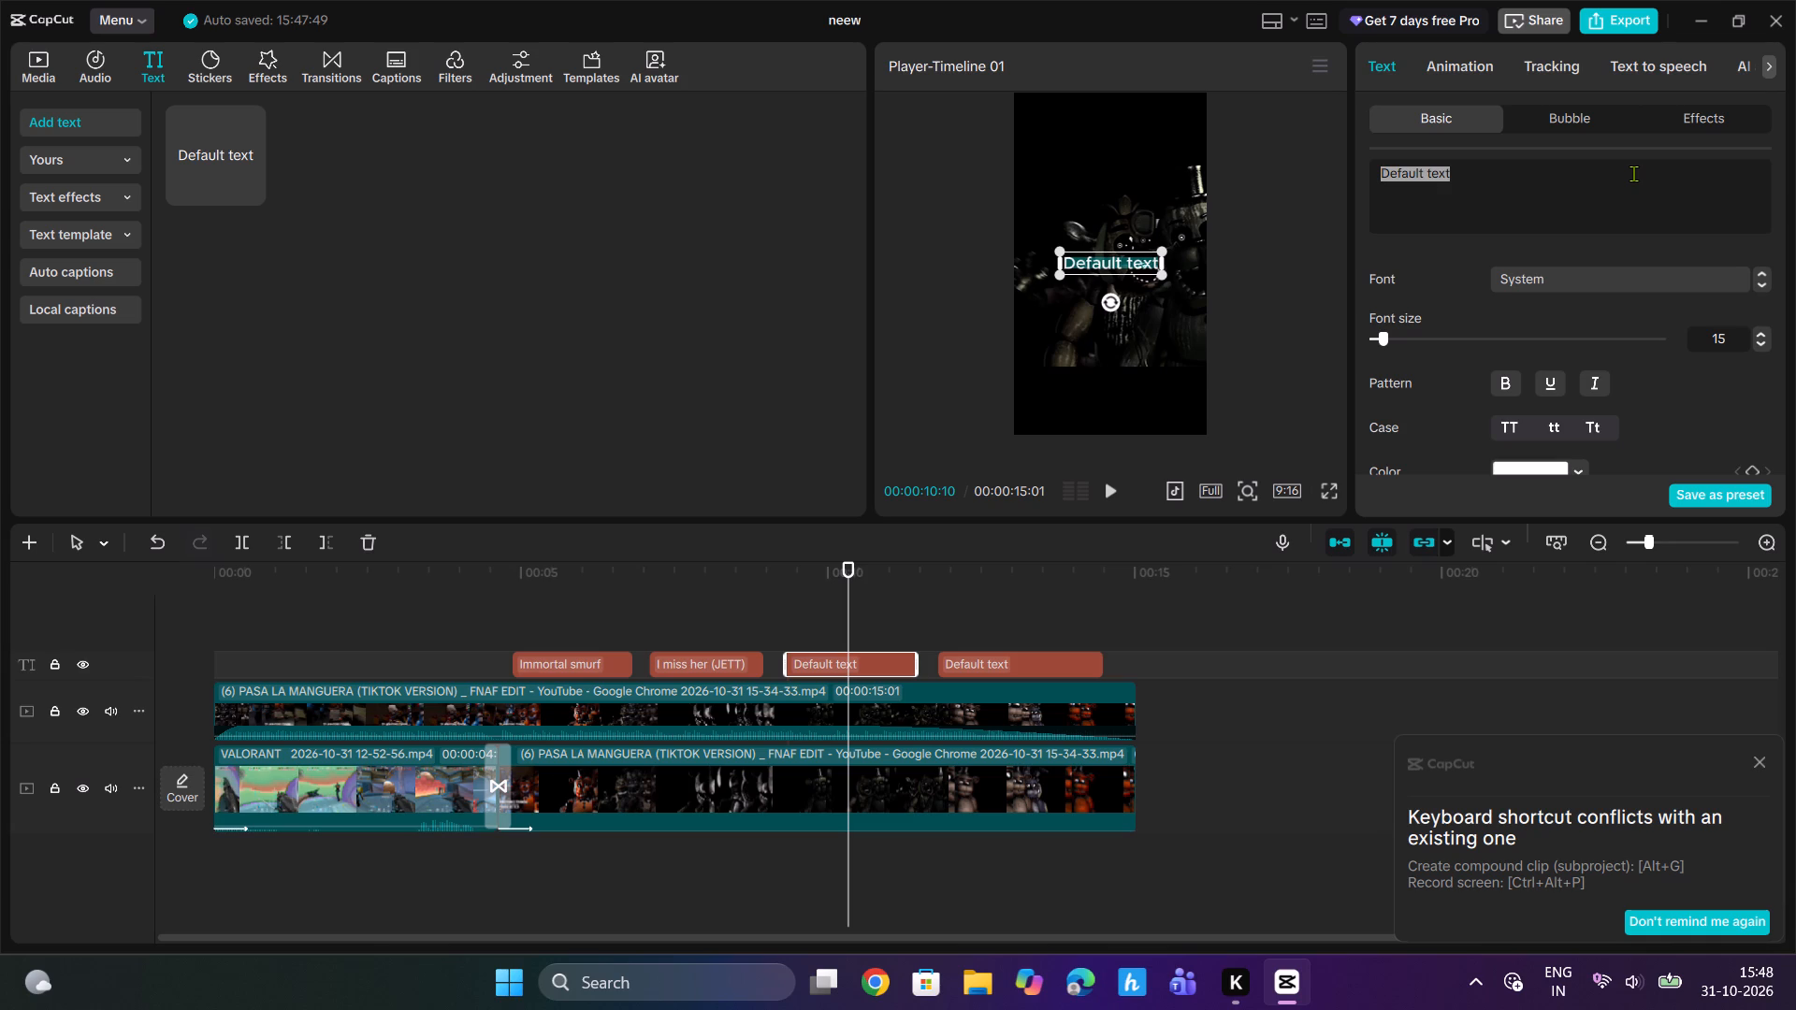
pyautogui.write('leve')
pyautogui.press('BackSpace')
pyautogui.press('BackSpace')
pyautogui.press('BackSpace')
pyautogui.press('BackSpace')
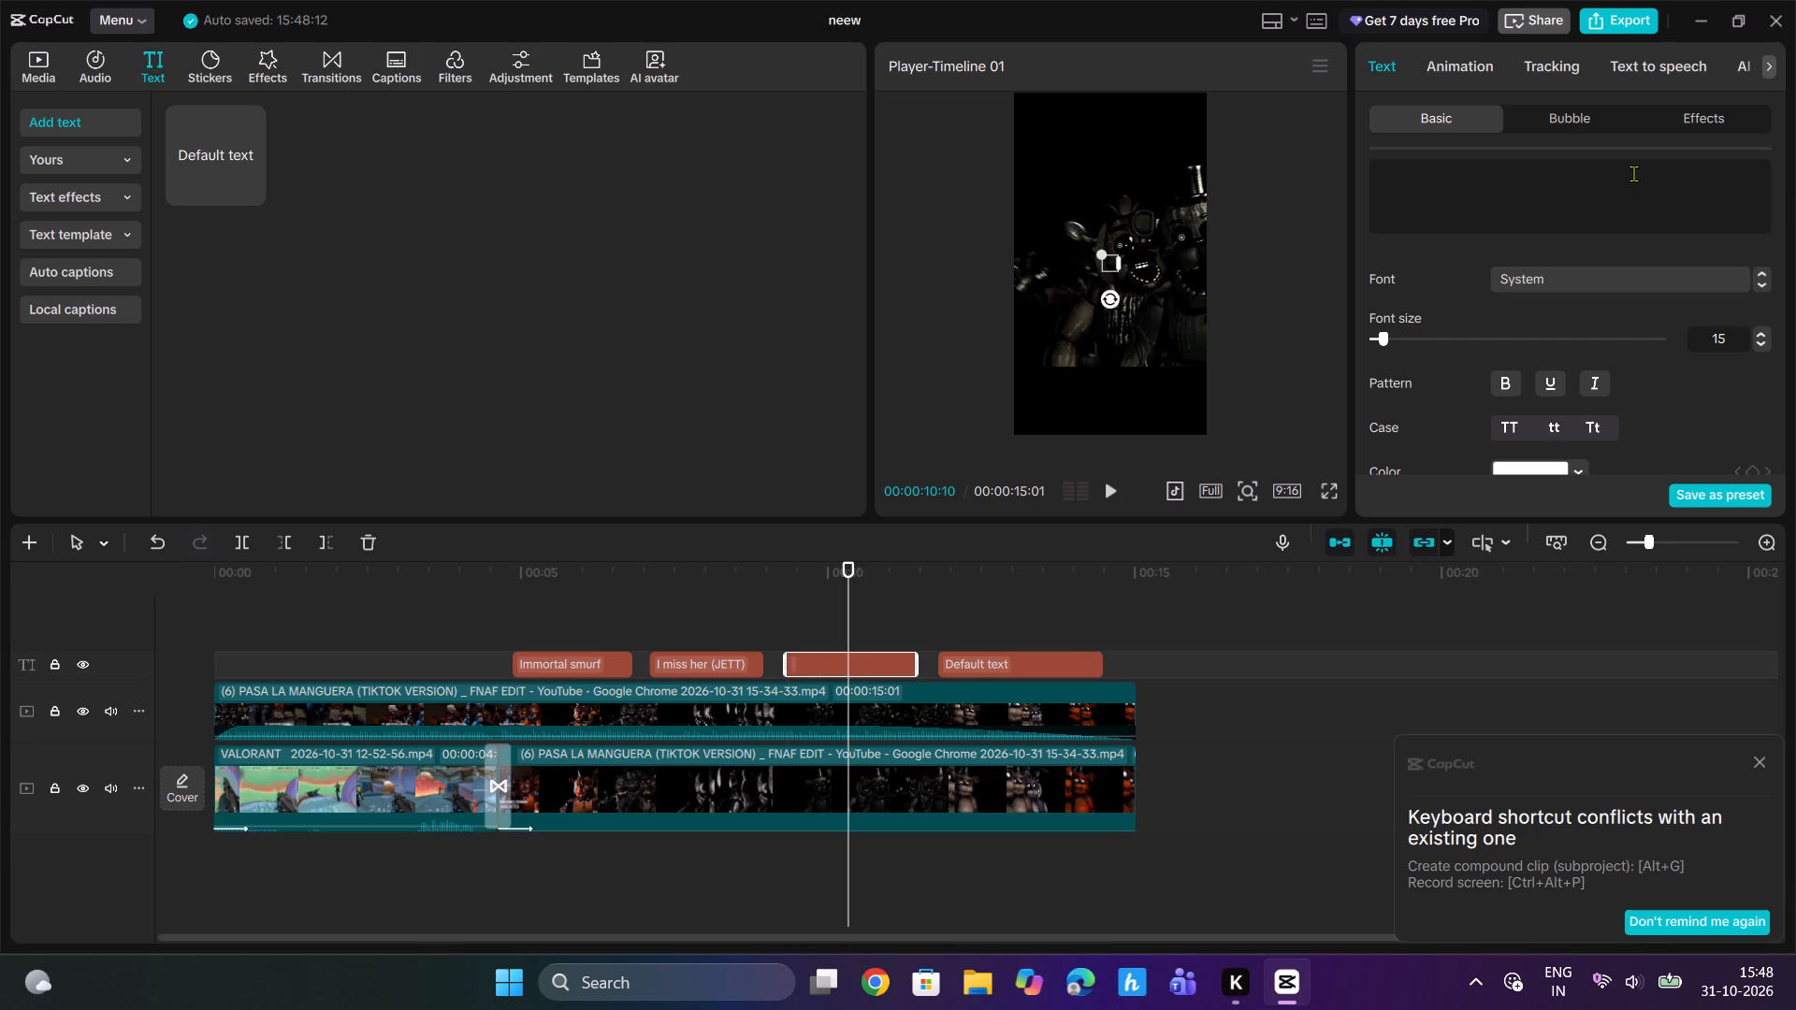
pyautogui.write('ow')
pyautogui.press('space')
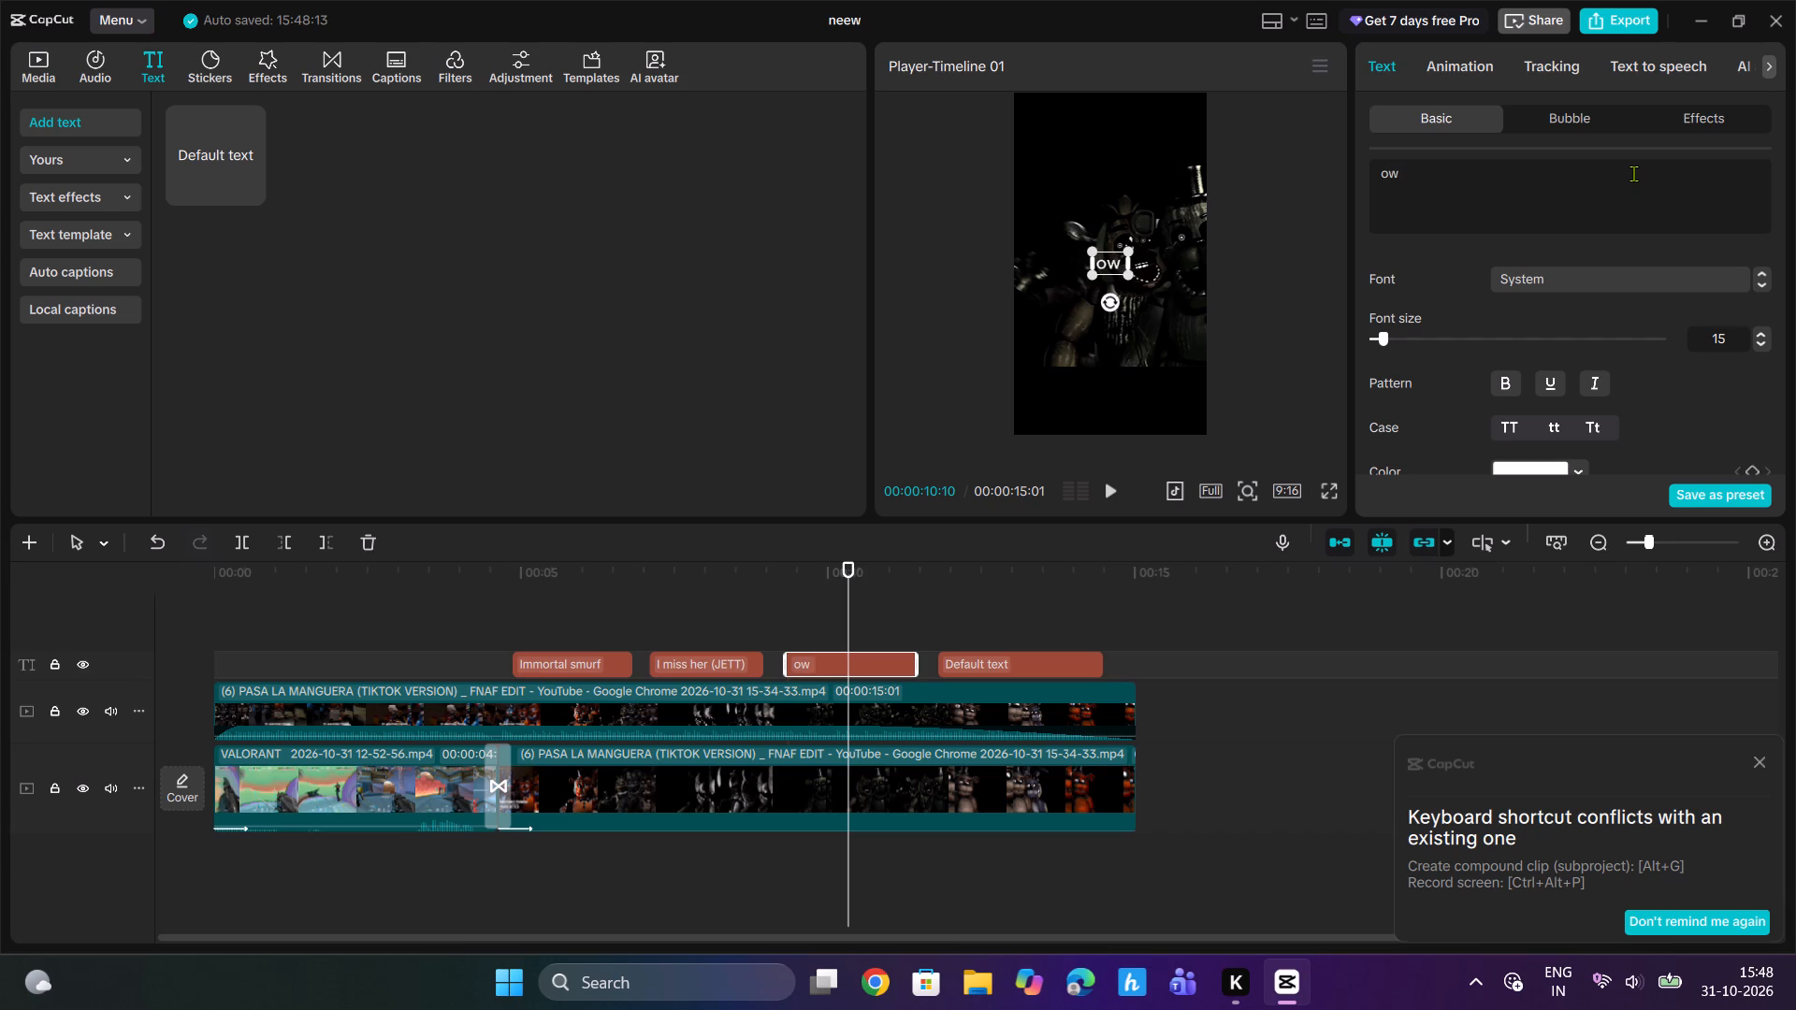
pyautogui.press('BackSpace')
pyautogui.press('BackSpace')
pyautogui.press('BackSpace')
pyautogui.write('low')
pyautogui.press('space')
pyautogui.write('level')
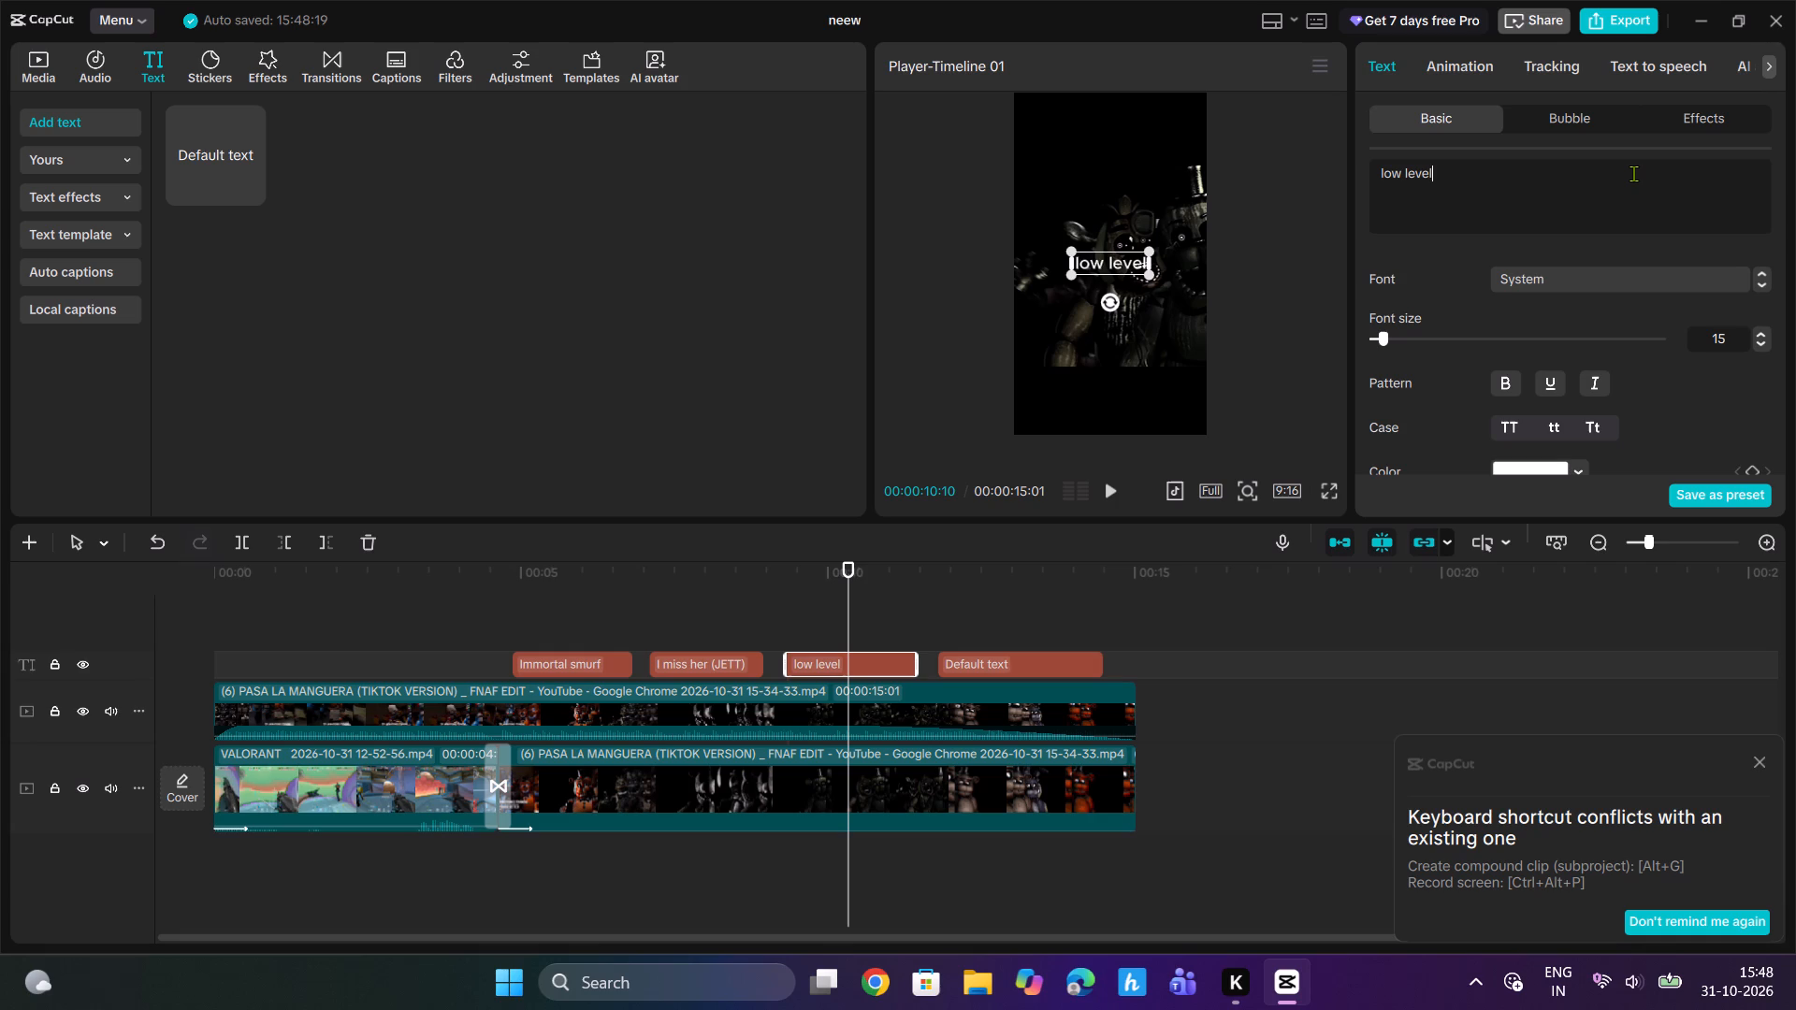
pyautogui.press('space')
pyautogui.write('player')
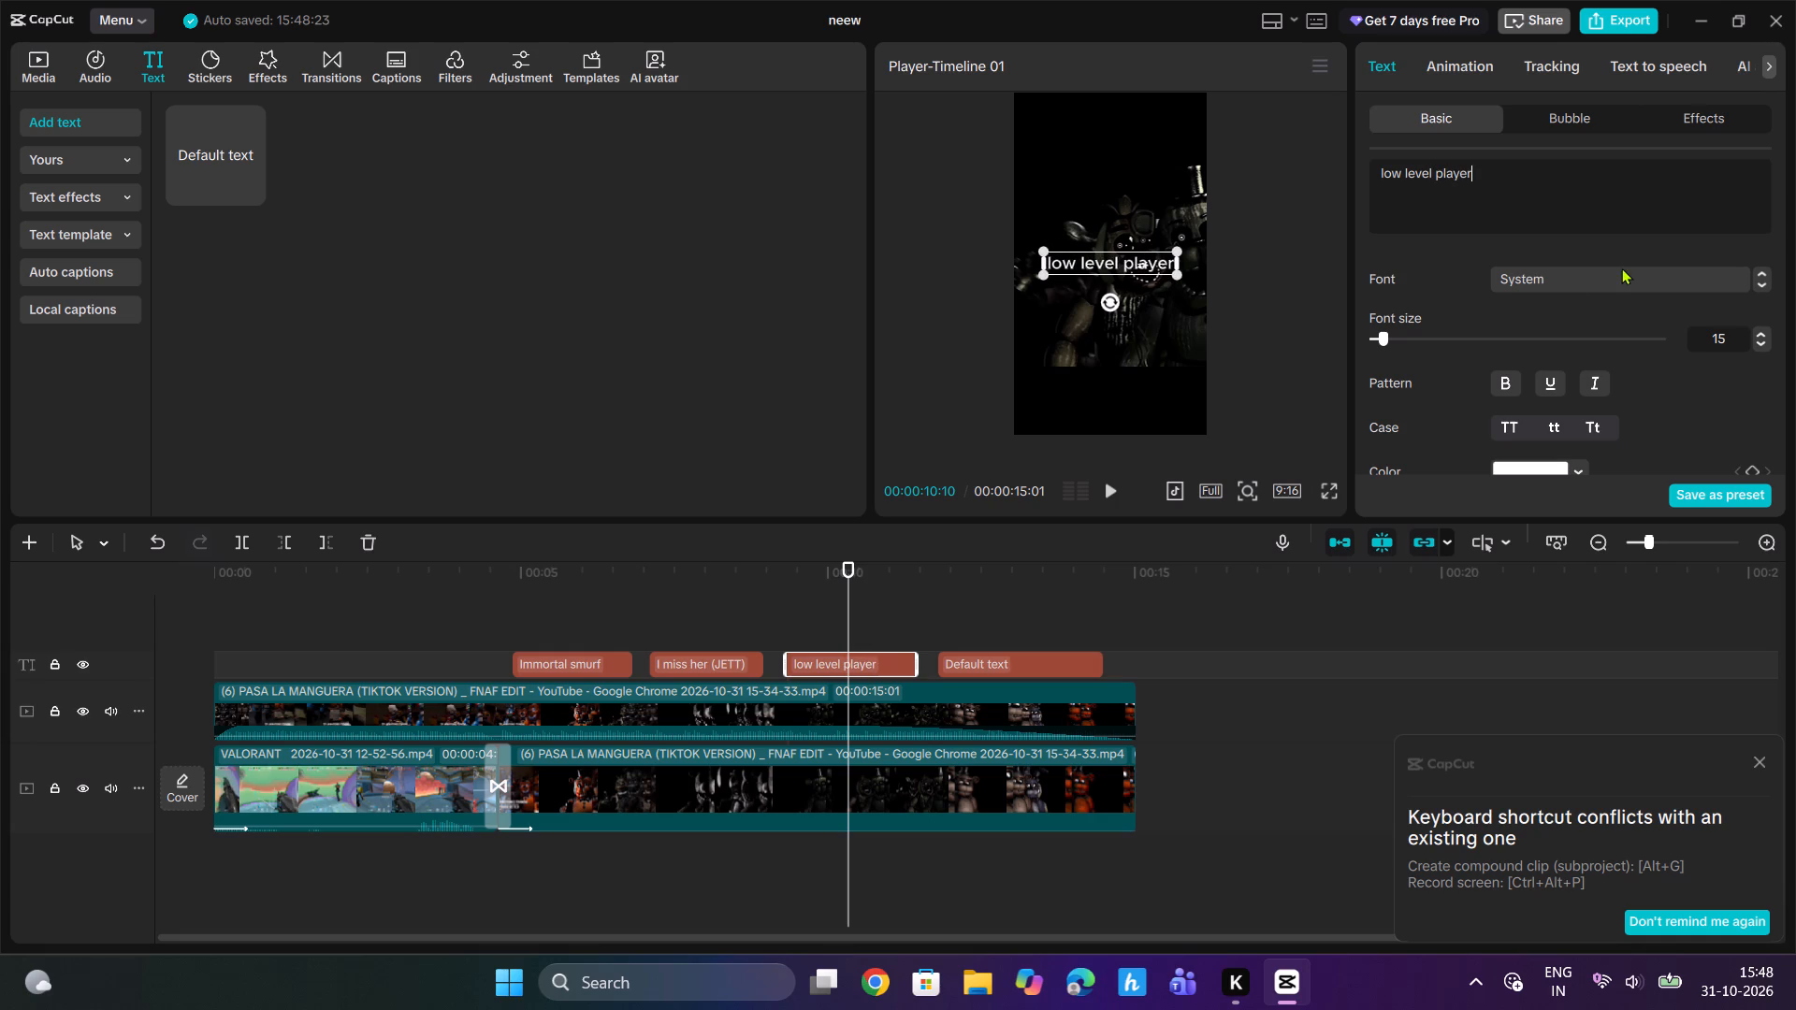
# Replace the fourth text clip's wording with "Follow for more!!".
pyautogui.click(967, 599)
pyautogui.click(979, 664)
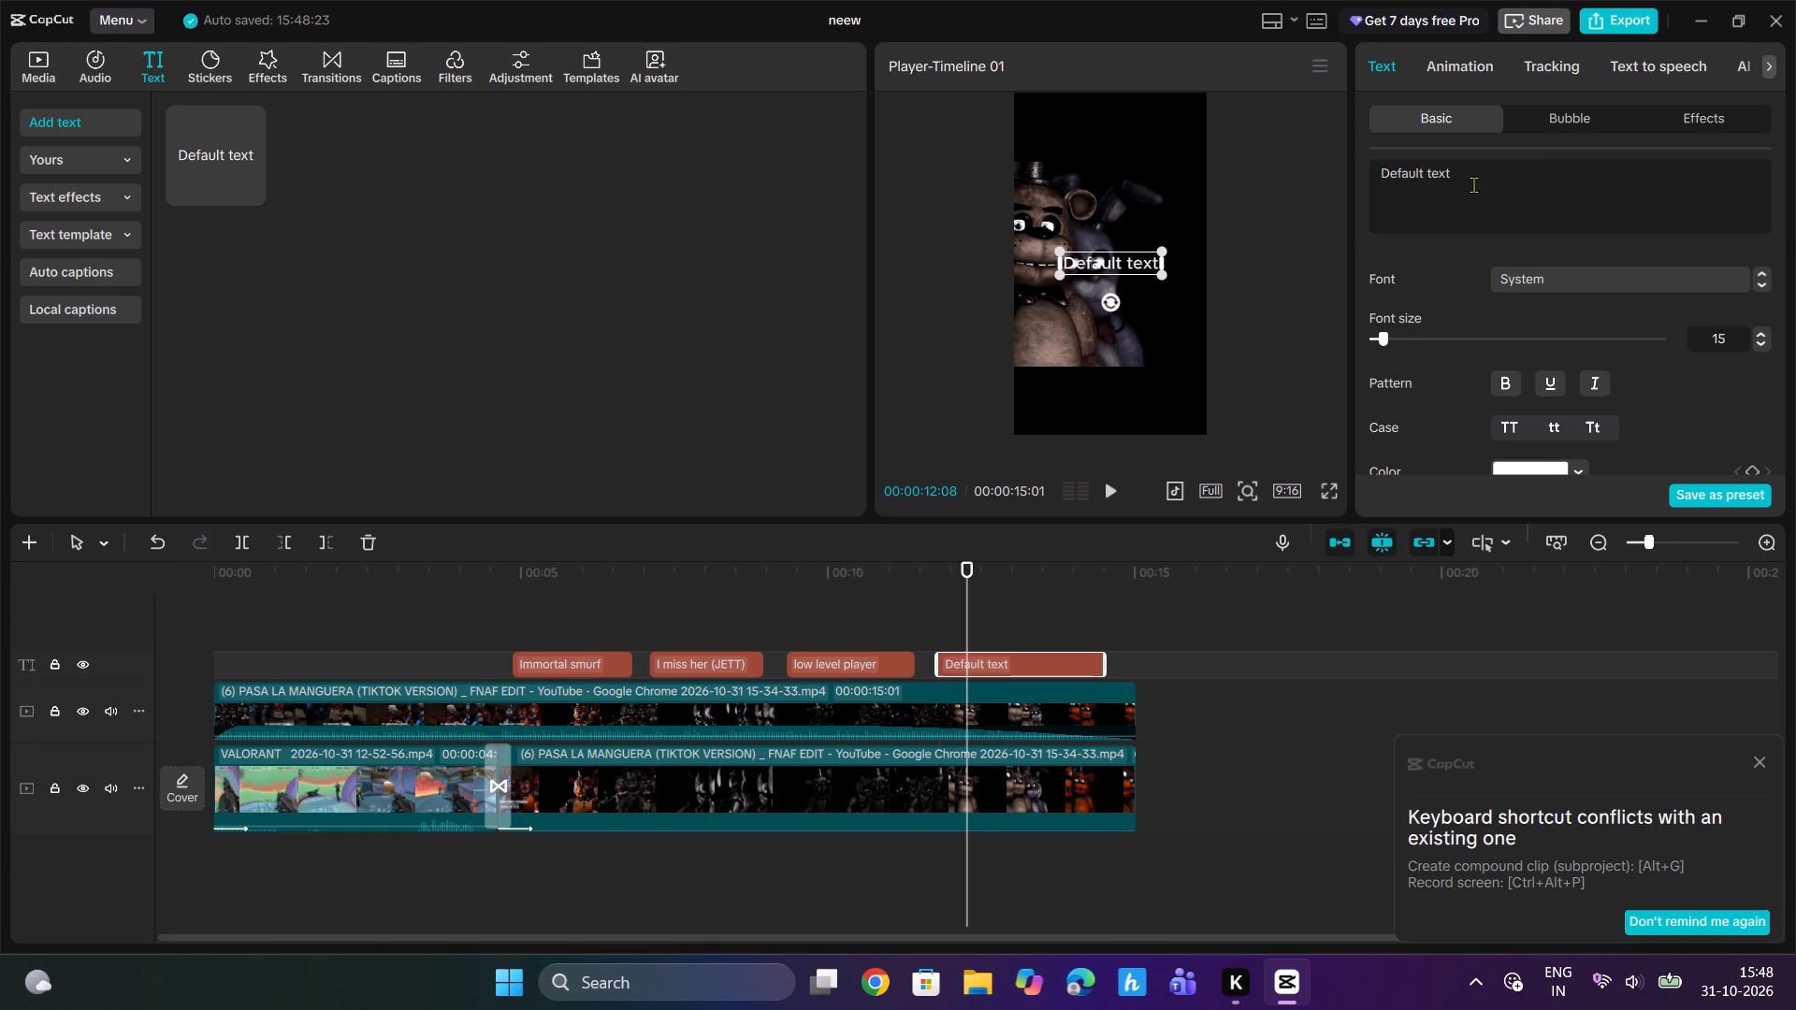
pyautogui.moveTo(1470, 183); pyautogui.dragTo(1382, 166)
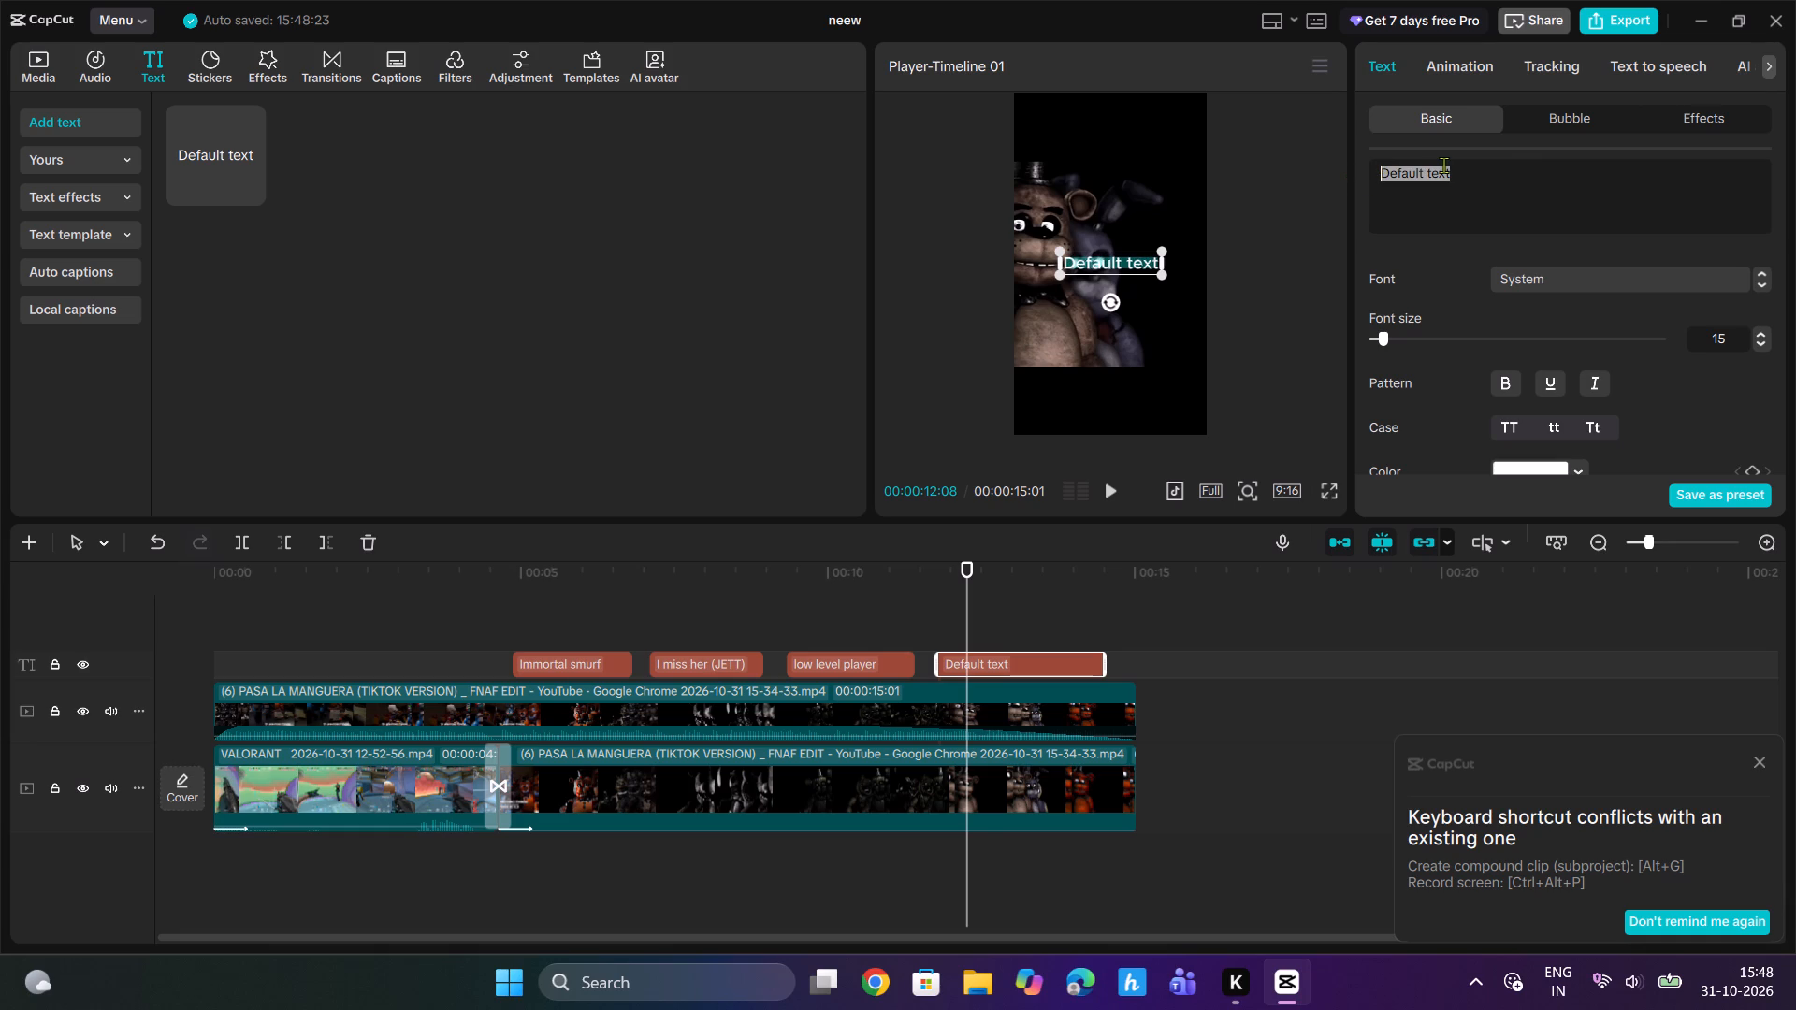
pyautogui.press('h')
pyautogui.press('BackSpace')
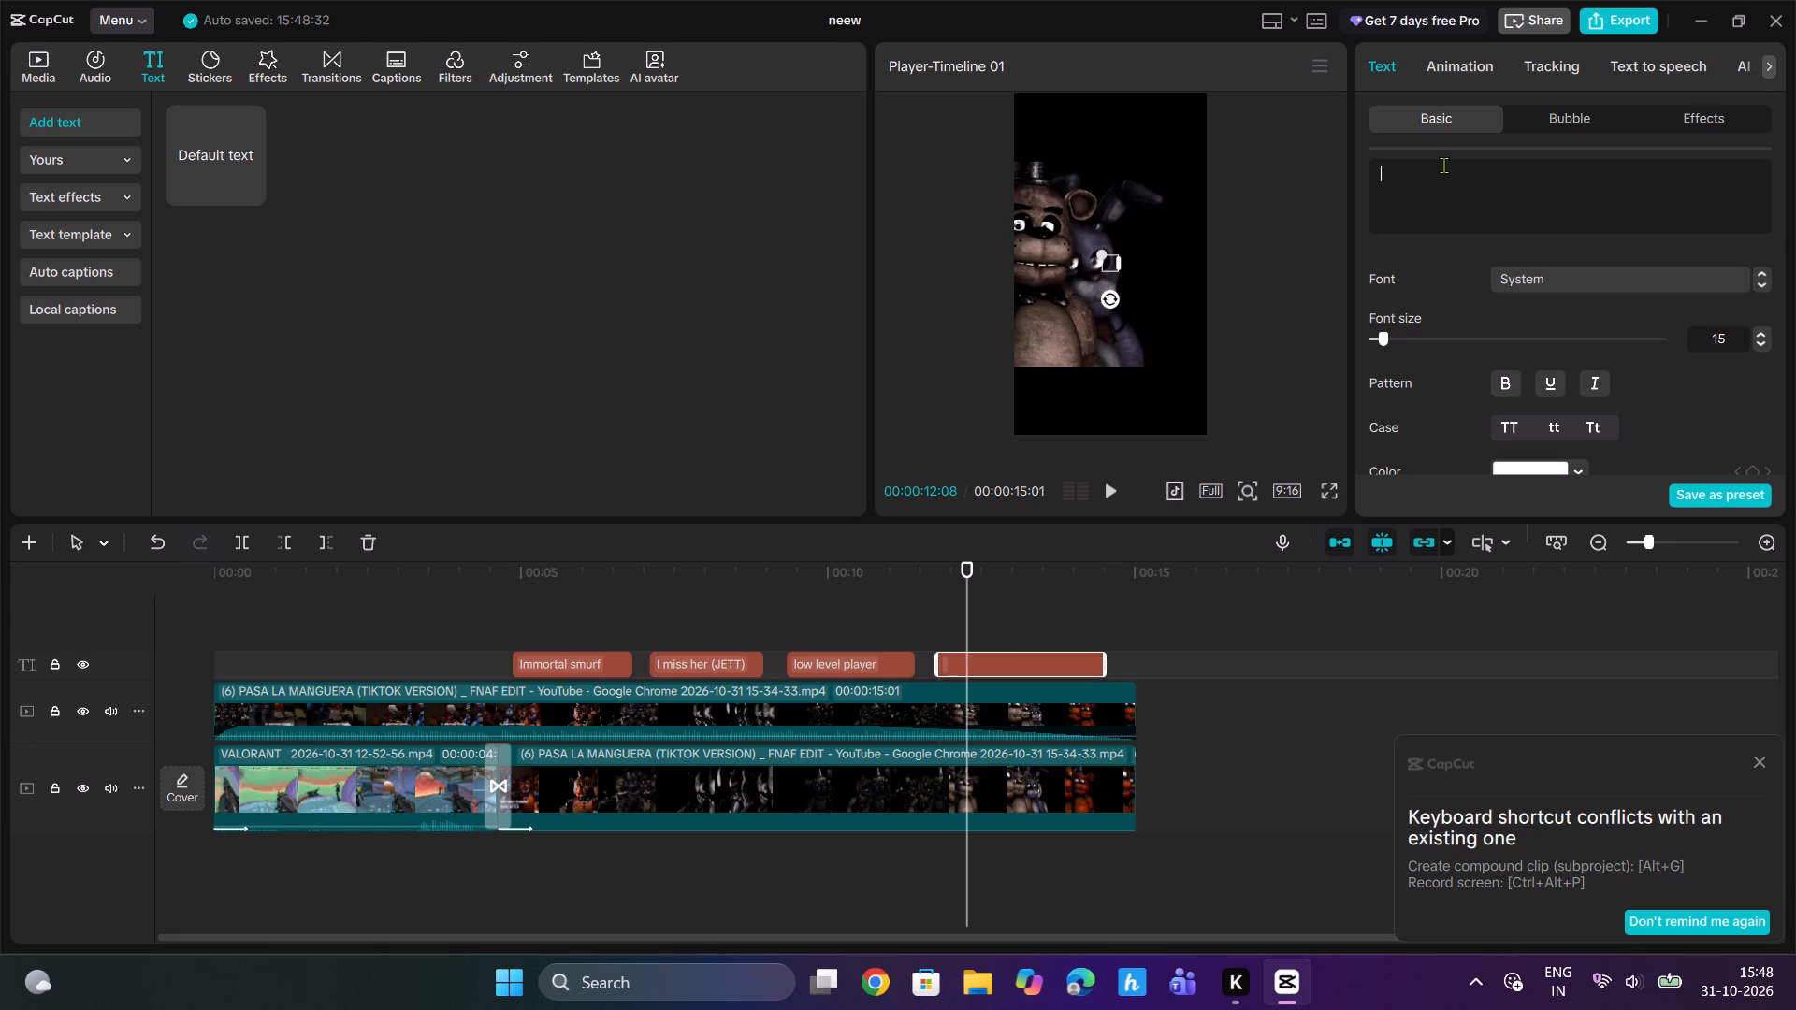
pyautogui.hotkey('shift', 'f')
pyautogui.write('olow')
pyautogui.press('BackSpace')
pyautogui.press('BackSpace')
pyautogui.press('BackSpace')
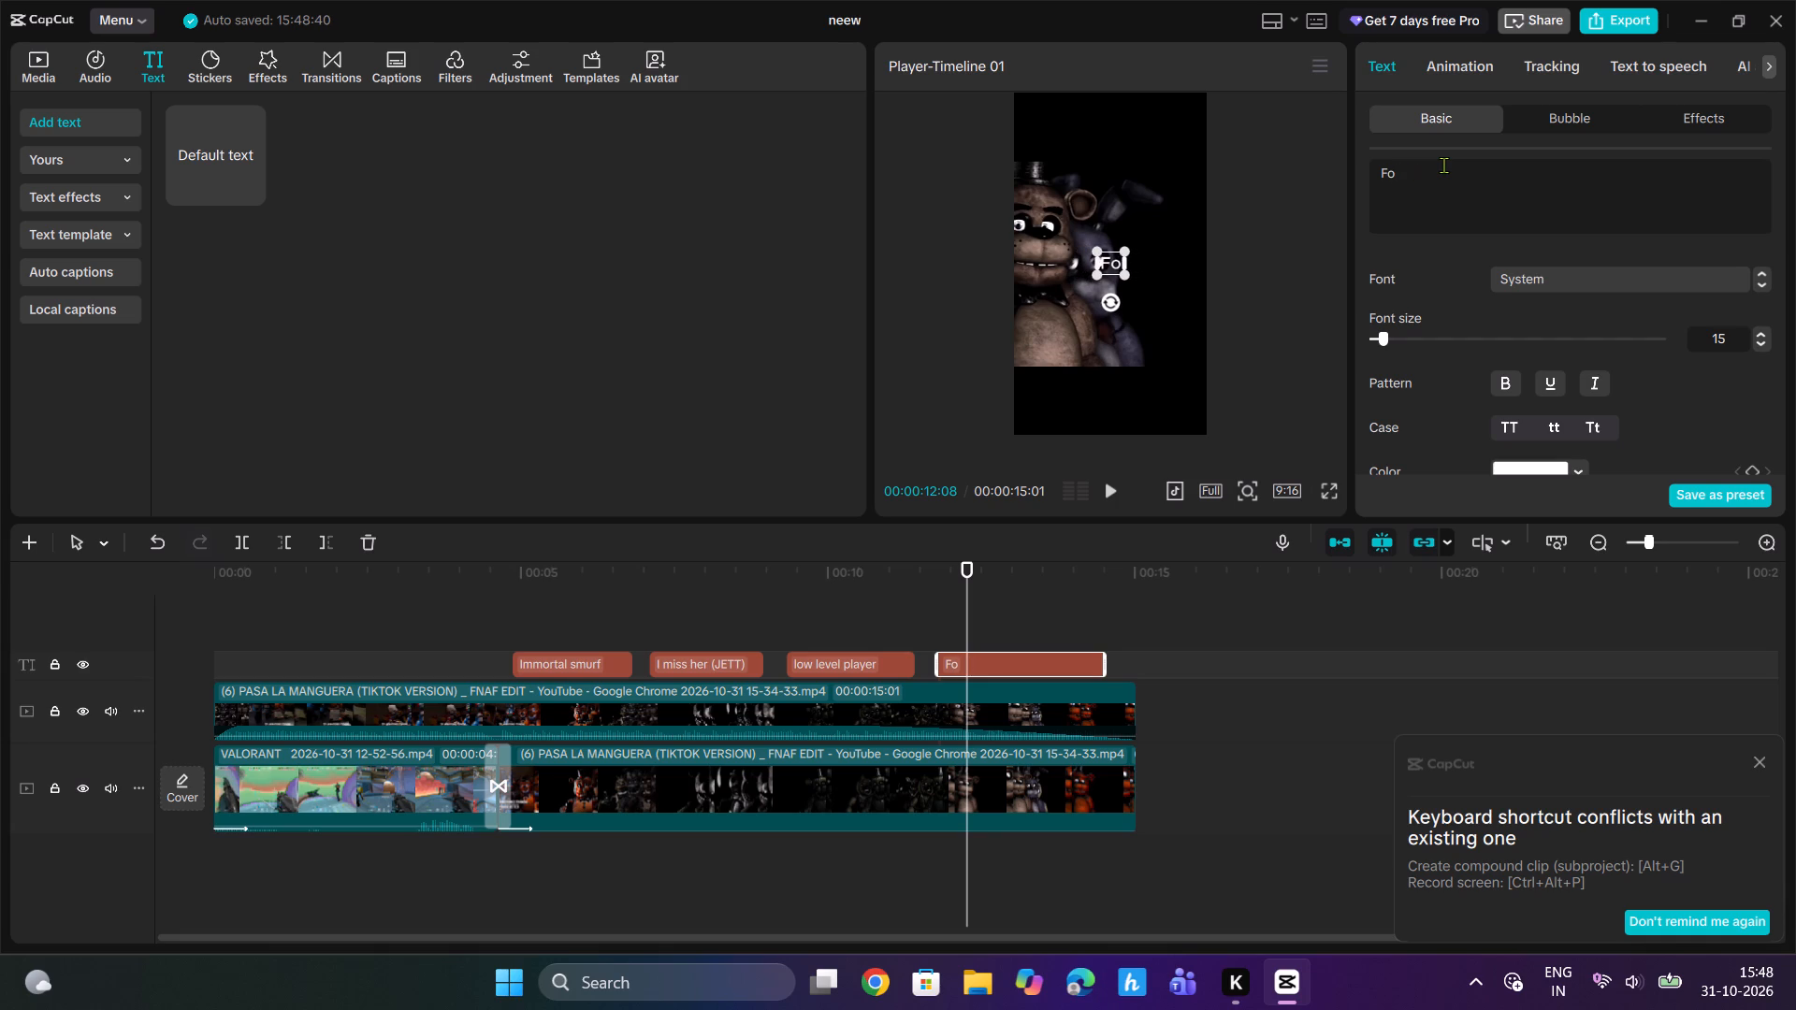
pyautogui.write('lo')
pyautogui.press('BackSpace')
pyautogui.write('lo')
pyautogui.write('w')
pyautogui.press('space')
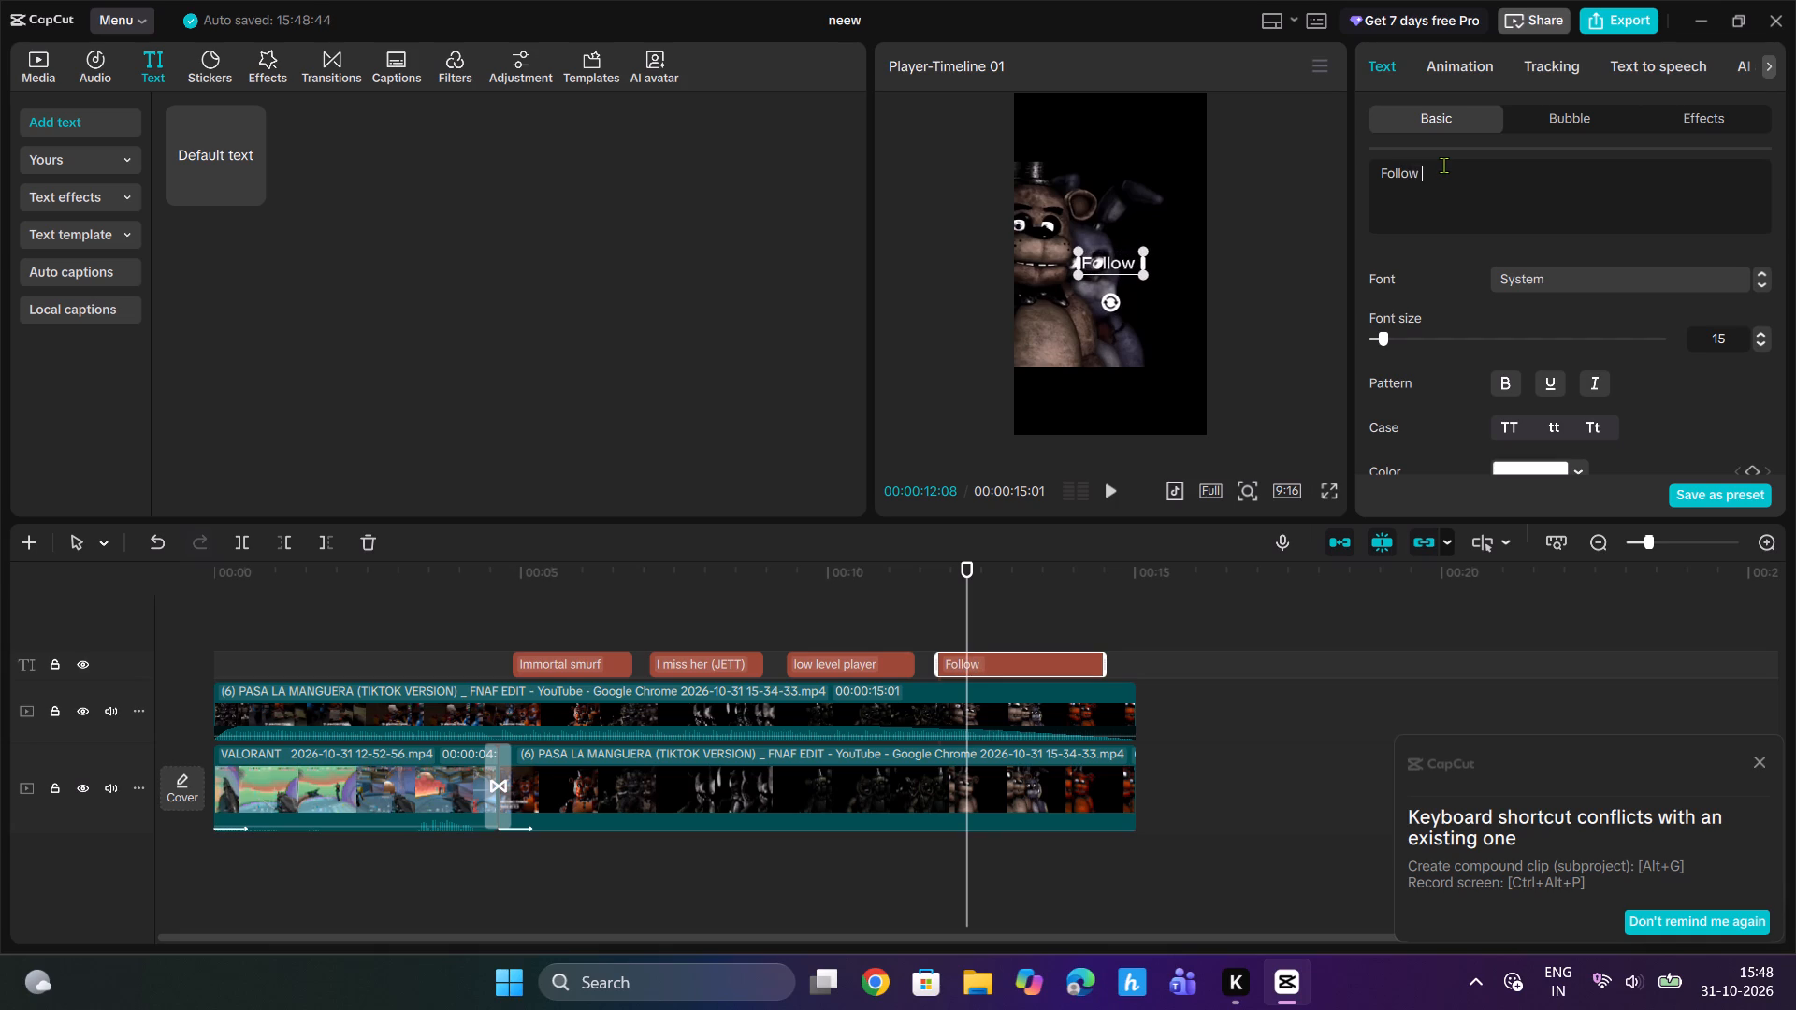
pyautogui.write('for')
pyautogui.press('space')
pyautogui.write('more')
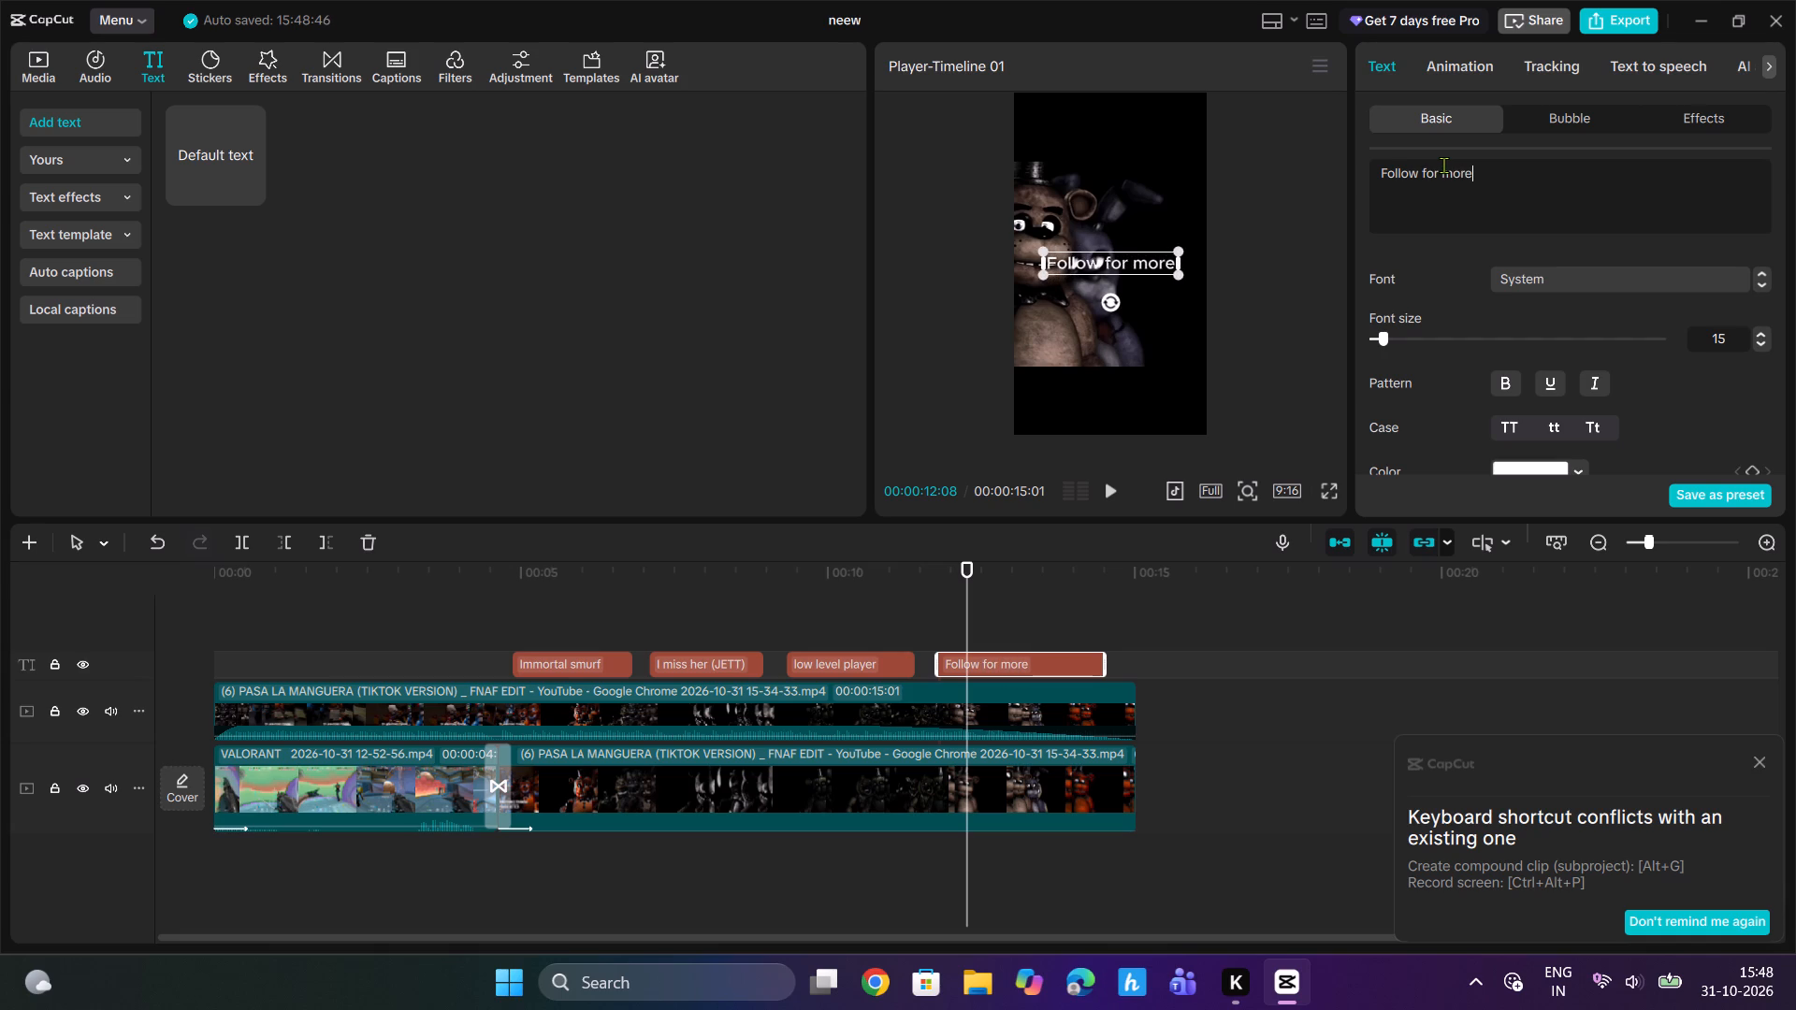
pyautogui.write('!!')
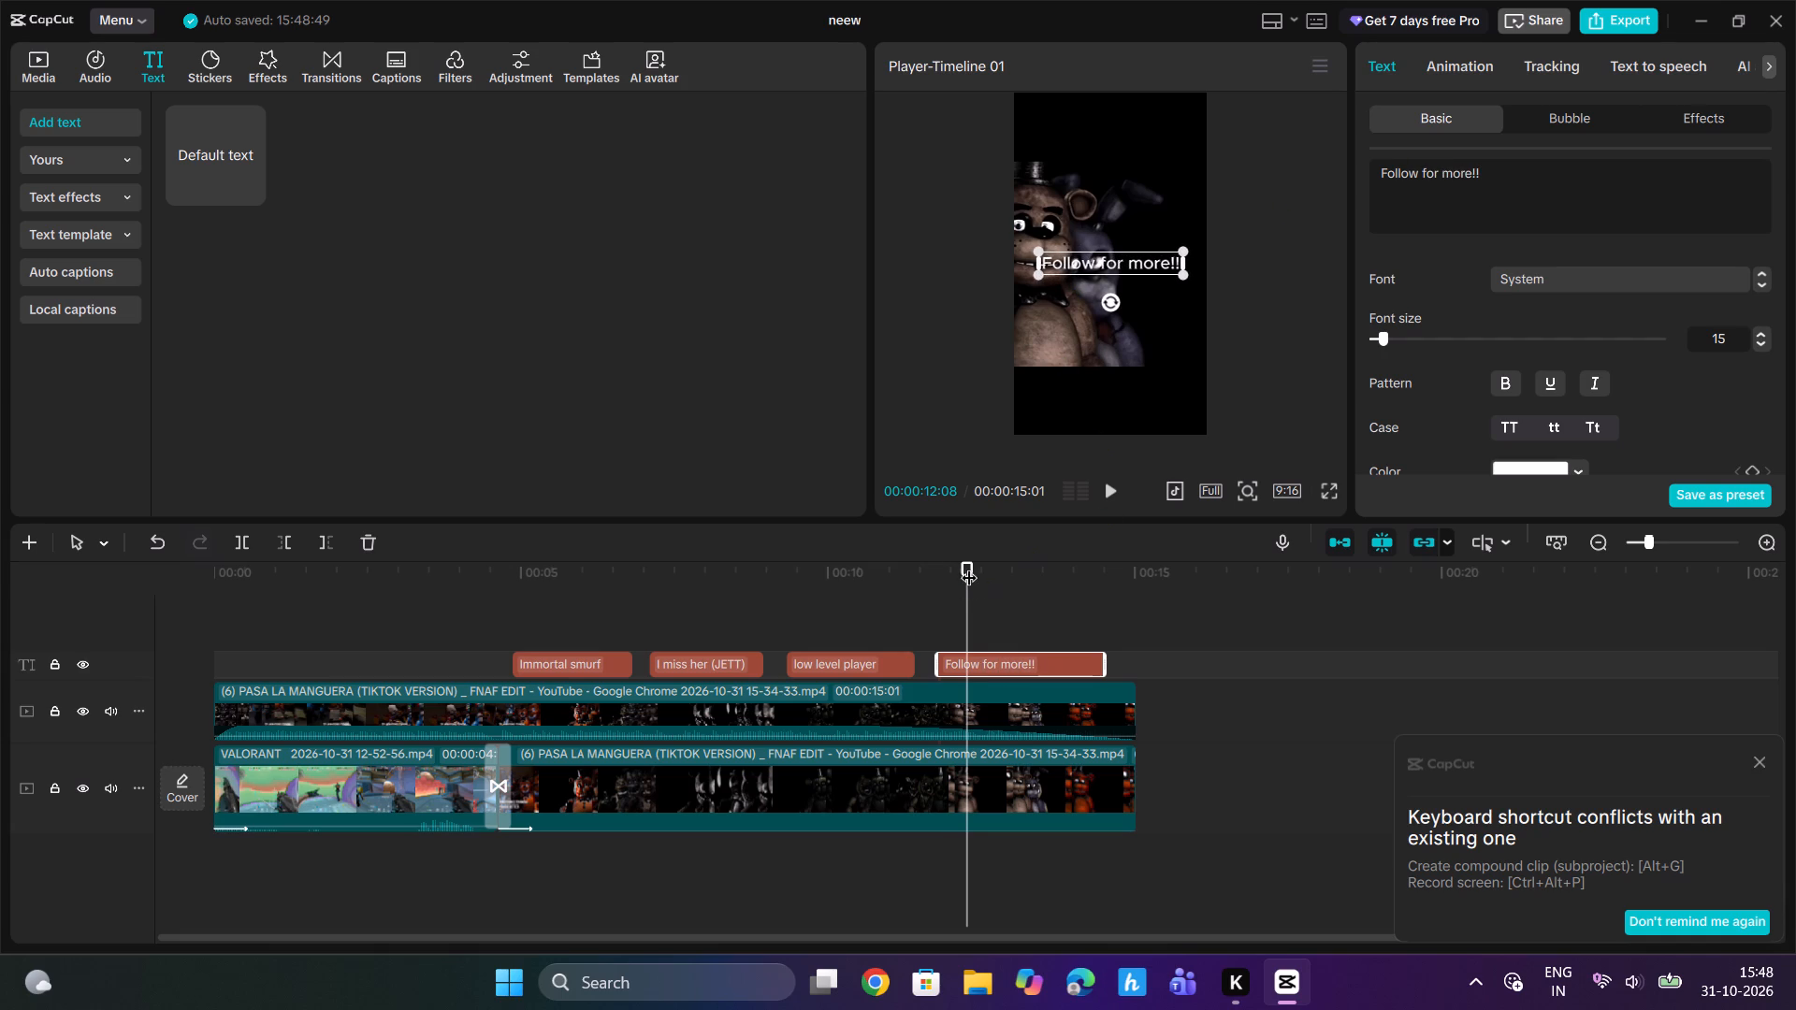
# Search the In animations for "Fade In" and apply the "Plai…e-In" animation to the "Immortal smurf" text clip.
pyautogui.moveTo(971, 566); pyautogui.dragTo(562, 599)
pyautogui.click(588, 662)
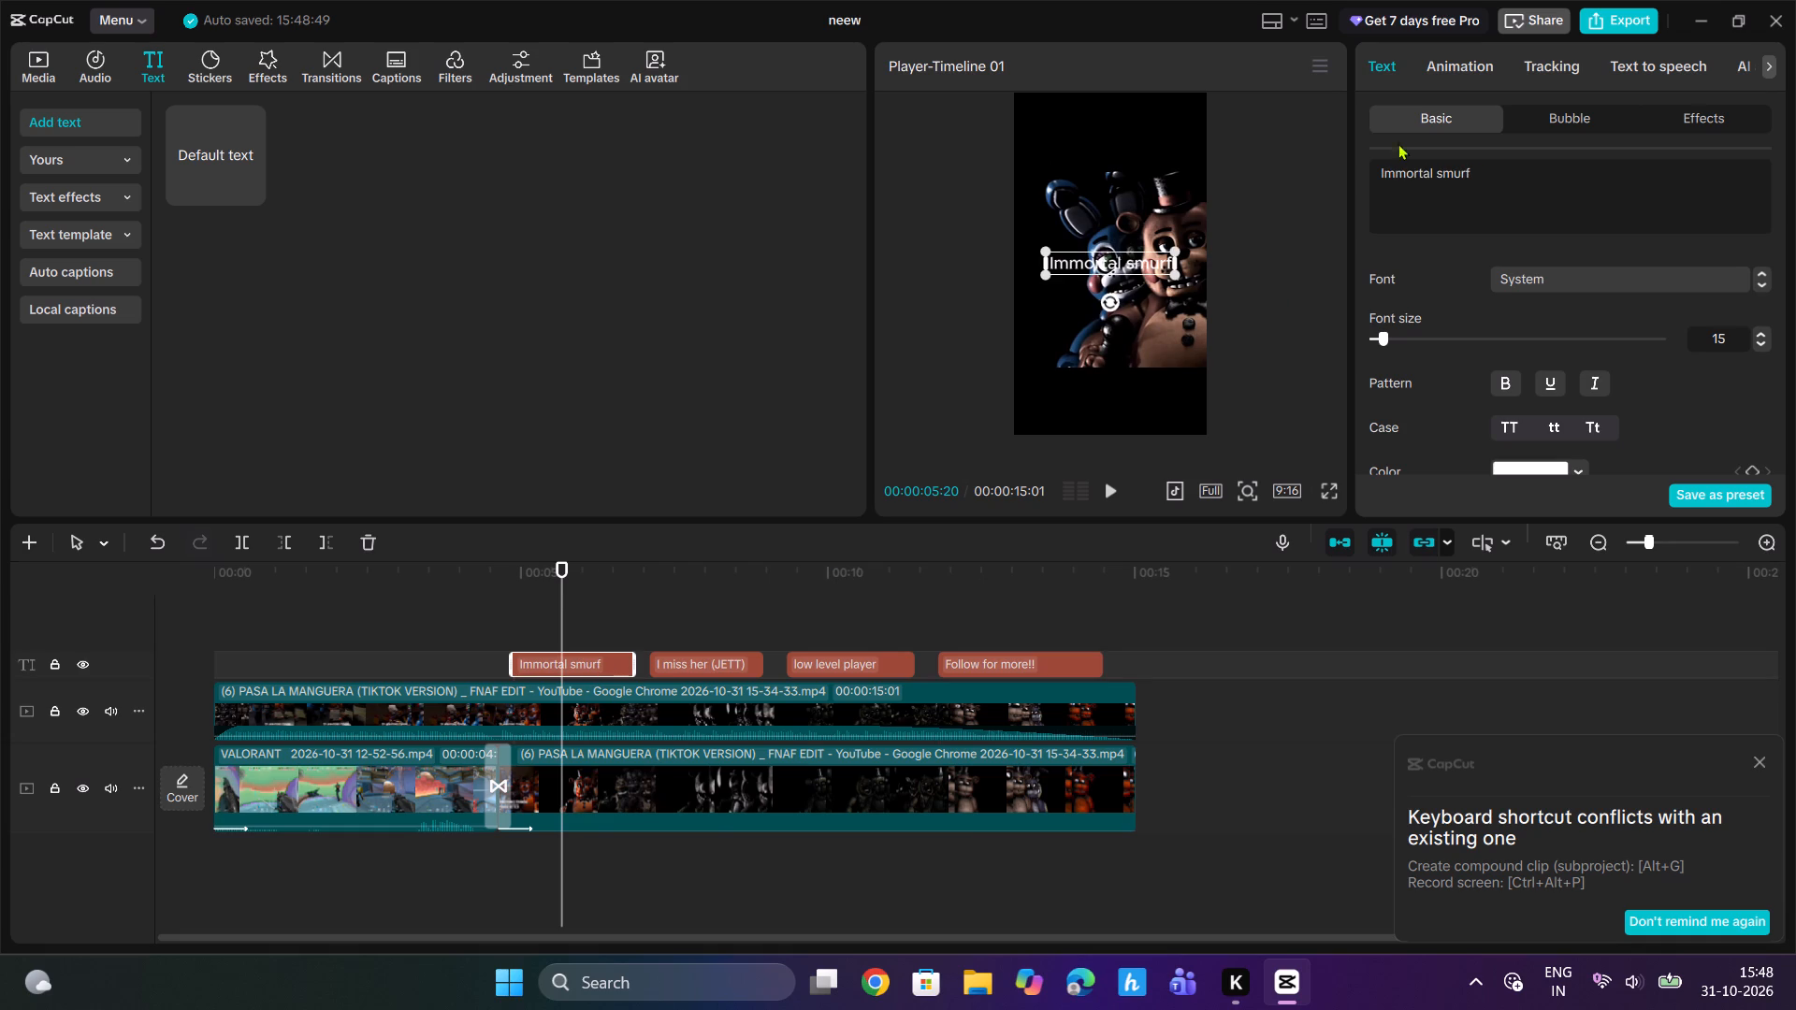
pyautogui.click(1465, 57)
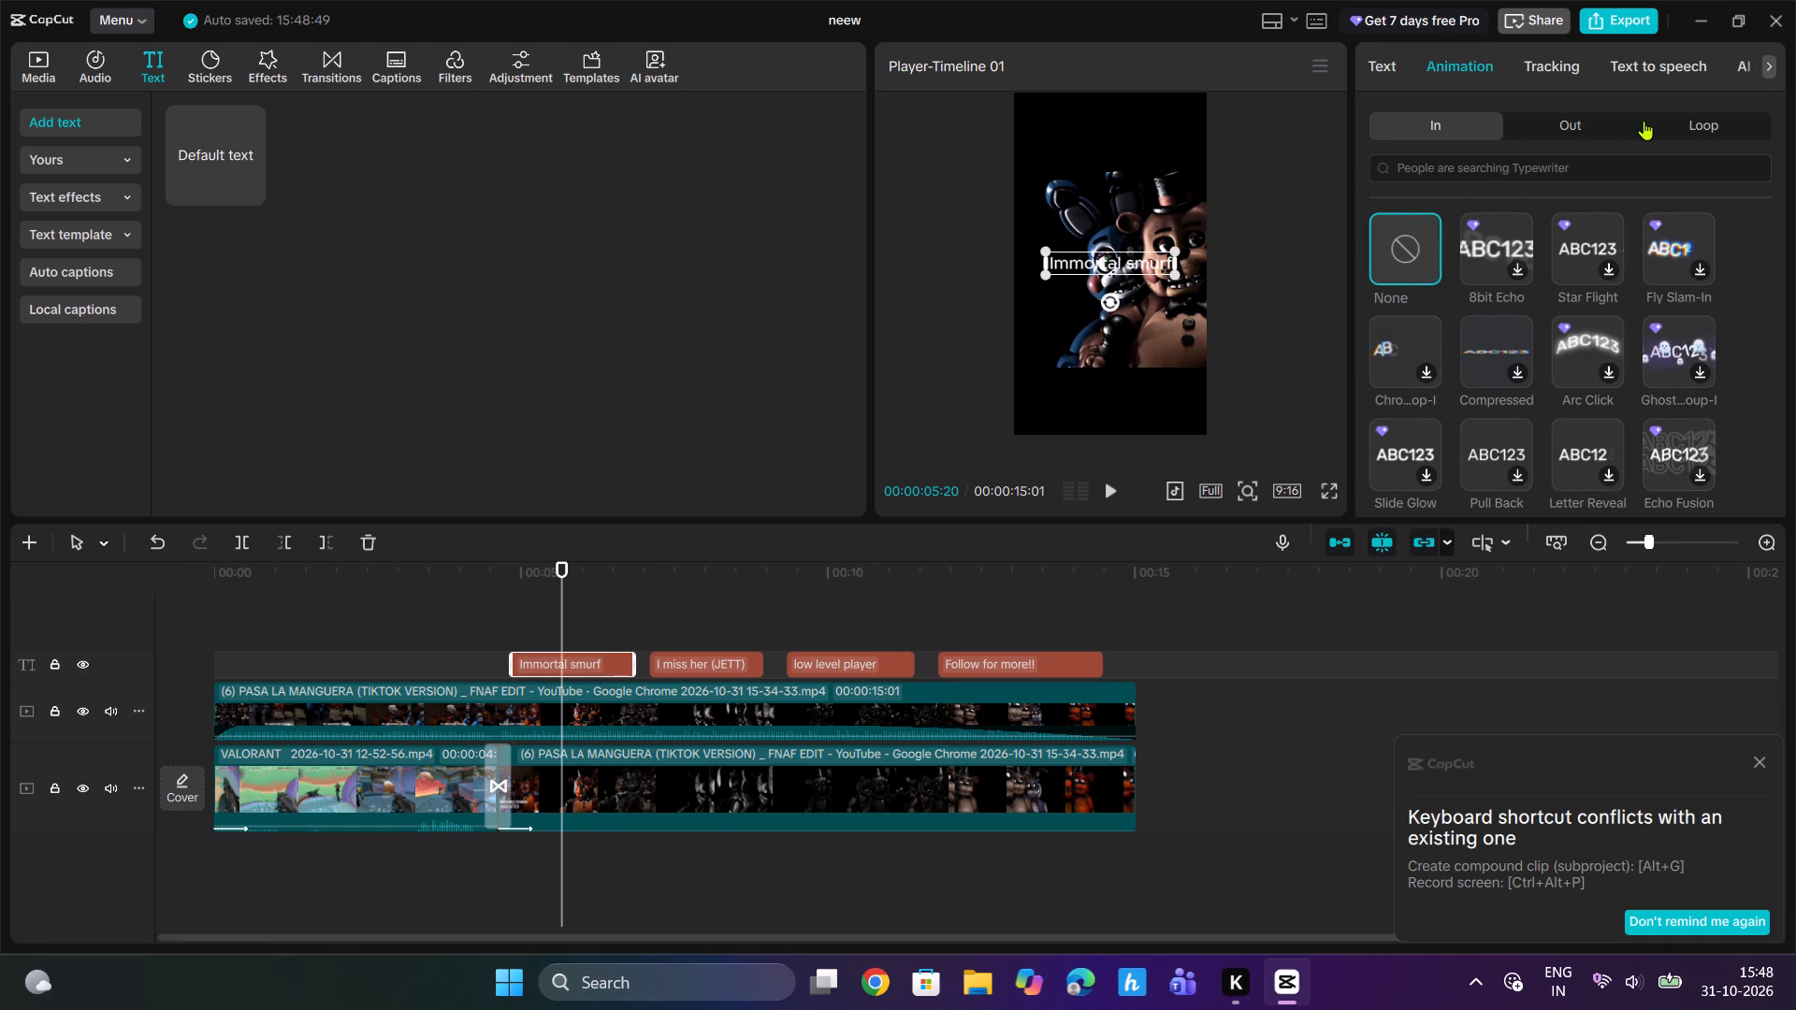
pyautogui.click(1507, 166)
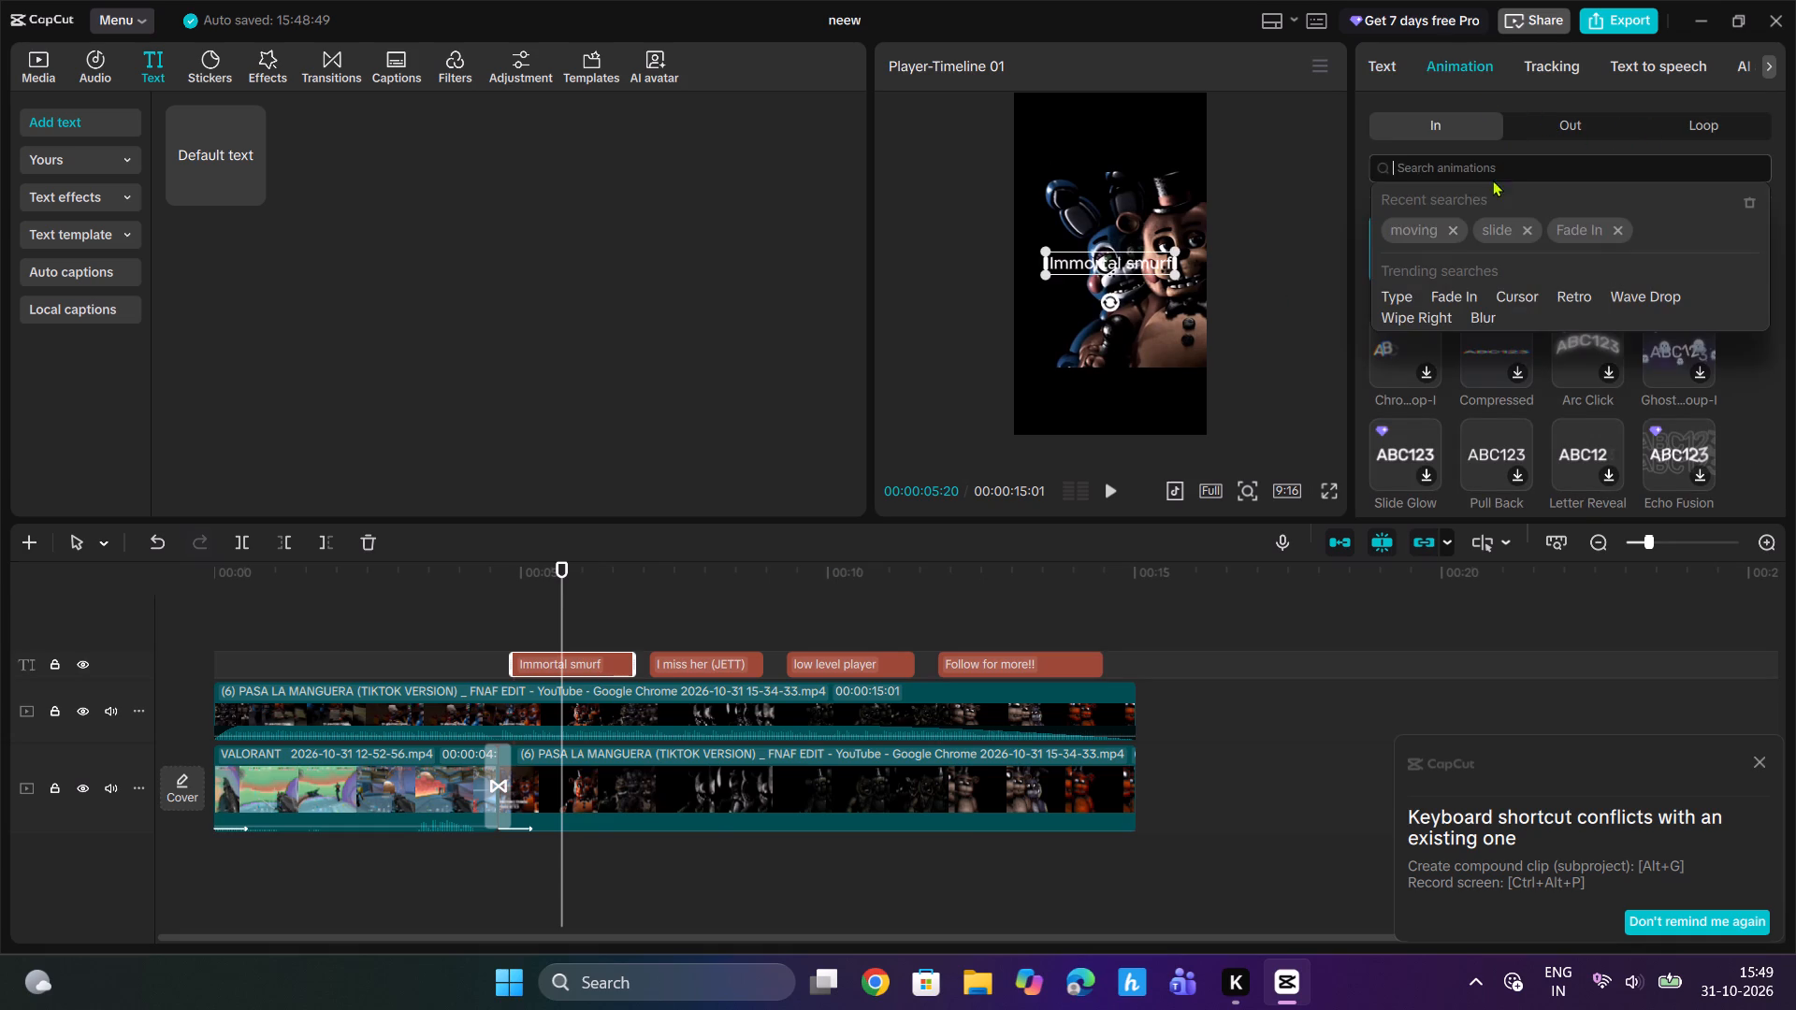
pyautogui.click(1575, 226)
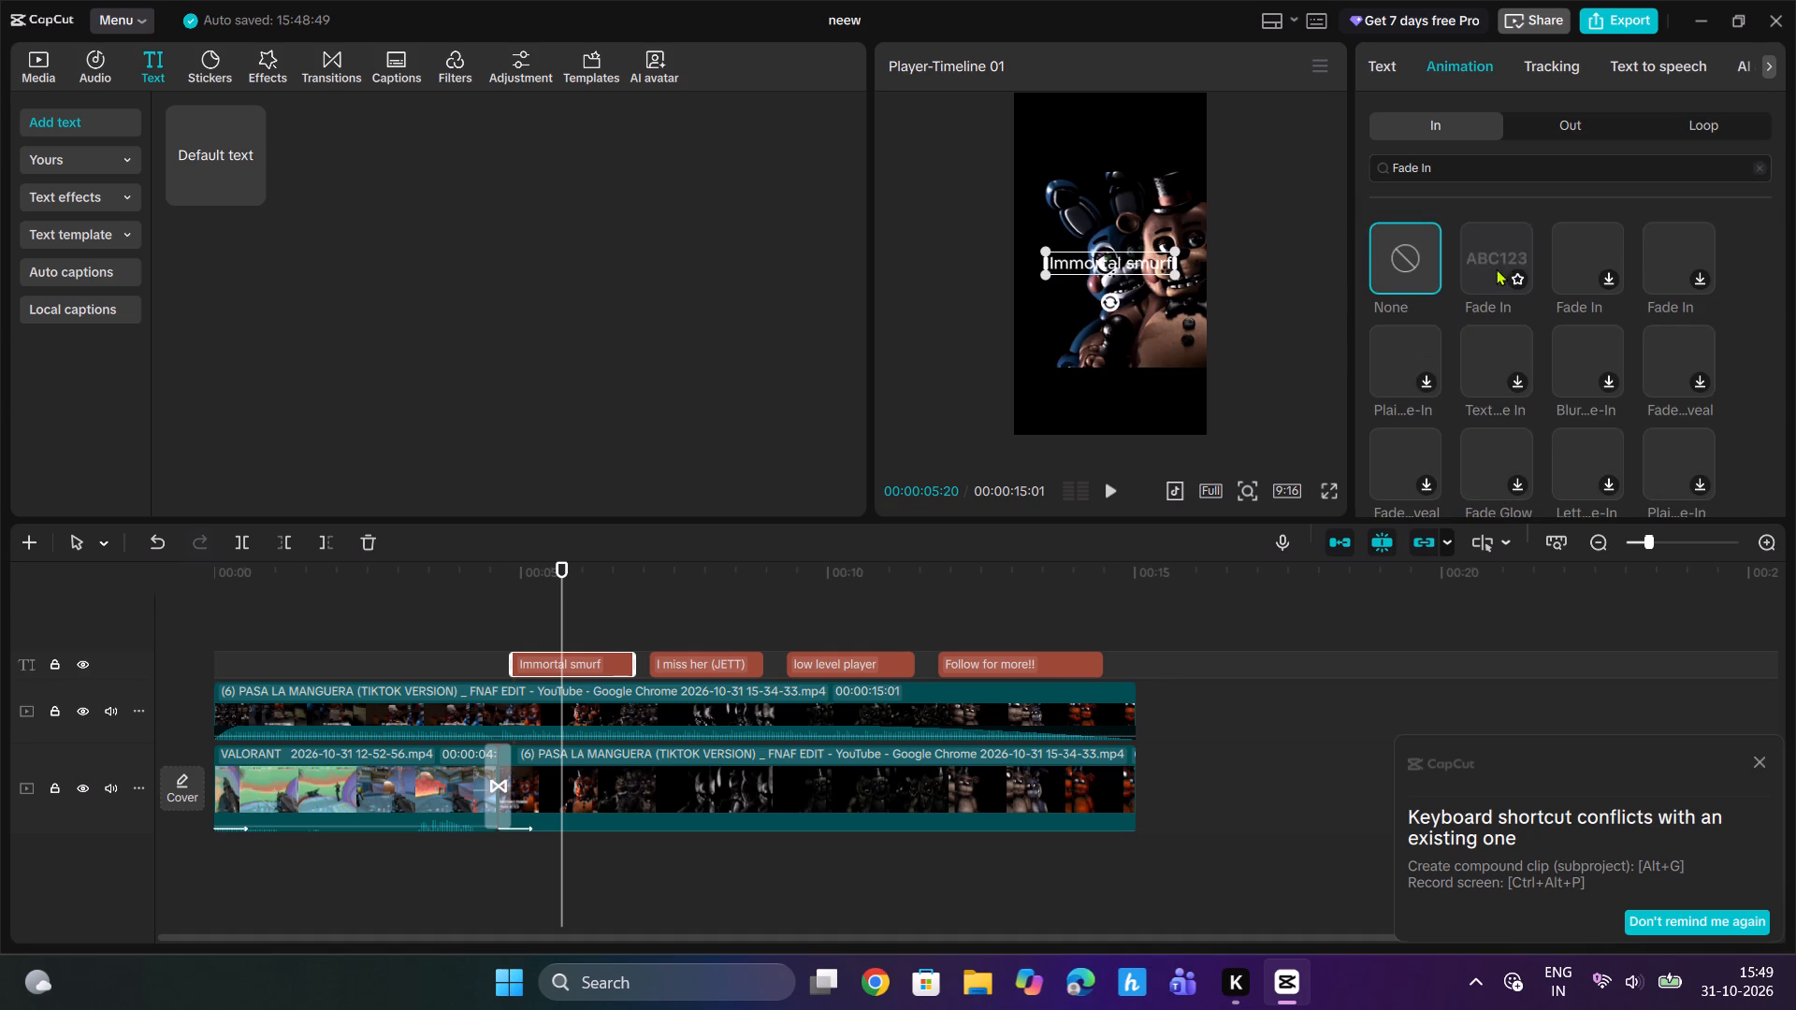
pyautogui.click(1417, 362)
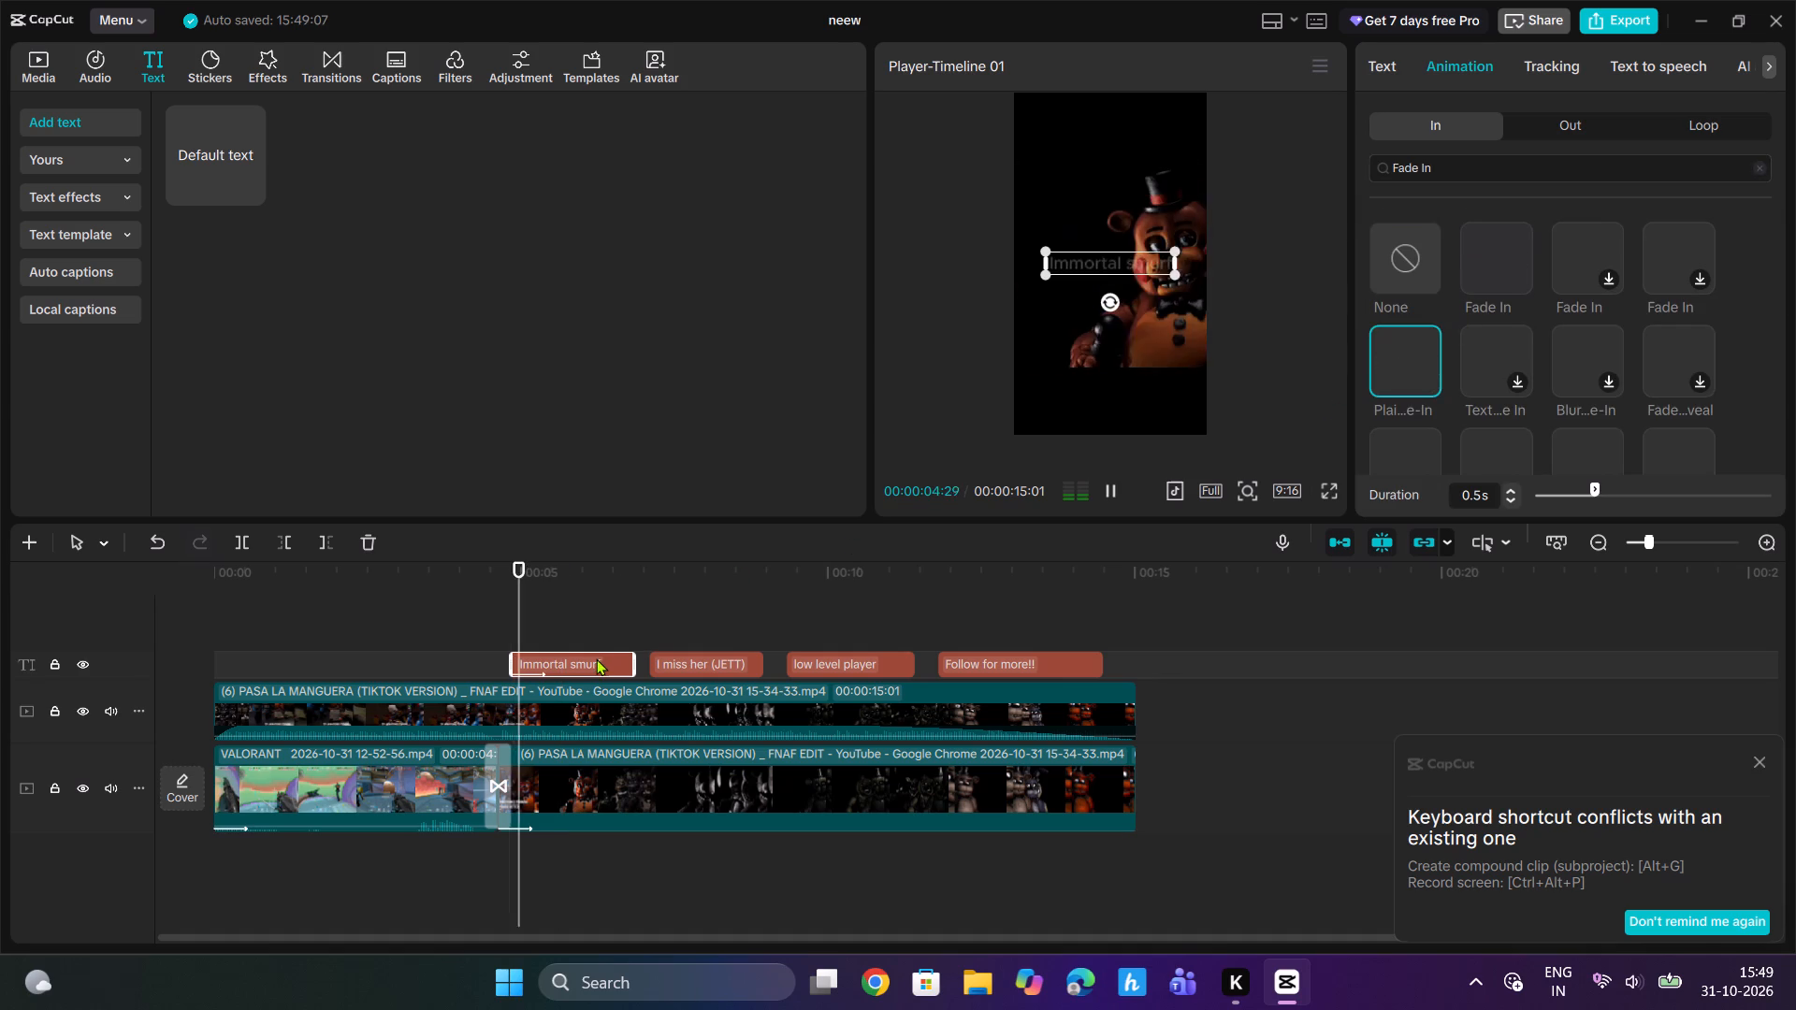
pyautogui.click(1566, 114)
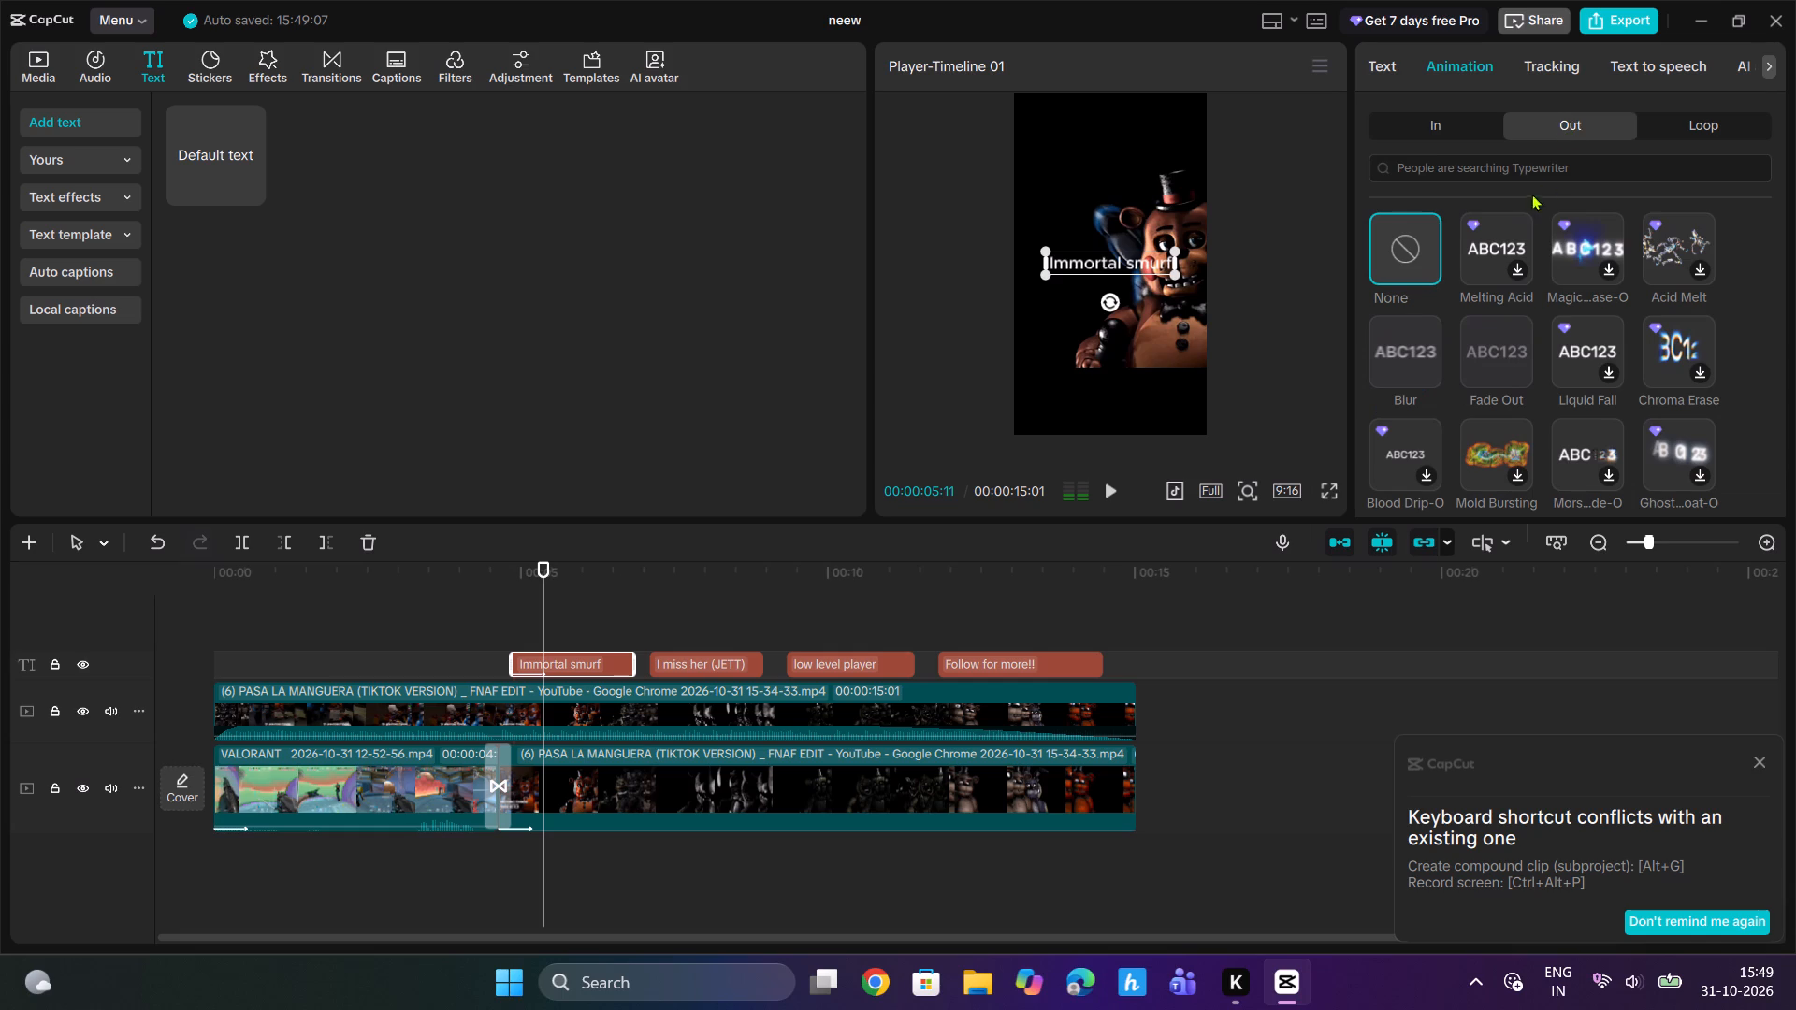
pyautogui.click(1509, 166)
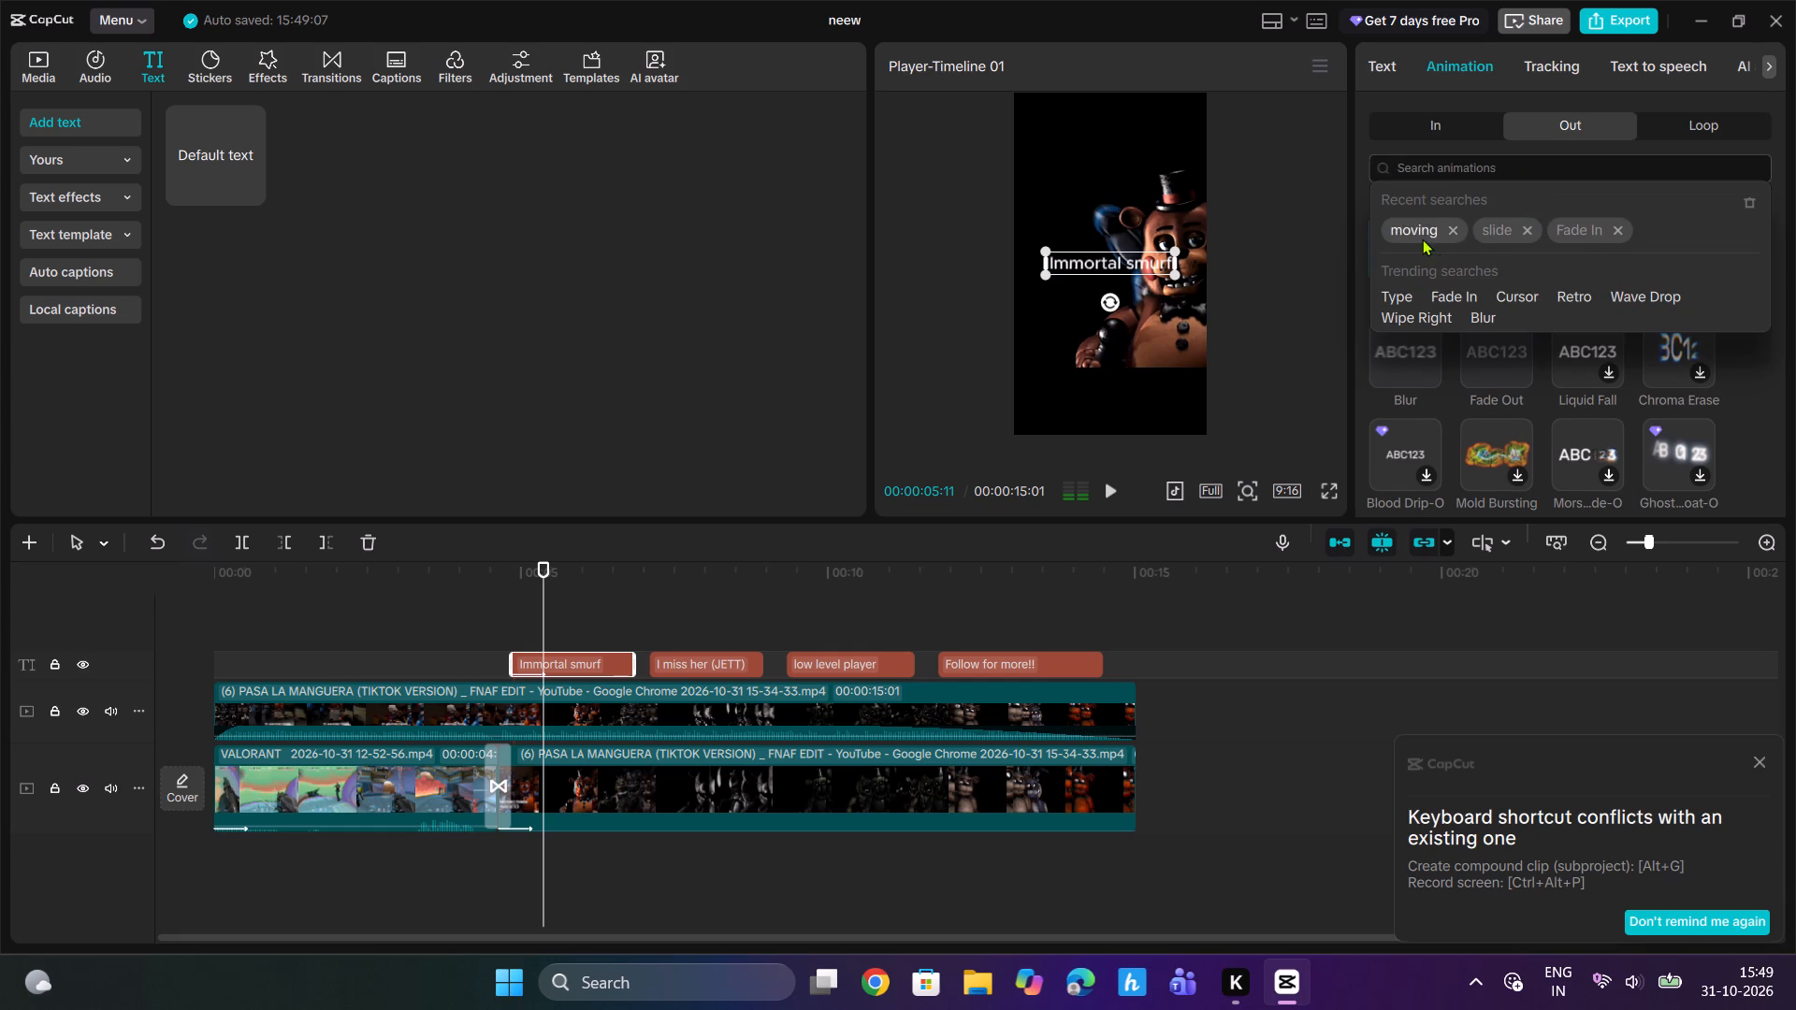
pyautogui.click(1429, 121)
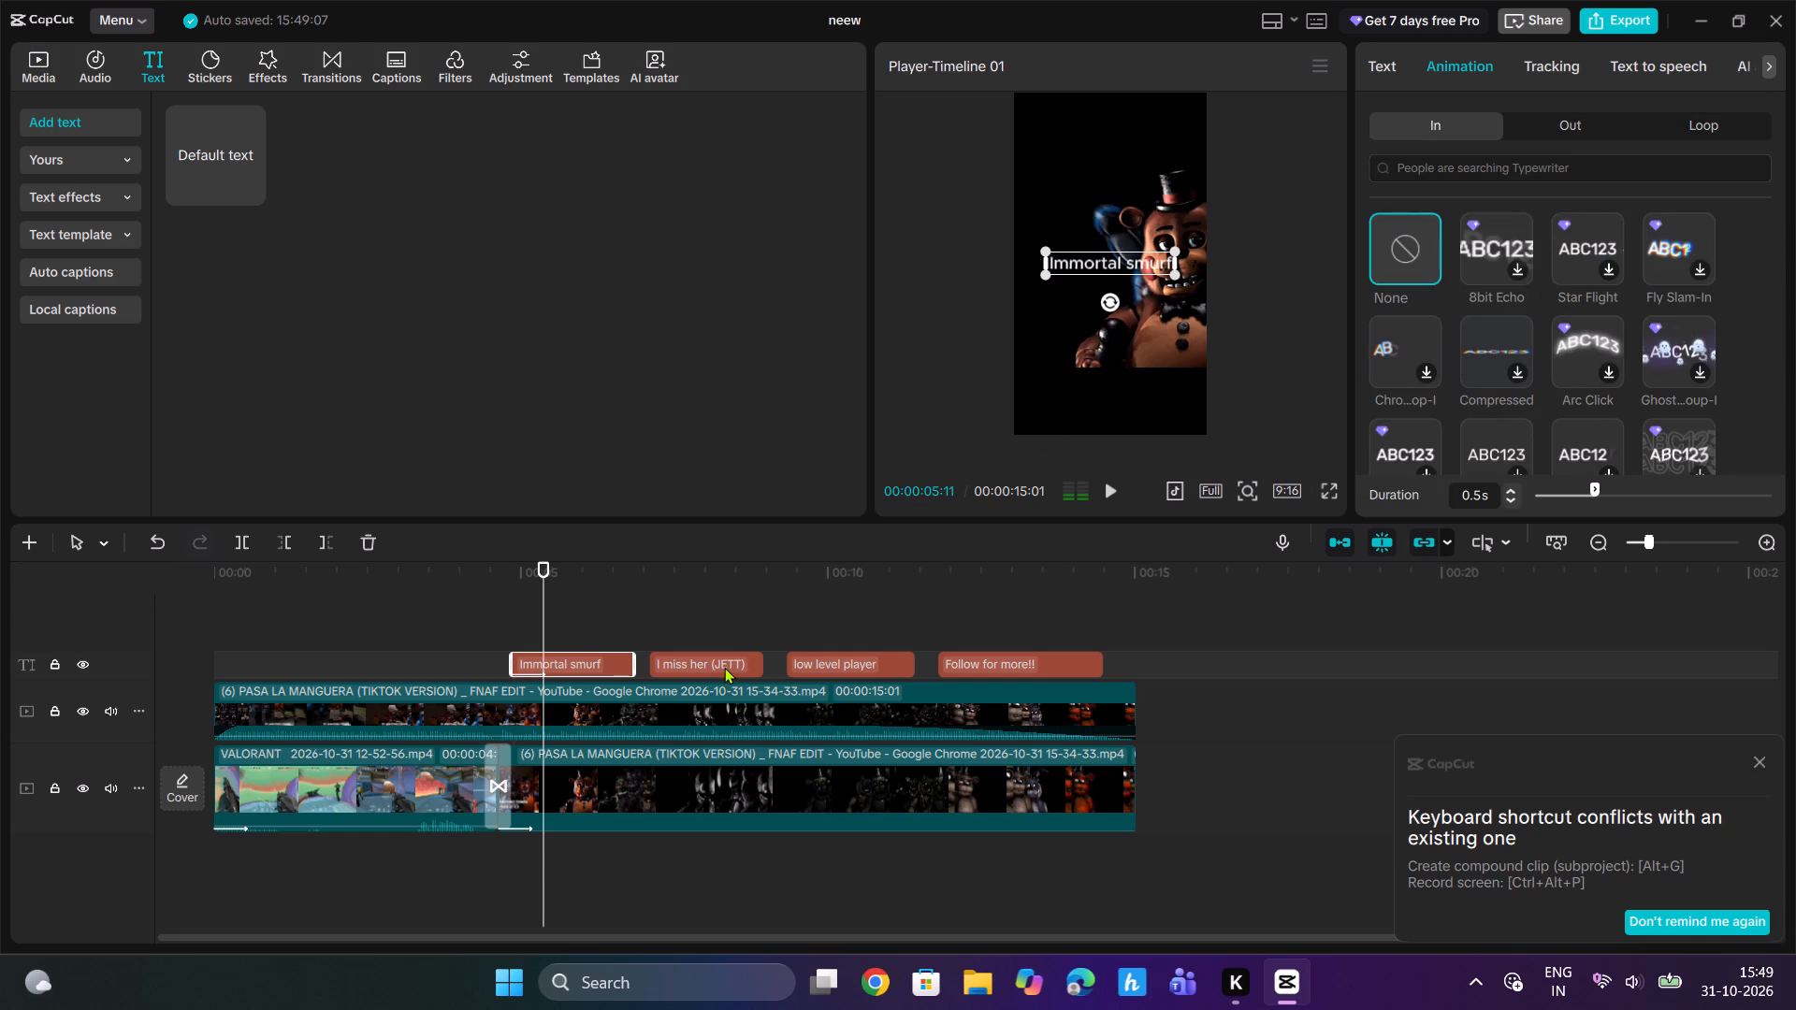
# Search the In animations for "Fade In" and apply the first "Fade In" result to the "I miss her (JETT)" text clip.
pyautogui.click(725, 667)
pyautogui.click(1468, 57)
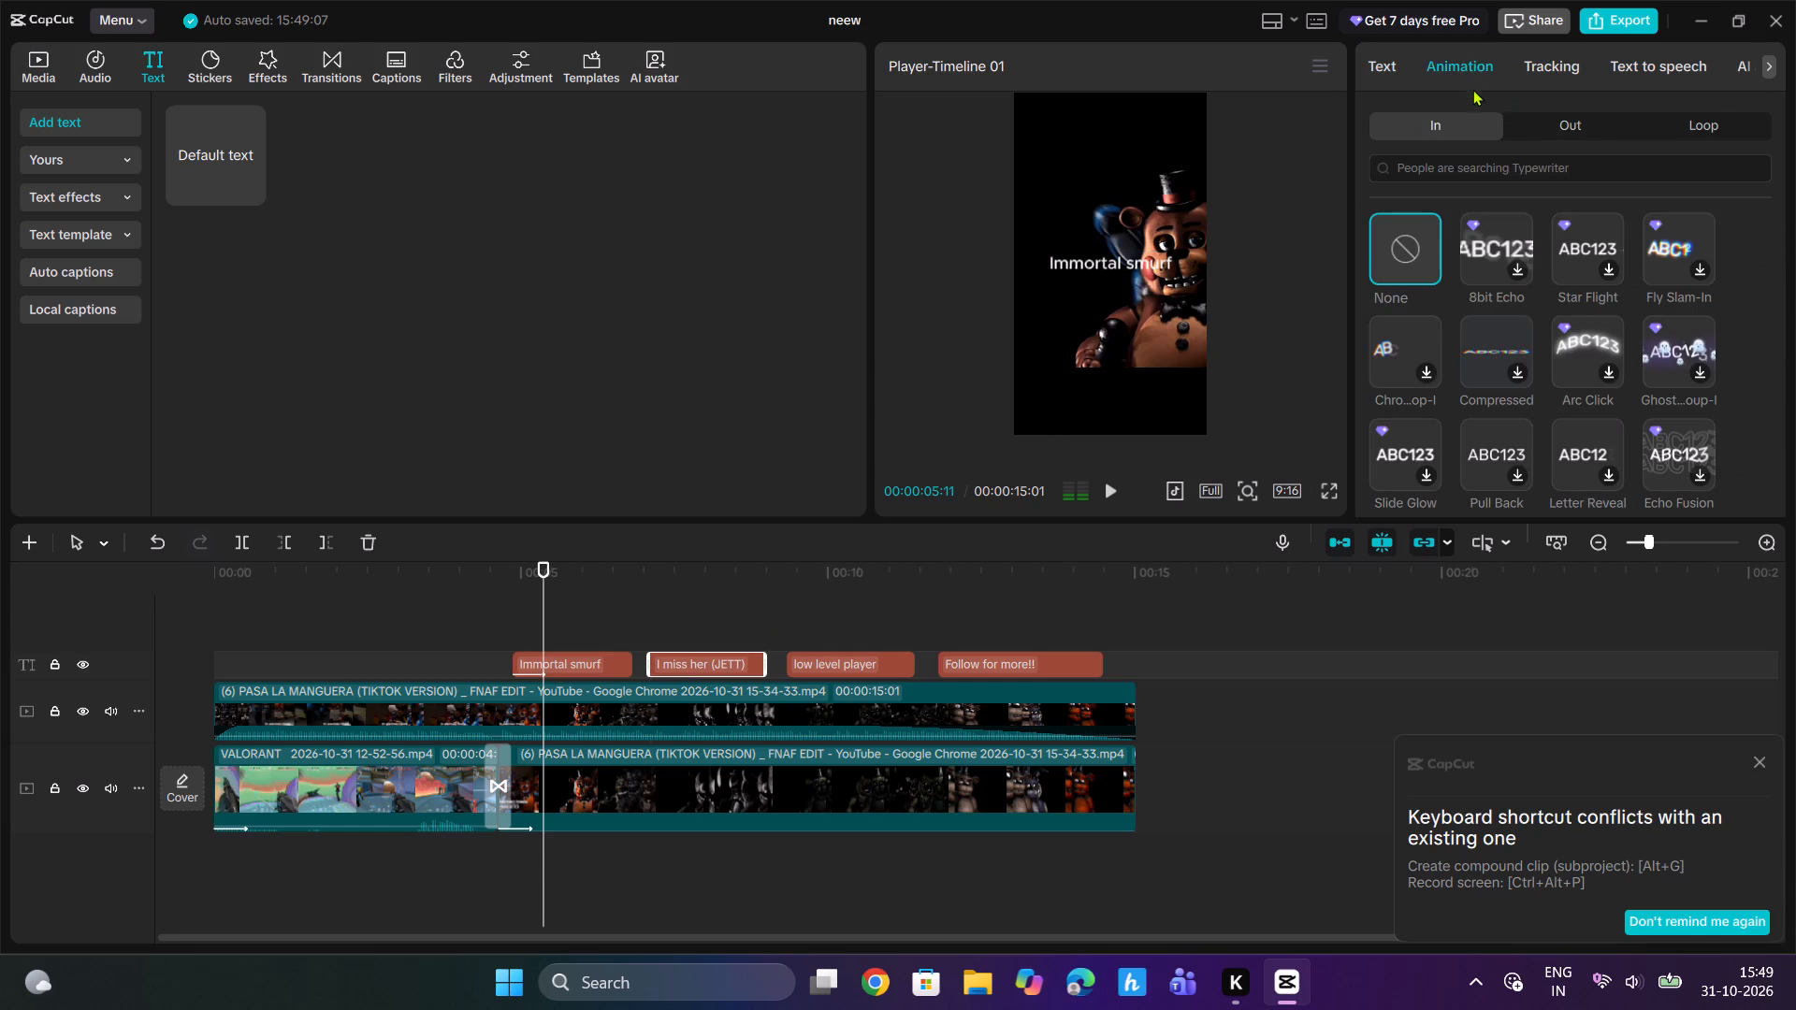
pyautogui.click(1513, 157)
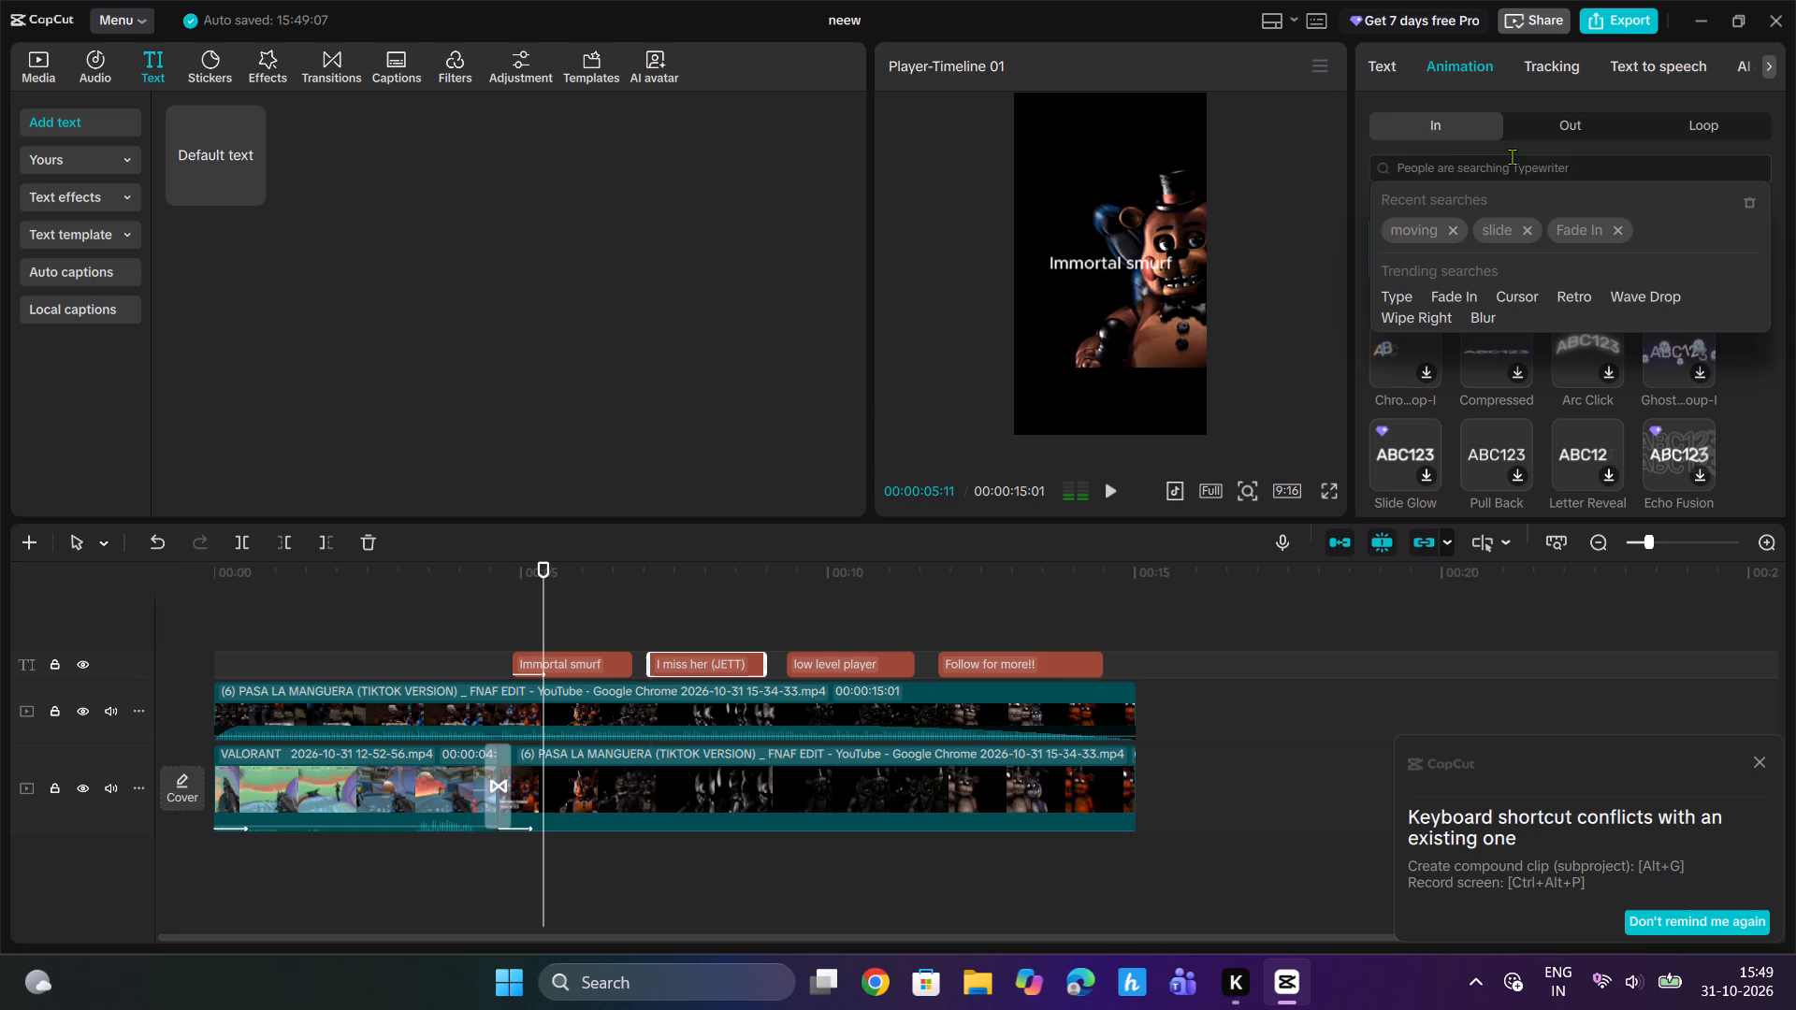
pyautogui.click(1492, 226)
pyautogui.click(1485, 162)
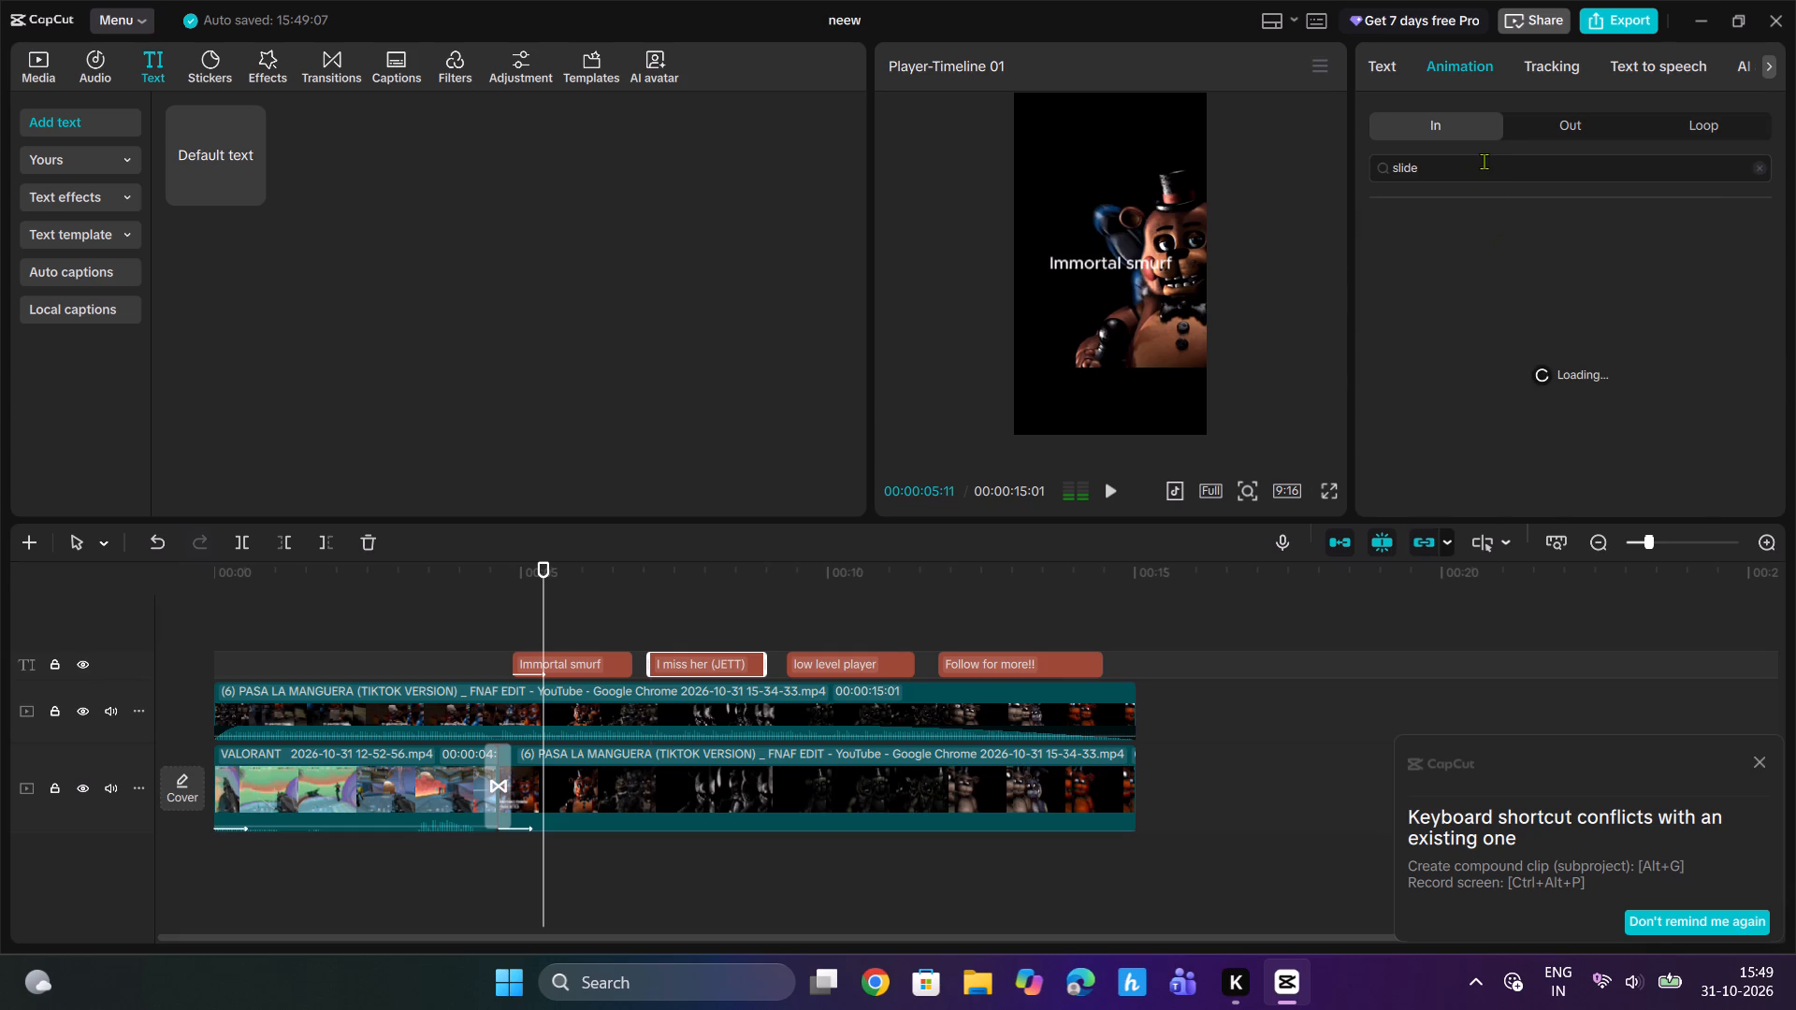
pyautogui.click(1760, 165)
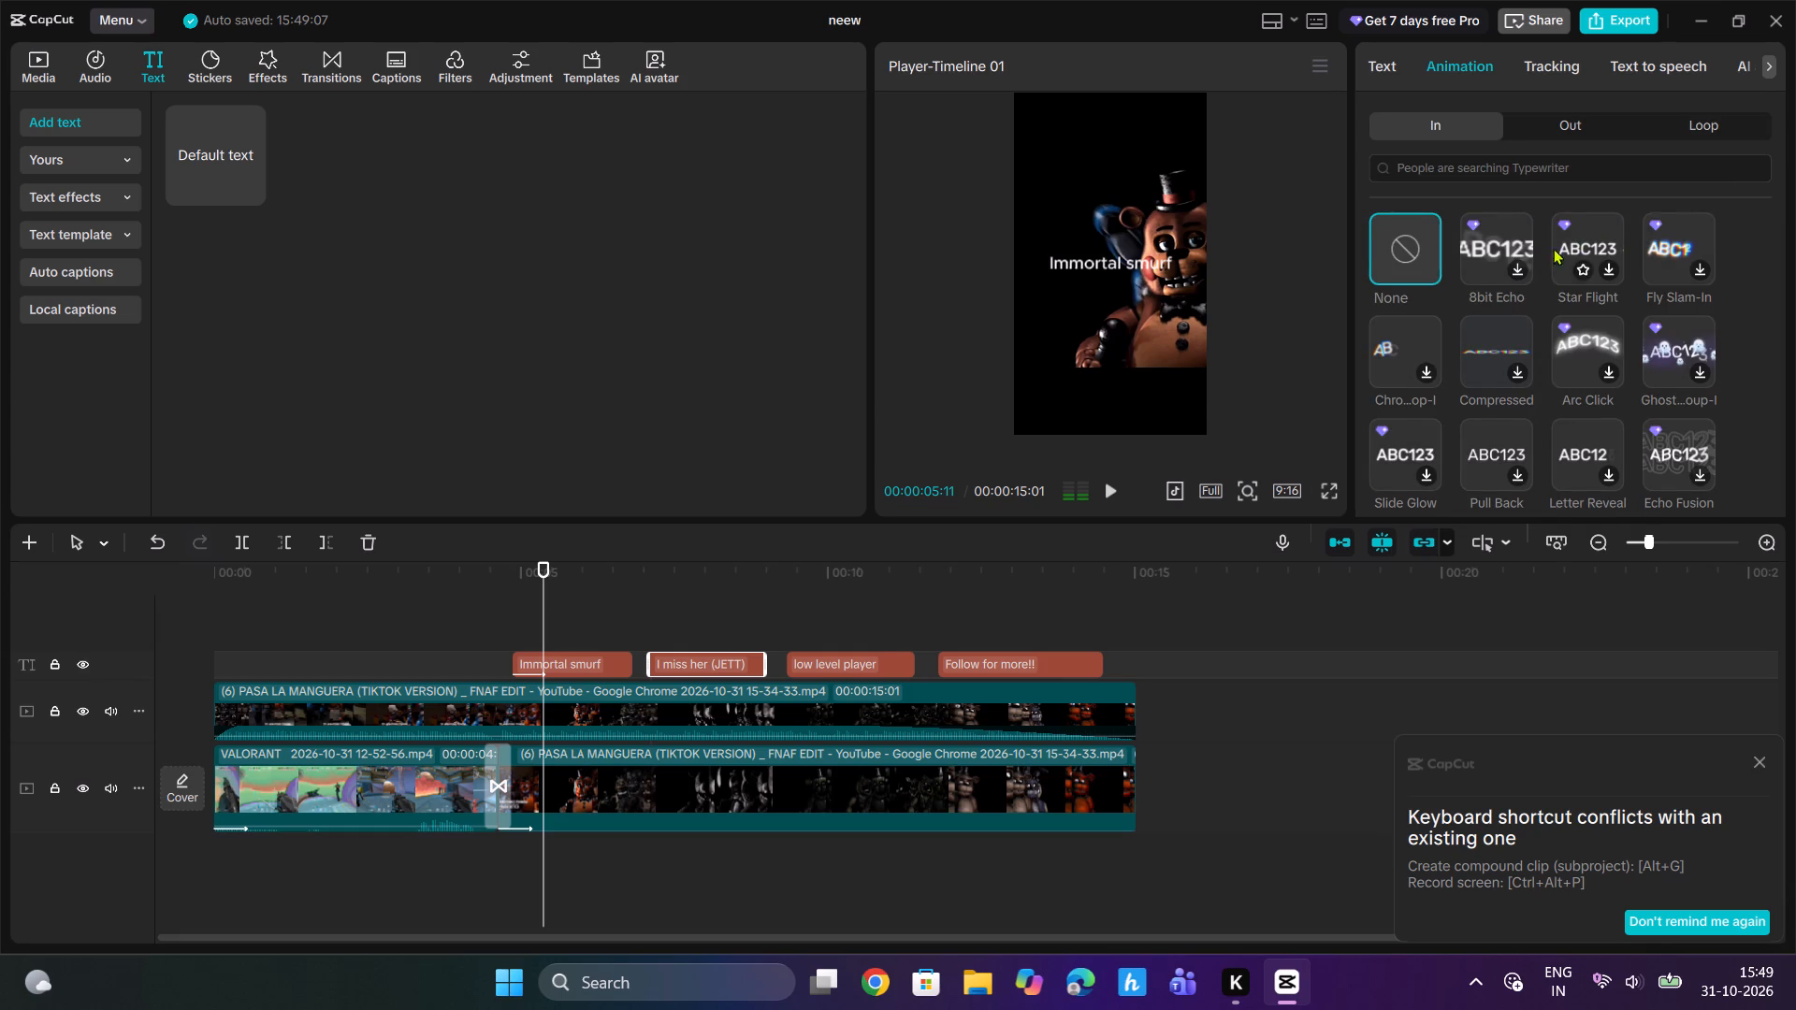
pyautogui.click(1506, 156)
pyautogui.click(1564, 224)
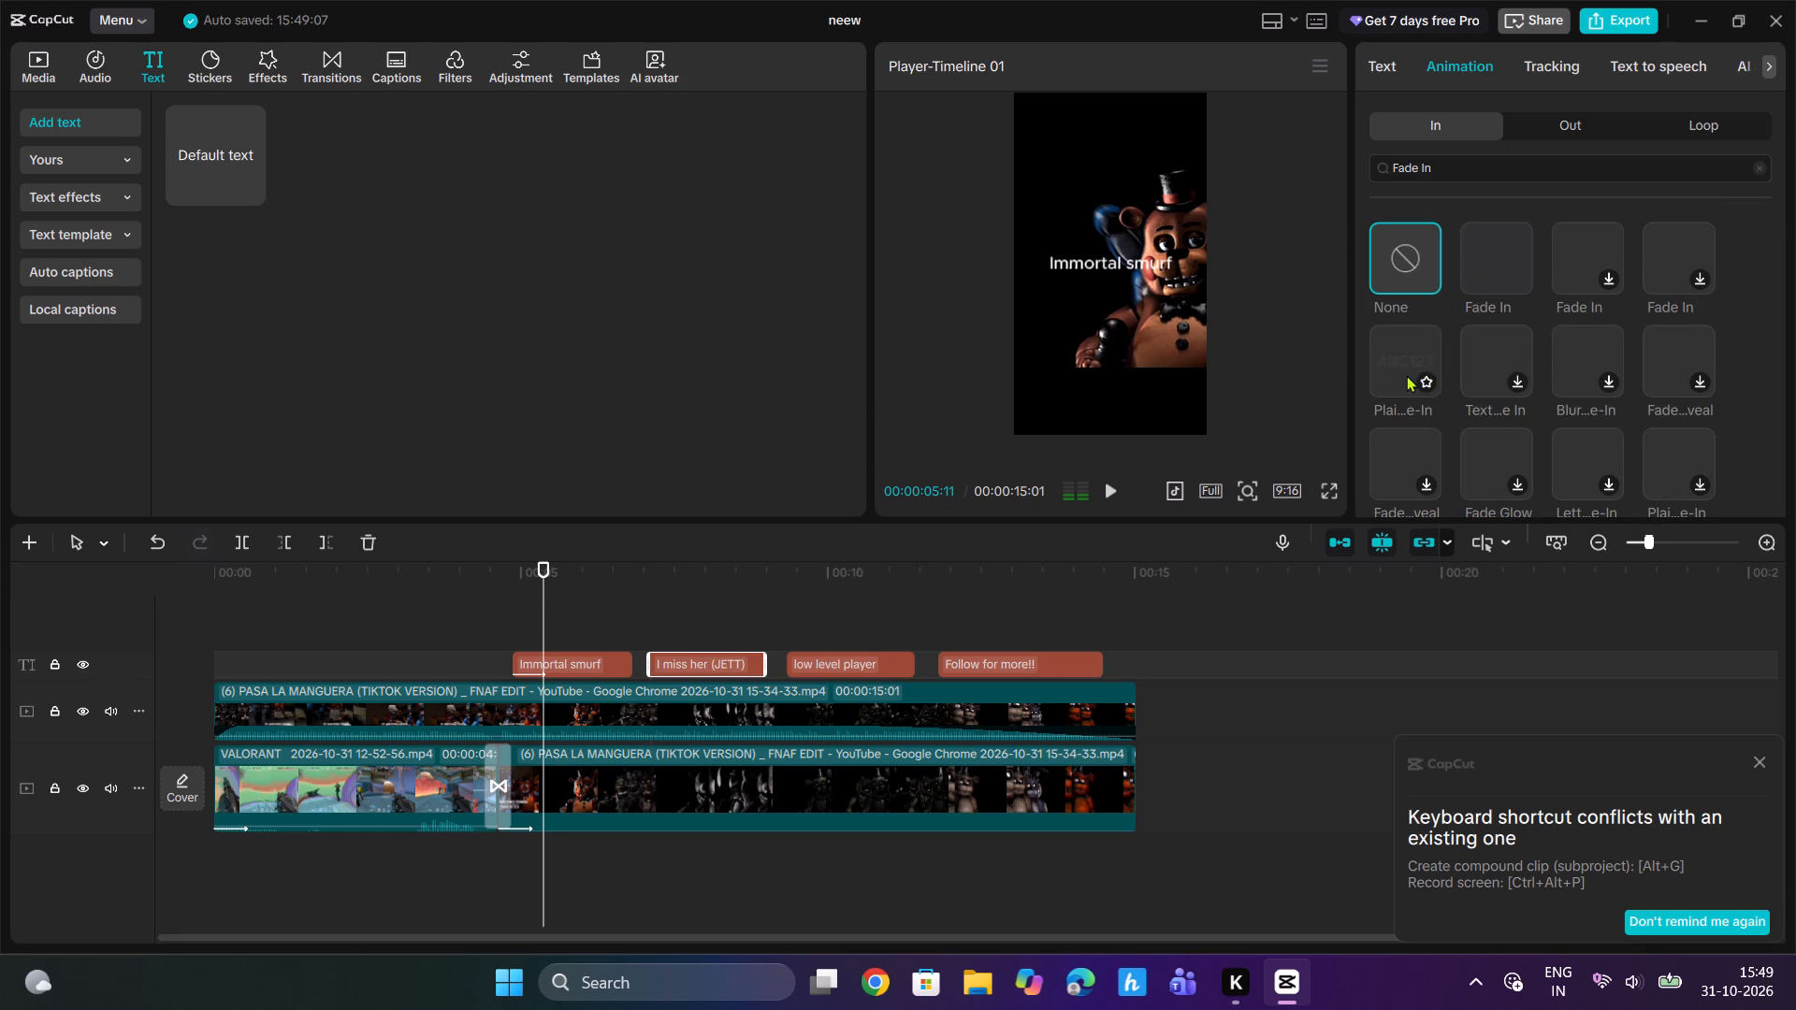
pyautogui.click(1482, 263)
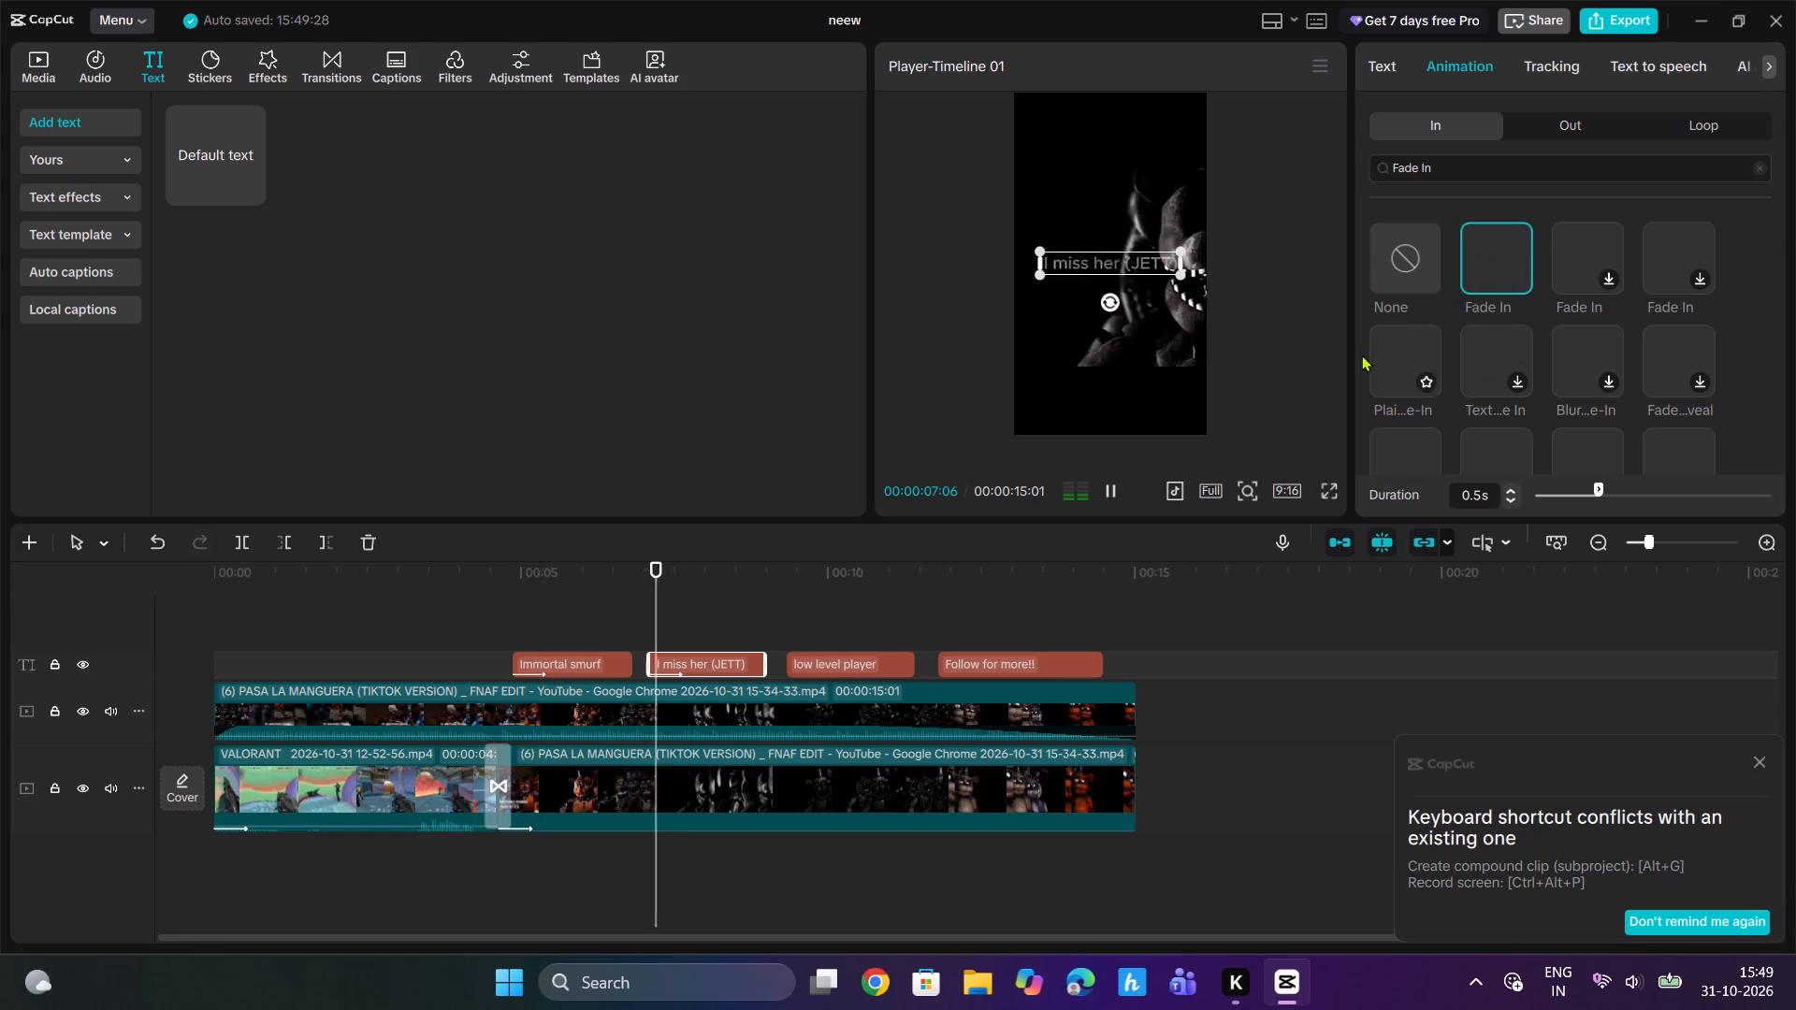
# Apply the same "Fade In" In animation to the "low level player" text clip.
pyautogui.click(847, 662)
pyautogui.click(869, 598)
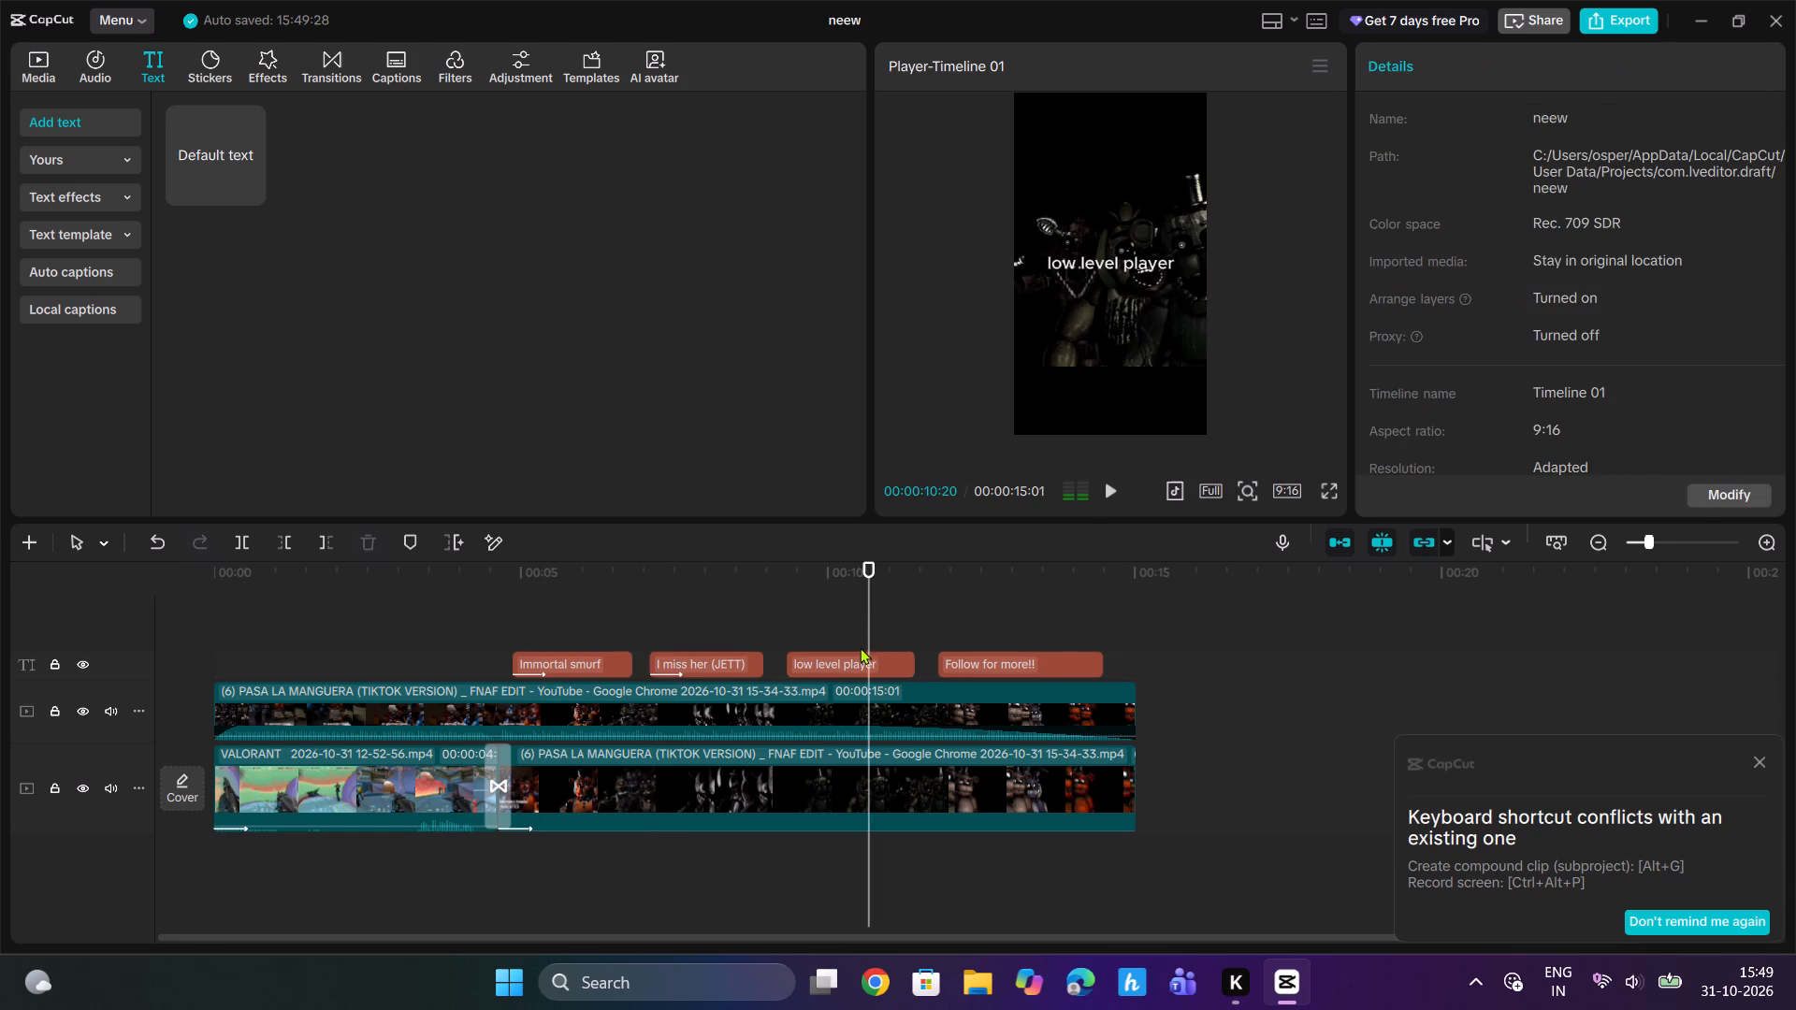
pyautogui.click(861, 648)
pyautogui.click(871, 656)
pyautogui.click(1458, 70)
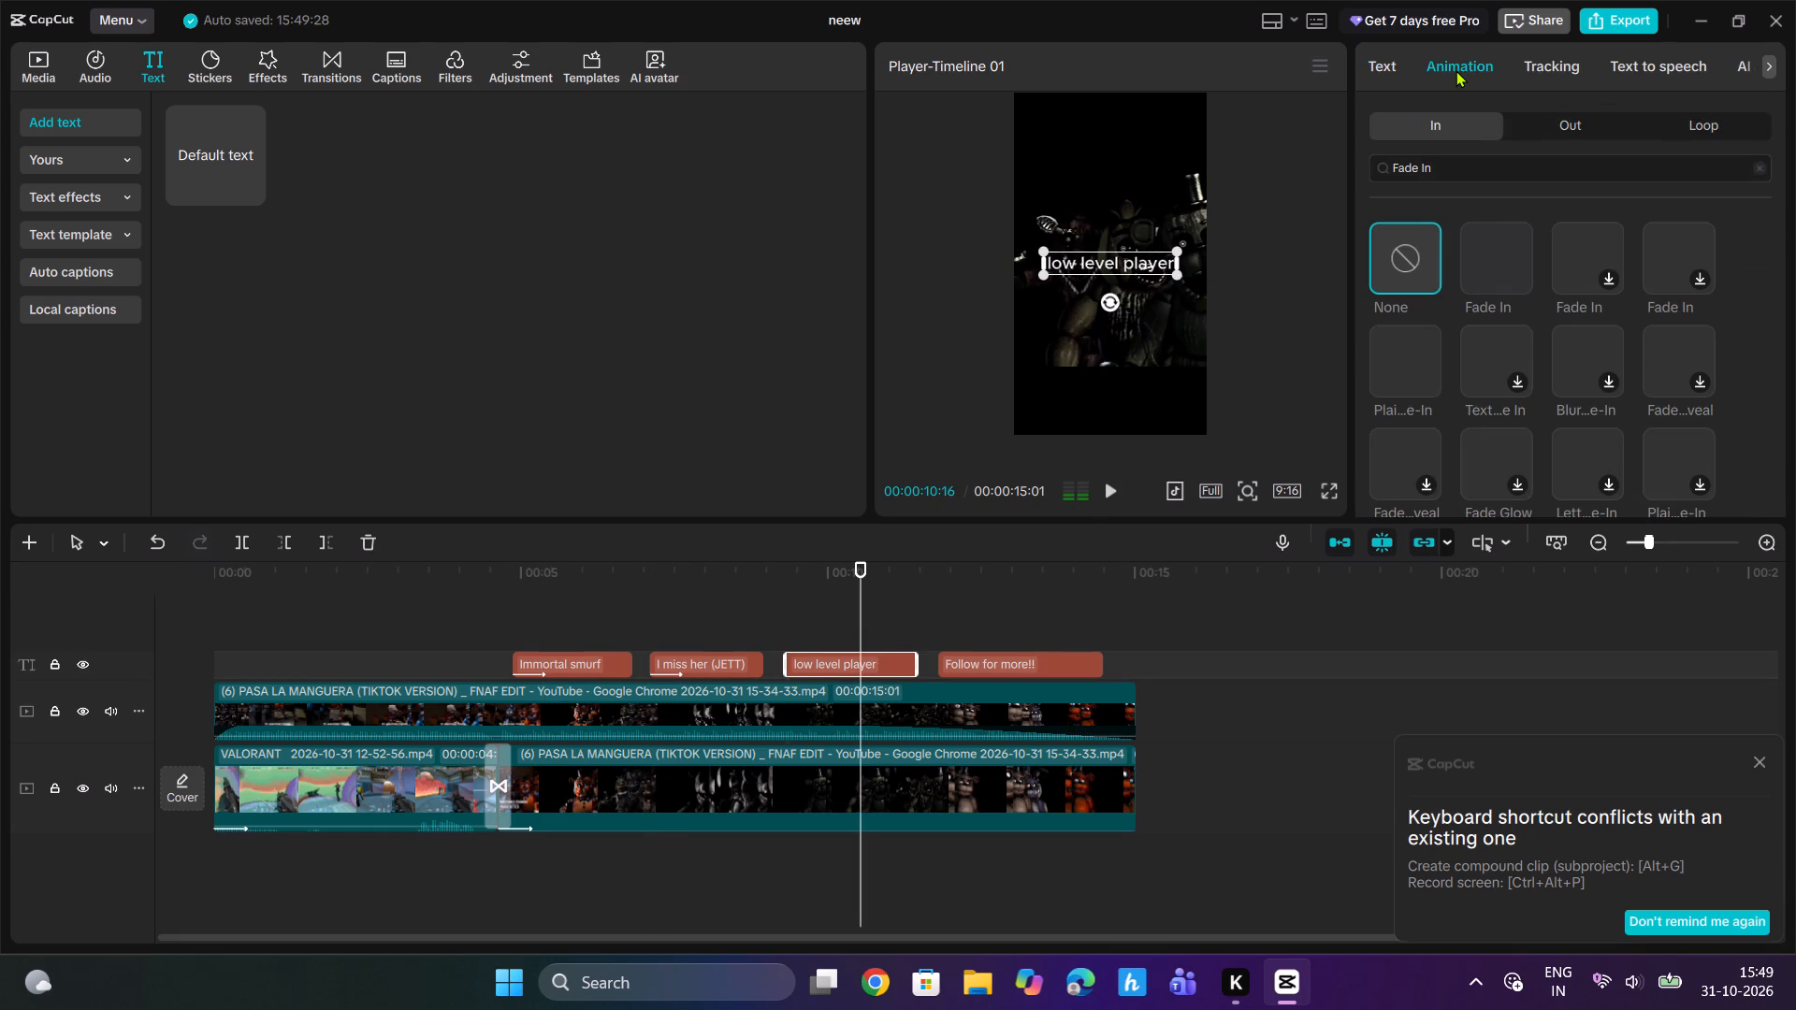
pyautogui.click(1492, 261)
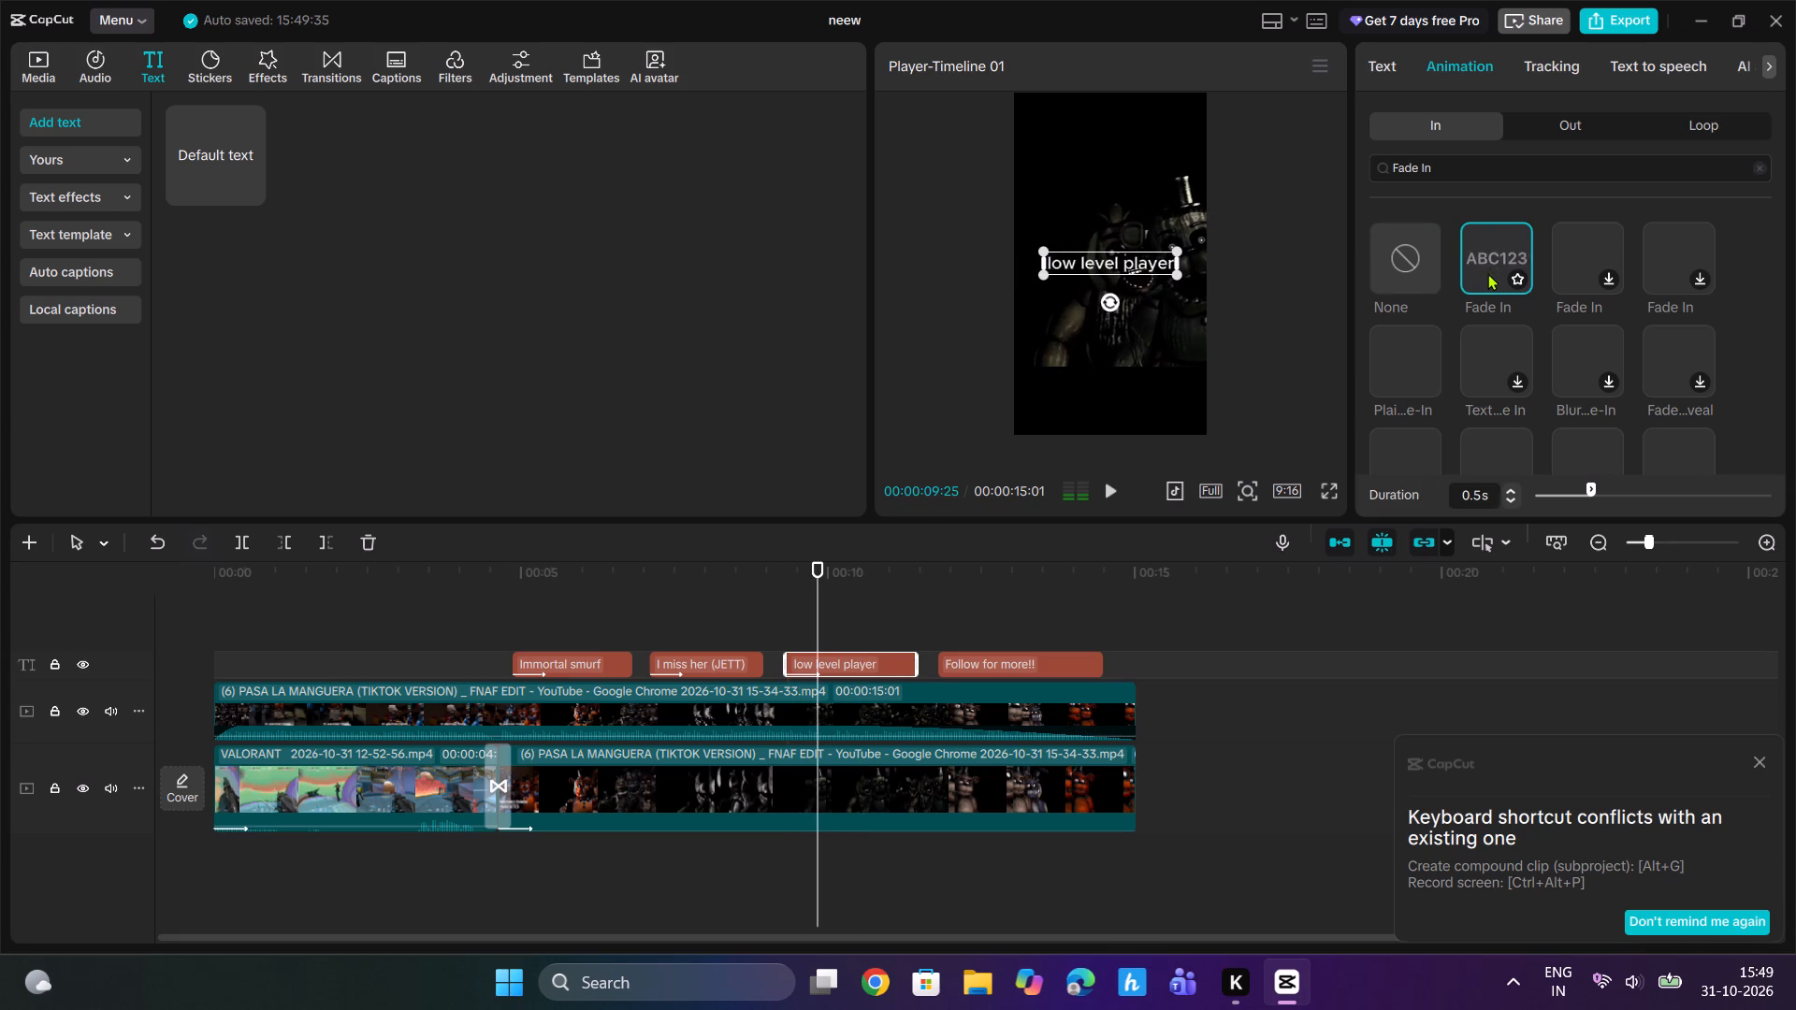
# Apply the same "Fade In" In animation to the "Follow for more!!" text clip.
pyautogui.click(1027, 604)
pyautogui.click(1003, 663)
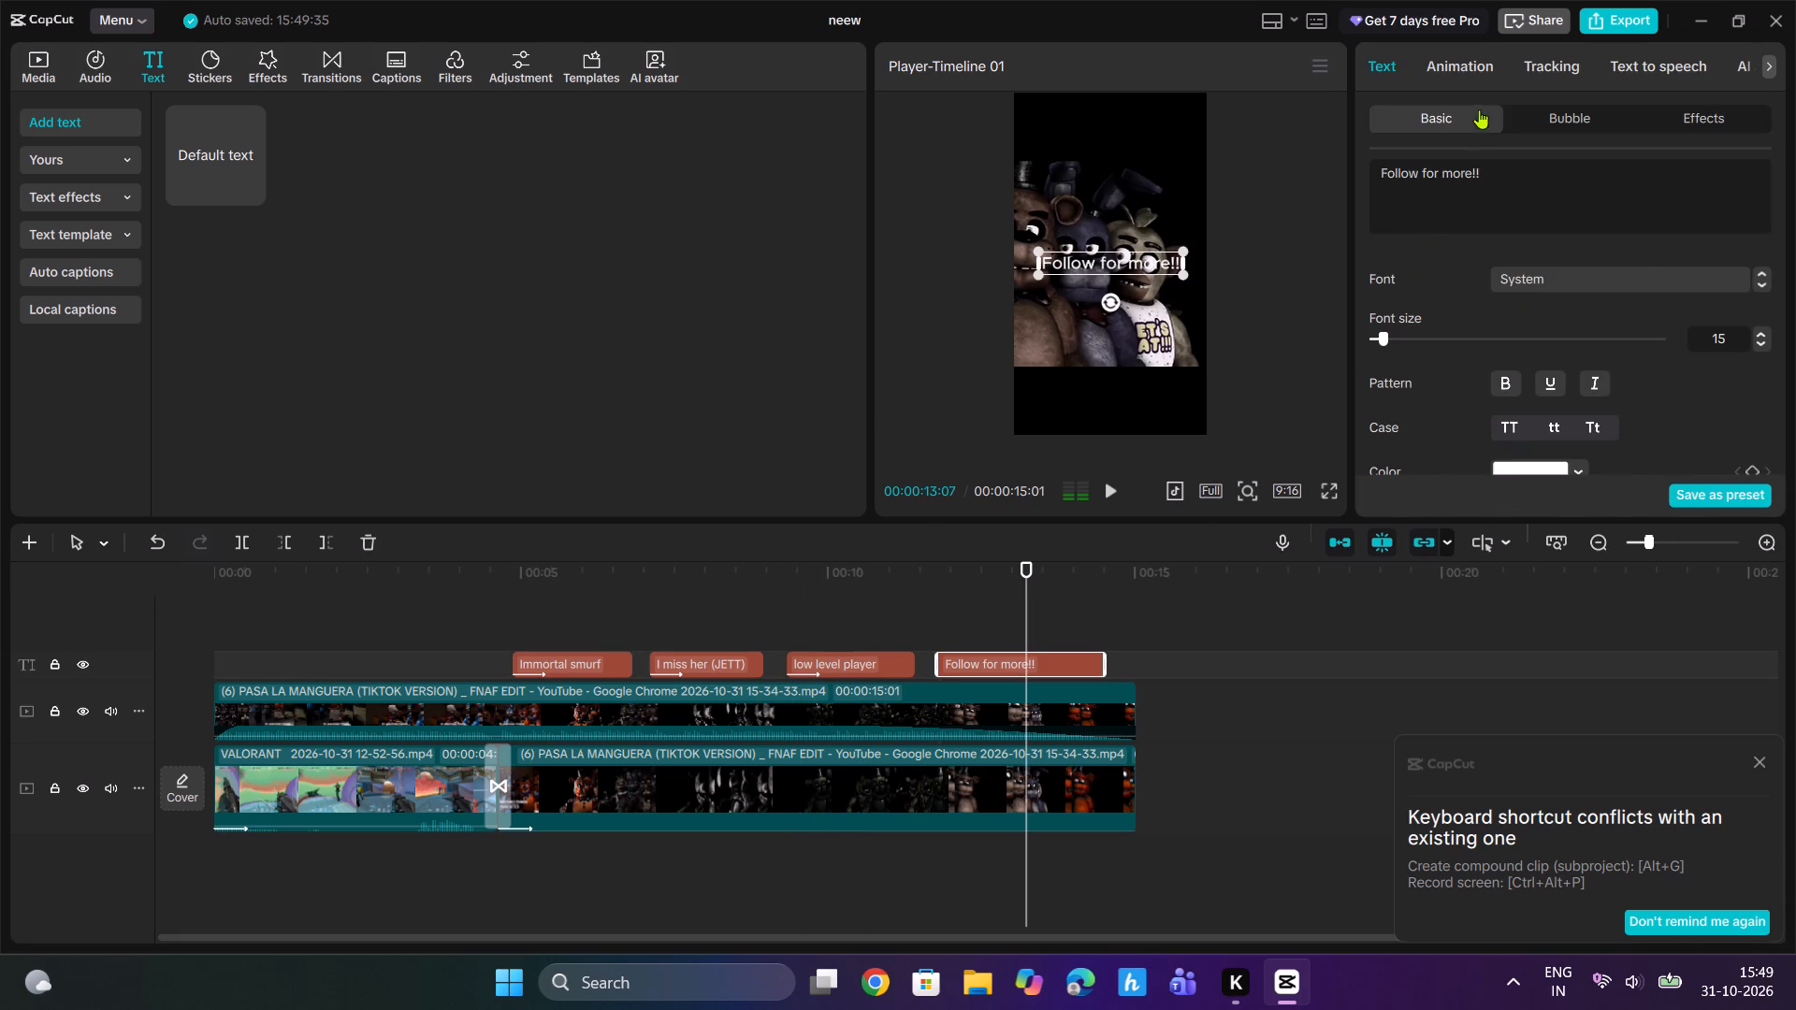
pyautogui.click(1472, 67)
pyautogui.click(1486, 288)
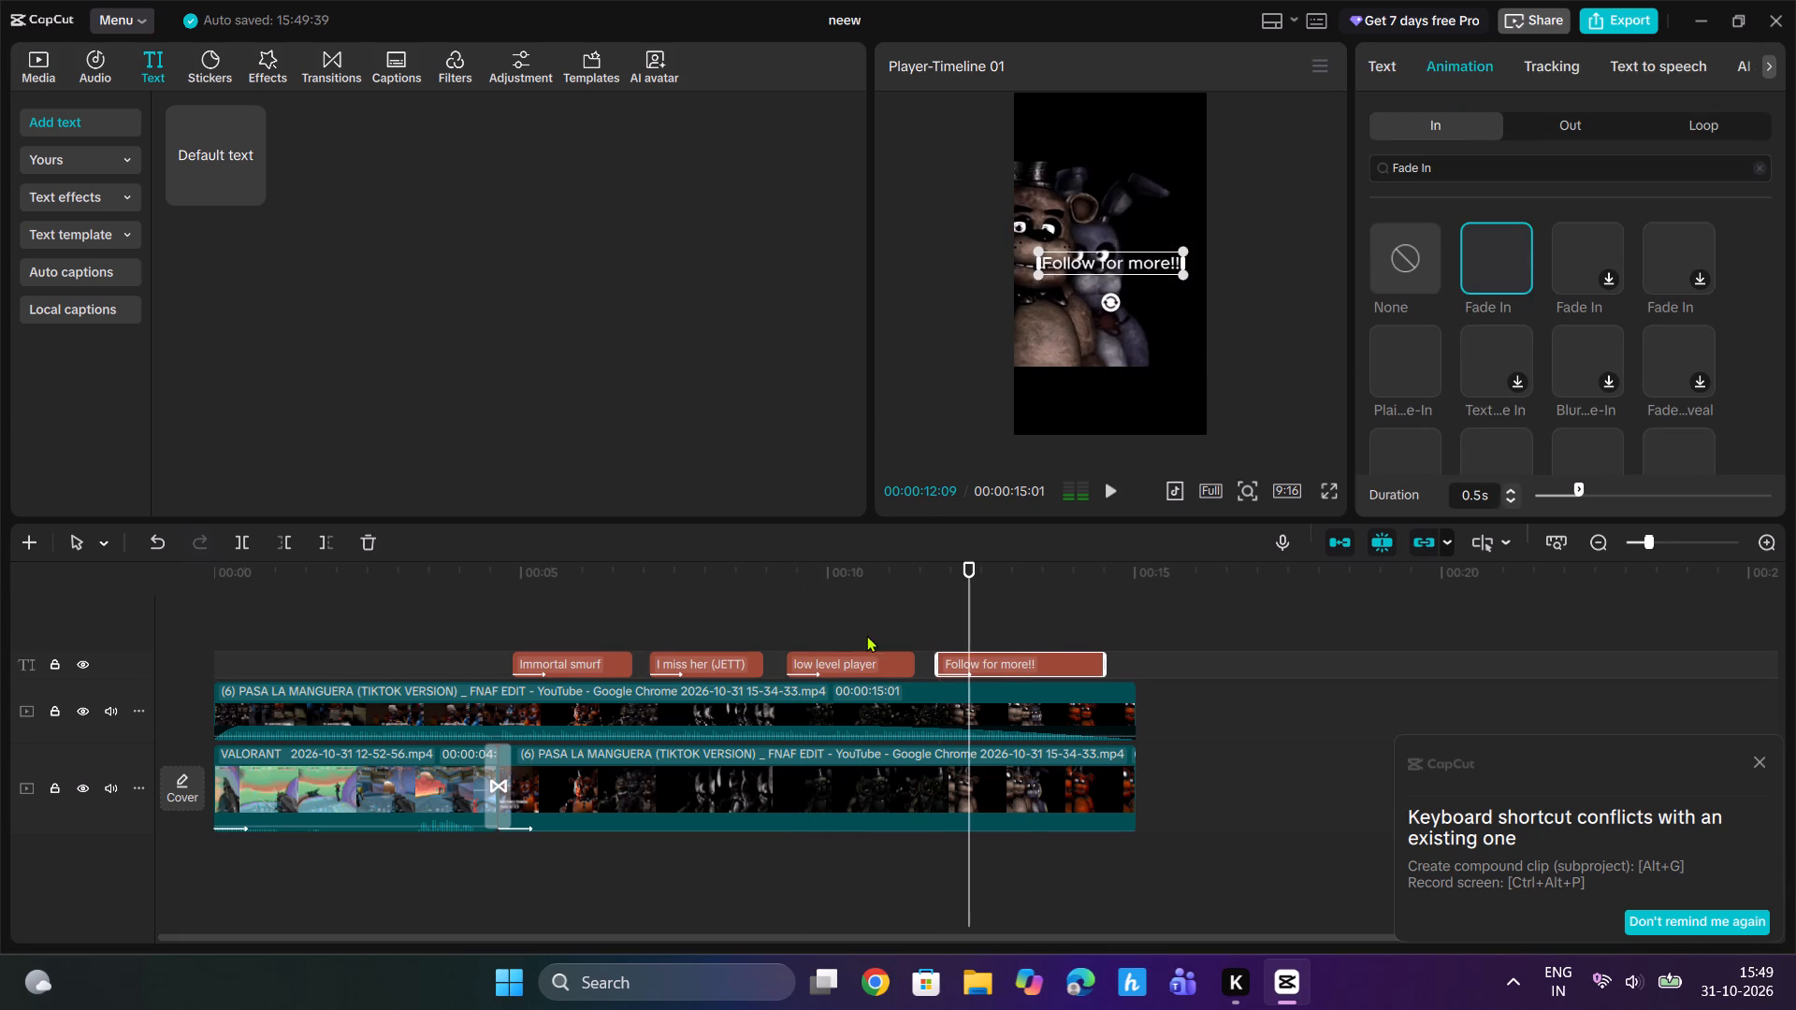
# Apply the "Blur" Out animation to the "Immortal smurf" text clip.
pyautogui.click(559, 656)
pyautogui.click(584, 602)
pyautogui.click(569, 660)
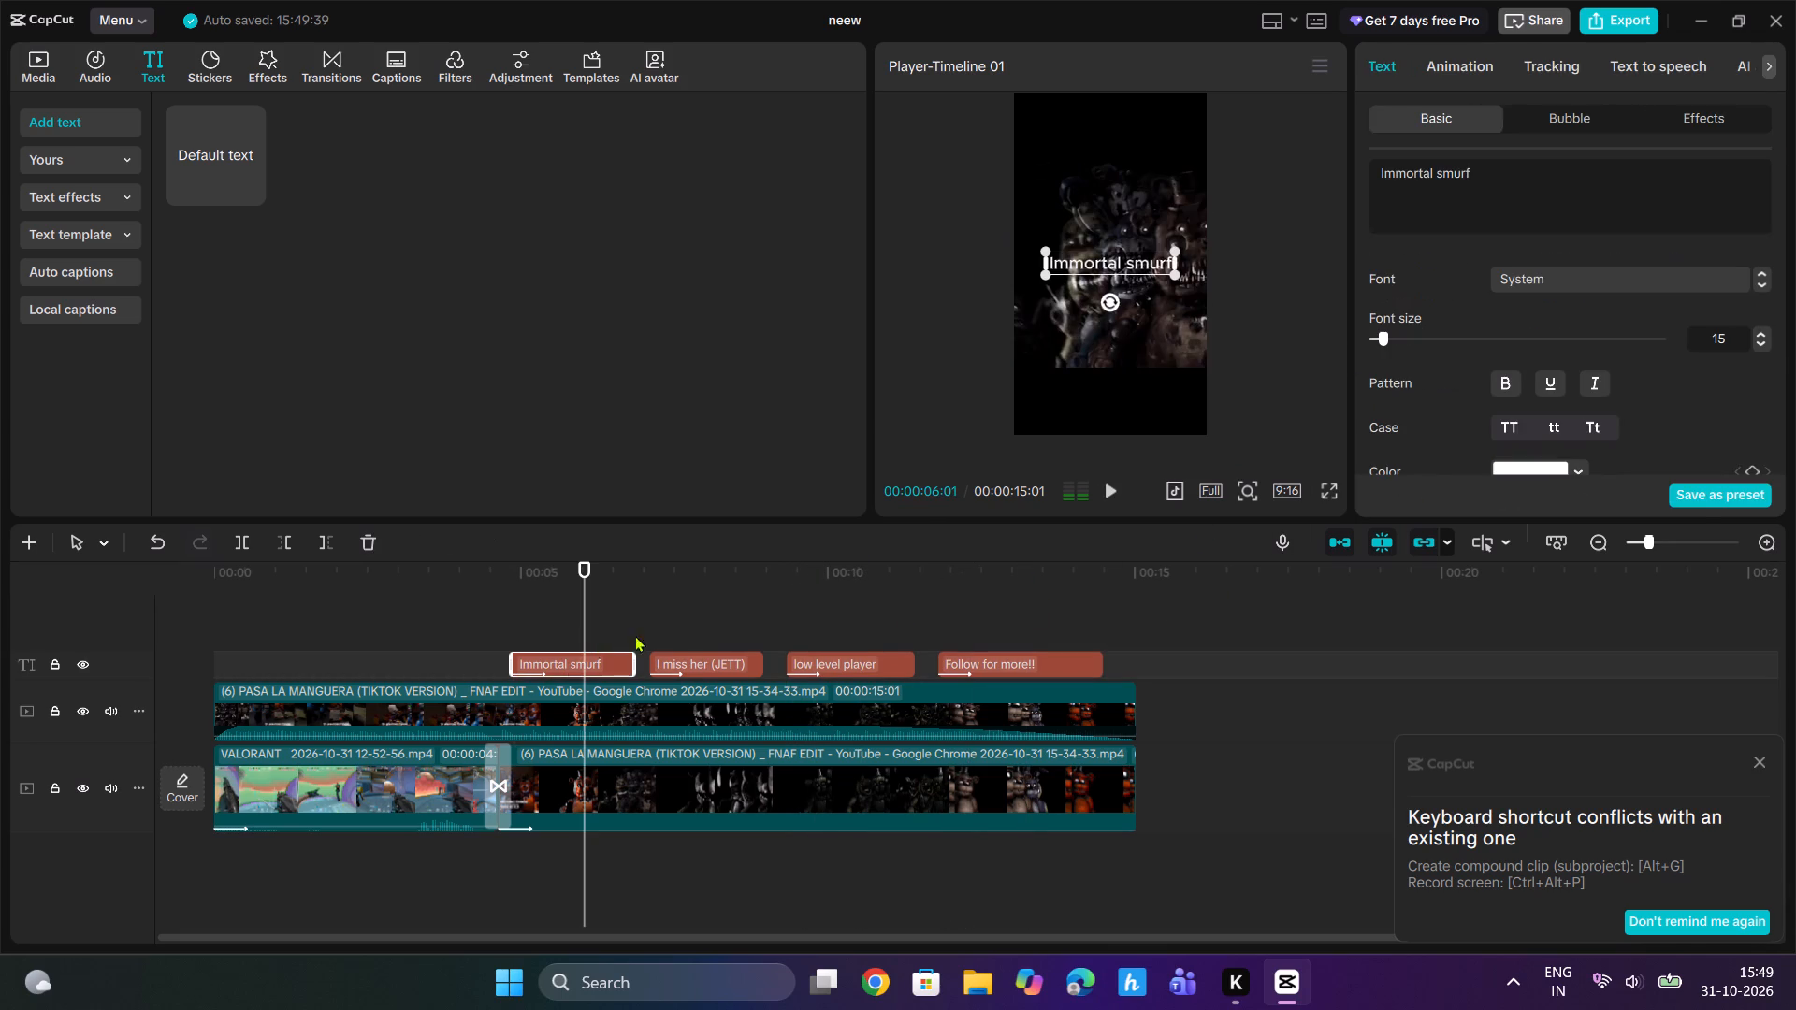
pyautogui.click(1468, 67)
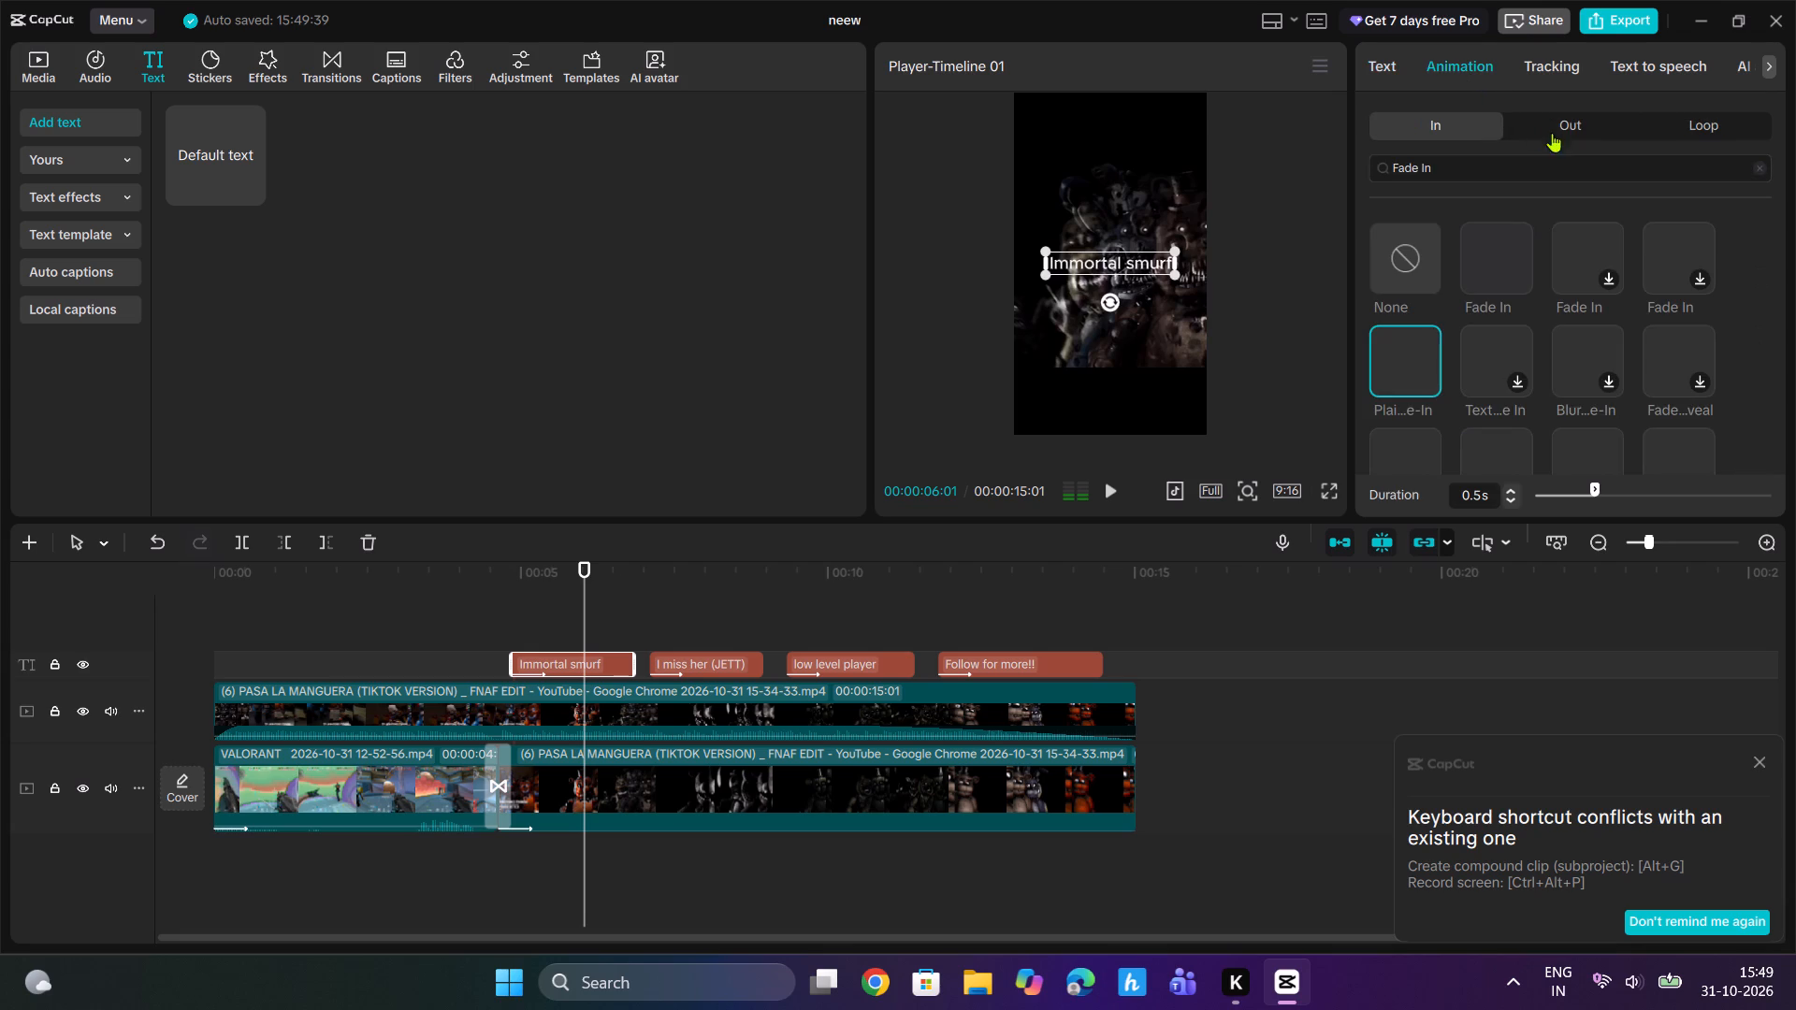
pyautogui.click(1575, 109)
pyautogui.click(1575, 118)
pyautogui.click(1660, 175)
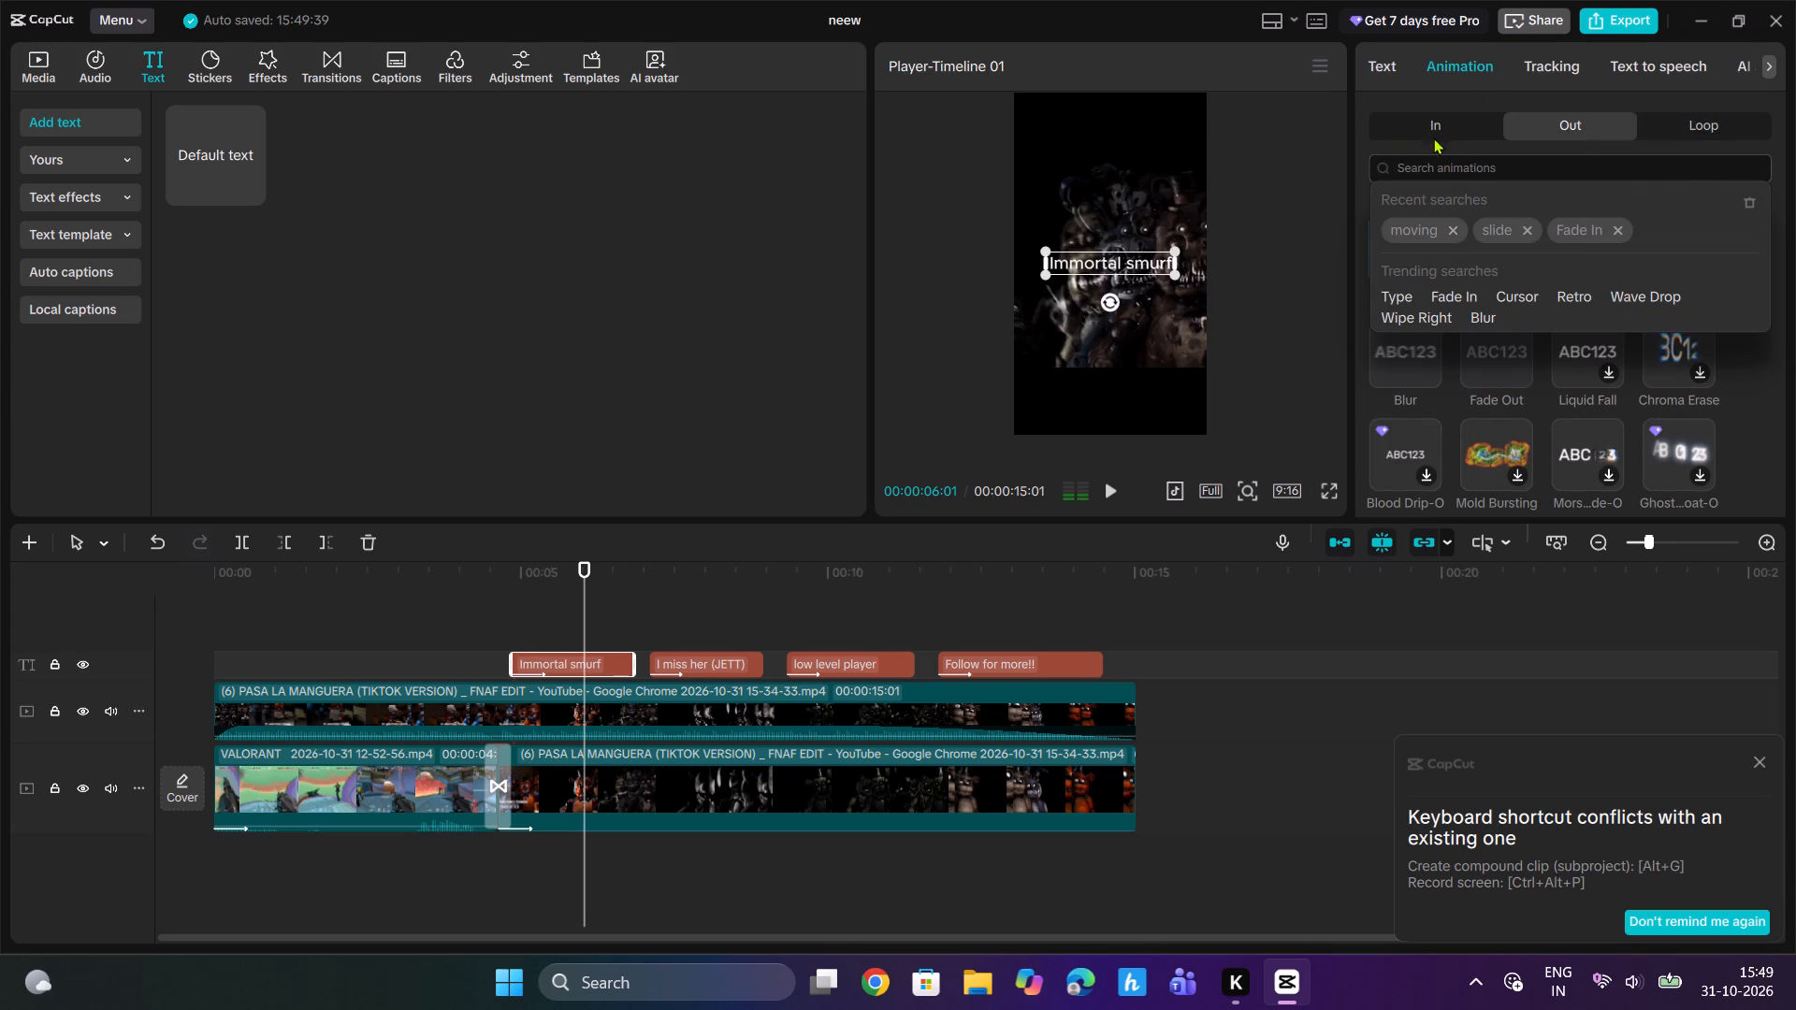
pyautogui.scroll(-1, 1571, 380)
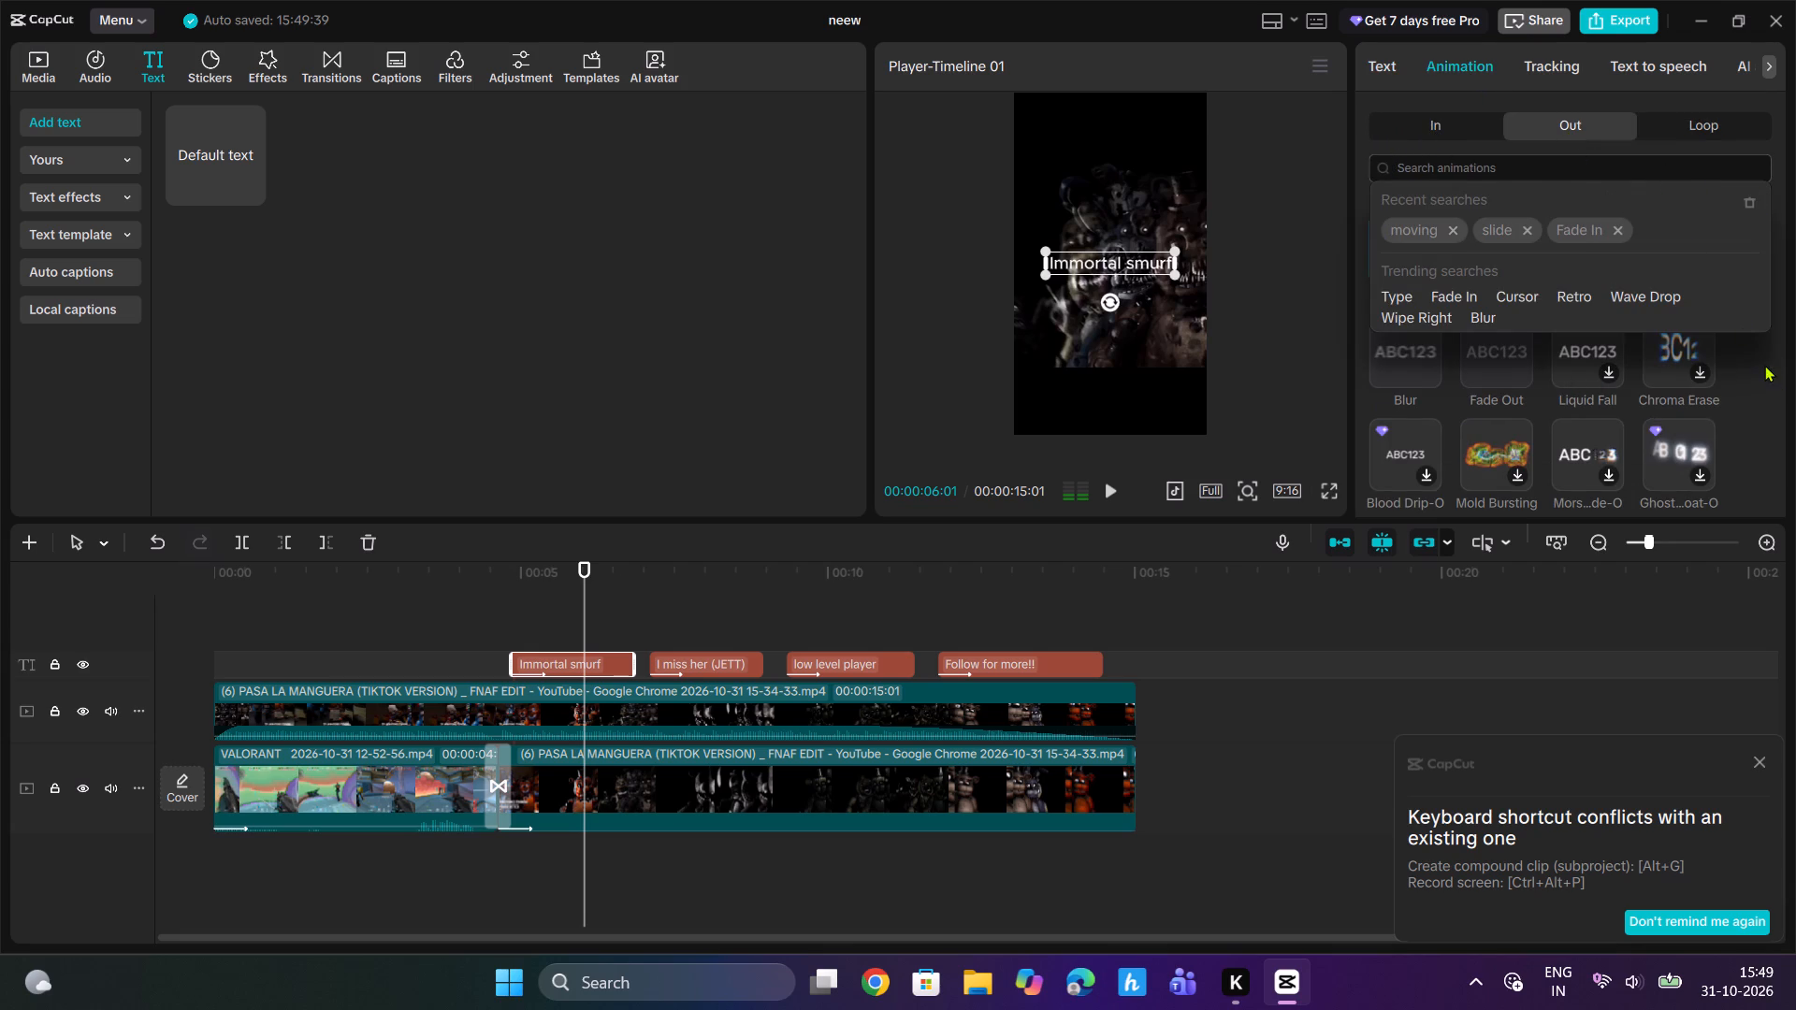
pyautogui.click(1765, 365)
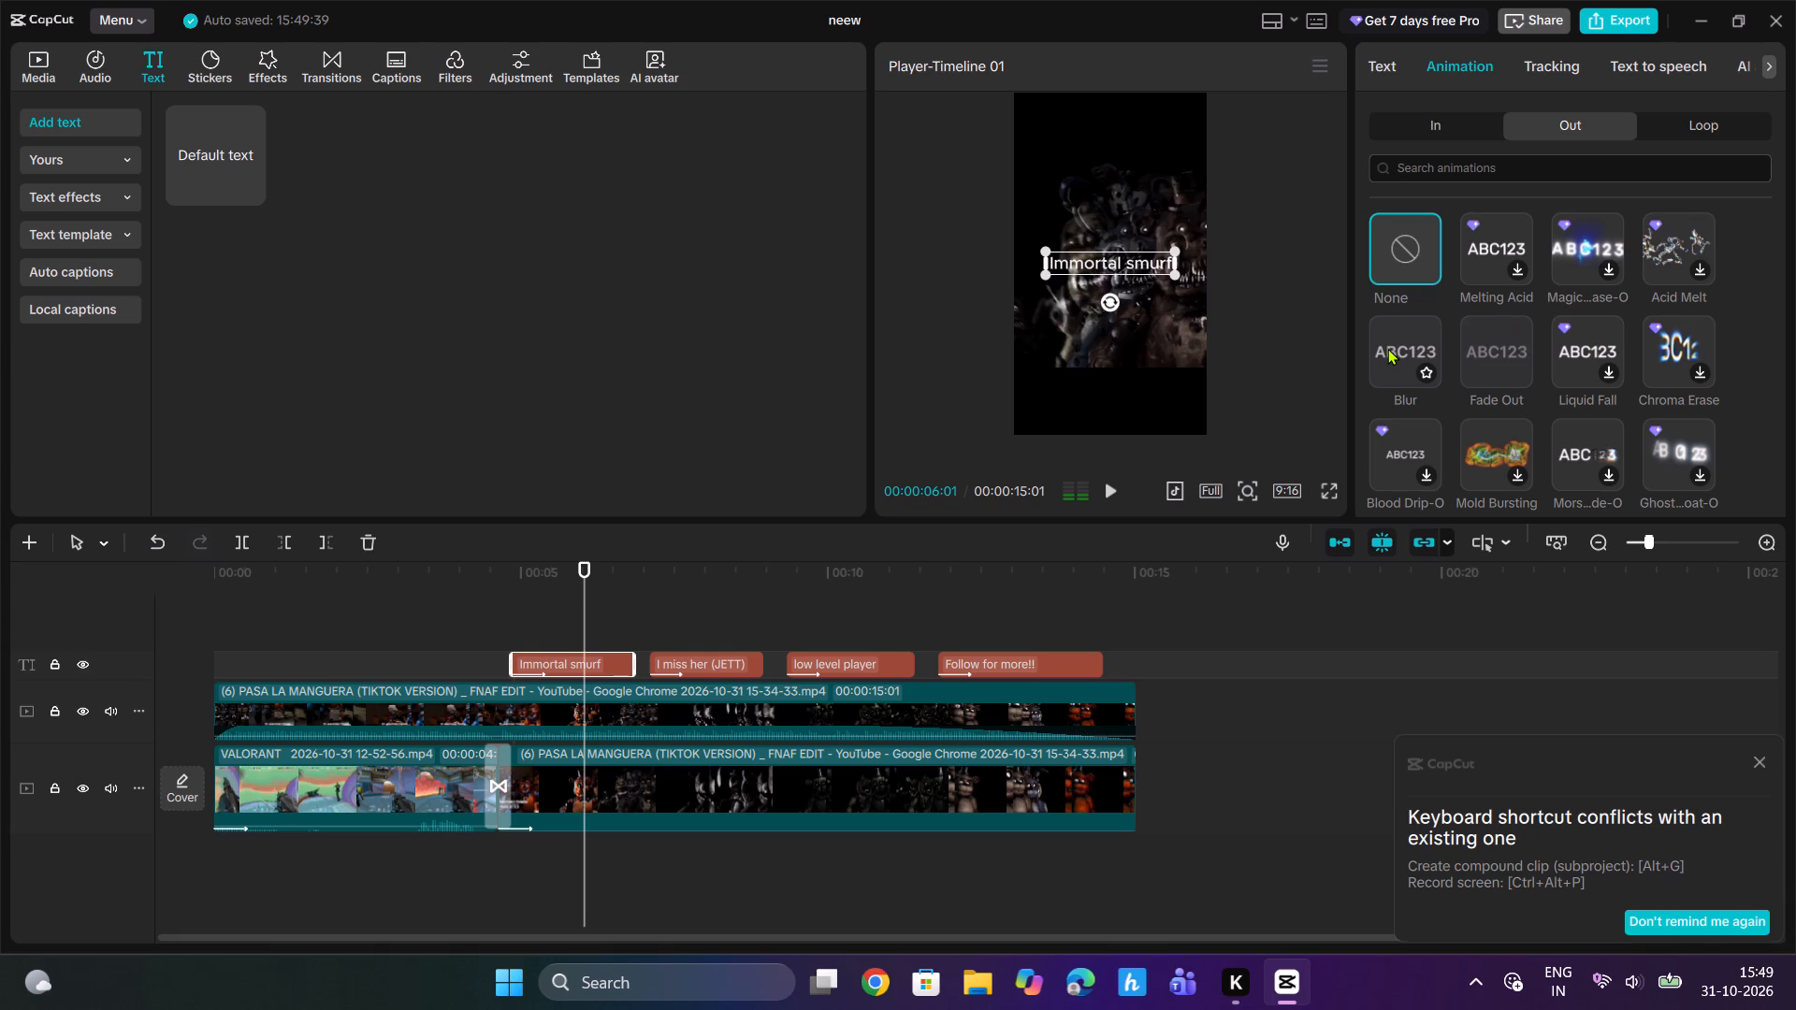
pyautogui.click(1388, 348)
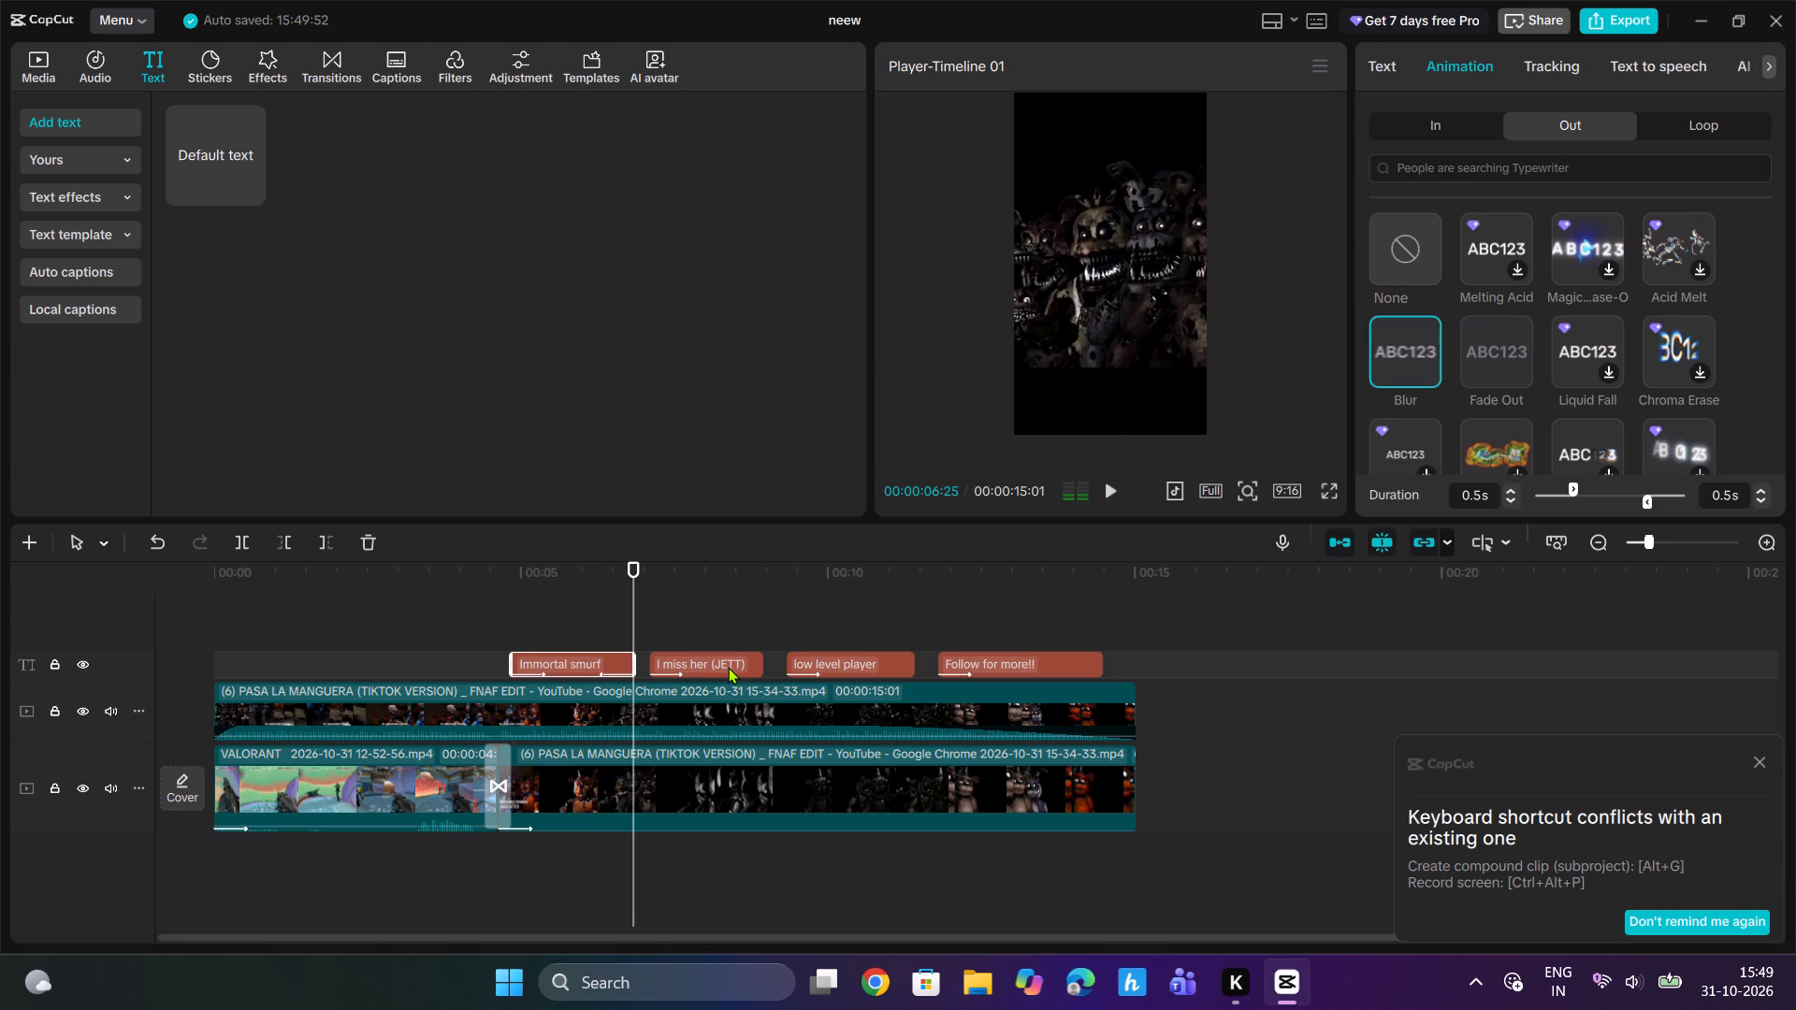
# Apply the "Blur" Out animation to the "I miss her (JETT)" text clip.
pyautogui.click(728, 663)
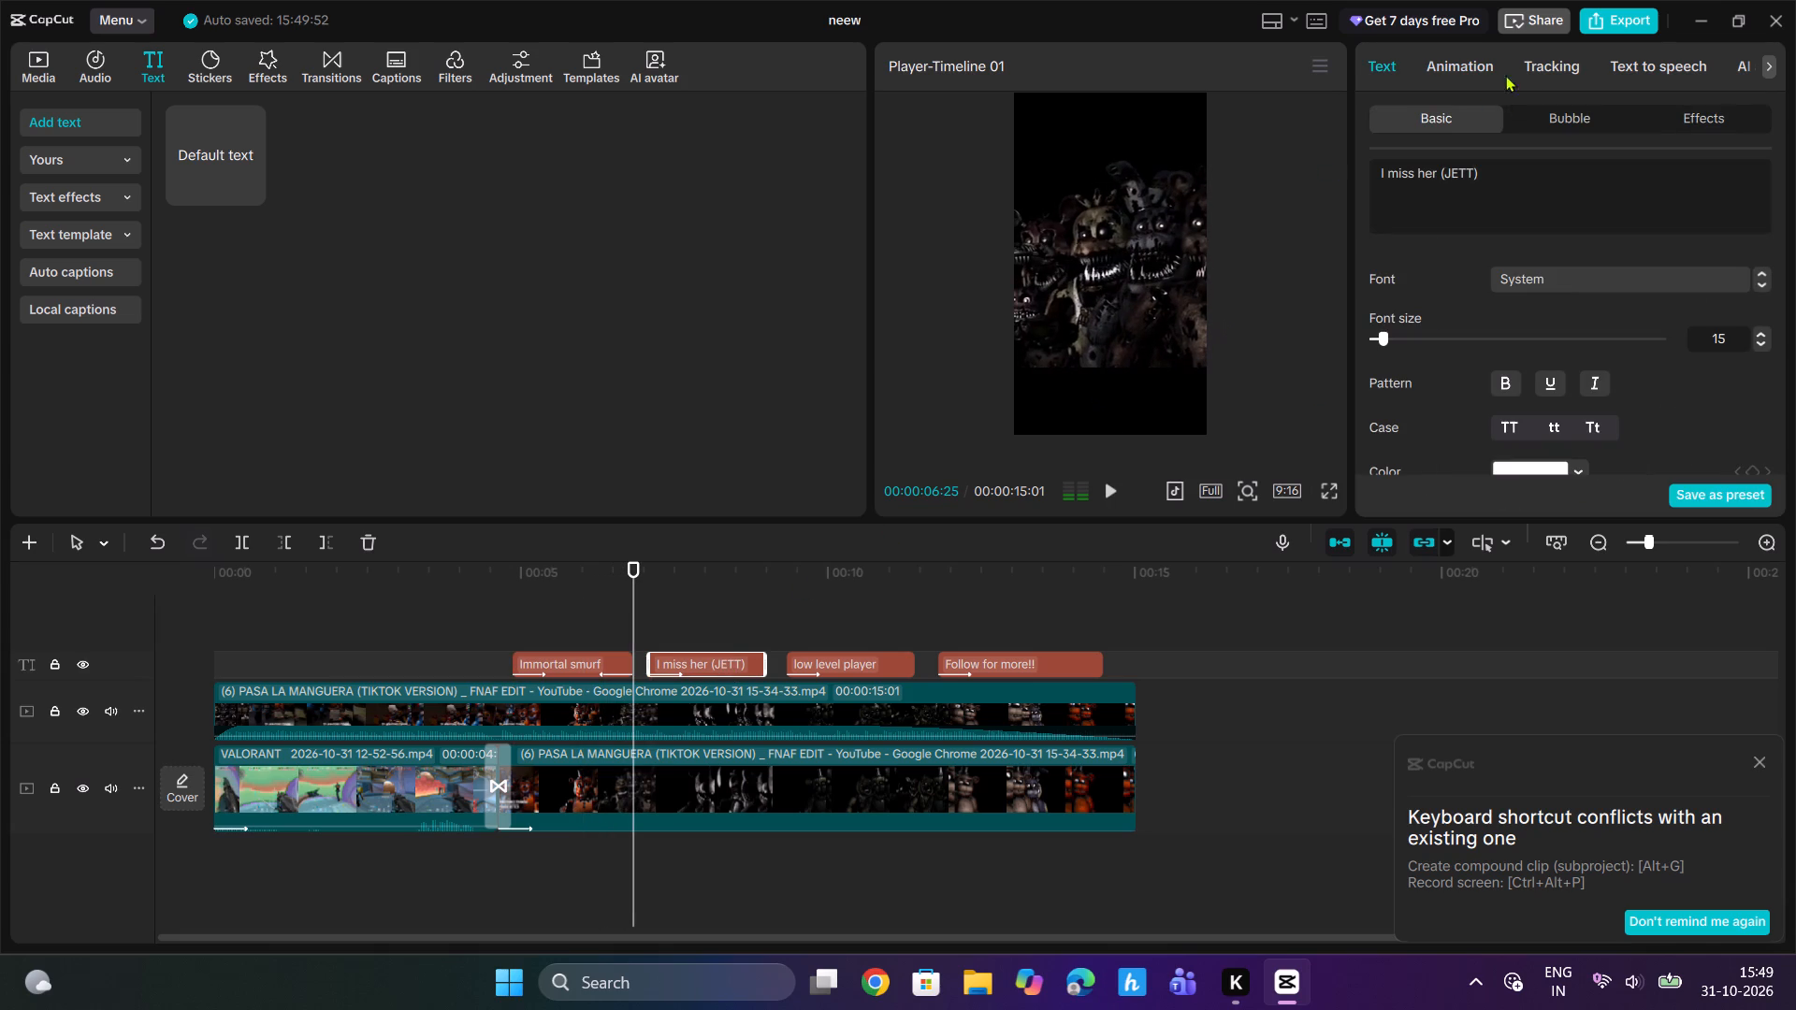
pyautogui.click(1476, 64)
pyautogui.click(1406, 344)
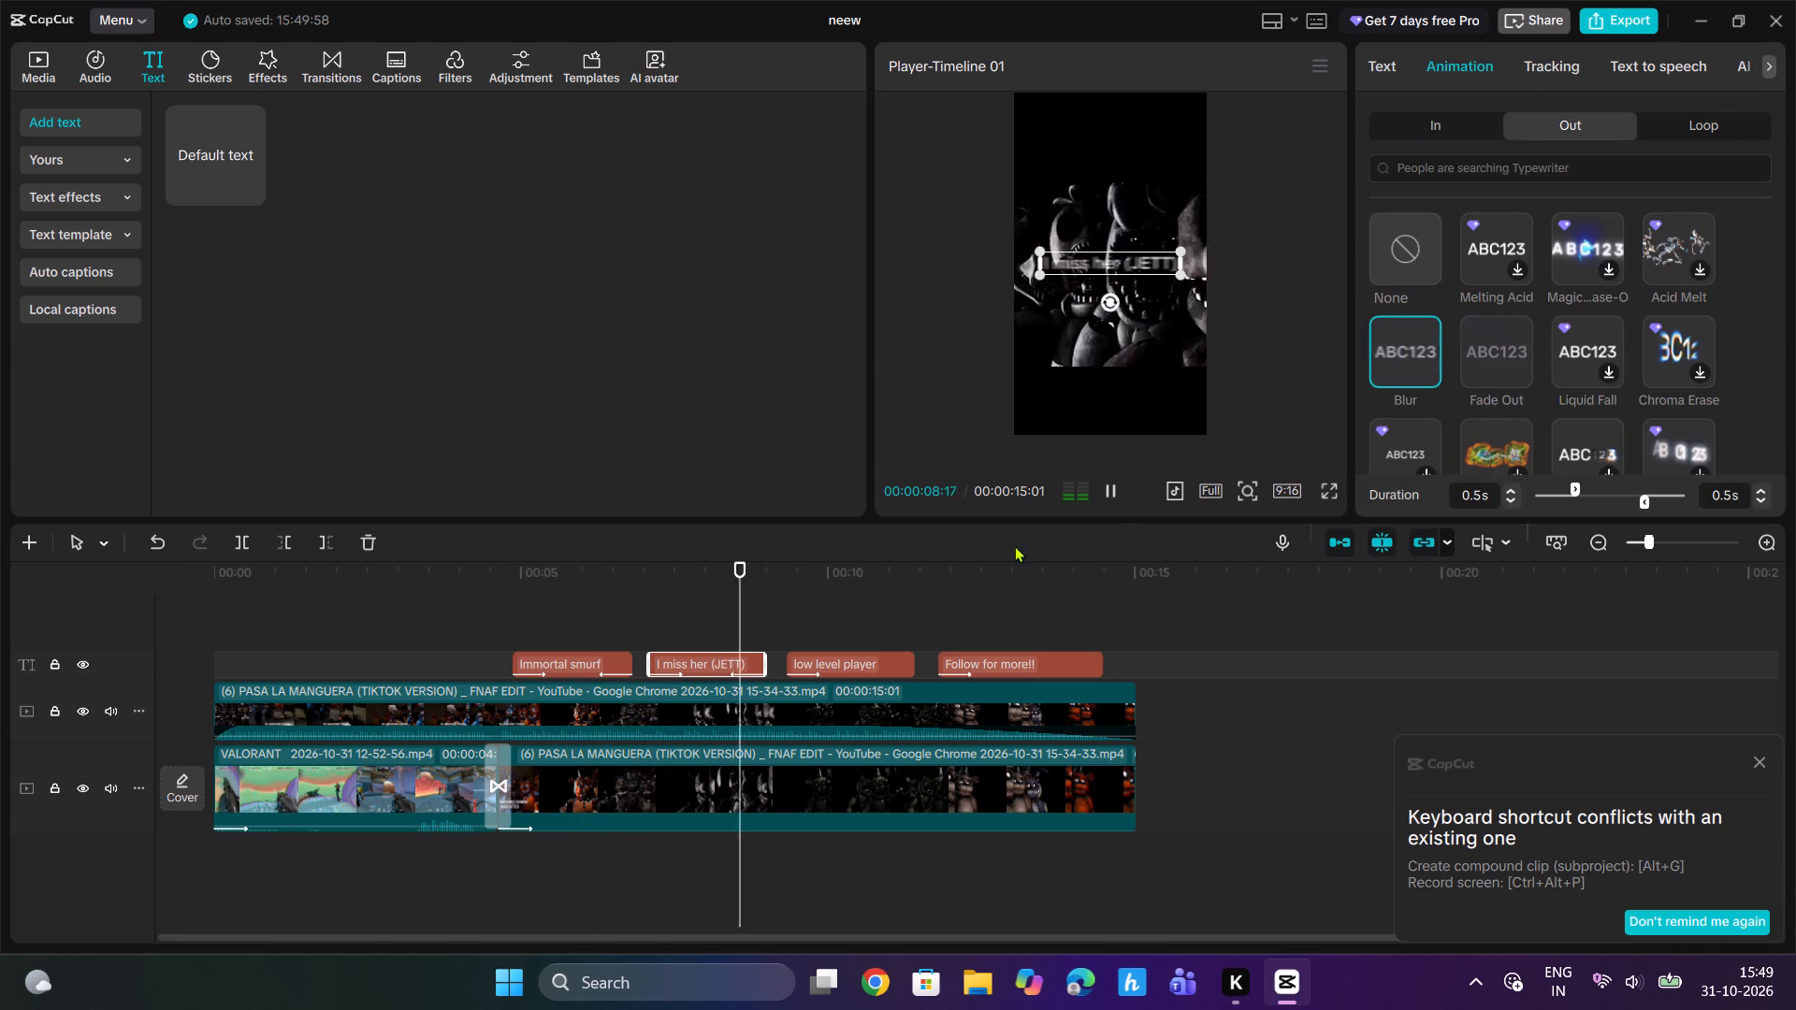
# Apply the "Blur" Out animation to the "low level player" text clip.
pyautogui.click(876, 646)
pyautogui.click(885, 664)
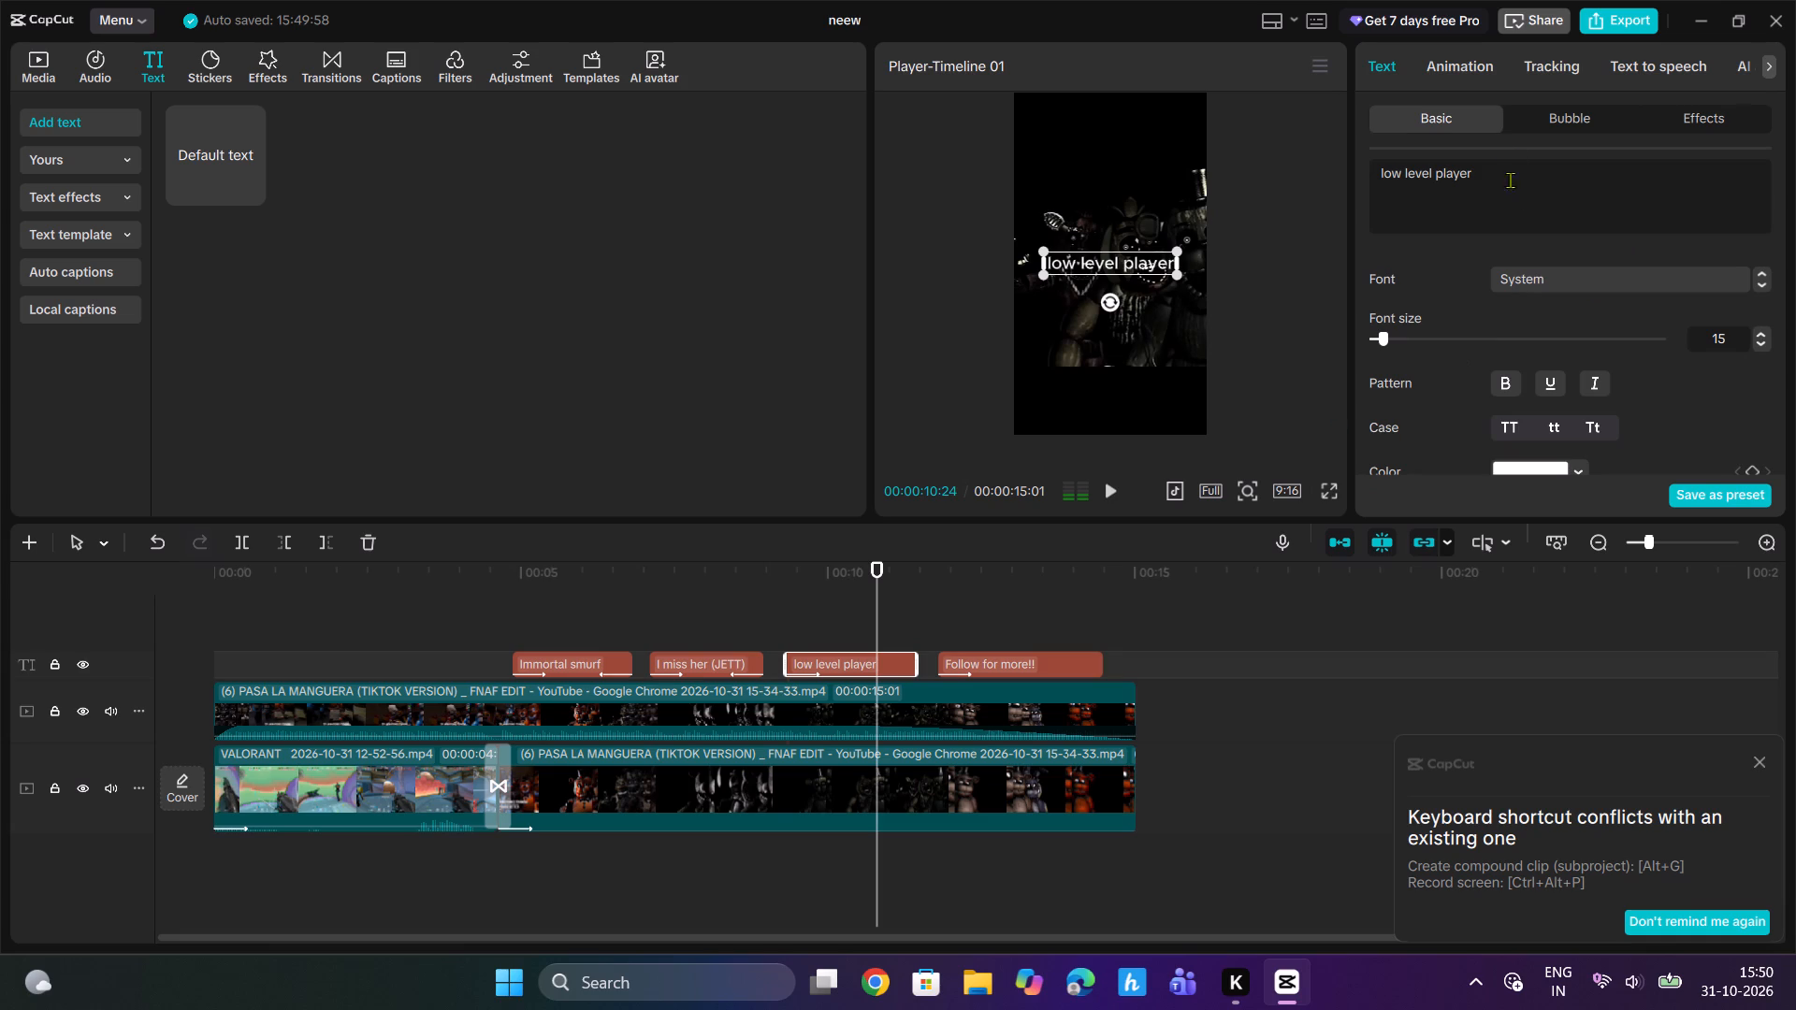
pyautogui.click(1463, 52)
pyautogui.click(1398, 355)
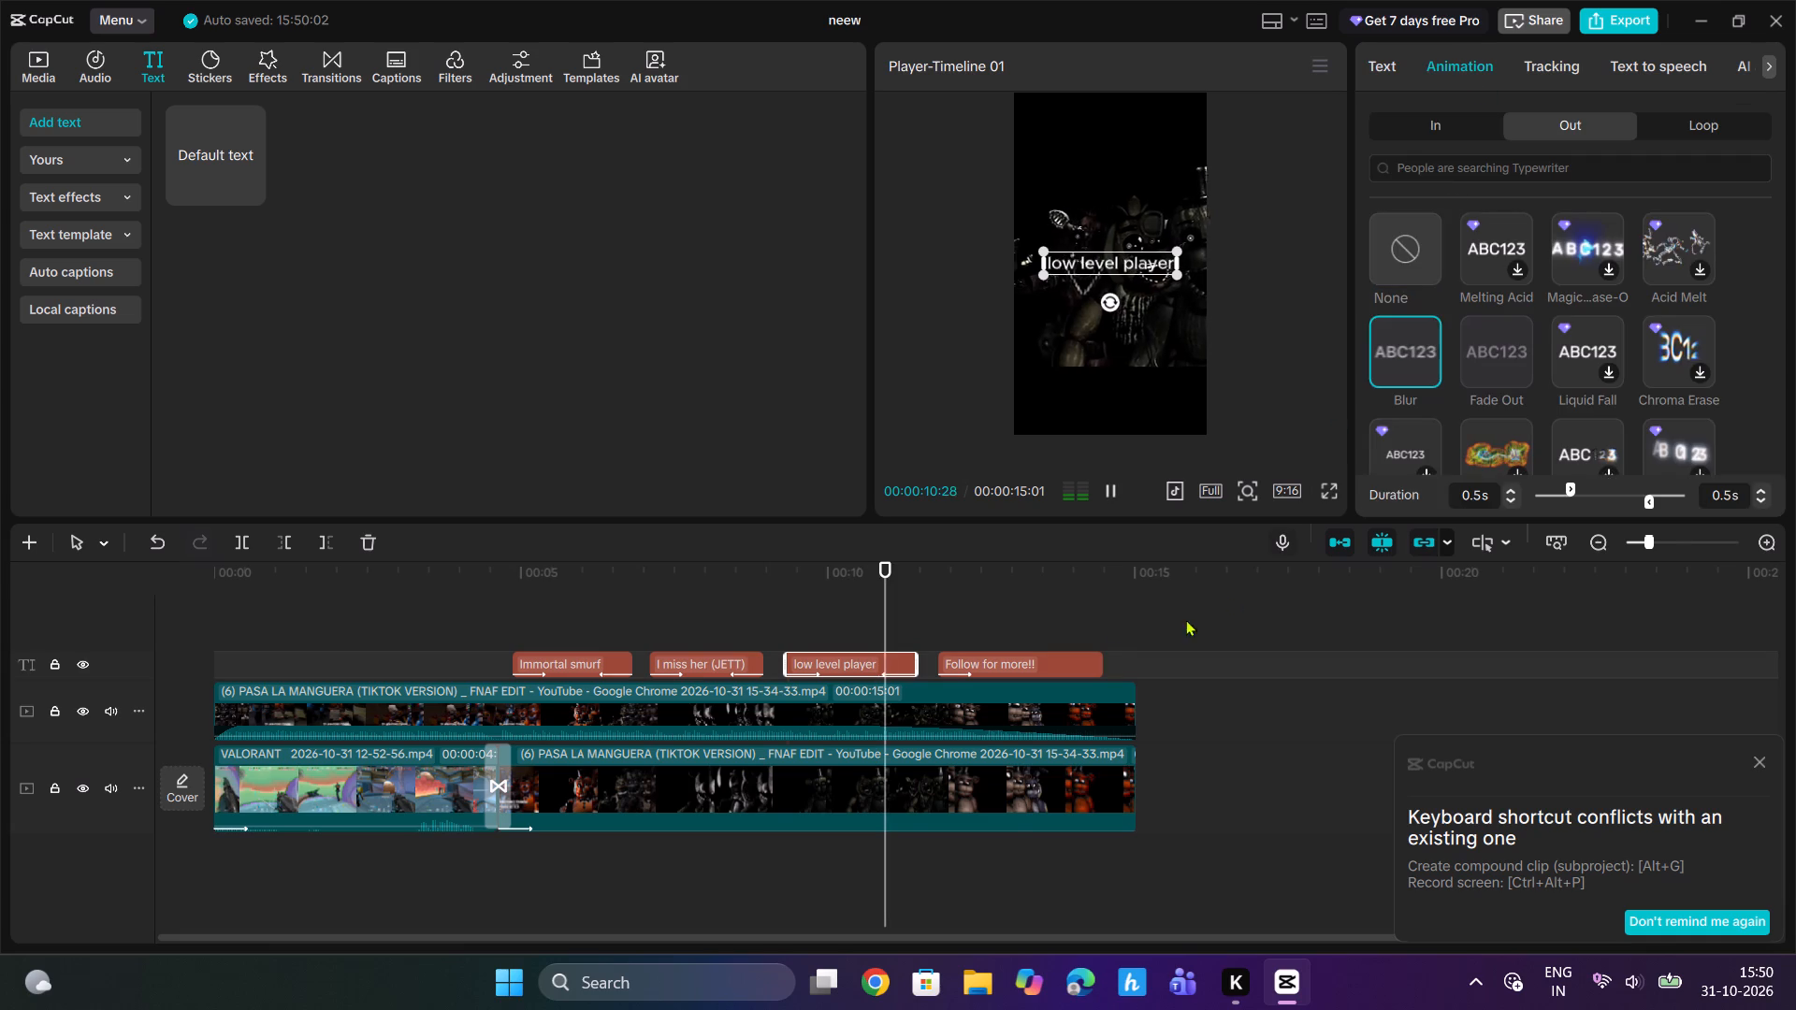
# Apply the "Blur" Out animation to the "Follow for more!!" text clip.
pyautogui.click(1017, 622)
pyautogui.click(1043, 665)
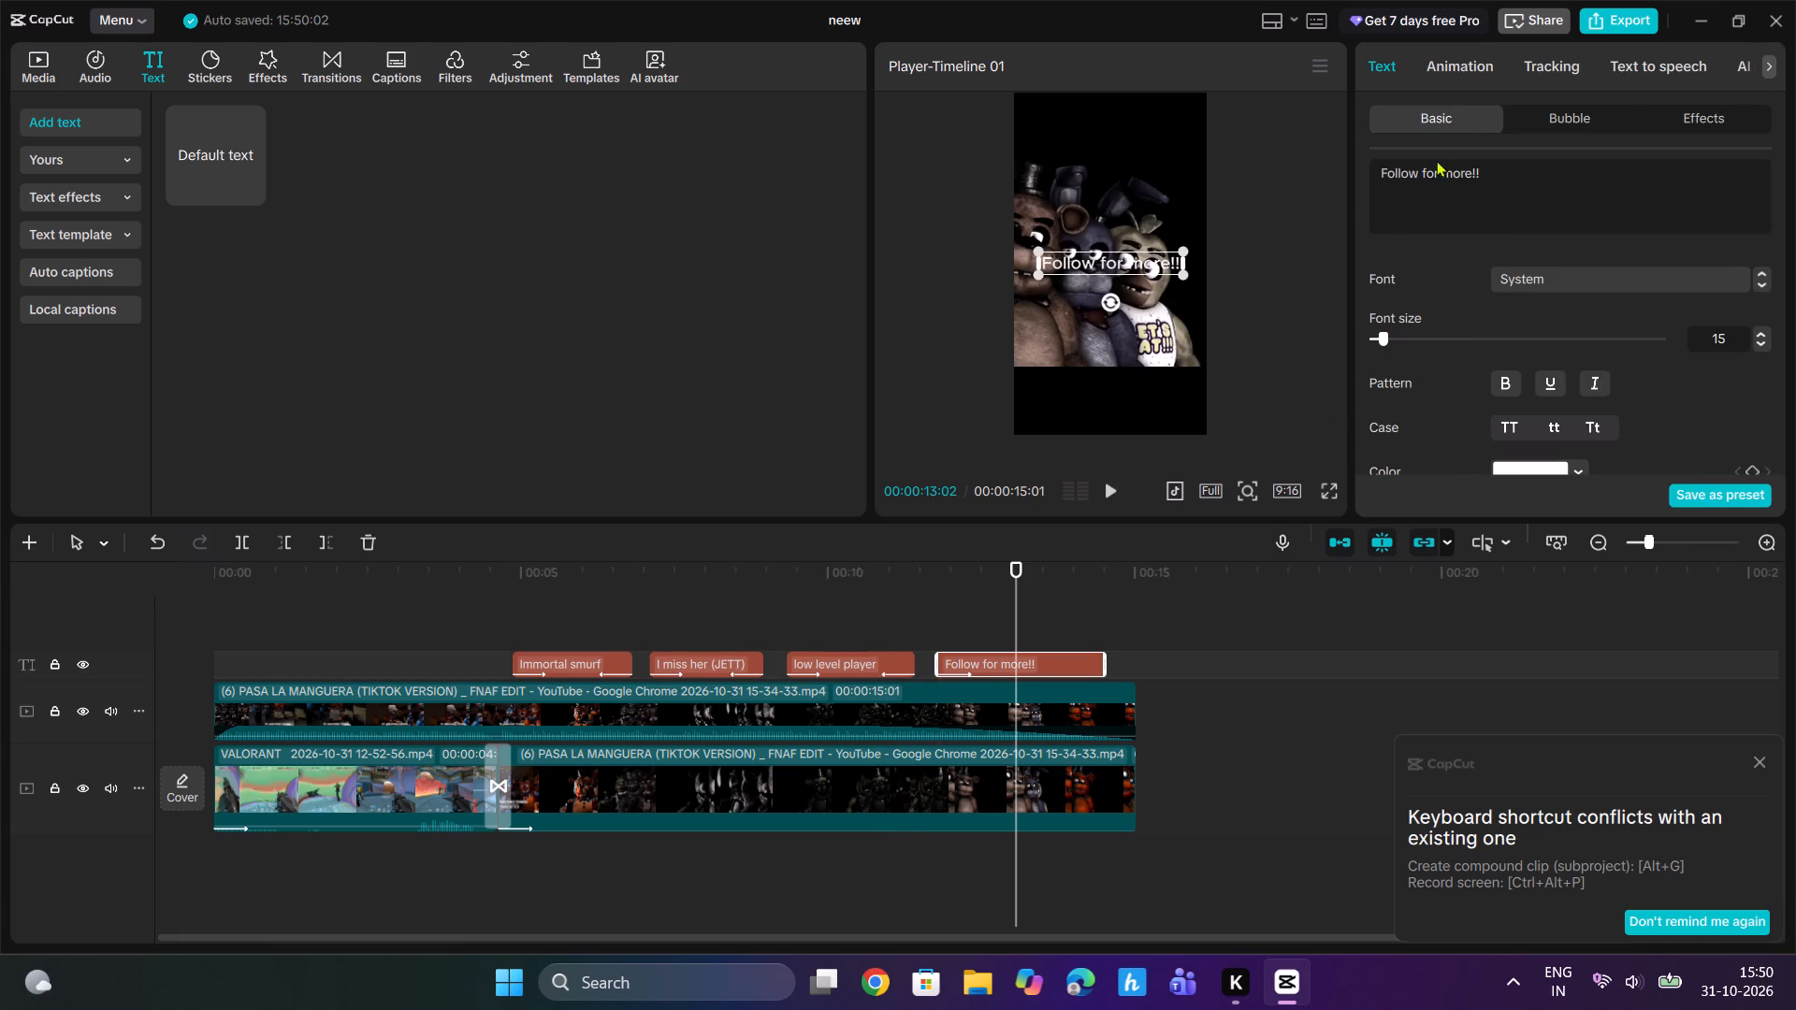
pyautogui.click(1456, 68)
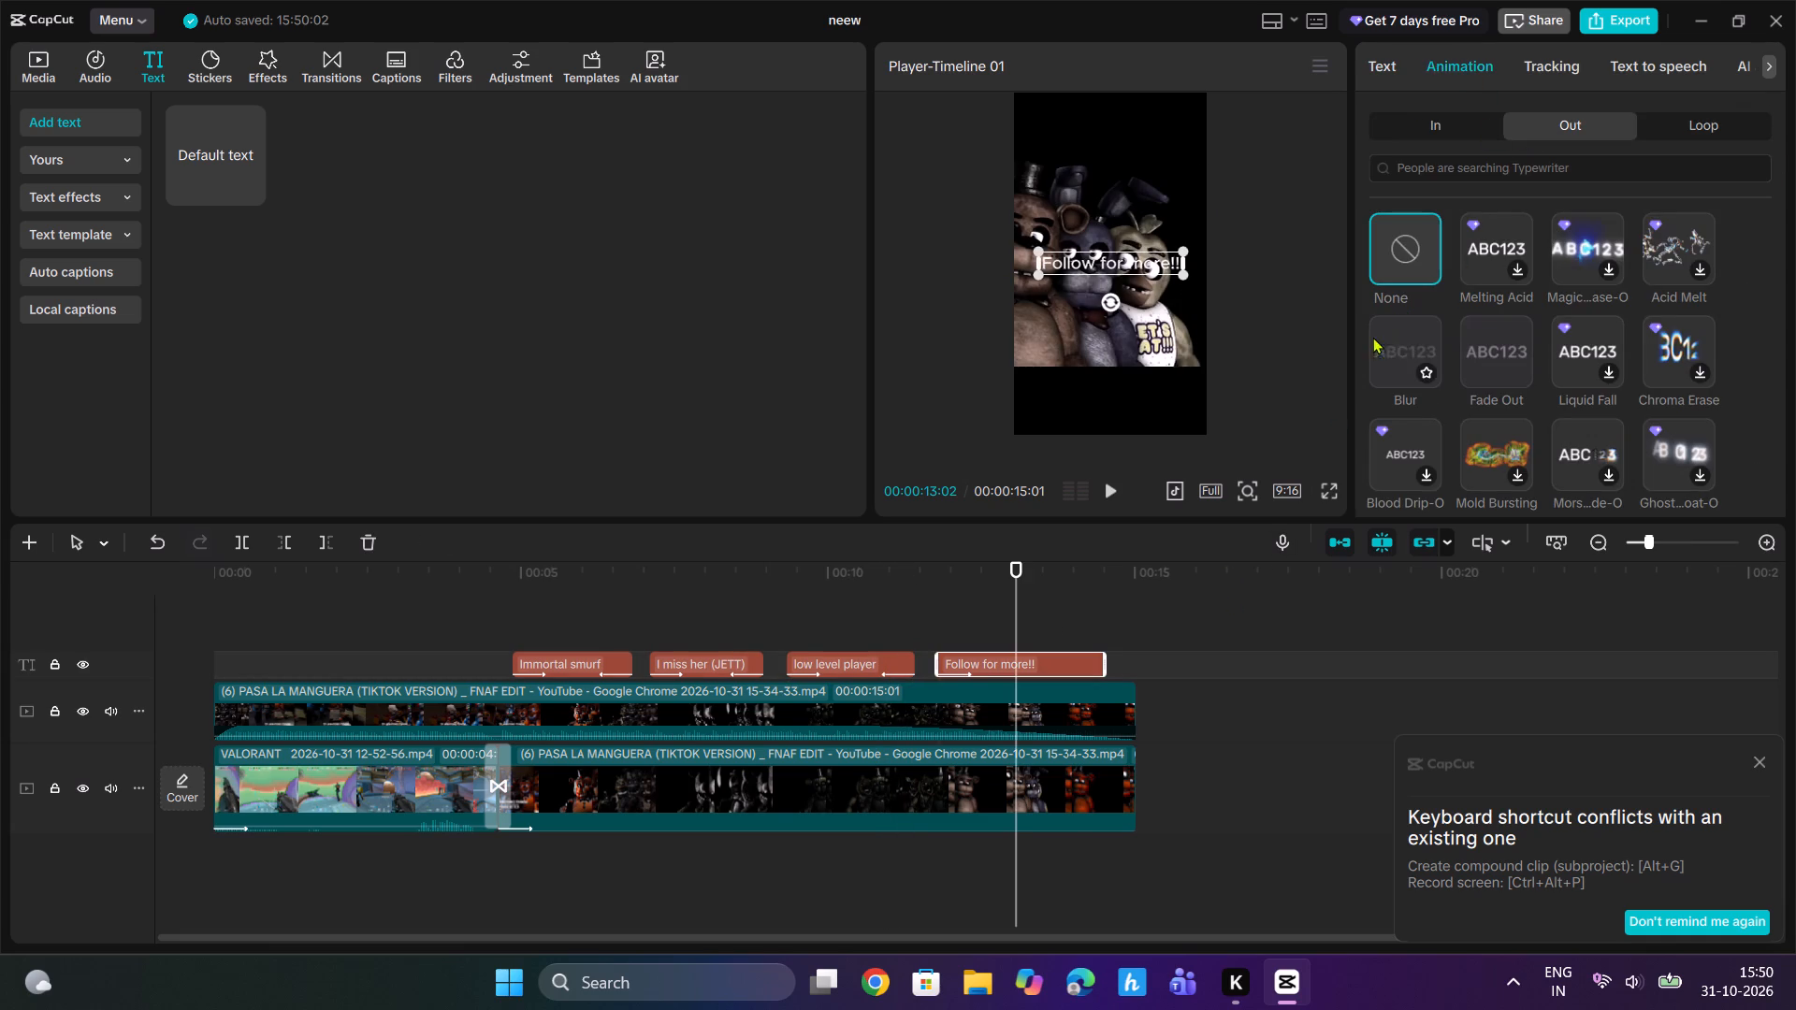
pyautogui.click(1398, 339)
# Add a default text clip at the very start of the timeline, at 00:00:00:00.
pyautogui.moveTo(1104, 581); pyautogui.dragTo(402, 654)
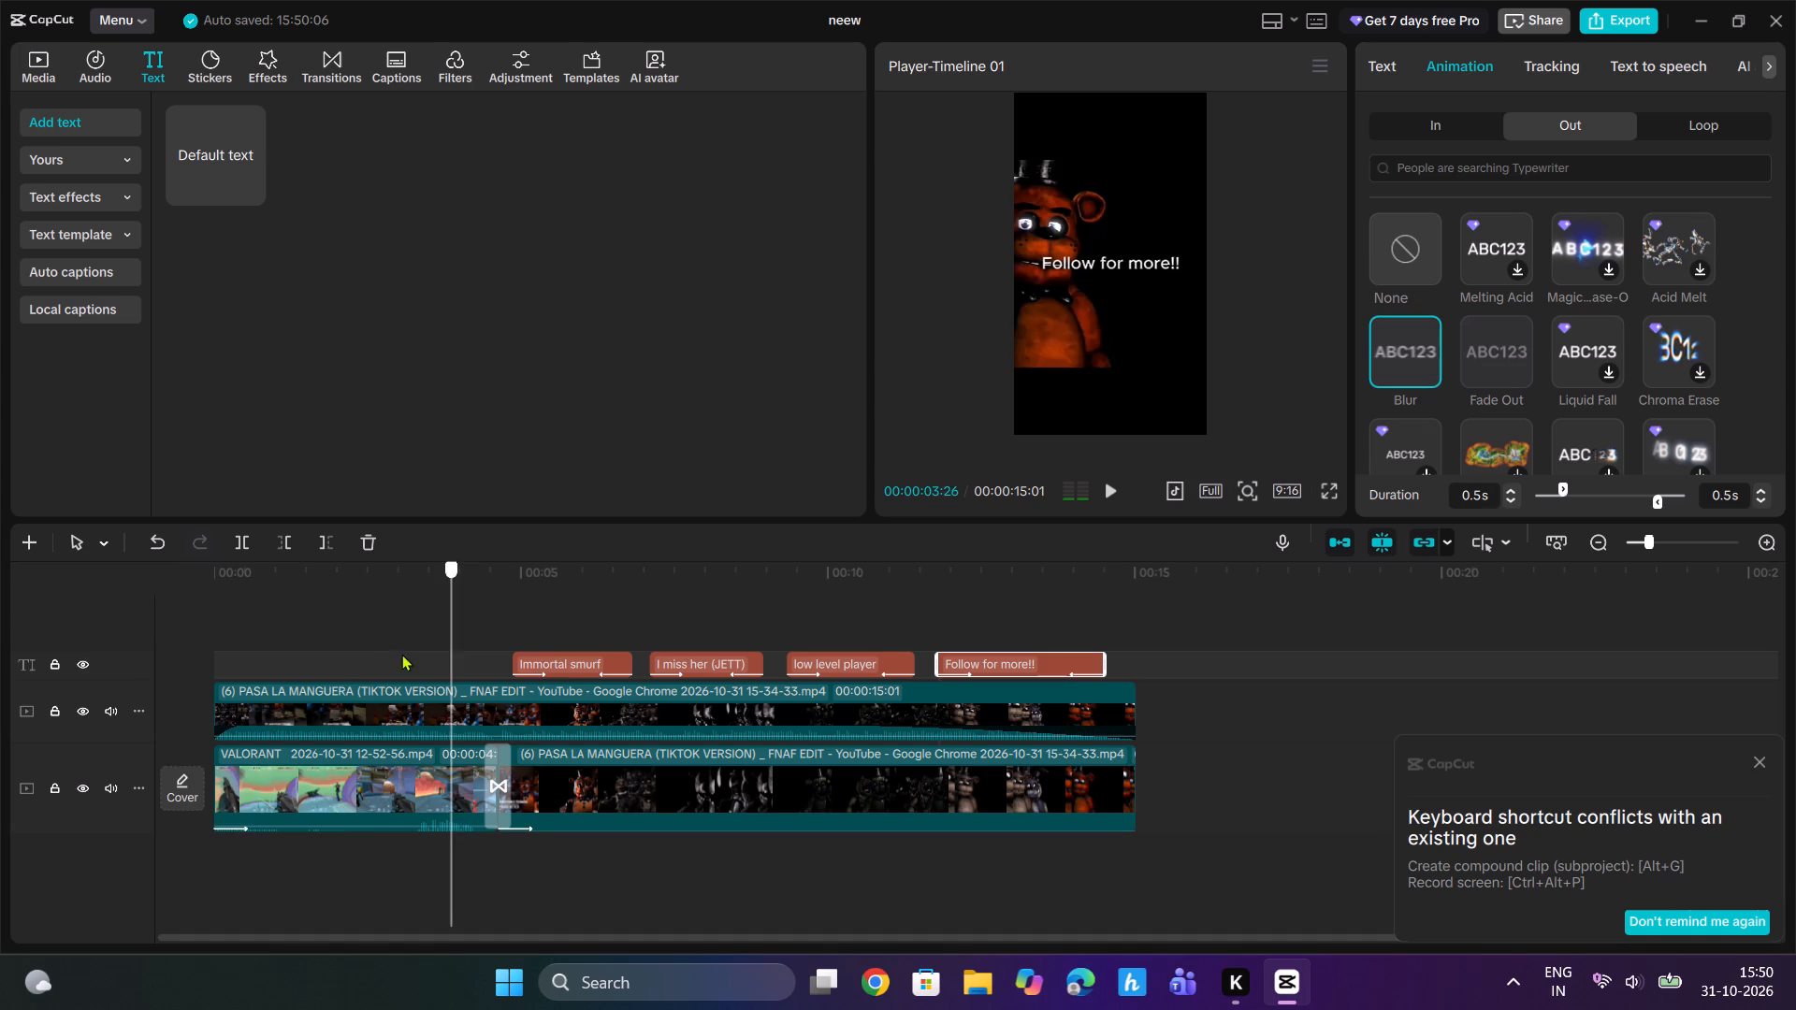
pyautogui.moveTo(402, 654); pyautogui.dragTo(1, 653)
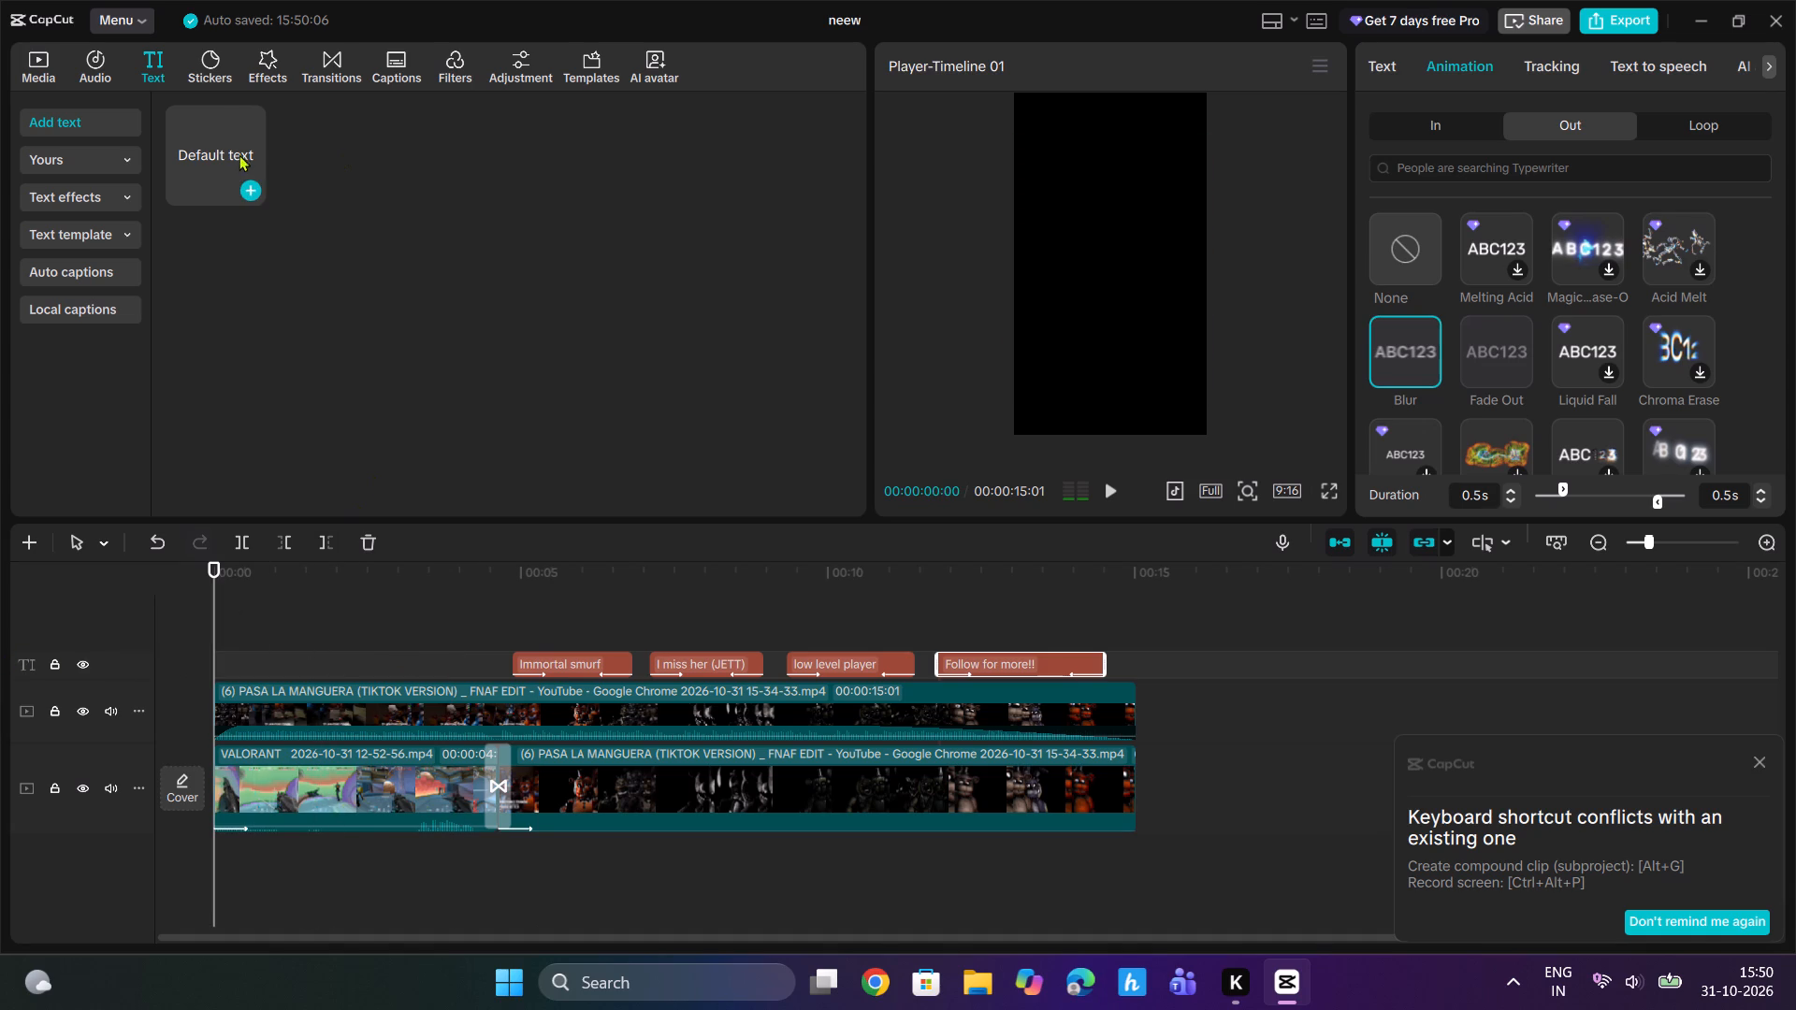
pyautogui.moveTo(253, 171); pyautogui.dragTo(253, 180)
pyautogui.click(253, 190)
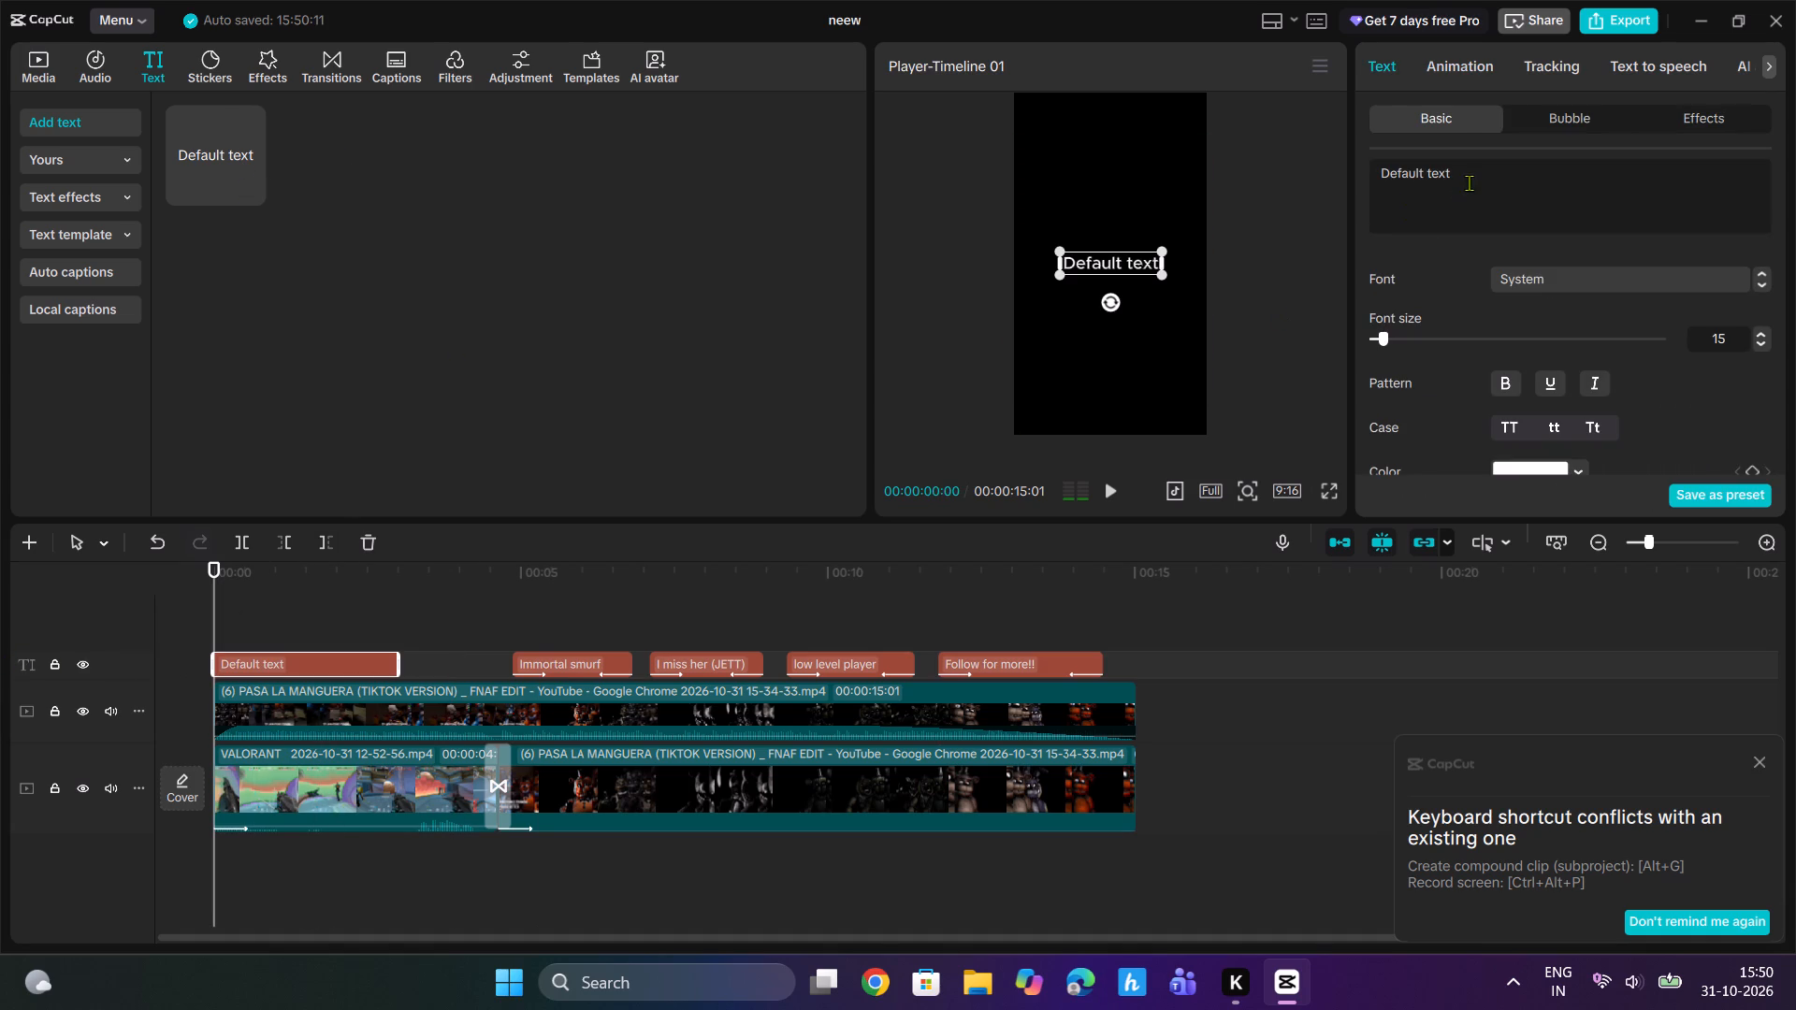
# Replace the new opening text clip's wording with "Its my rank up match".
pyautogui.moveTo(1470, 183); pyautogui.dragTo(1280, 172)
pyautogui.hotkey('shift', 'i')
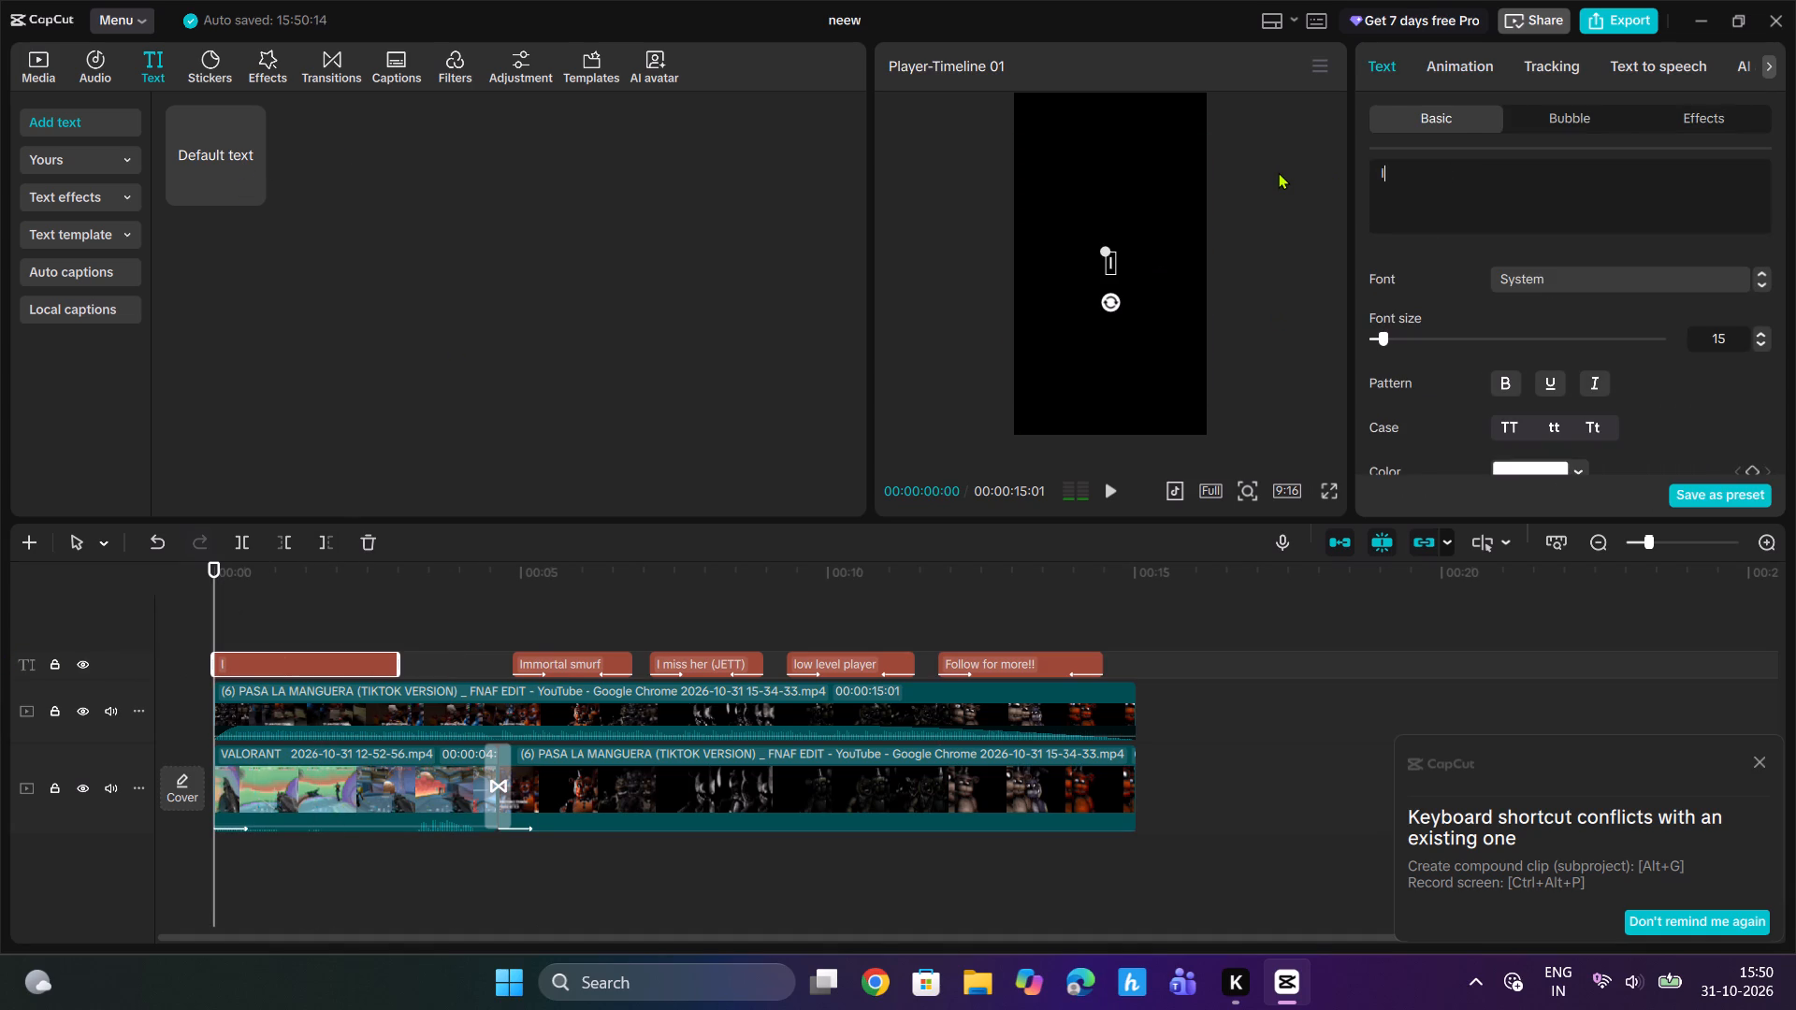
pyautogui.write('st')
pyautogui.press('space')
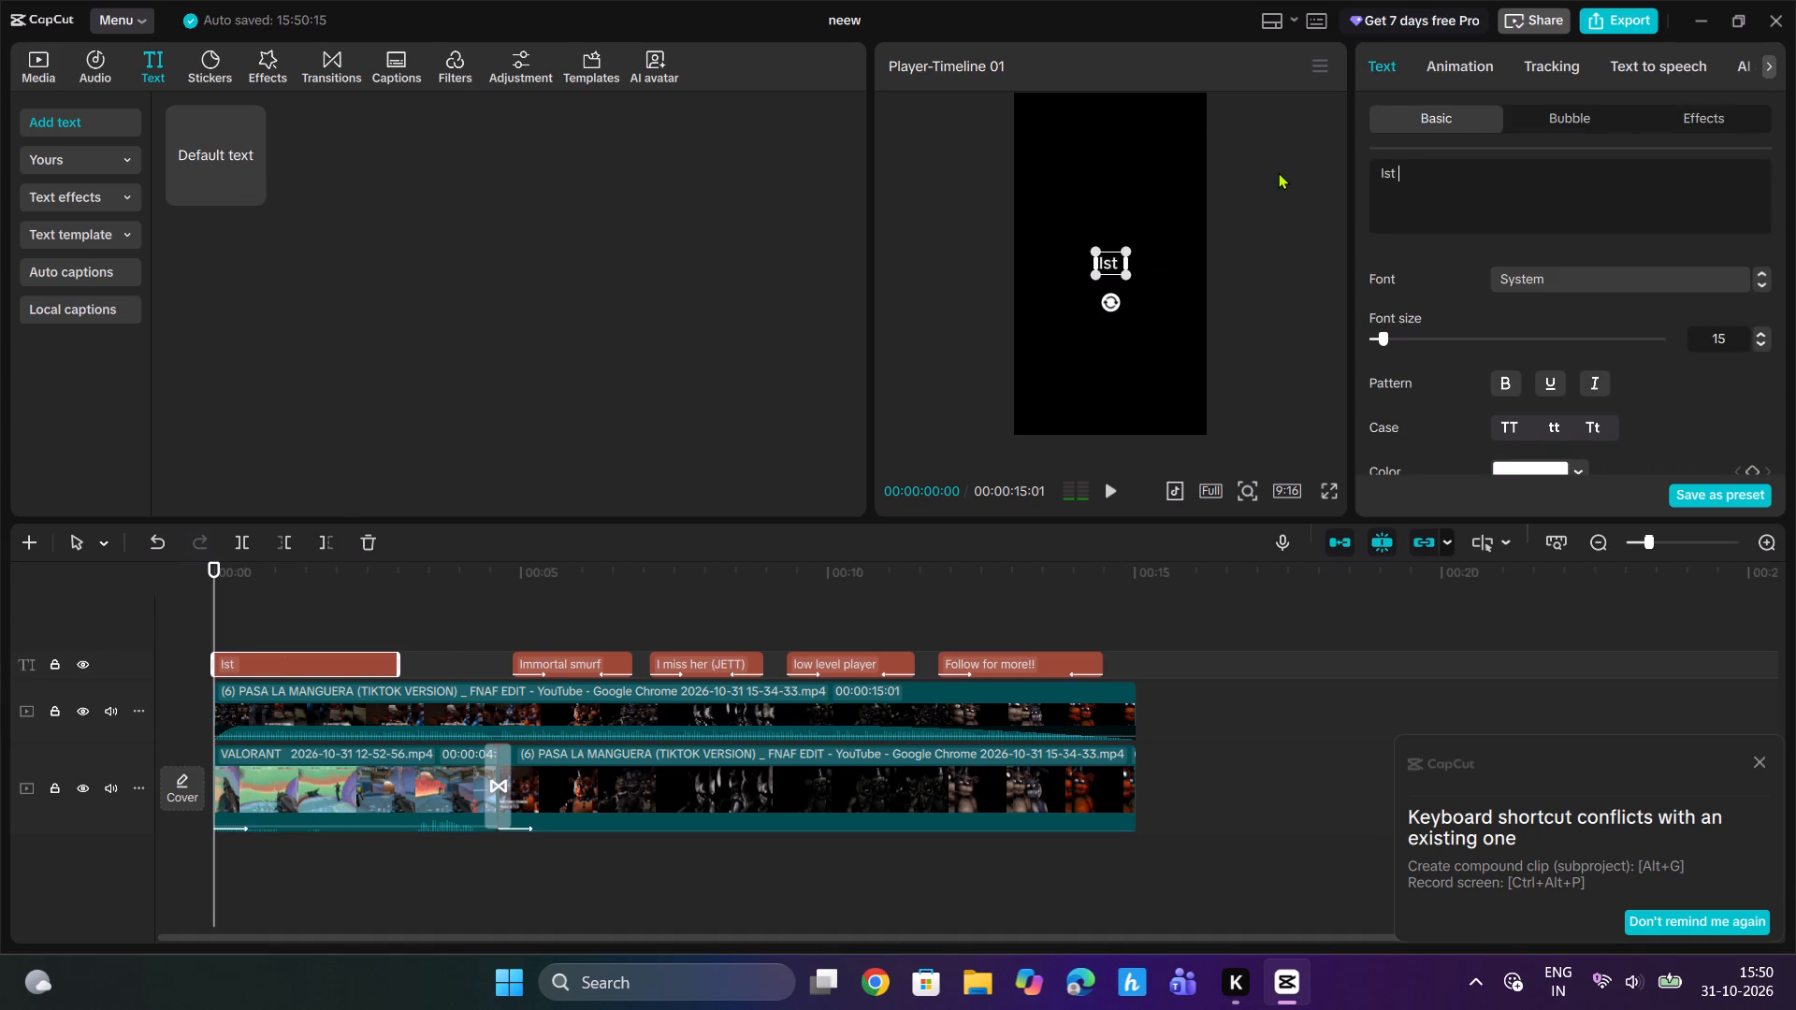
pyautogui.press('BackSpace')
pyautogui.press('BackSpace')
pyautogui.press('BackSpace')
pyautogui.press('BackSpace')
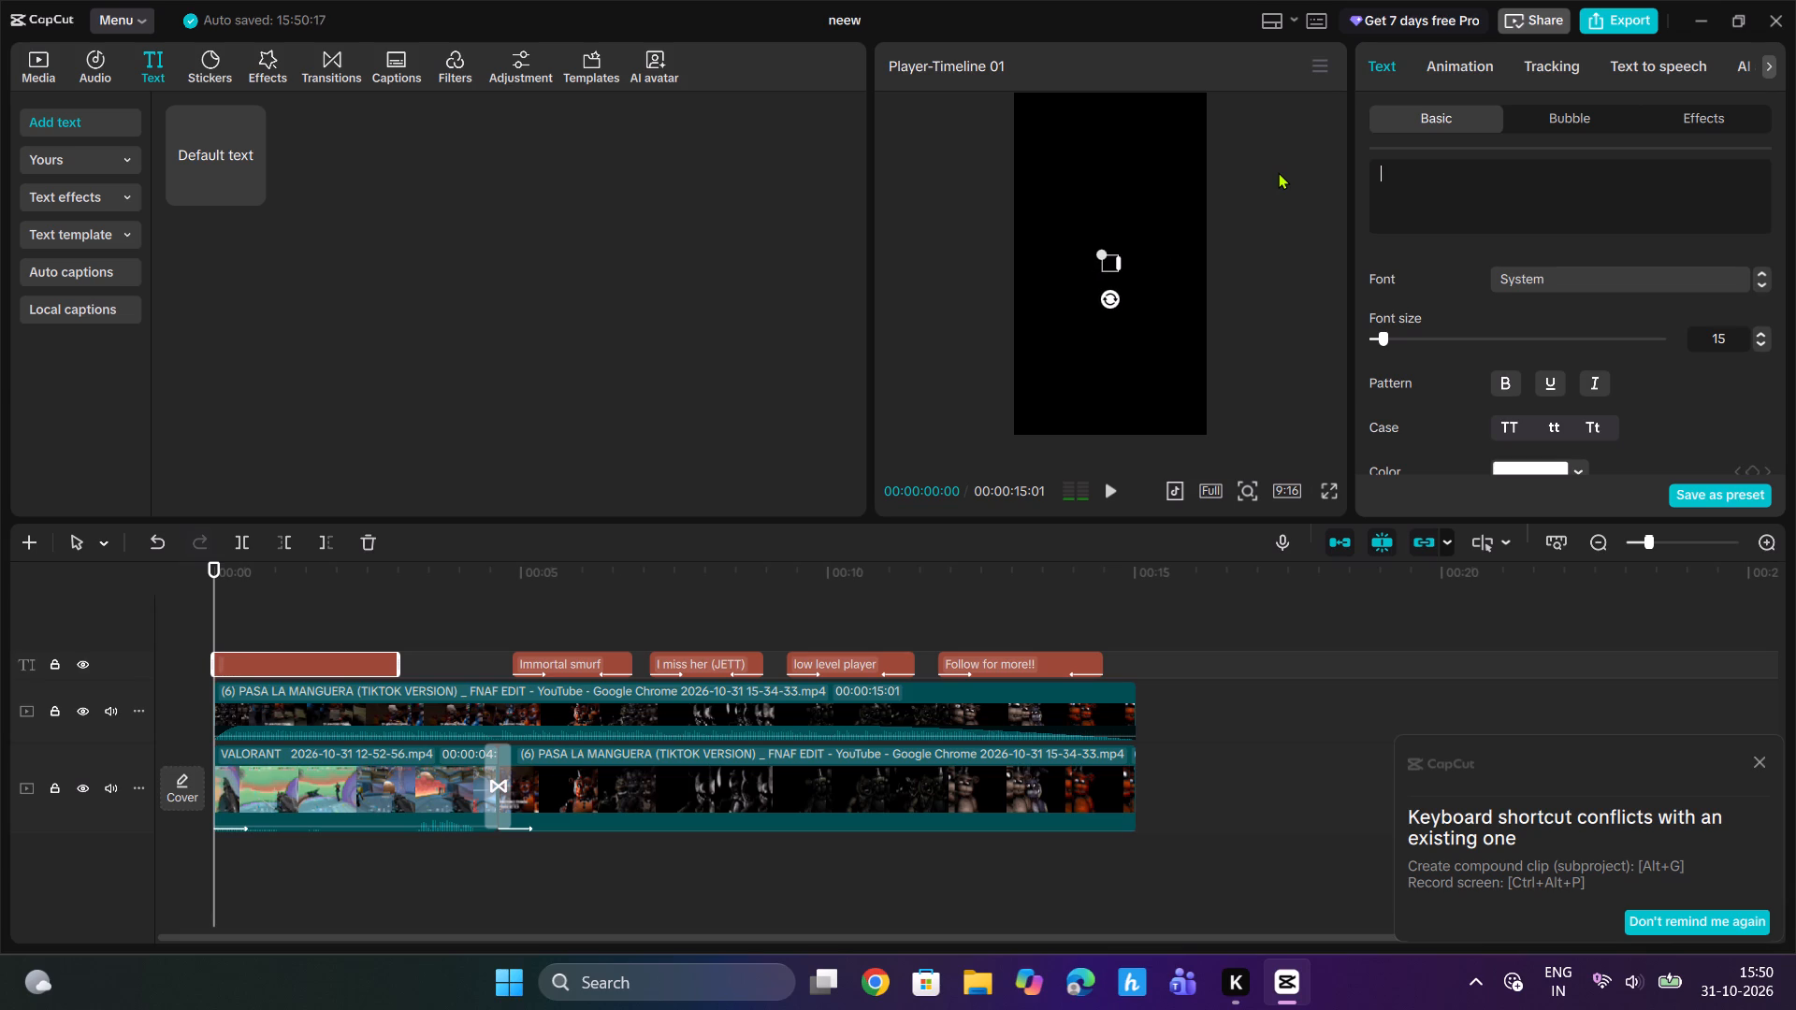
pyautogui.hotkey('shift', 'i')
pyautogui.write('ts')
pyautogui.press('space')
pyautogui.write('my')
pyautogui.press('space')
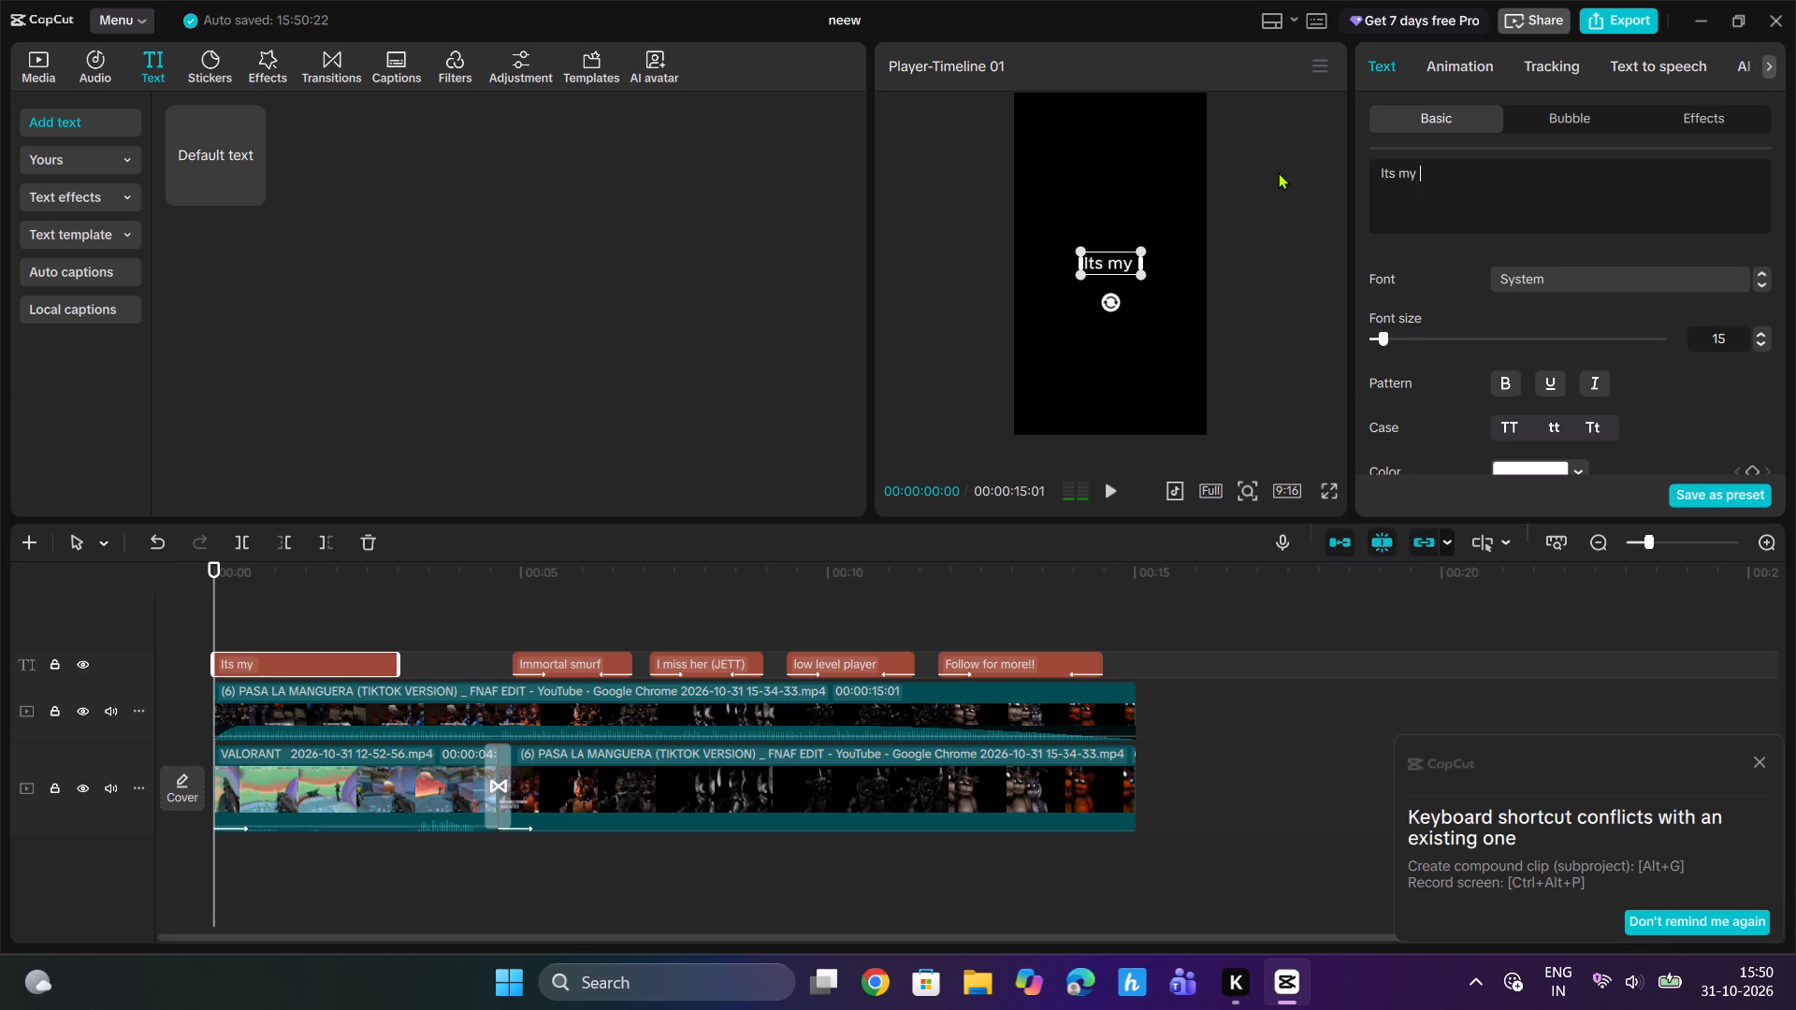
pyautogui.write('rank')
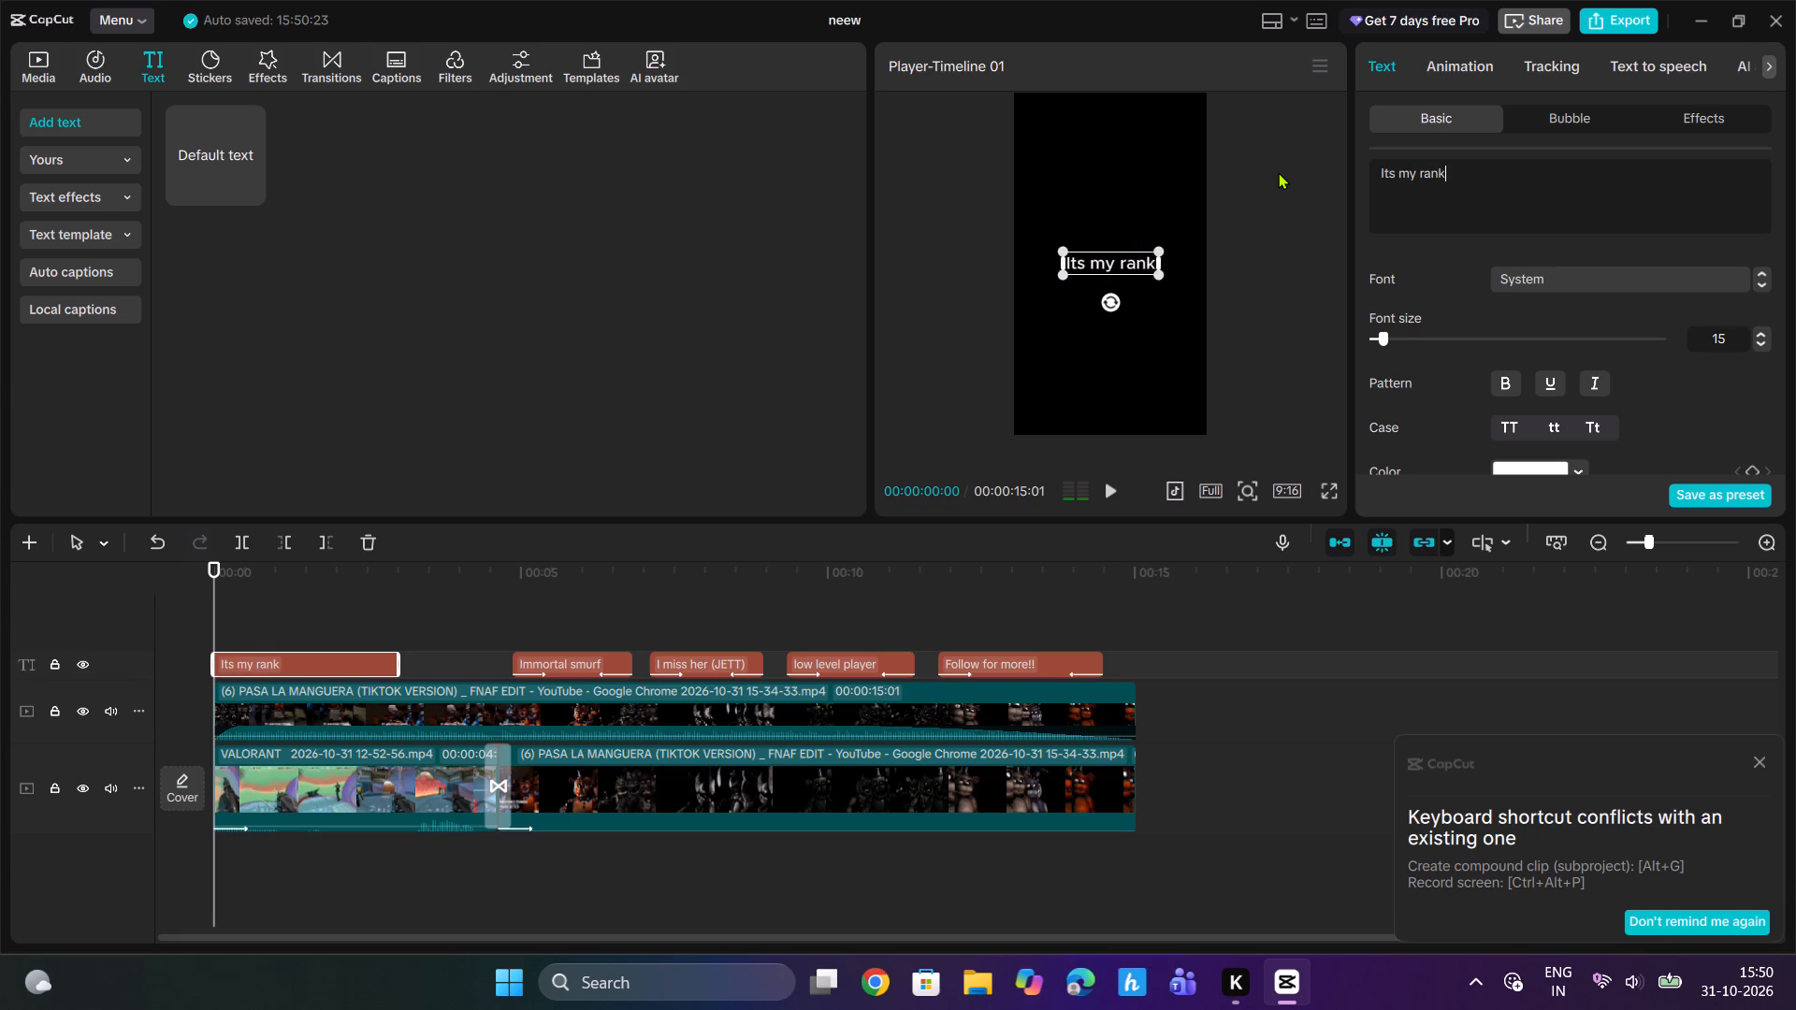
pyautogui.press('space')
pyautogui.write('up')
pyautogui.press('space')
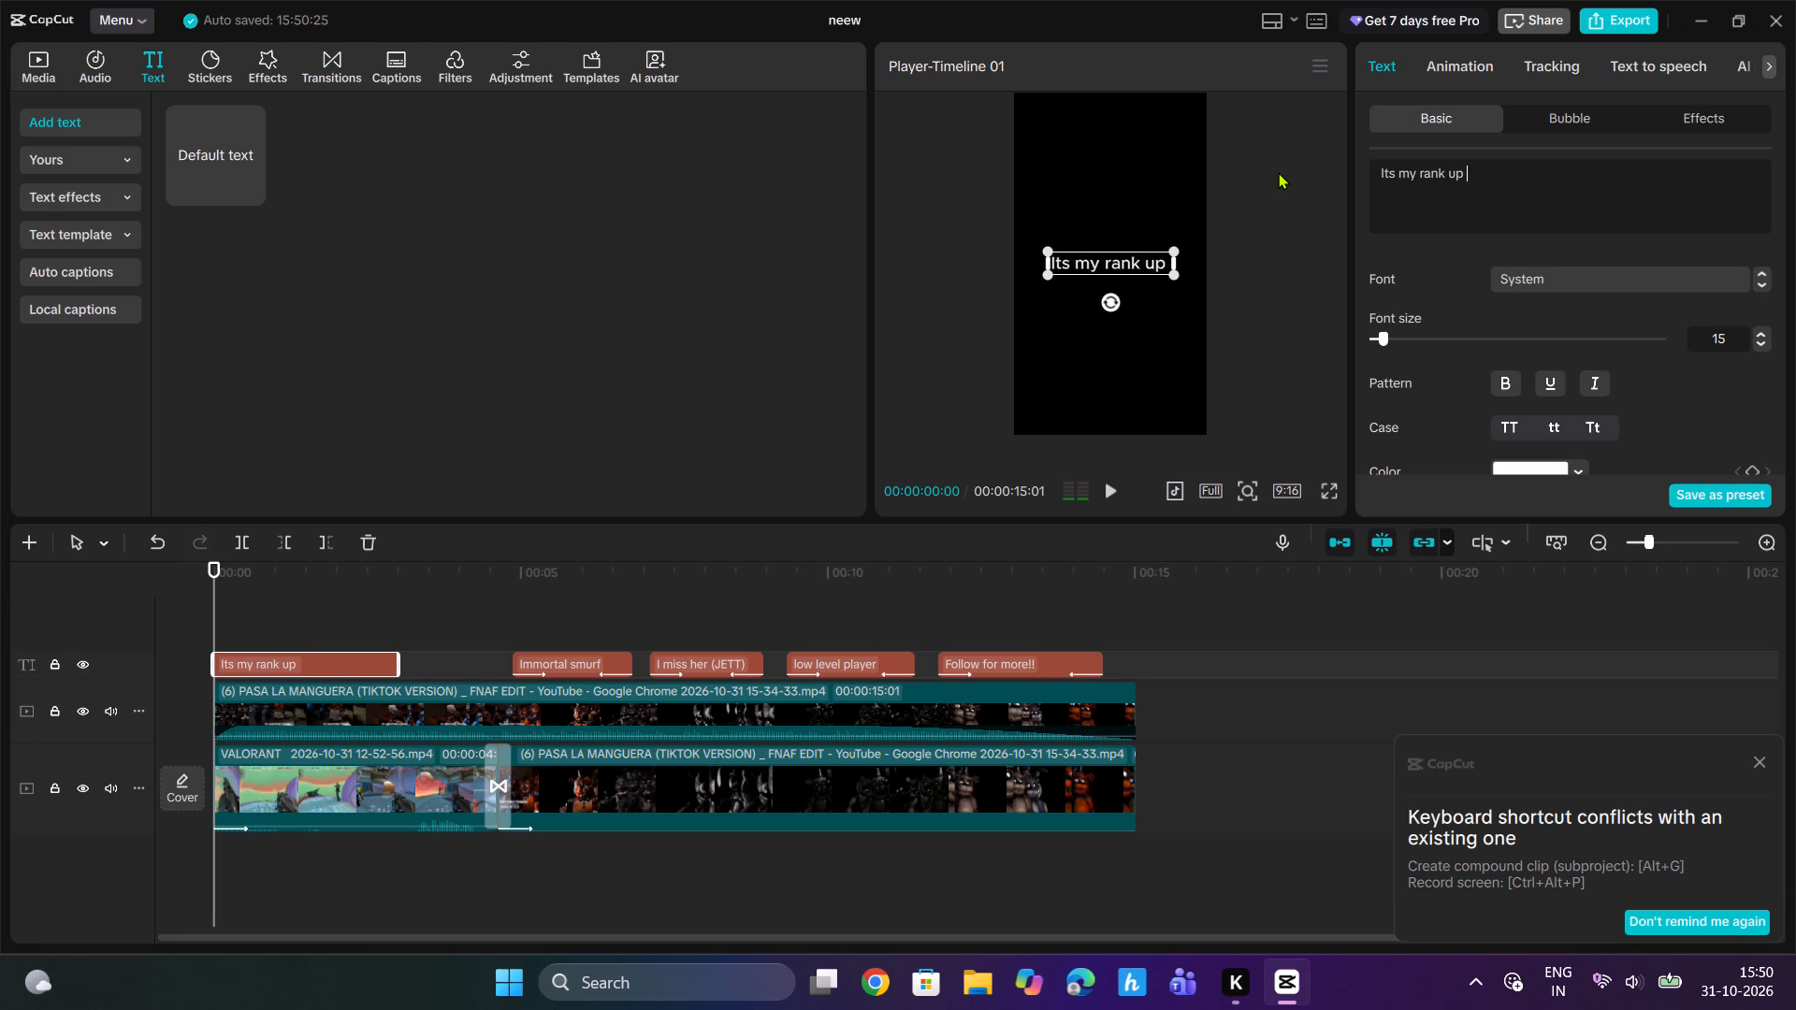
pyautogui.write('match')
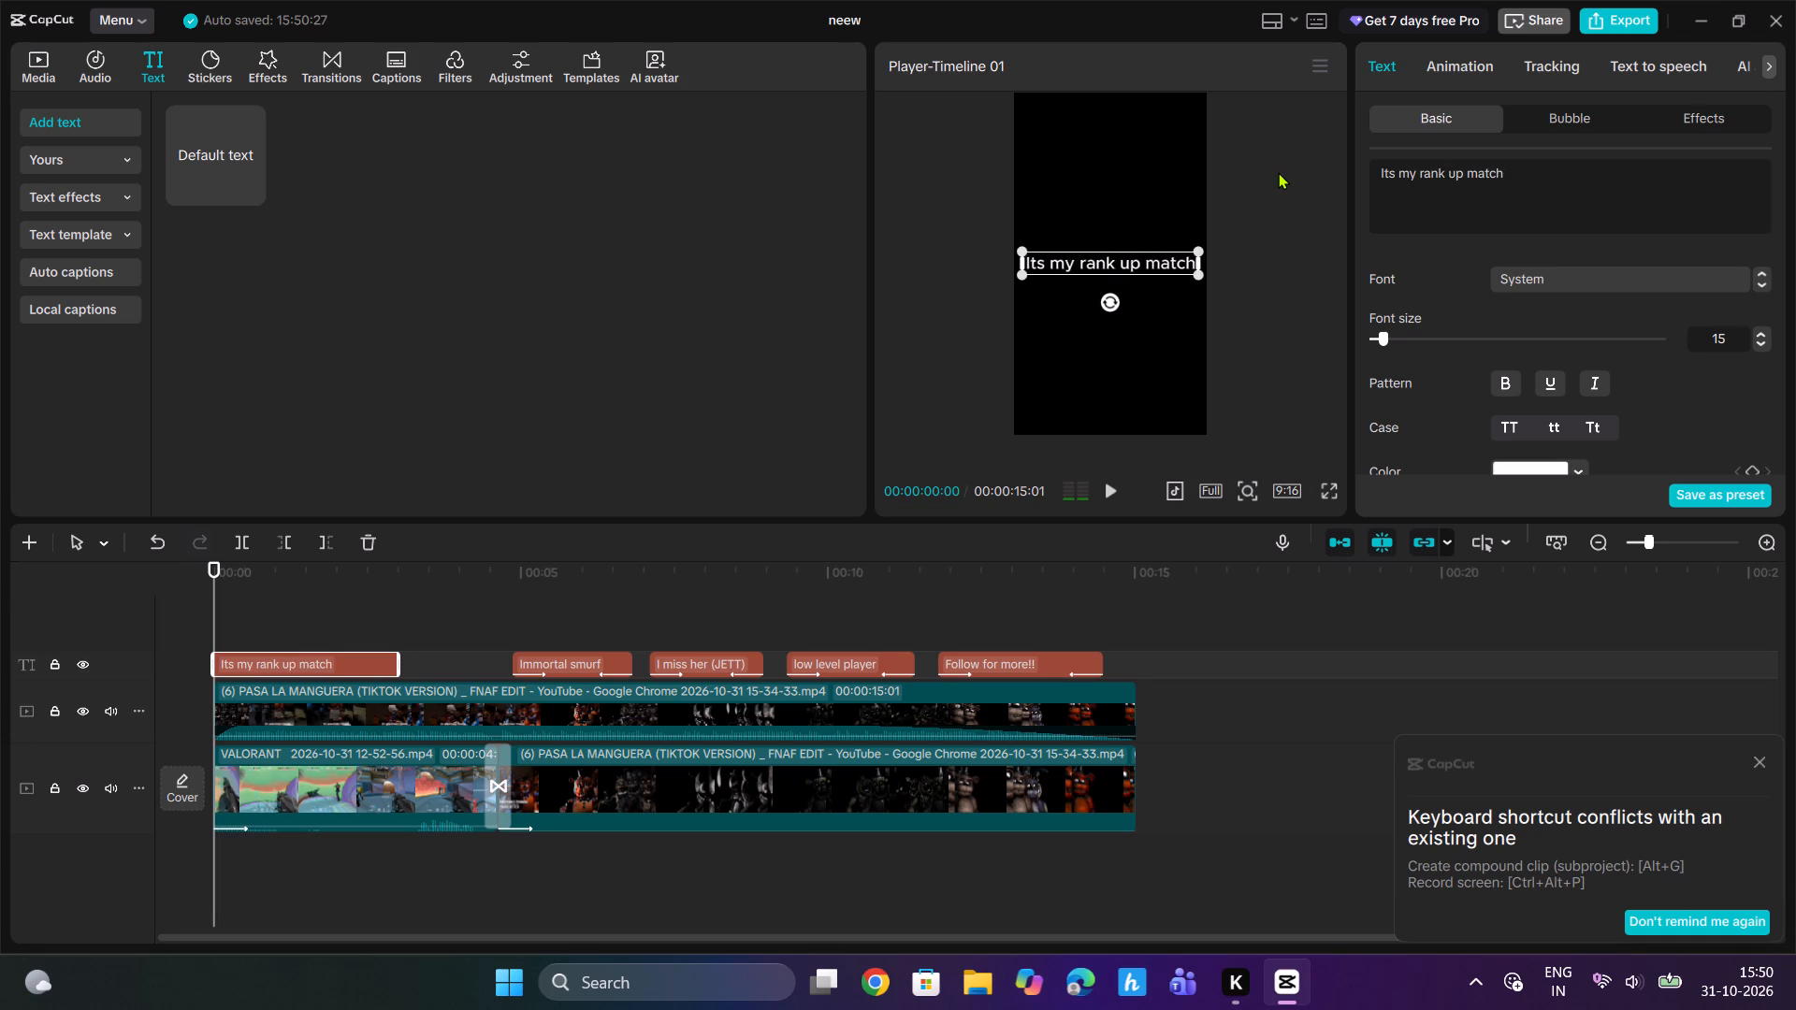
pyautogui.press('.')
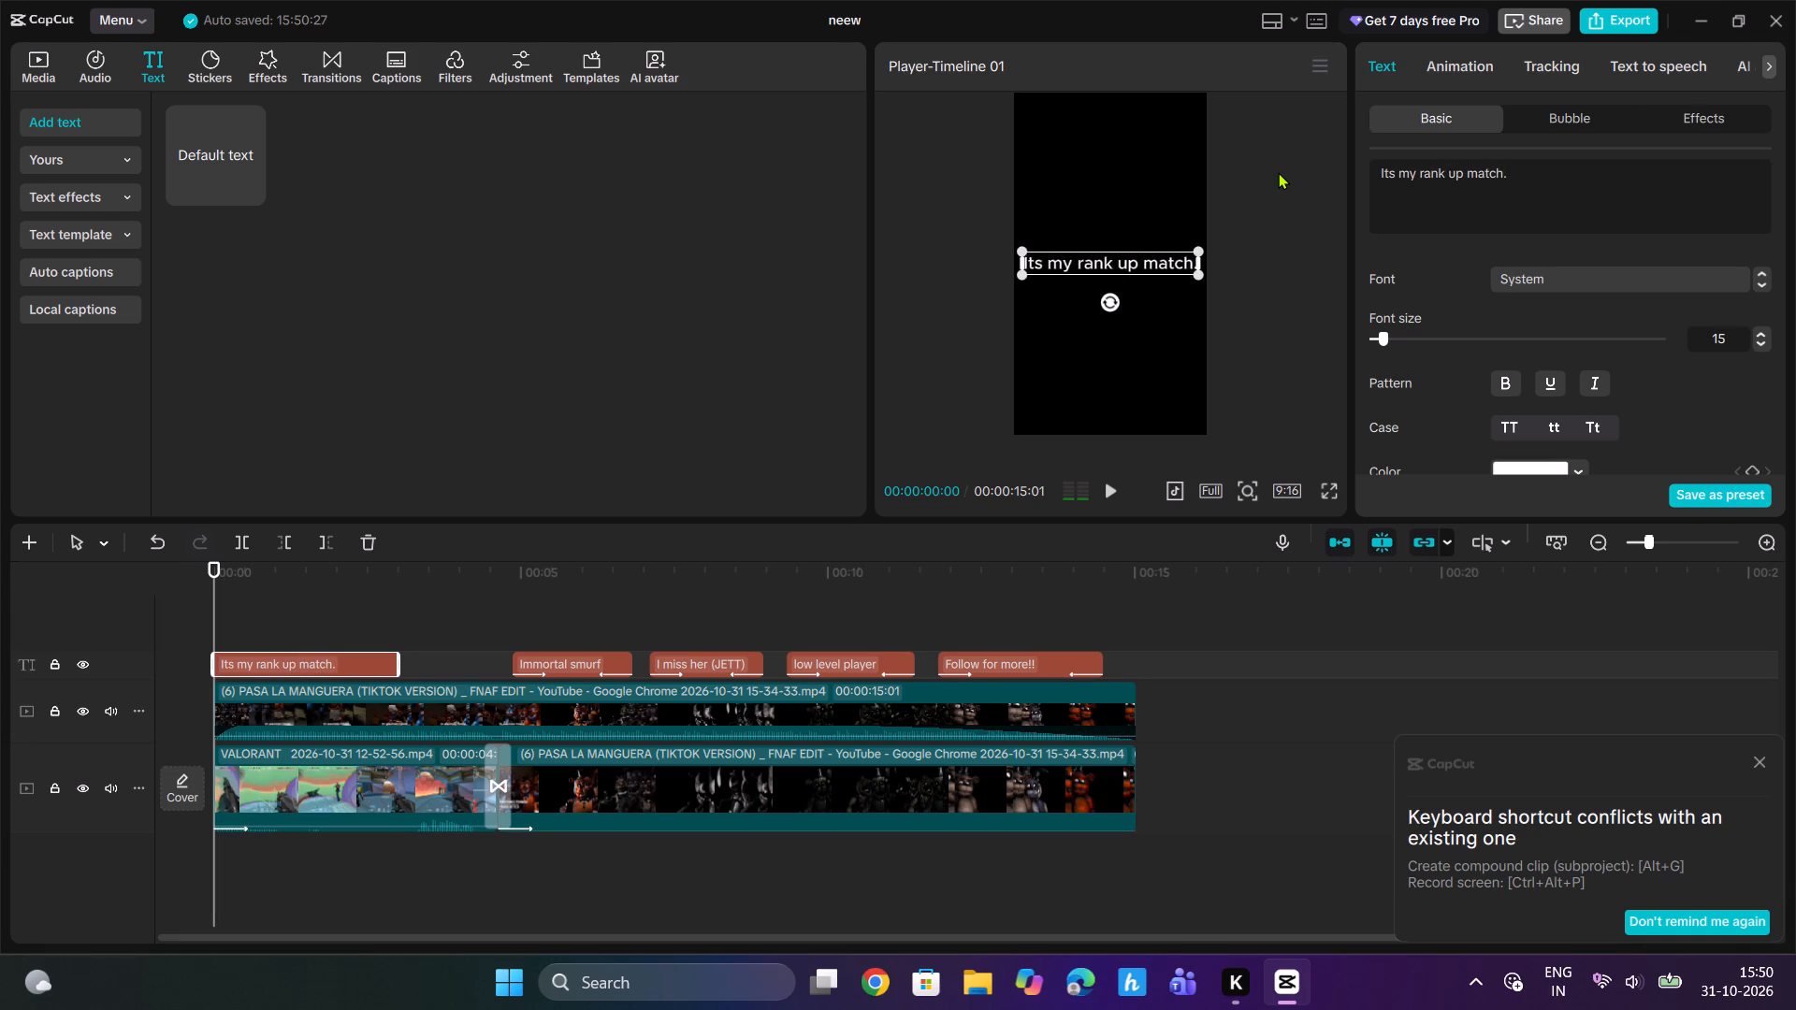
pyautogui.press('BackSpace')
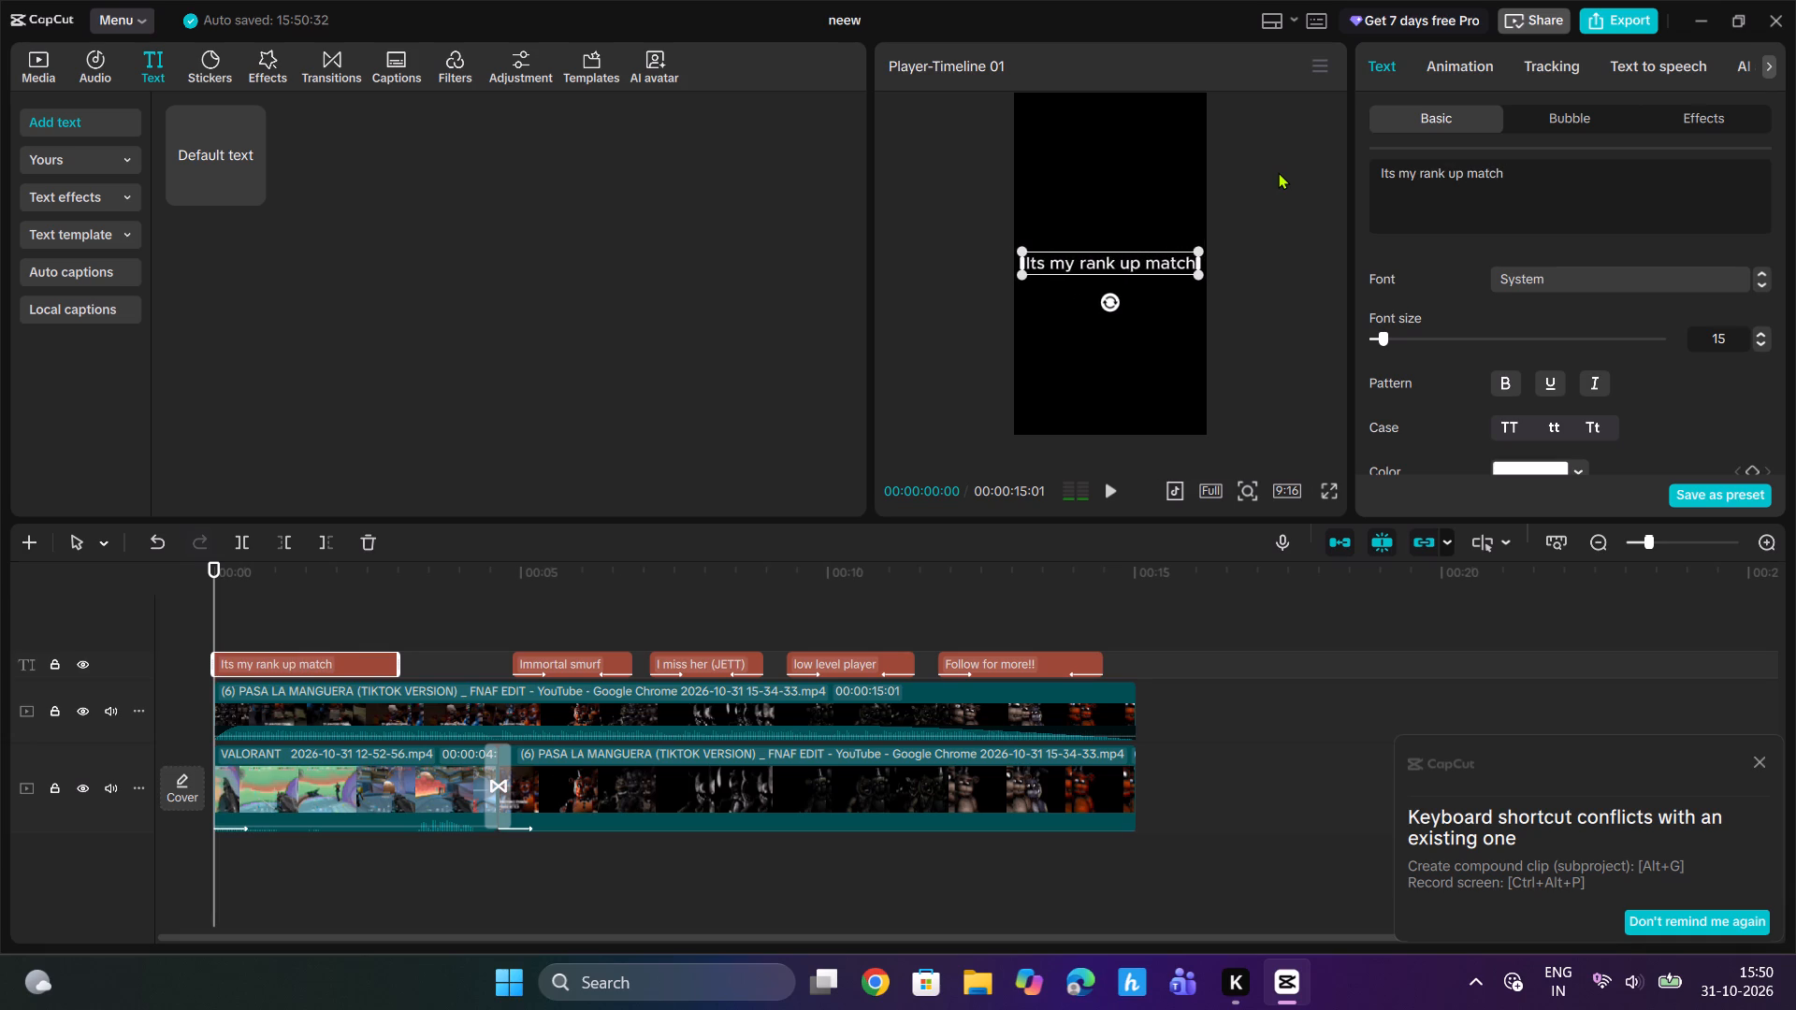
# Add the flushed-face emoji to the end of the opening "Its my rank up match" text.
pyautogui.press('super+period')
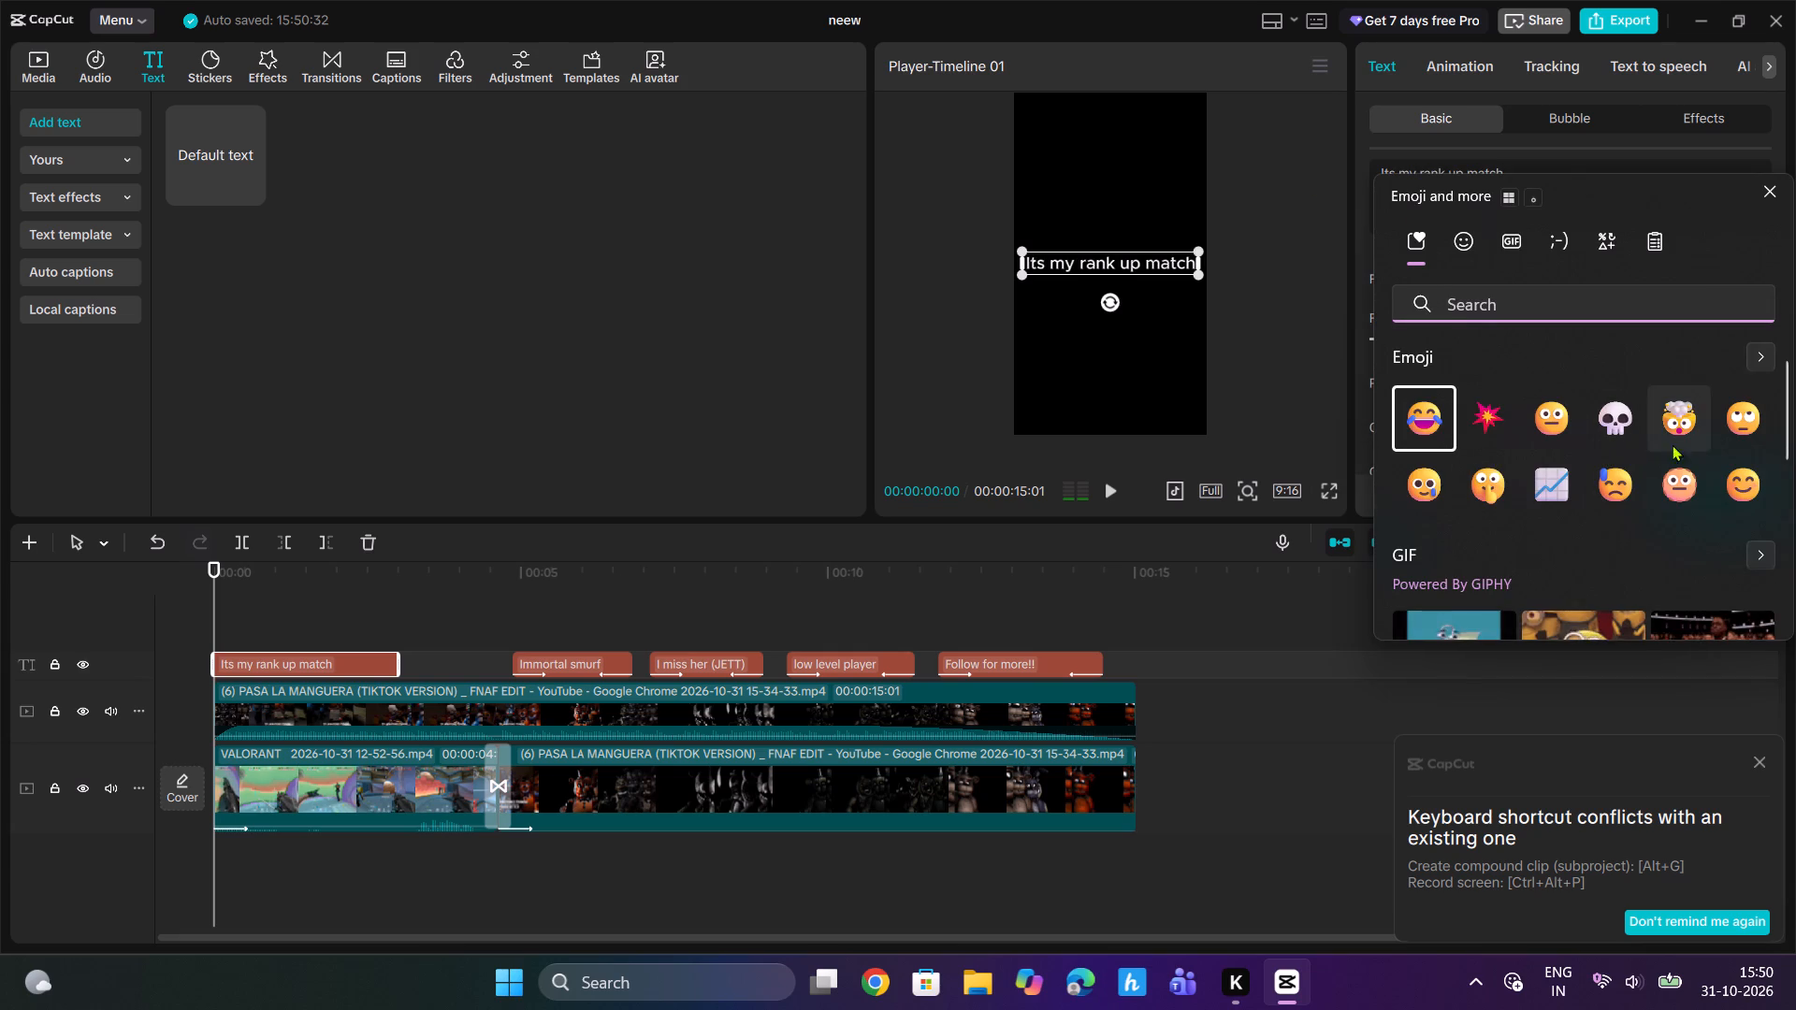
pyautogui.click(1686, 480)
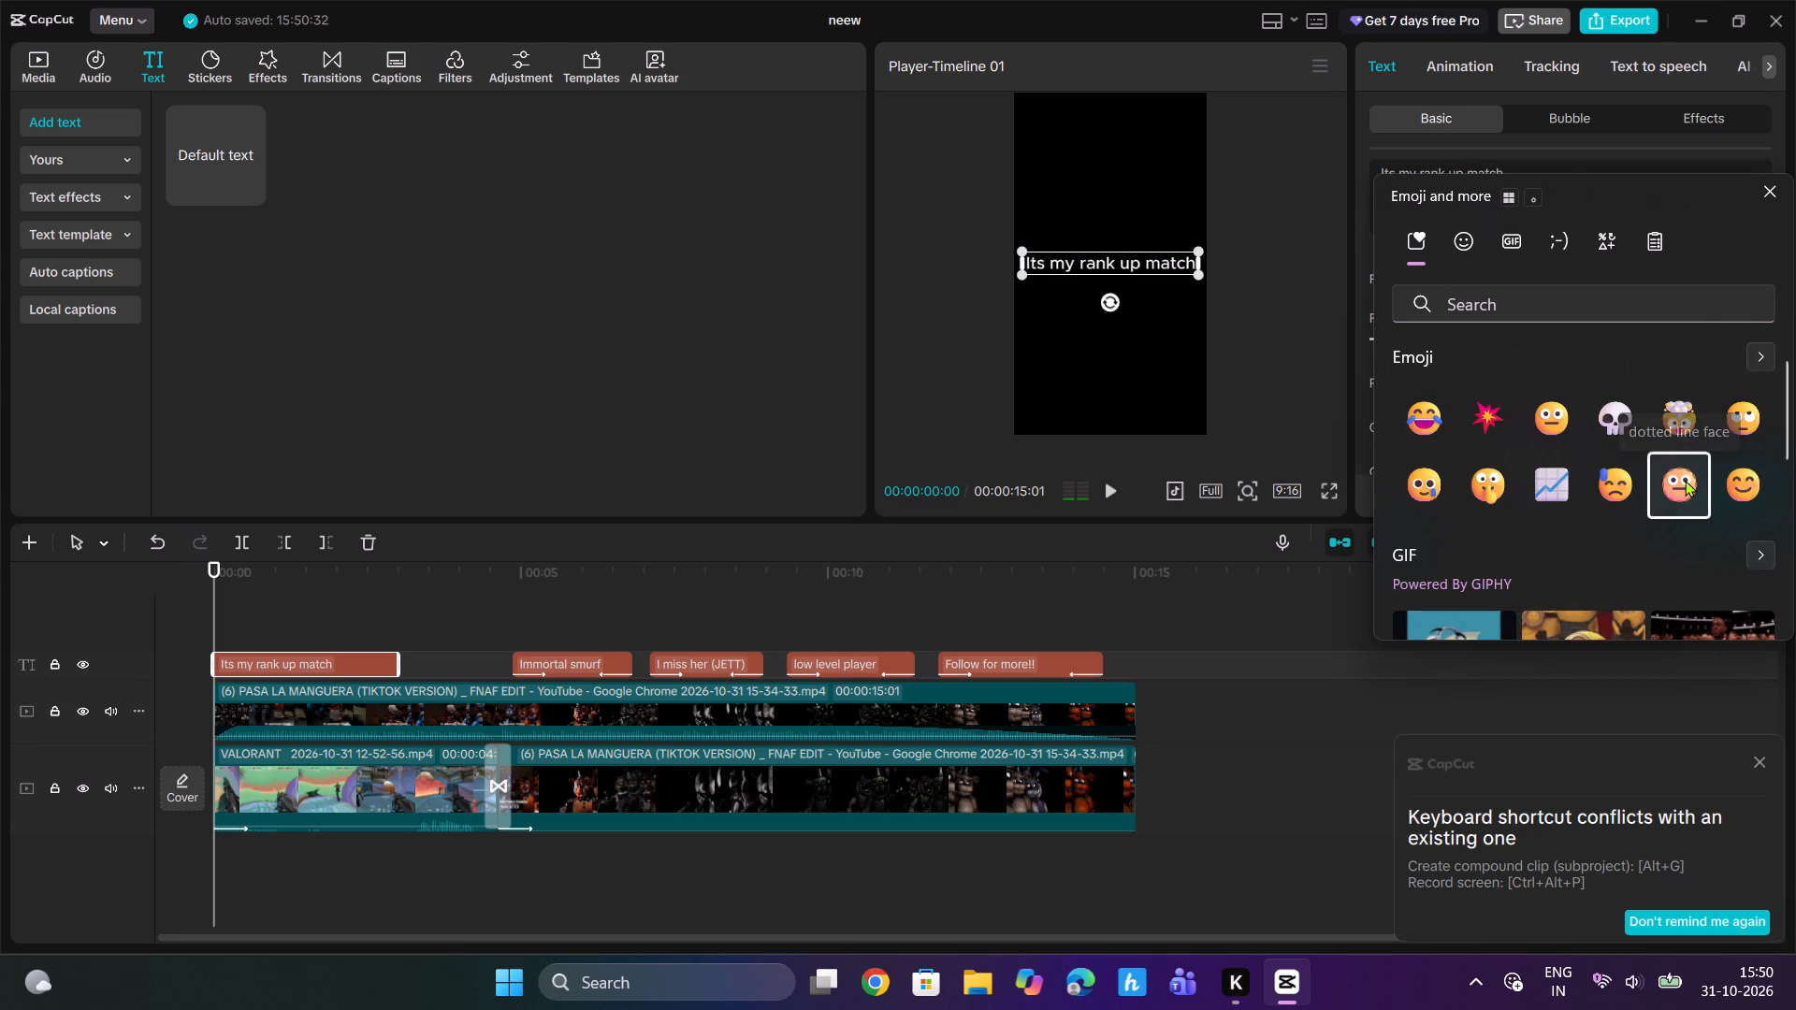
pyautogui.click(1778, 182)
# Scale down the opening "Its my rank up match" caption in the preview to about two-thirds of the frame width.
pyautogui.moveTo(1017, 269); pyautogui.dragTo(1056, 259)
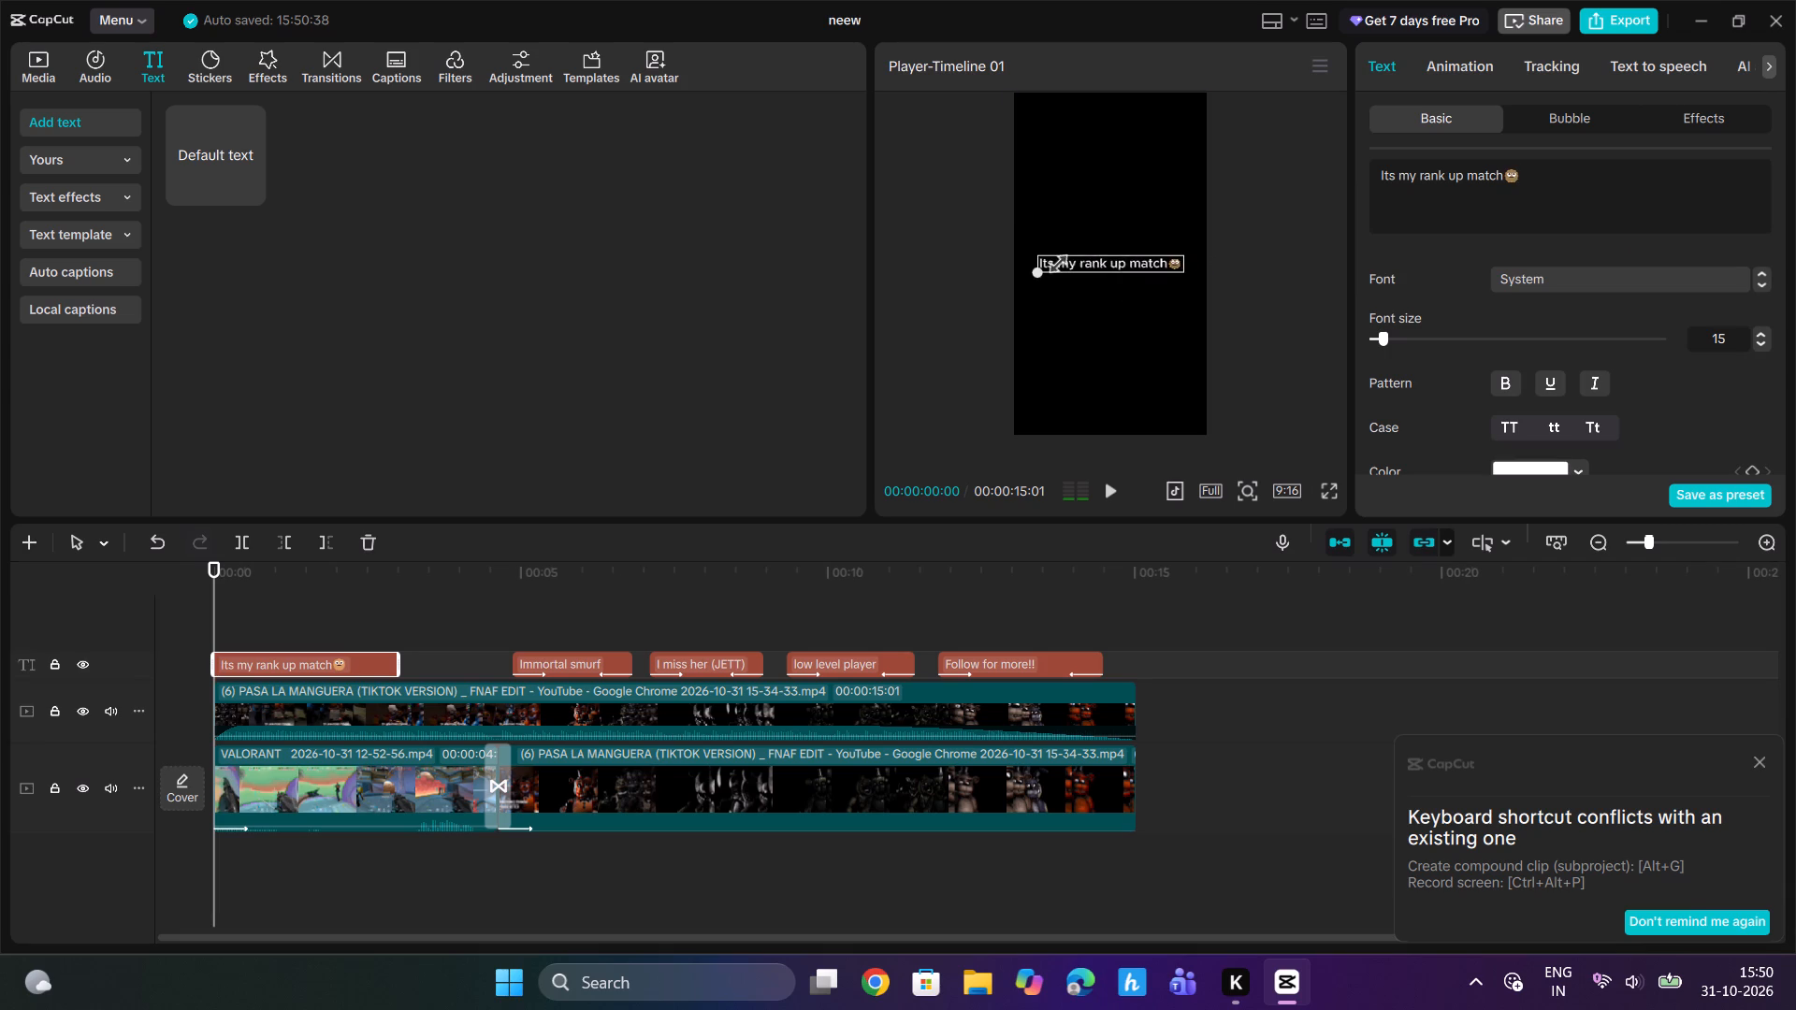
pyautogui.moveTo(1056, 259); pyautogui.dragTo(1065, 257)
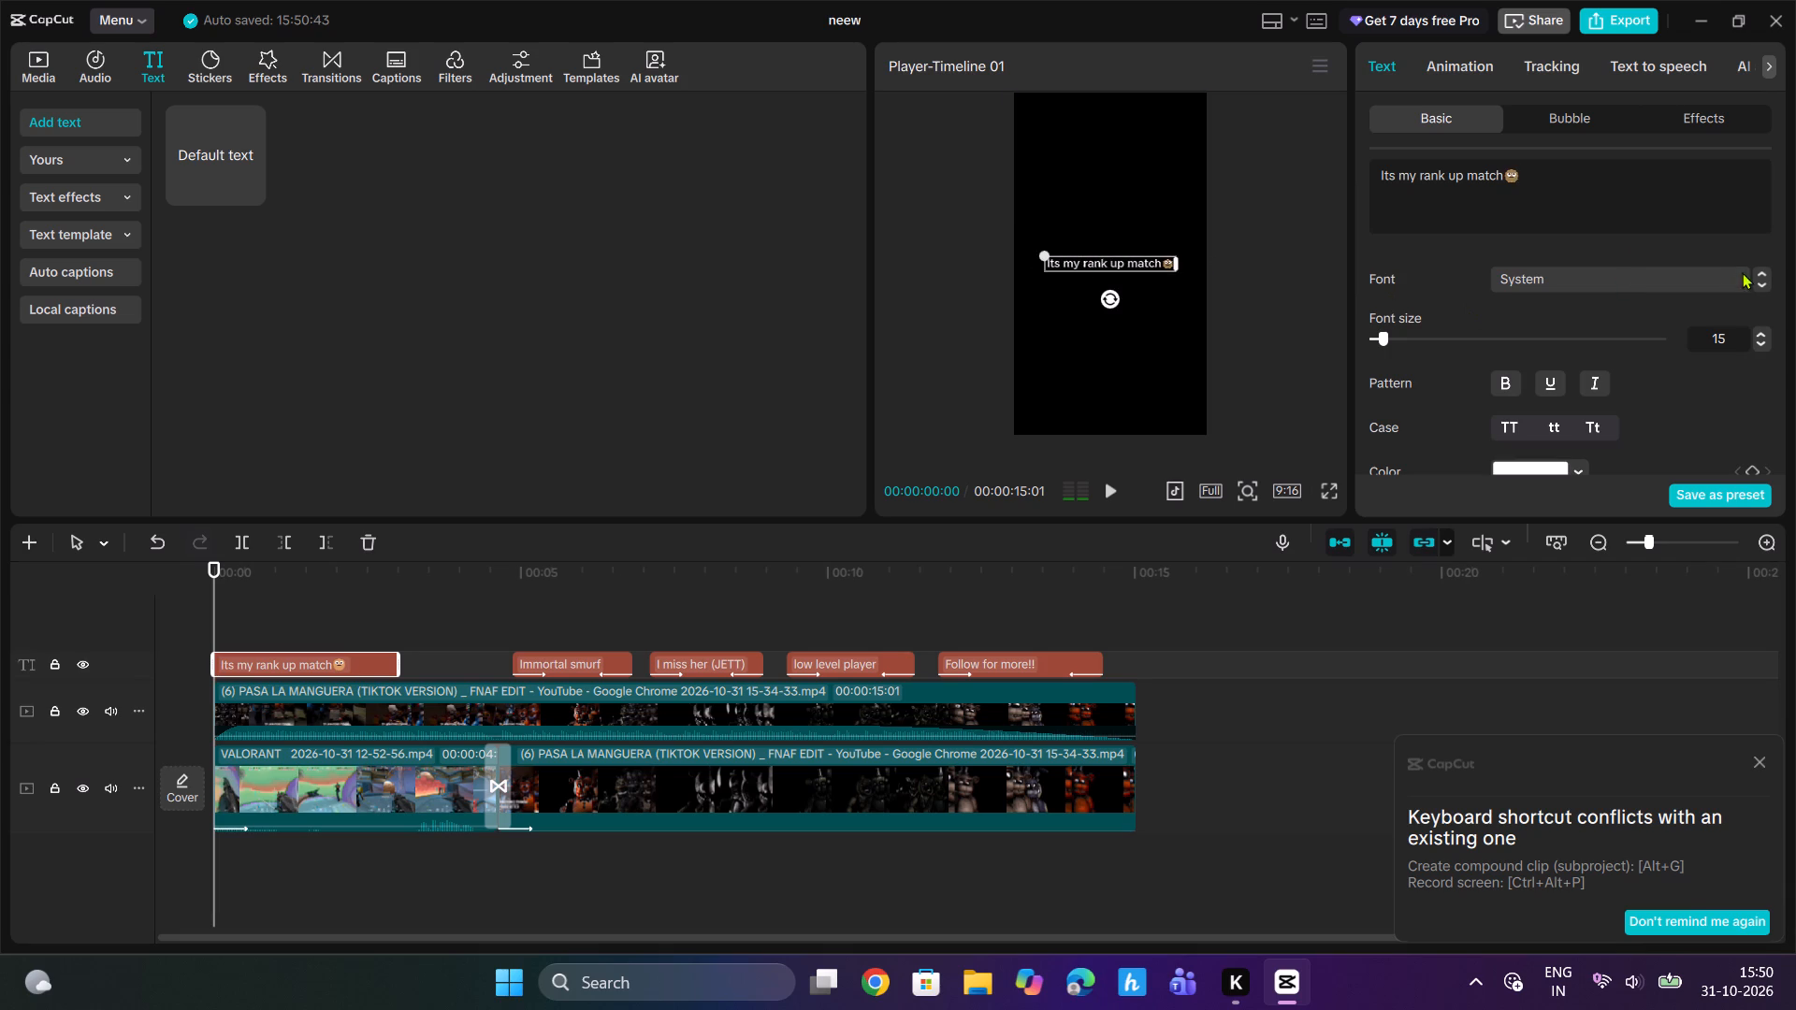
# Set the opening "Its my rank up match" caption to the Rubik-Bold font with bold styling.
pyautogui.click(1712, 267)
pyautogui.click(1595, 271)
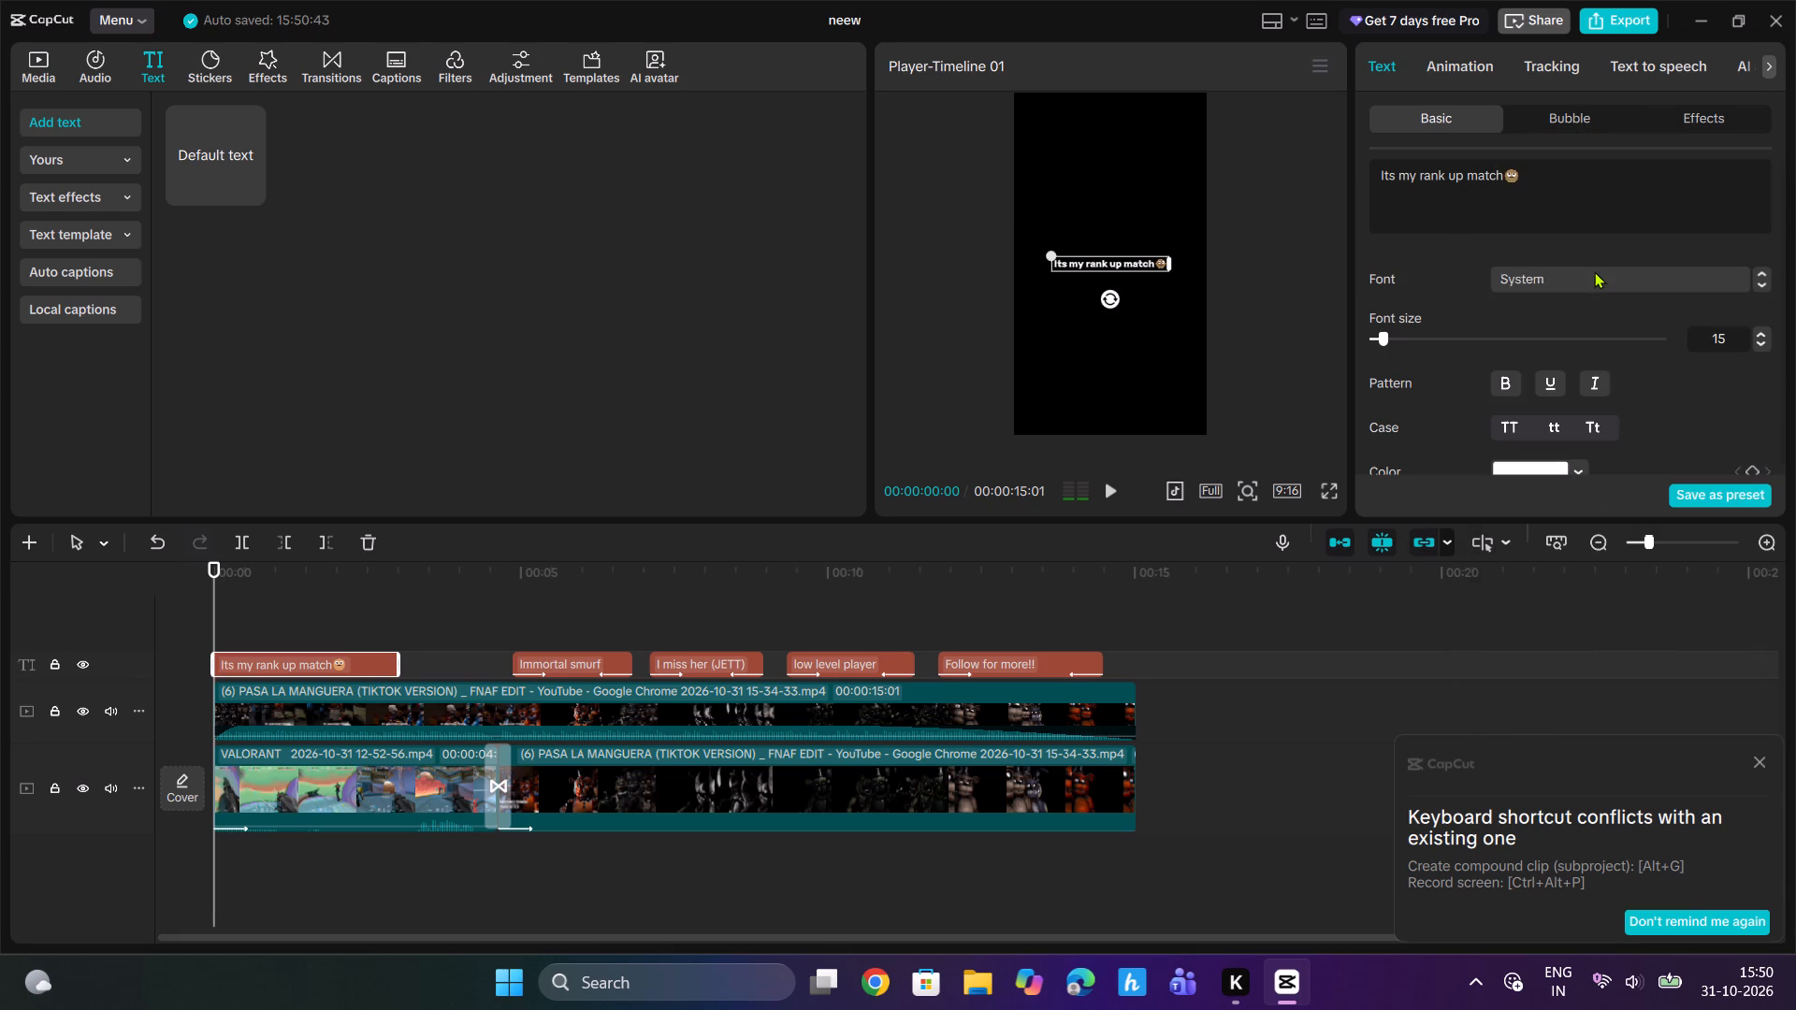
pyautogui.click(1501, 386)
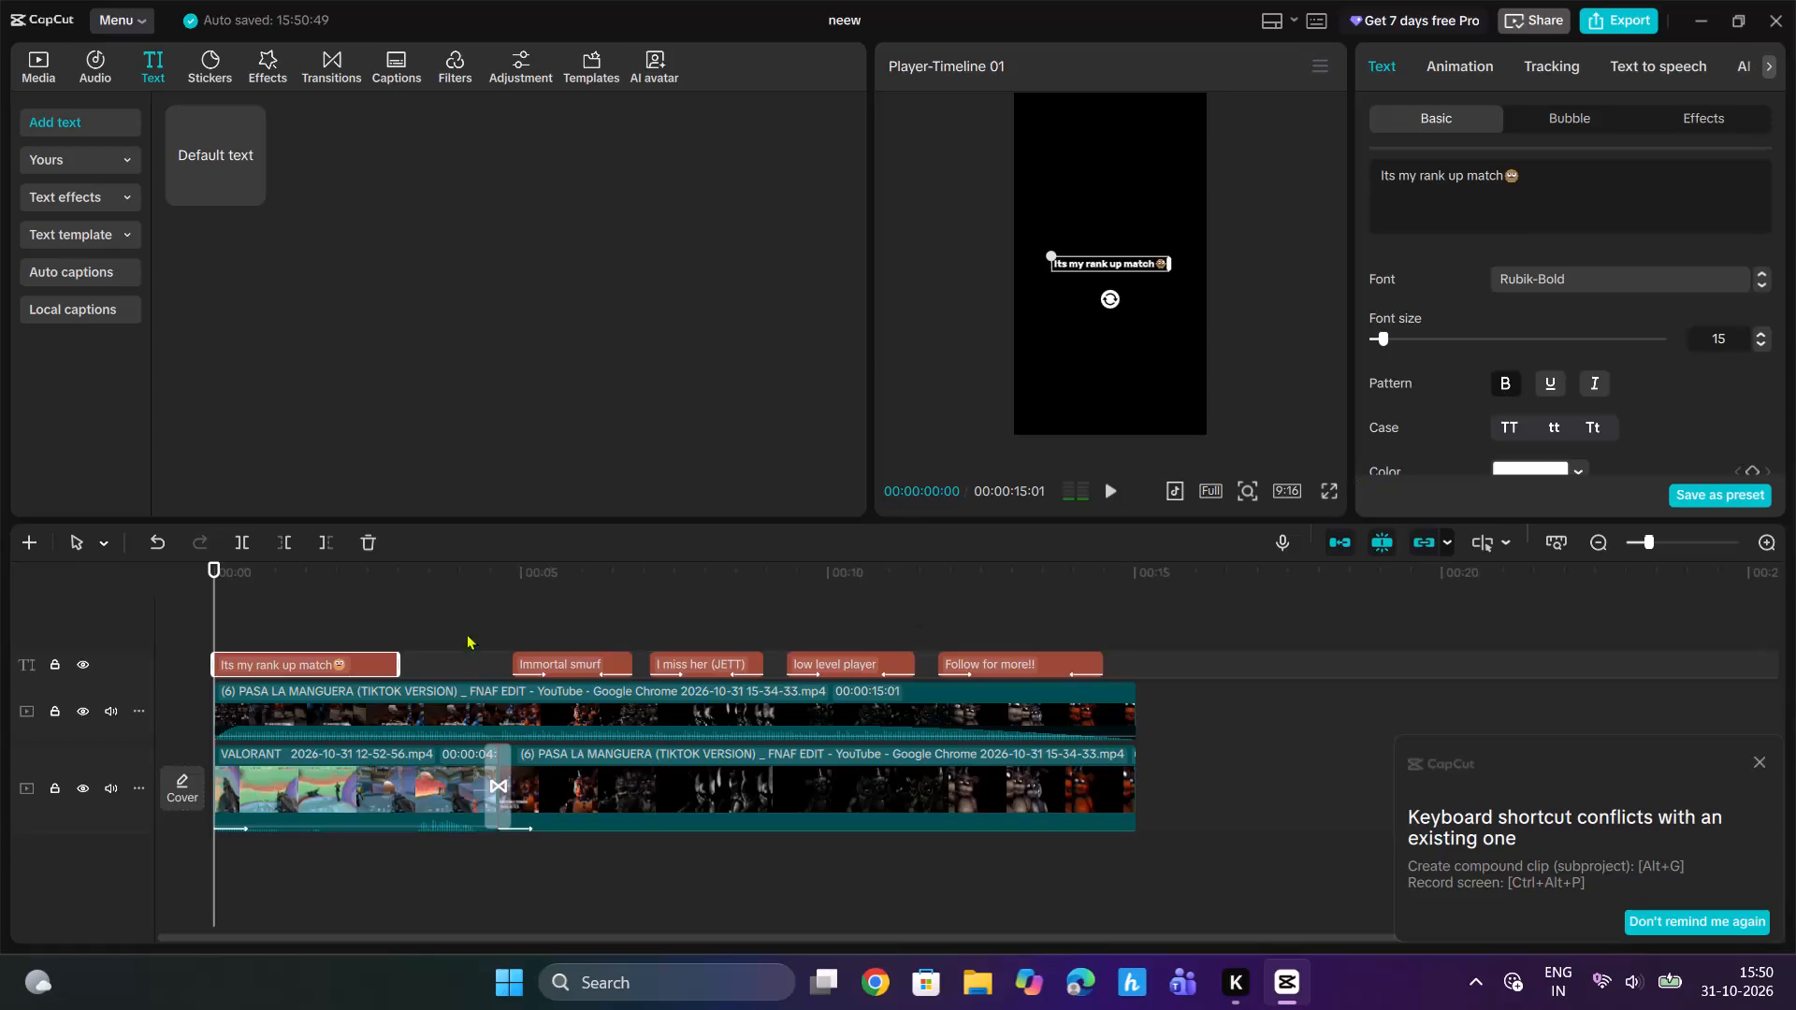
# Set the "Immortal smurf" text clip to the BebasNeue font with bold styling.
pyautogui.click(538, 609)
pyautogui.click(573, 651)
pyautogui.click(607, 657)
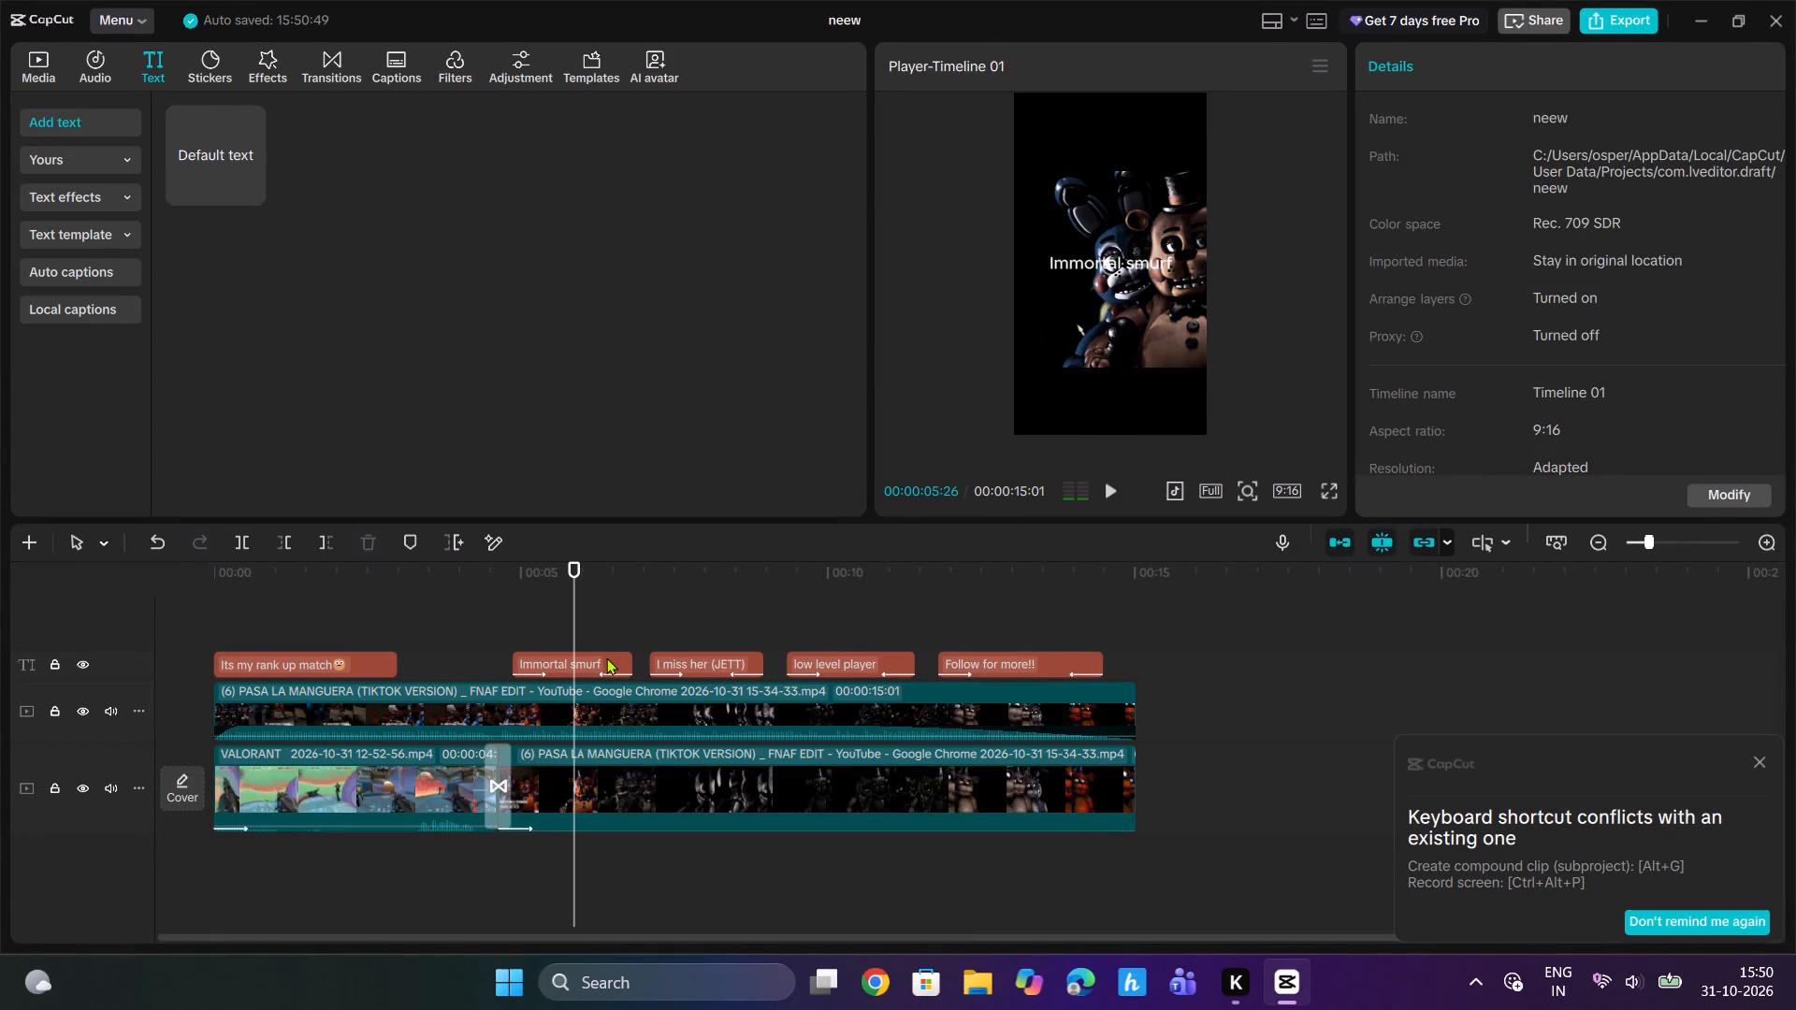
pyautogui.click(1636, 286)
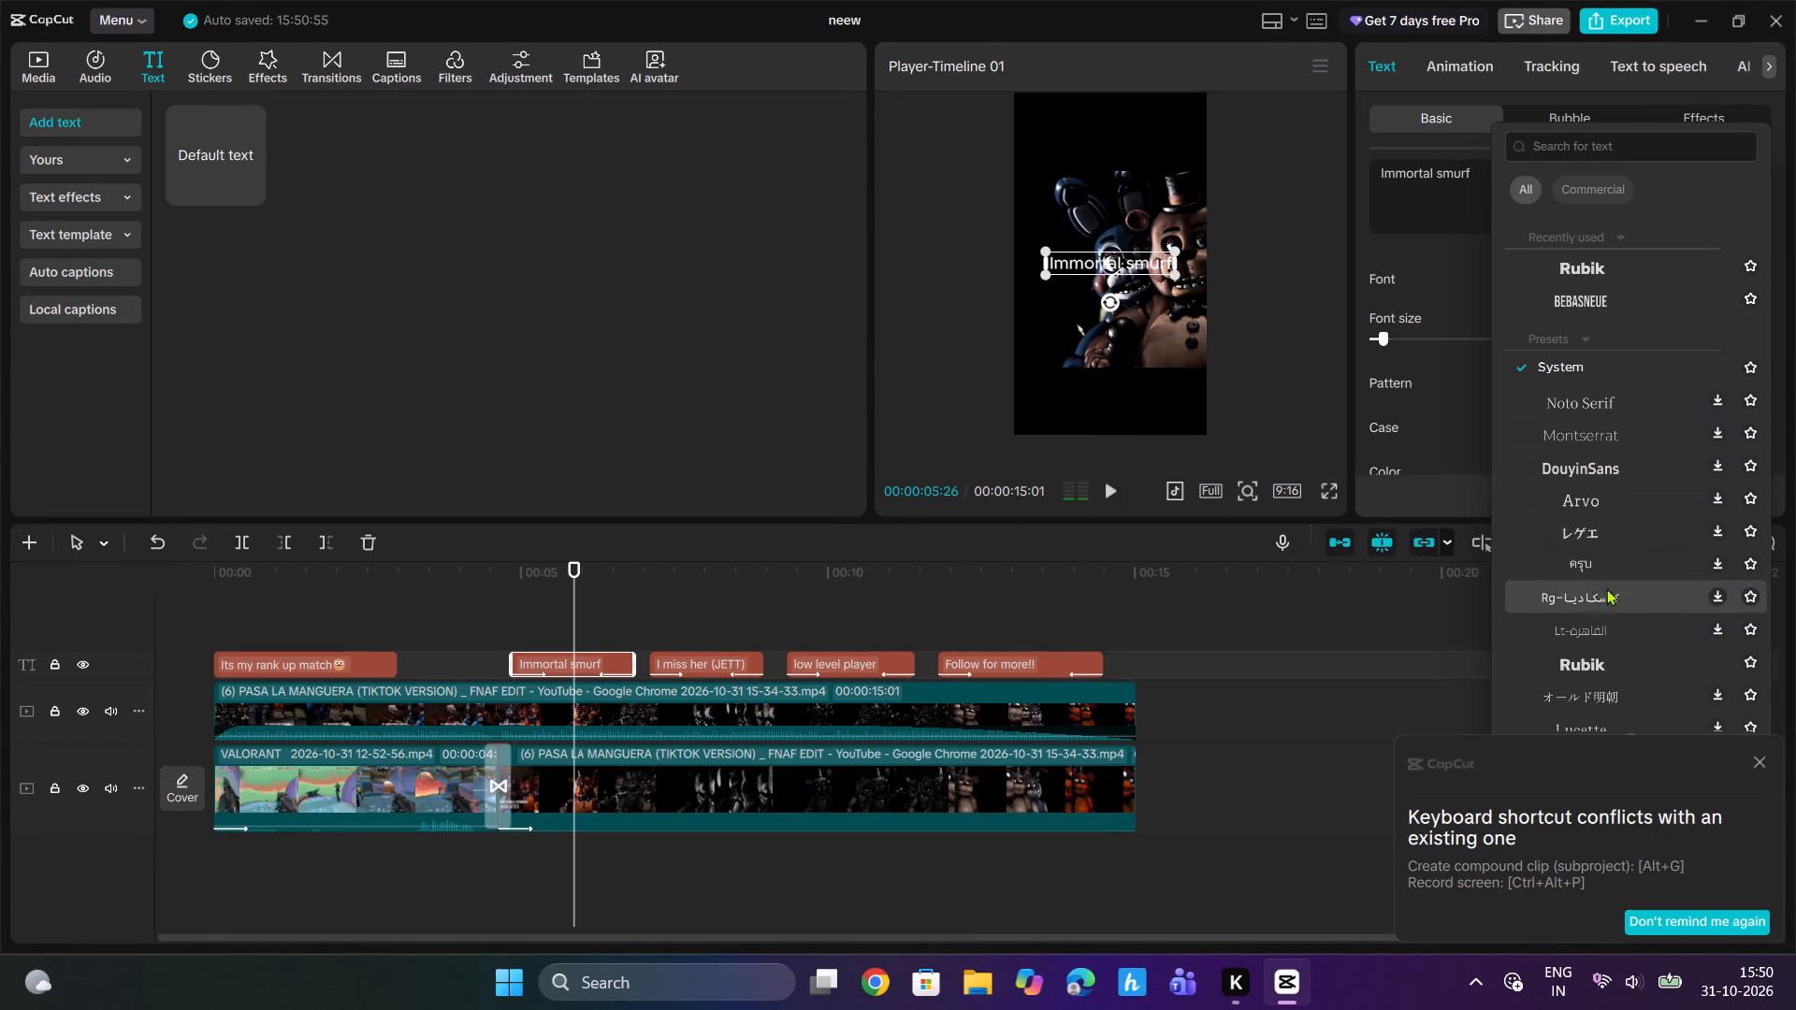
pyautogui.scroll(-2, 1607, 594)
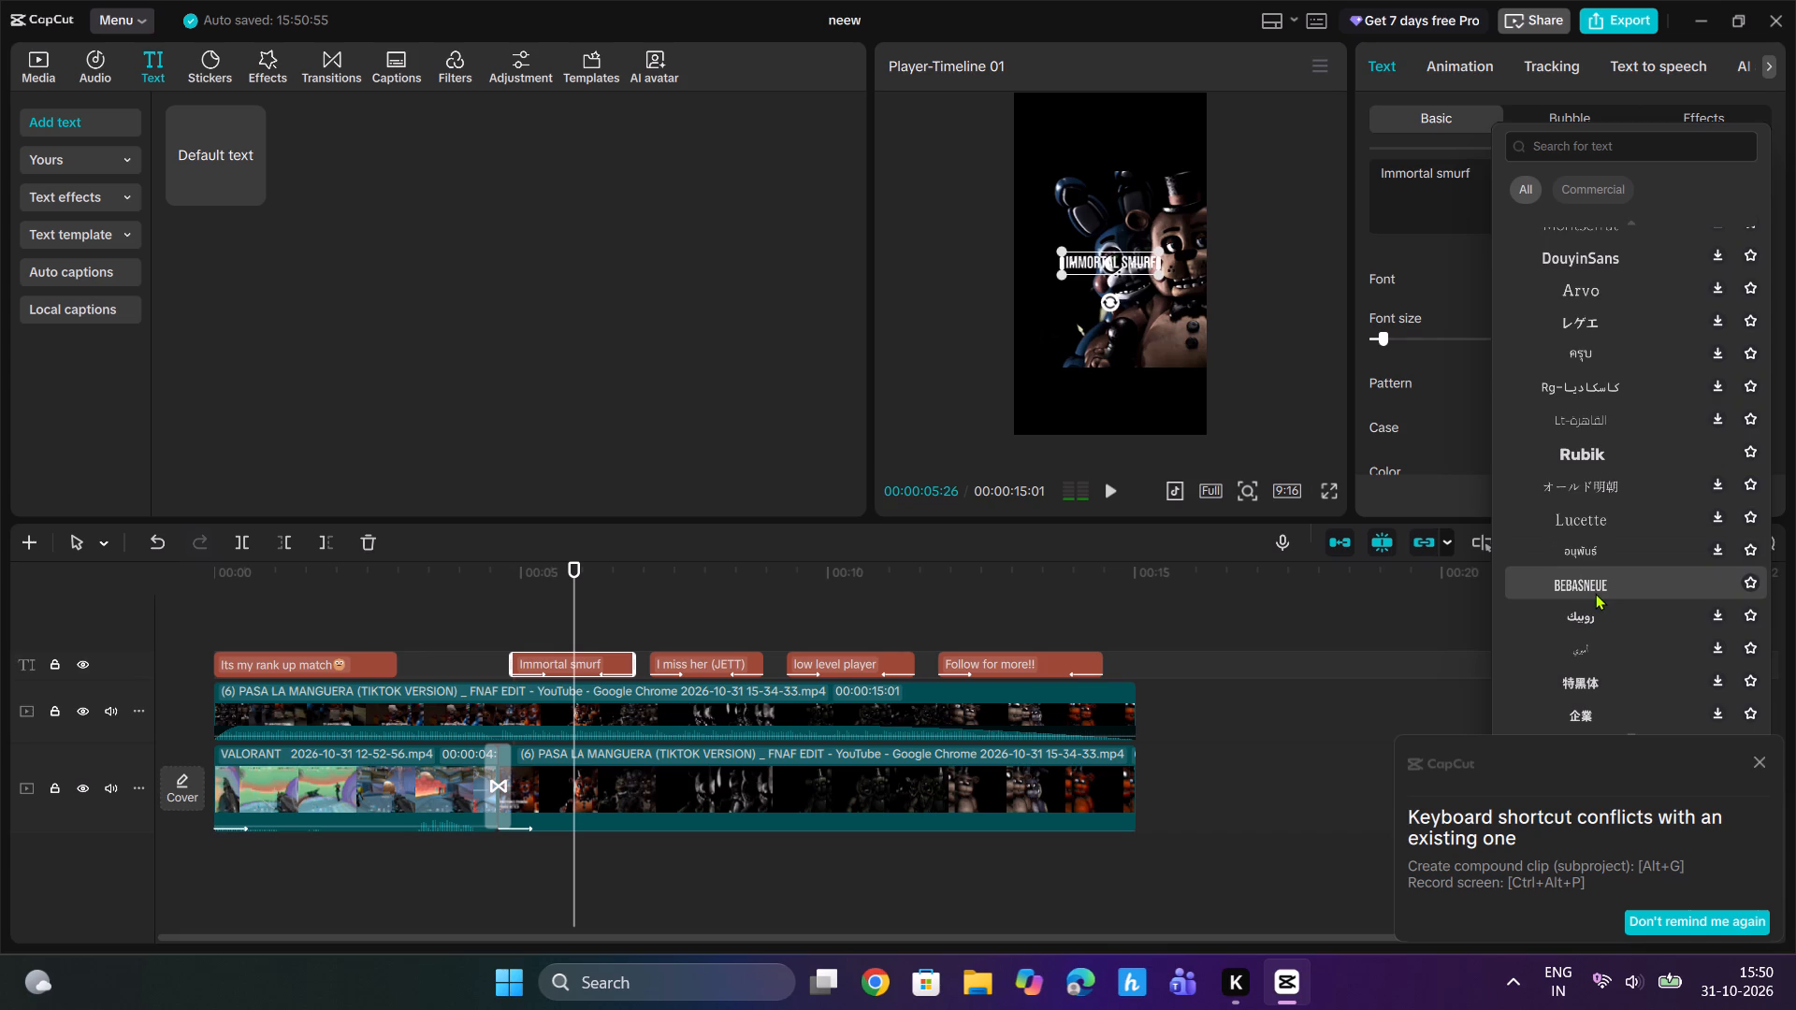
pyautogui.scroll(-1, 1598, 596)
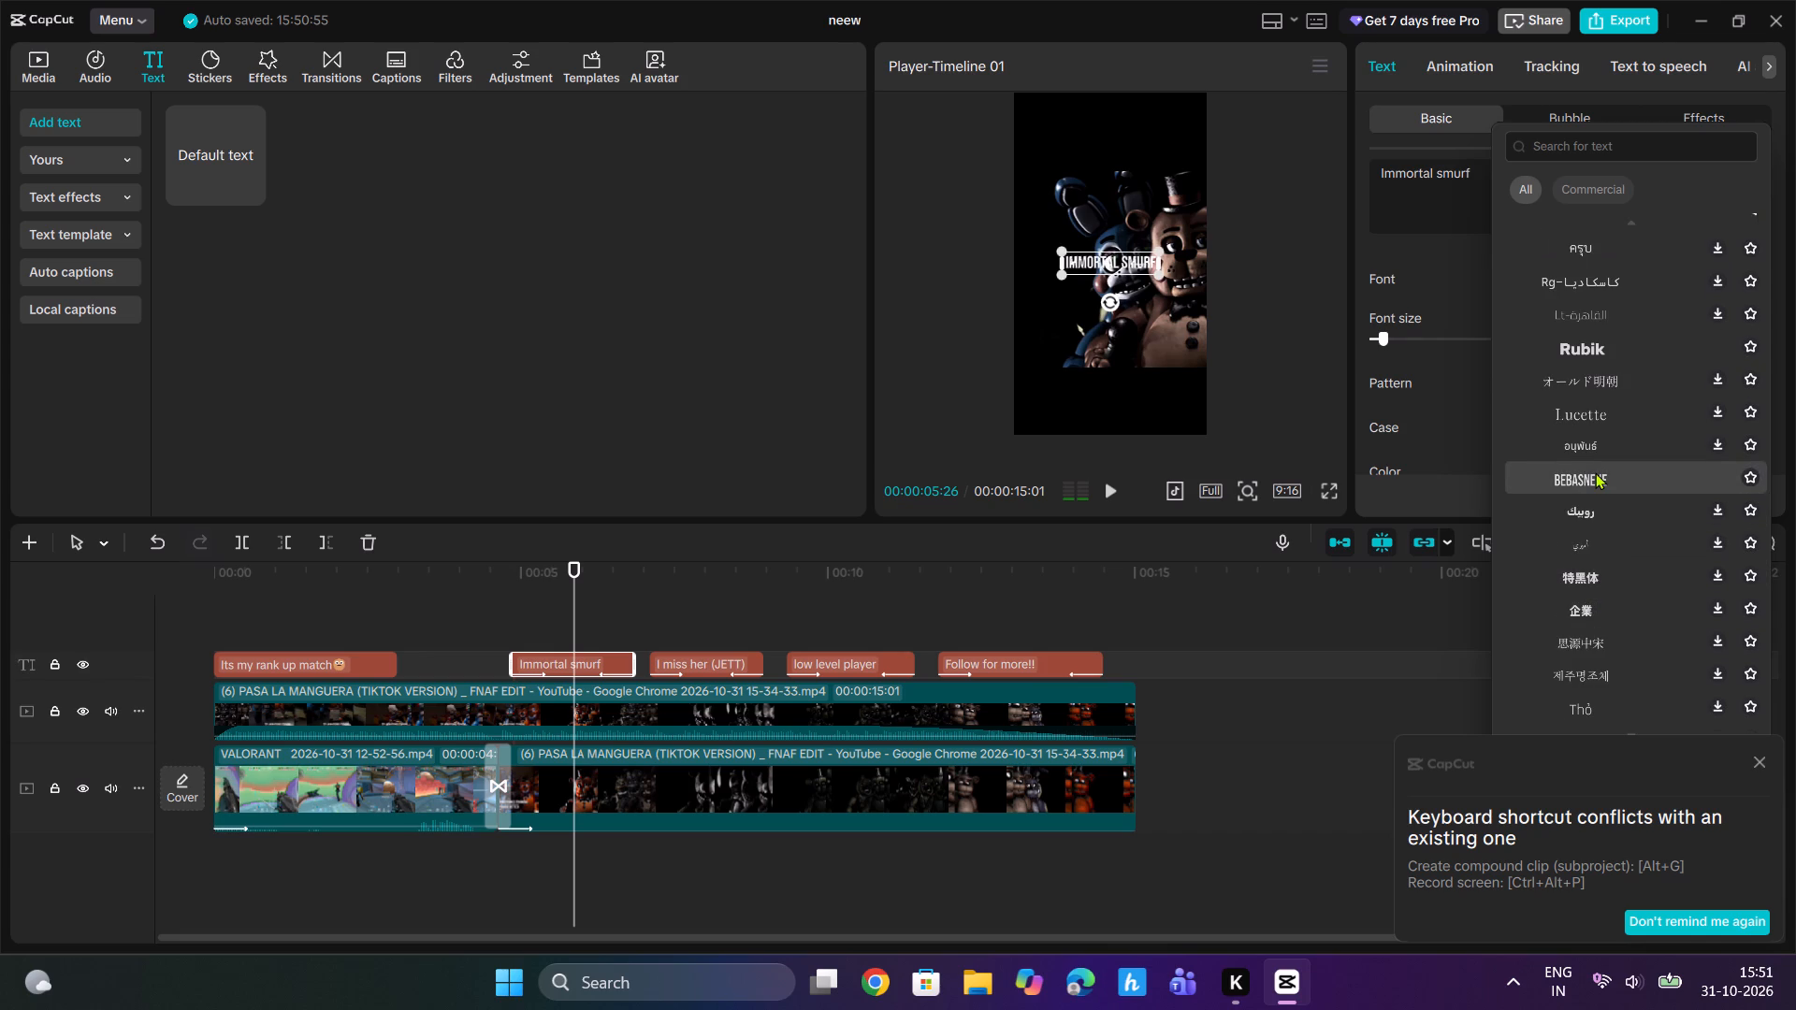
pyautogui.click(1596, 472)
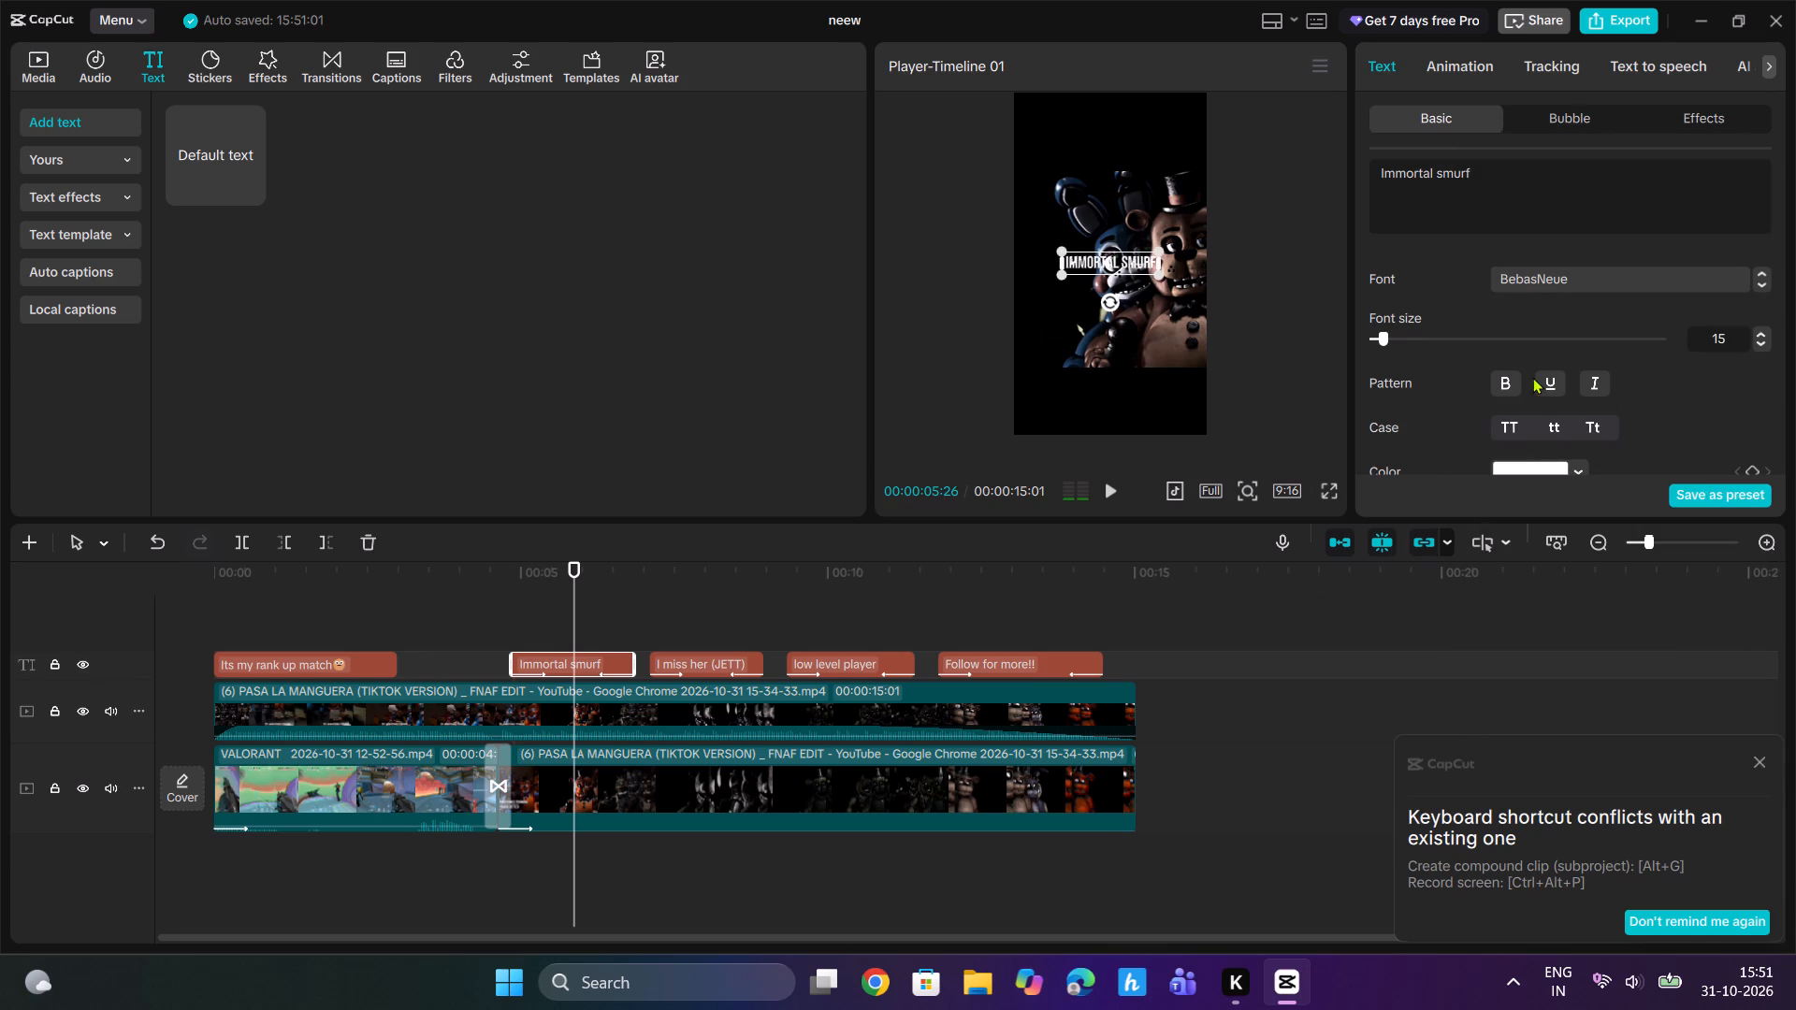
pyautogui.click(1505, 384)
# Set the "I miss her (JETT)" text clip to the BebasNeue font with bold styling.
pyautogui.click(670, 614)
pyautogui.click(700, 666)
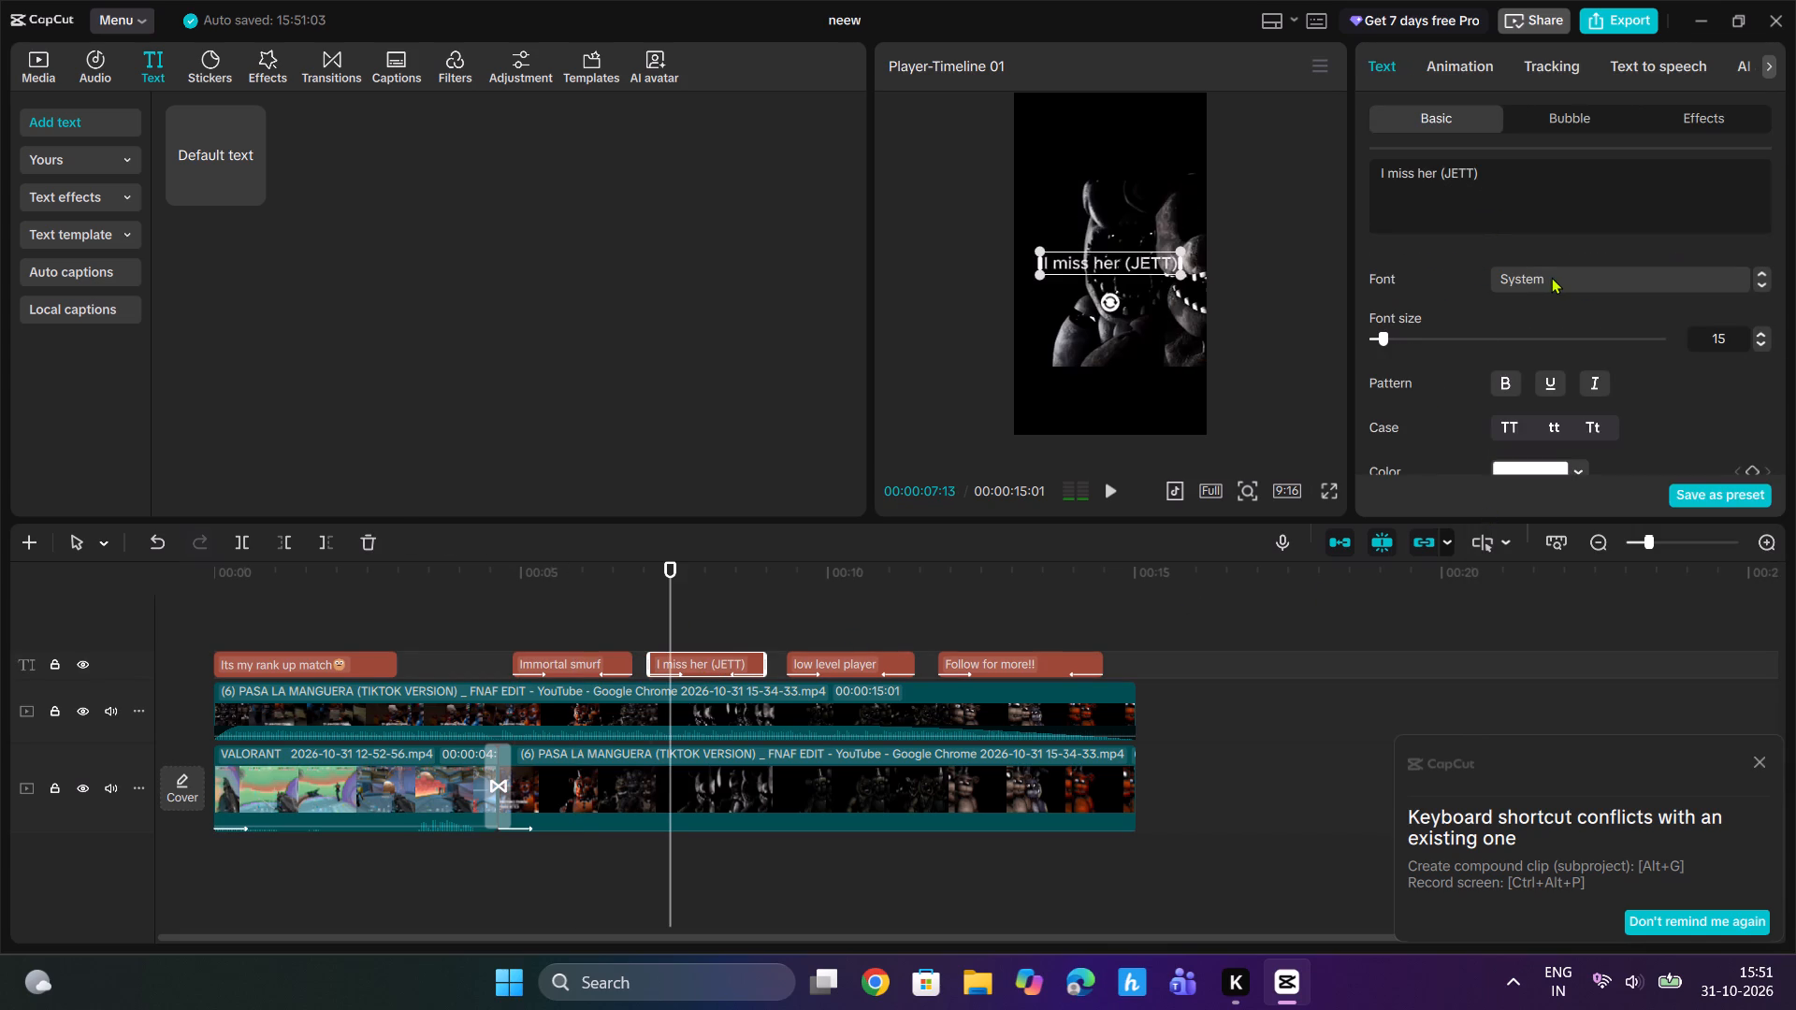
pyautogui.click(1552, 277)
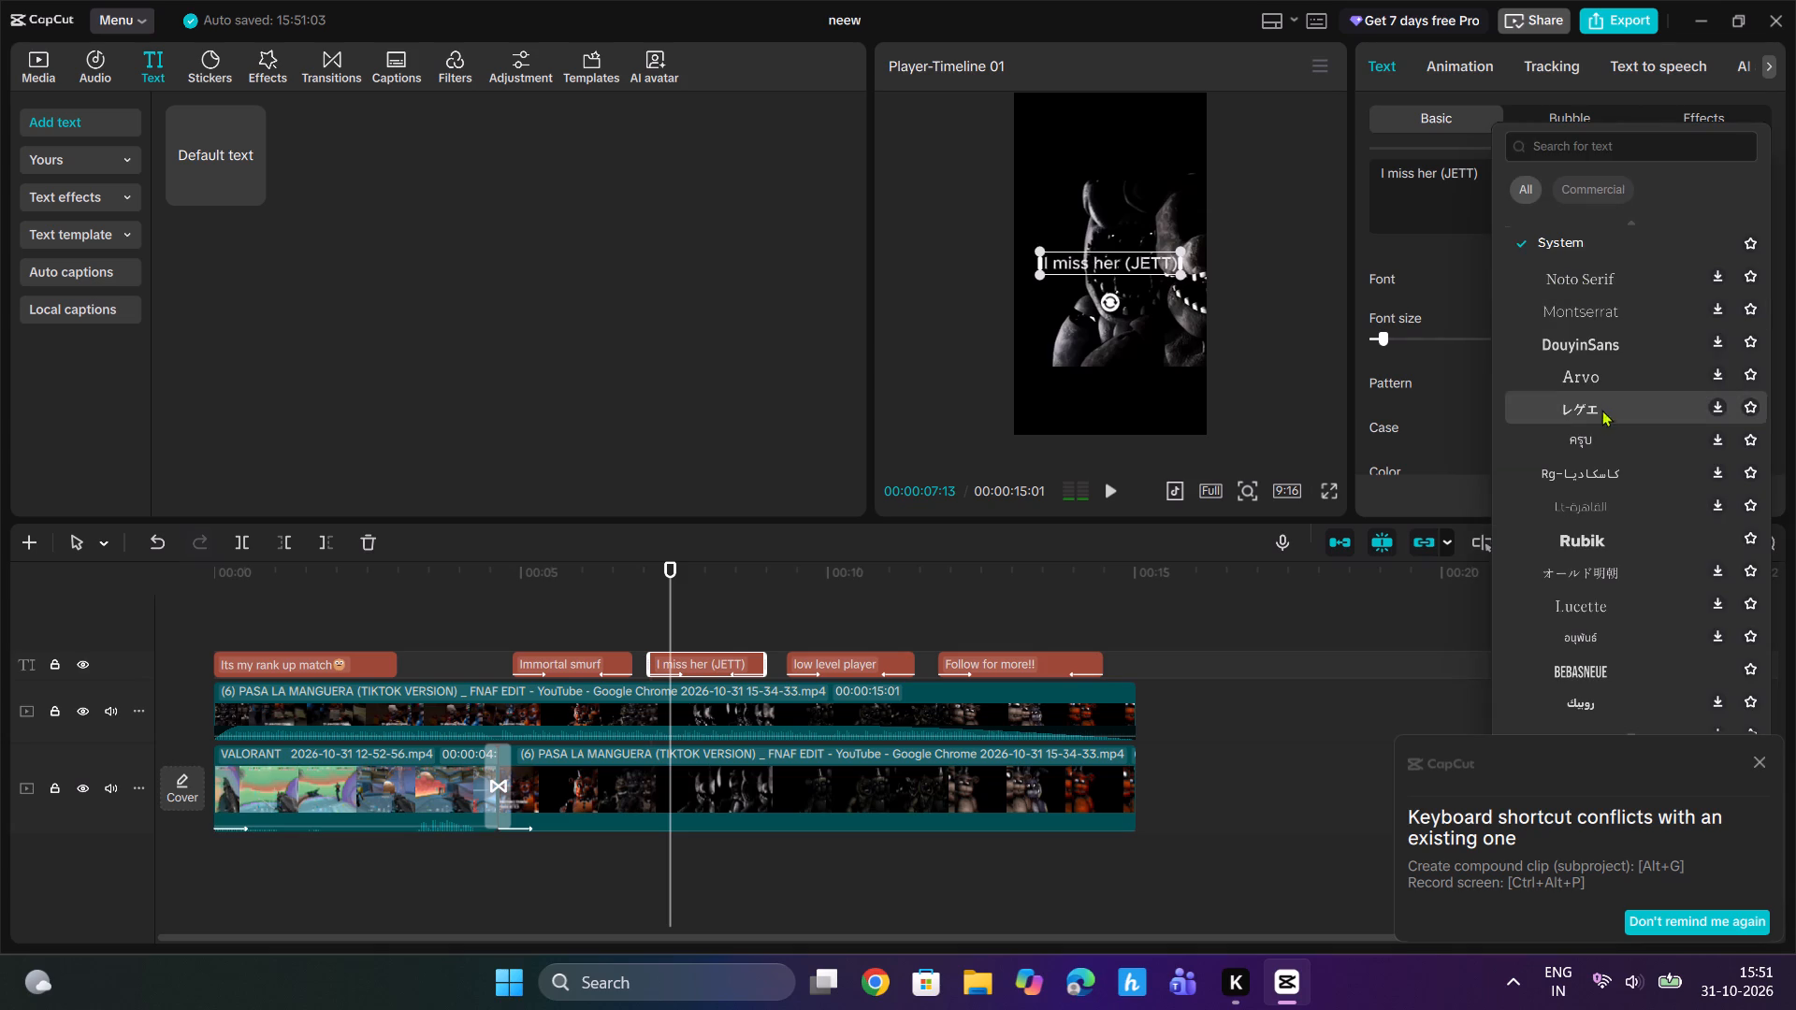
pyautogui.scroll(4, 1586, 306)
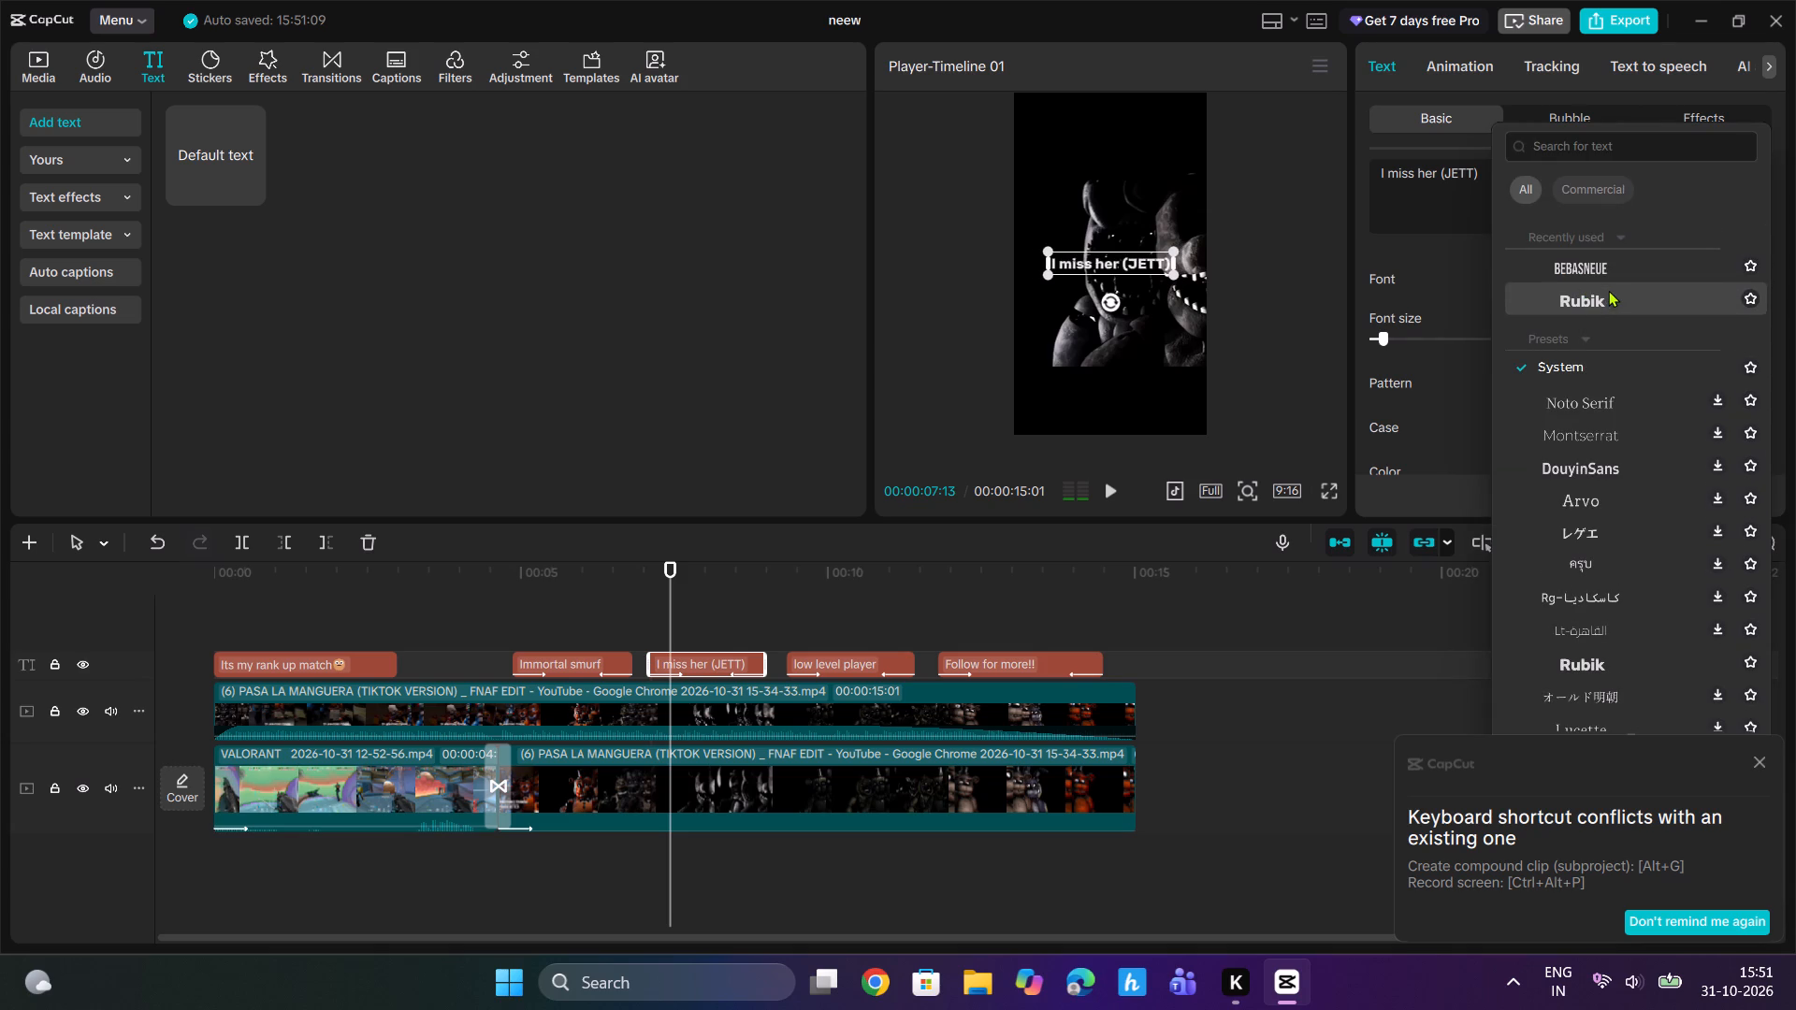
pyautogui.click(1605, 267)
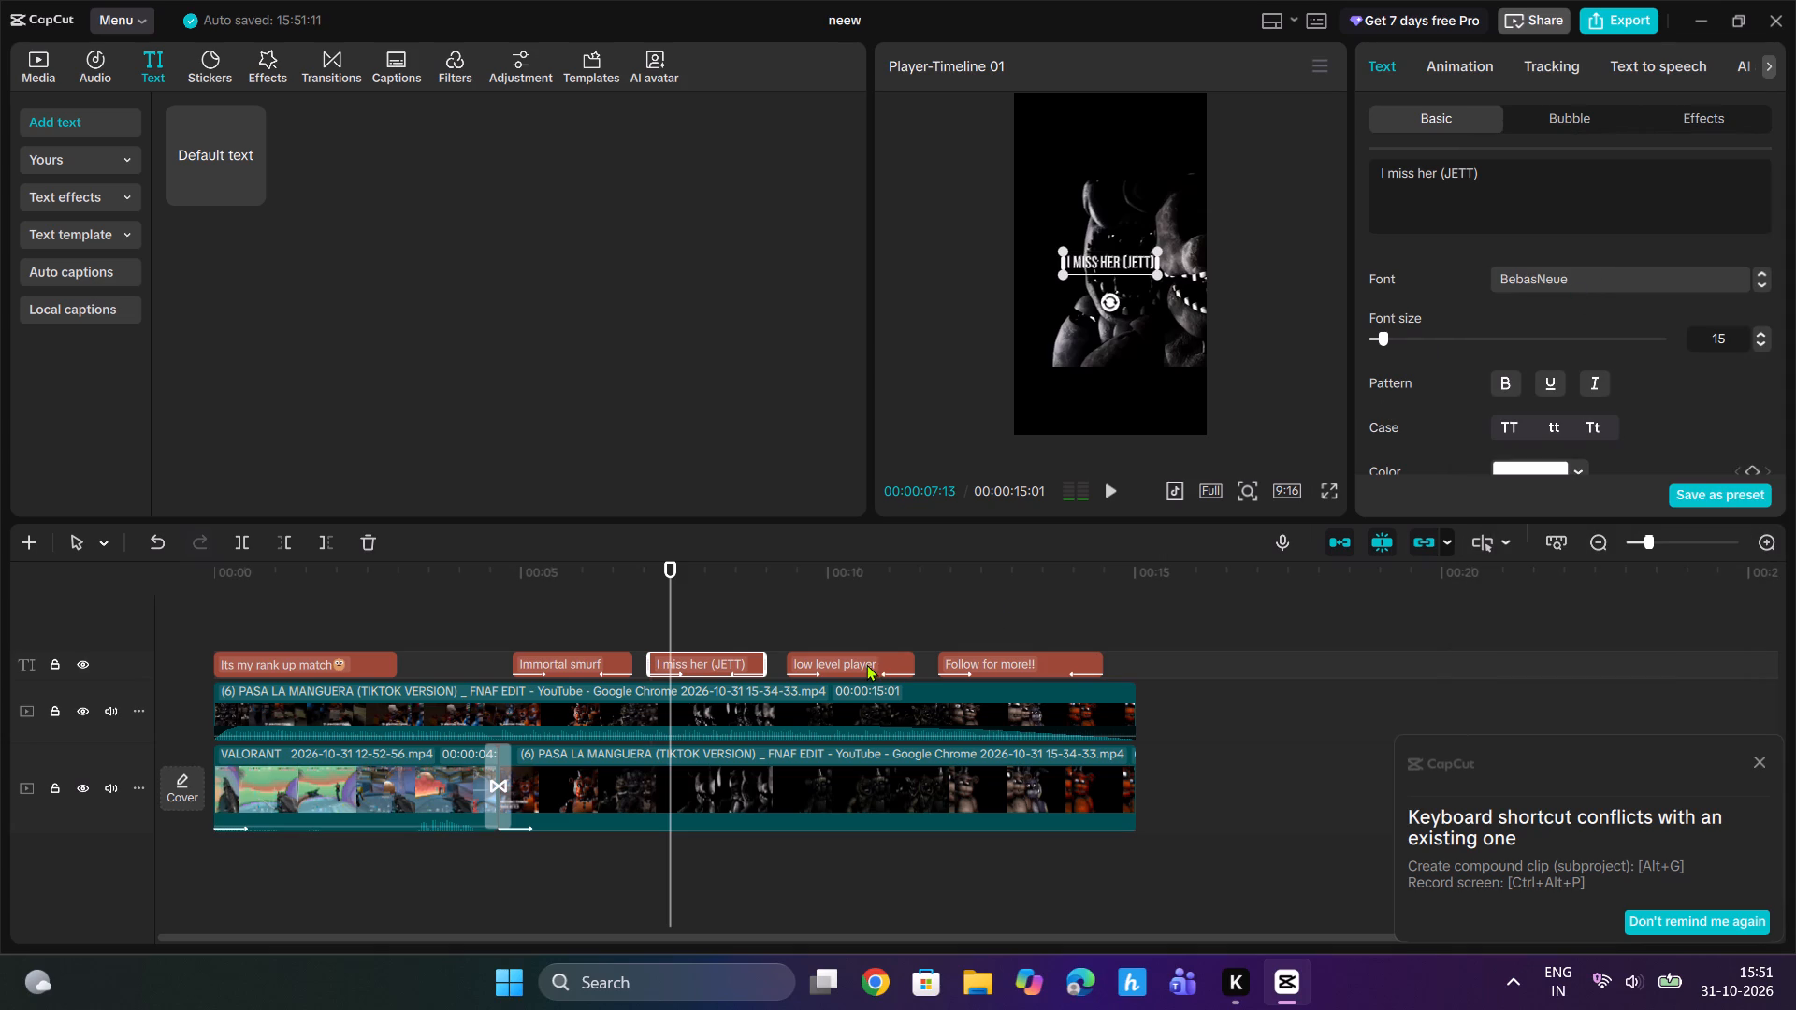
pyautogui.click(1503, 380)
# Set the "low level player" text clip to the BebasNeue font with bold styling.
pyautogui.click(874, 617)
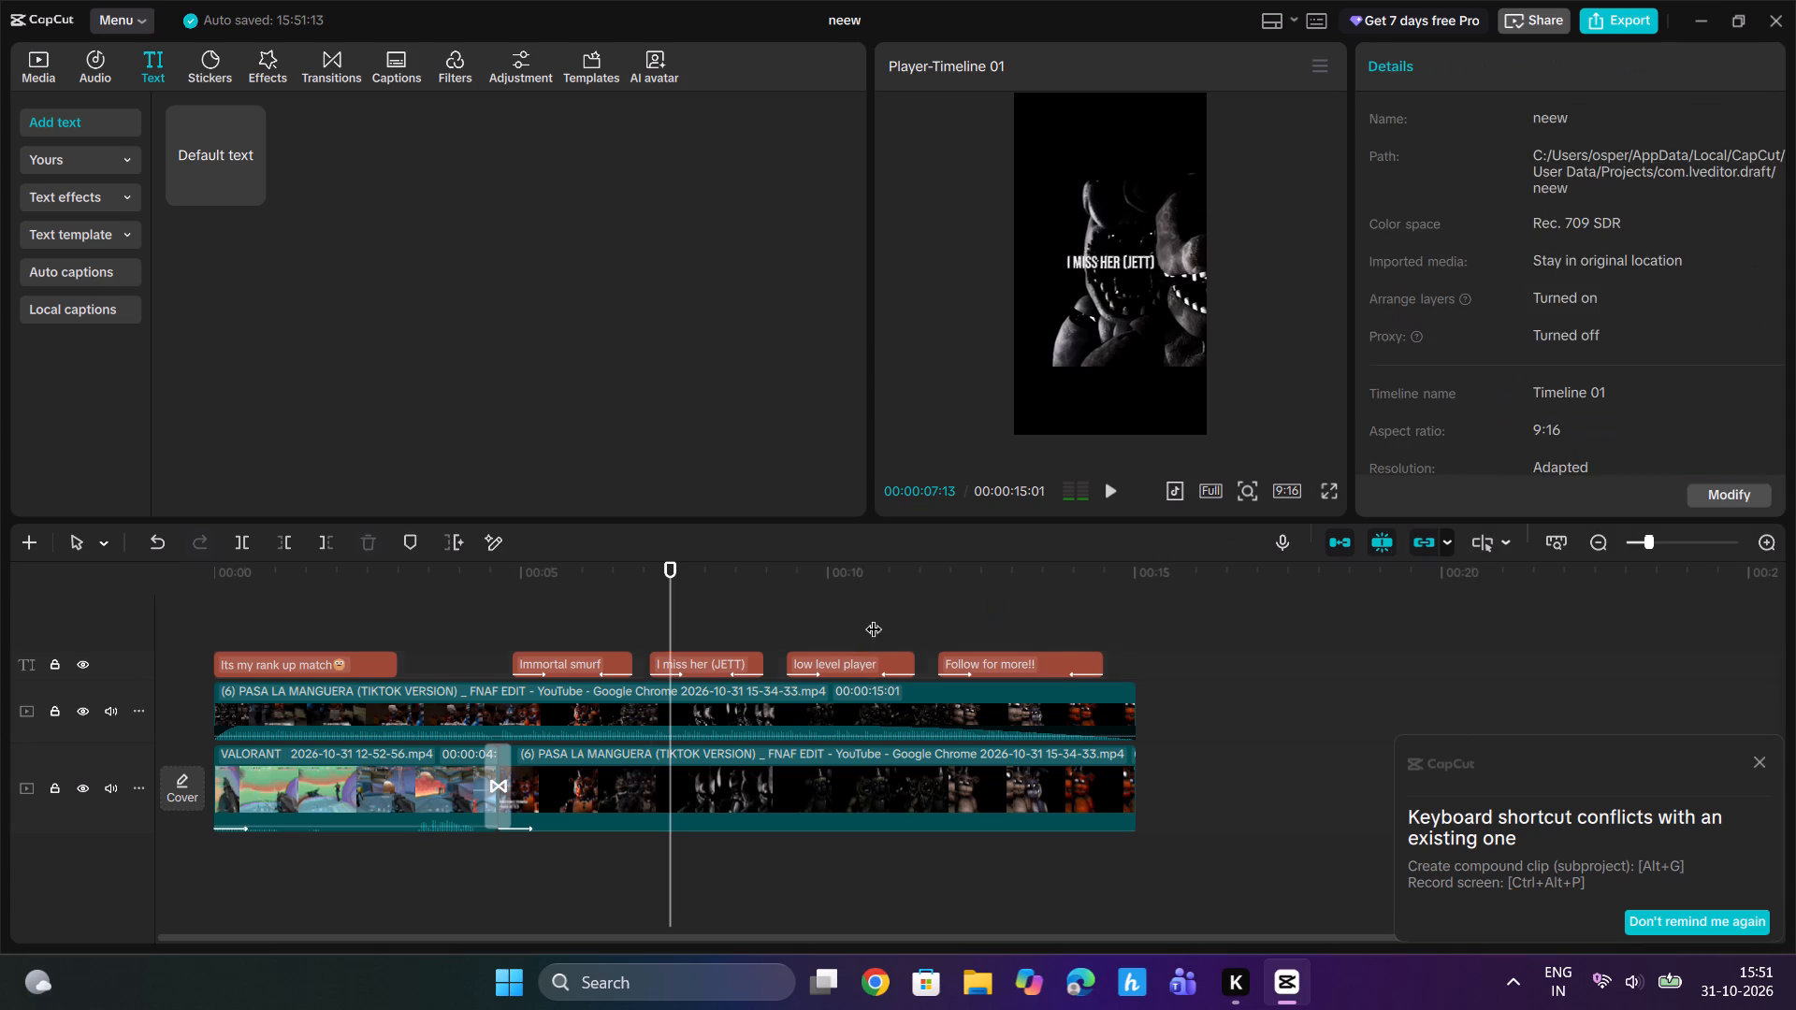
pyautogui.click(858, 655)
pyautogui.click(1591, 279)
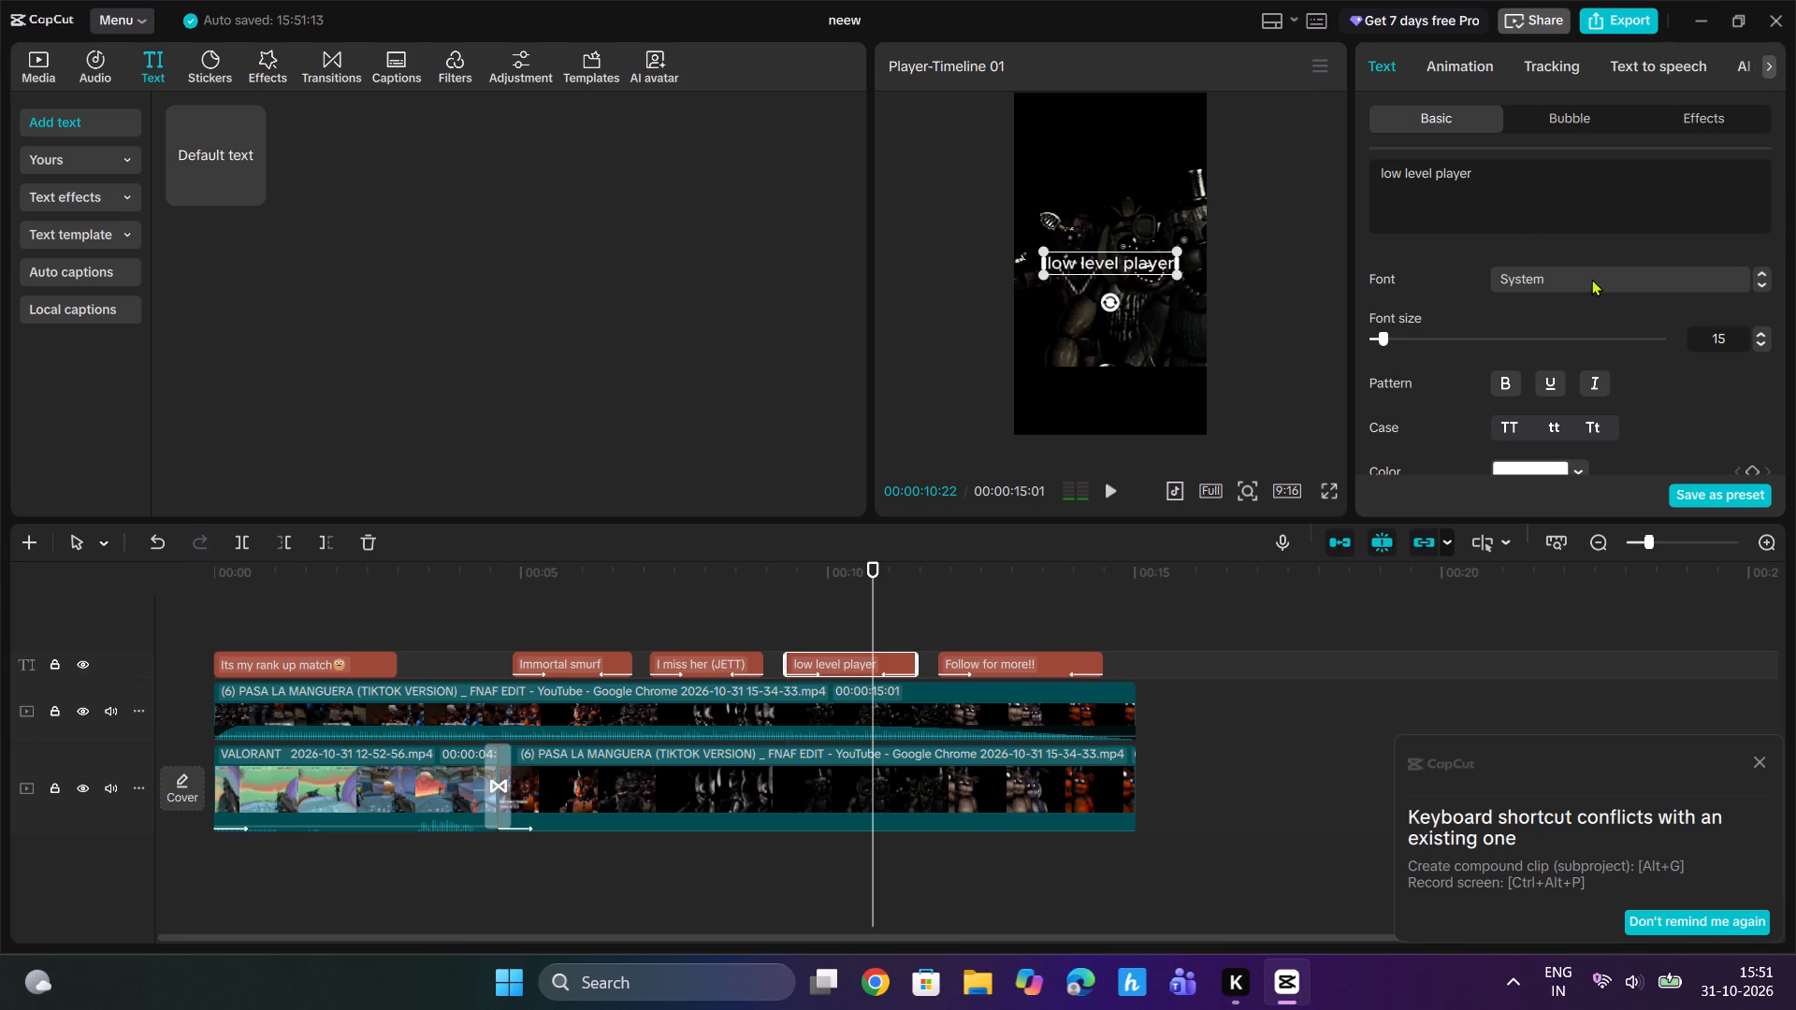
pyautogui.click(1599, 258)
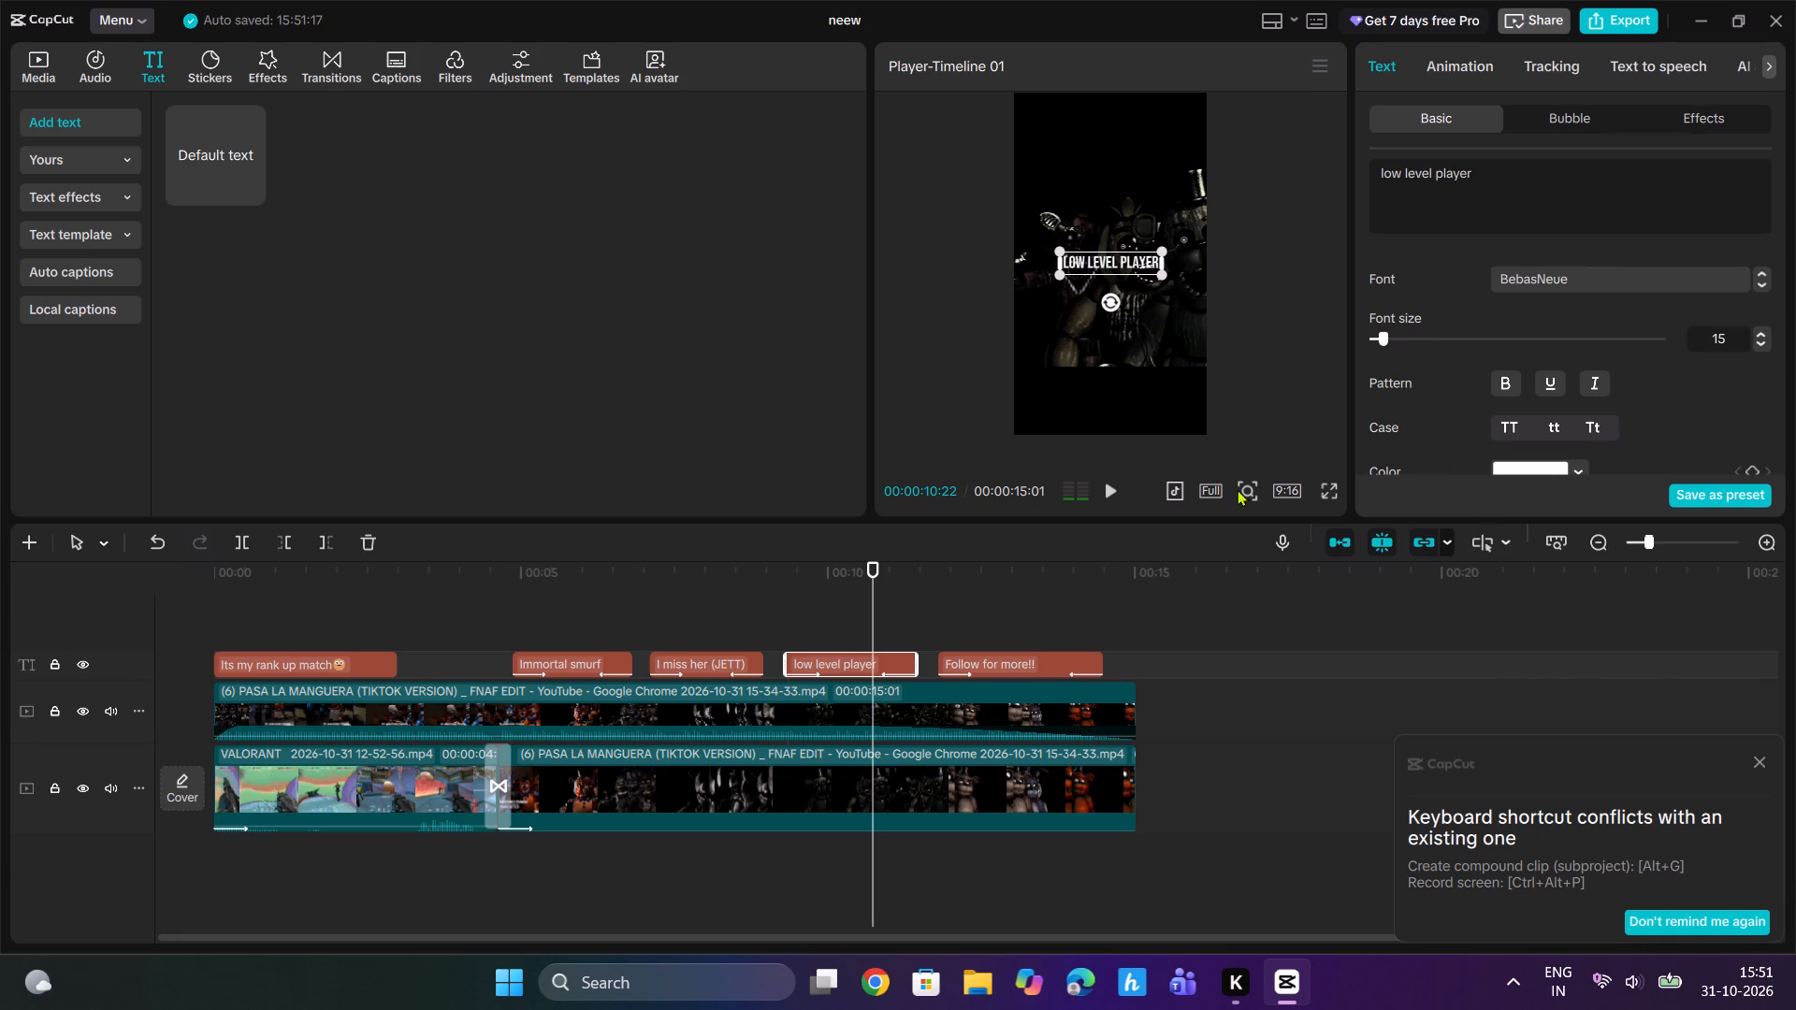
pyautogui.click(1627, 276)
pyautogui.scroll(3, 1600, 286)
pyautogui.click(1594, 268)
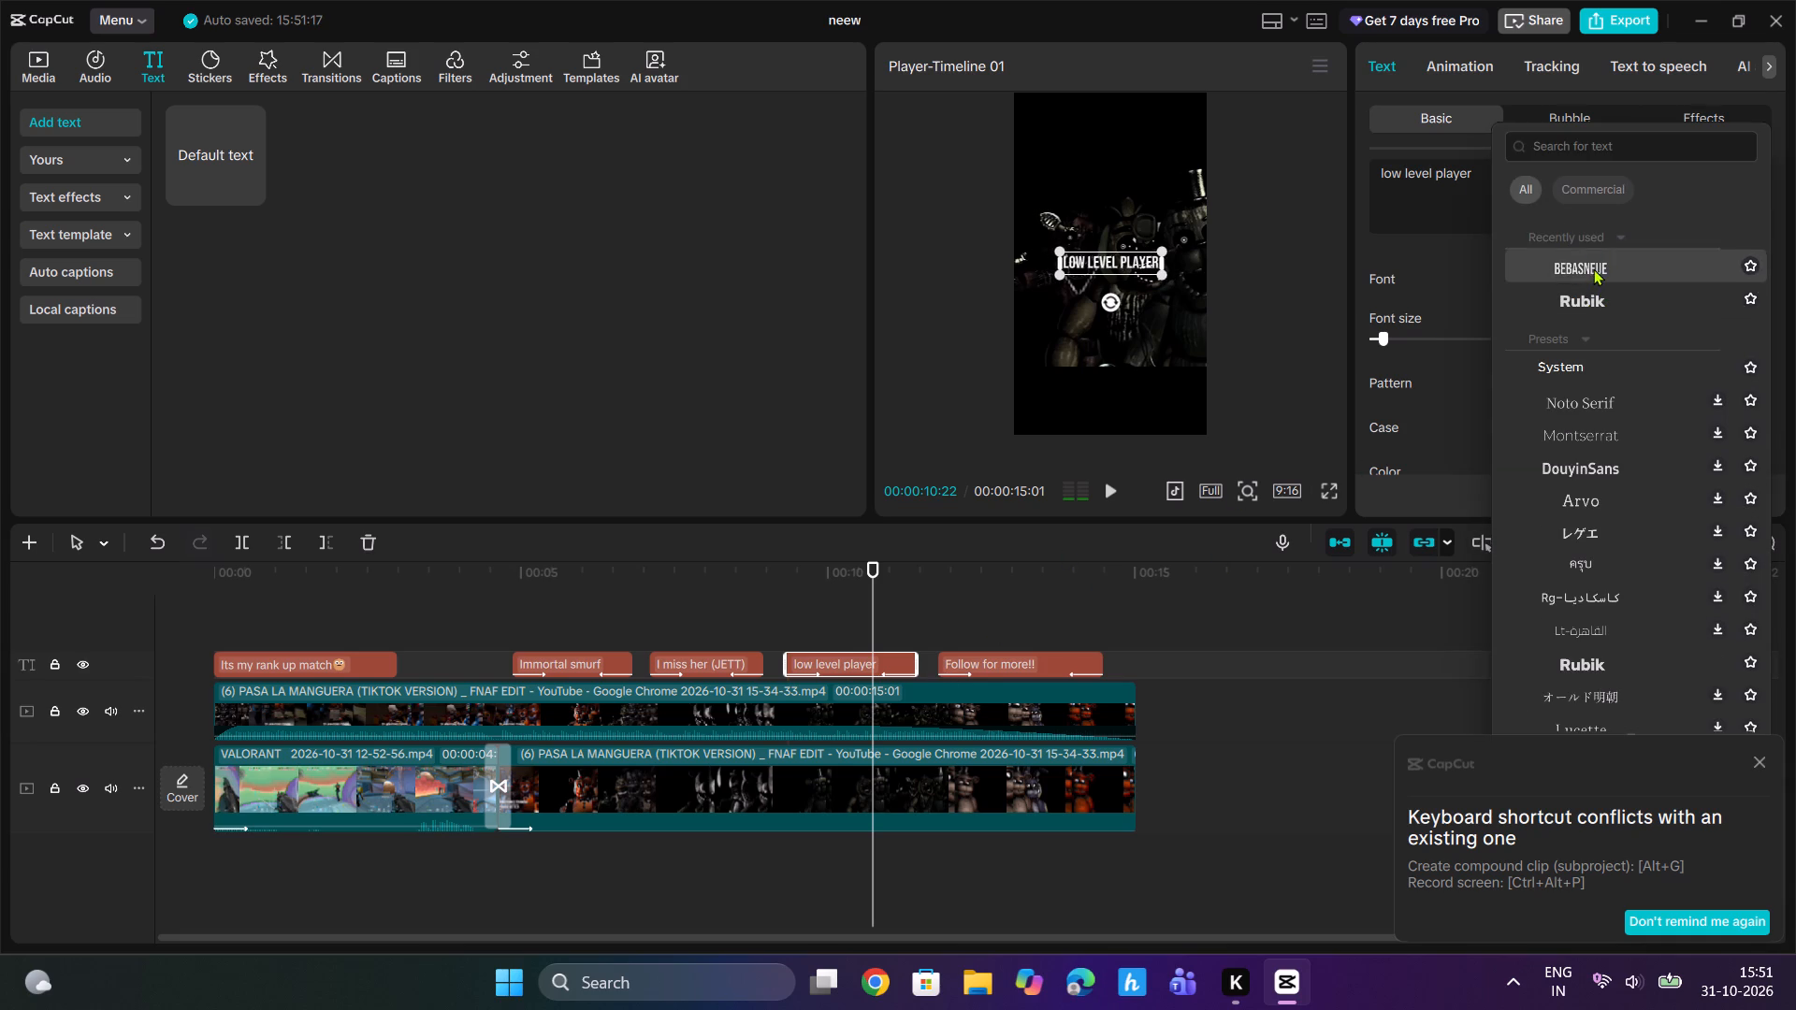
pyautogui.click(1489, 385)
pyautogui.click(1499, 386)
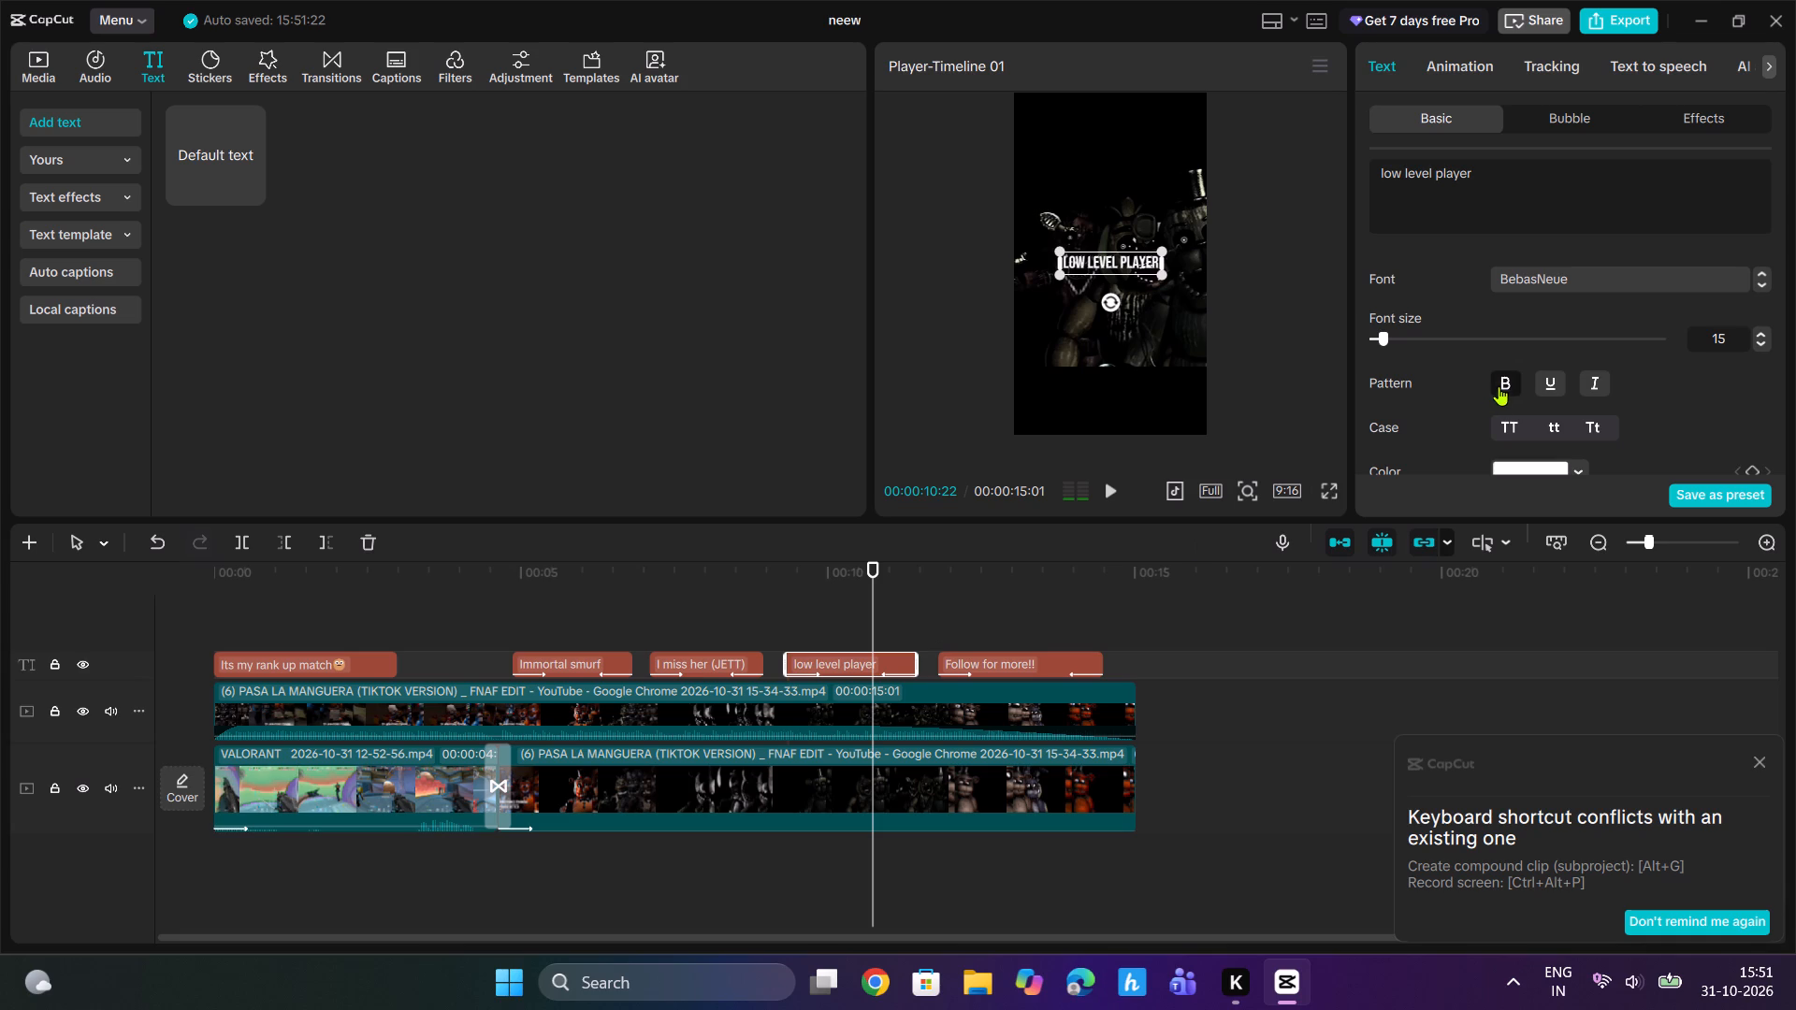
# Set the "Follow for more!!" text clip to the BebasNeue font with bold styling.
pyautogui.click(1021, 611)
pyautogui.click(1003, 661)
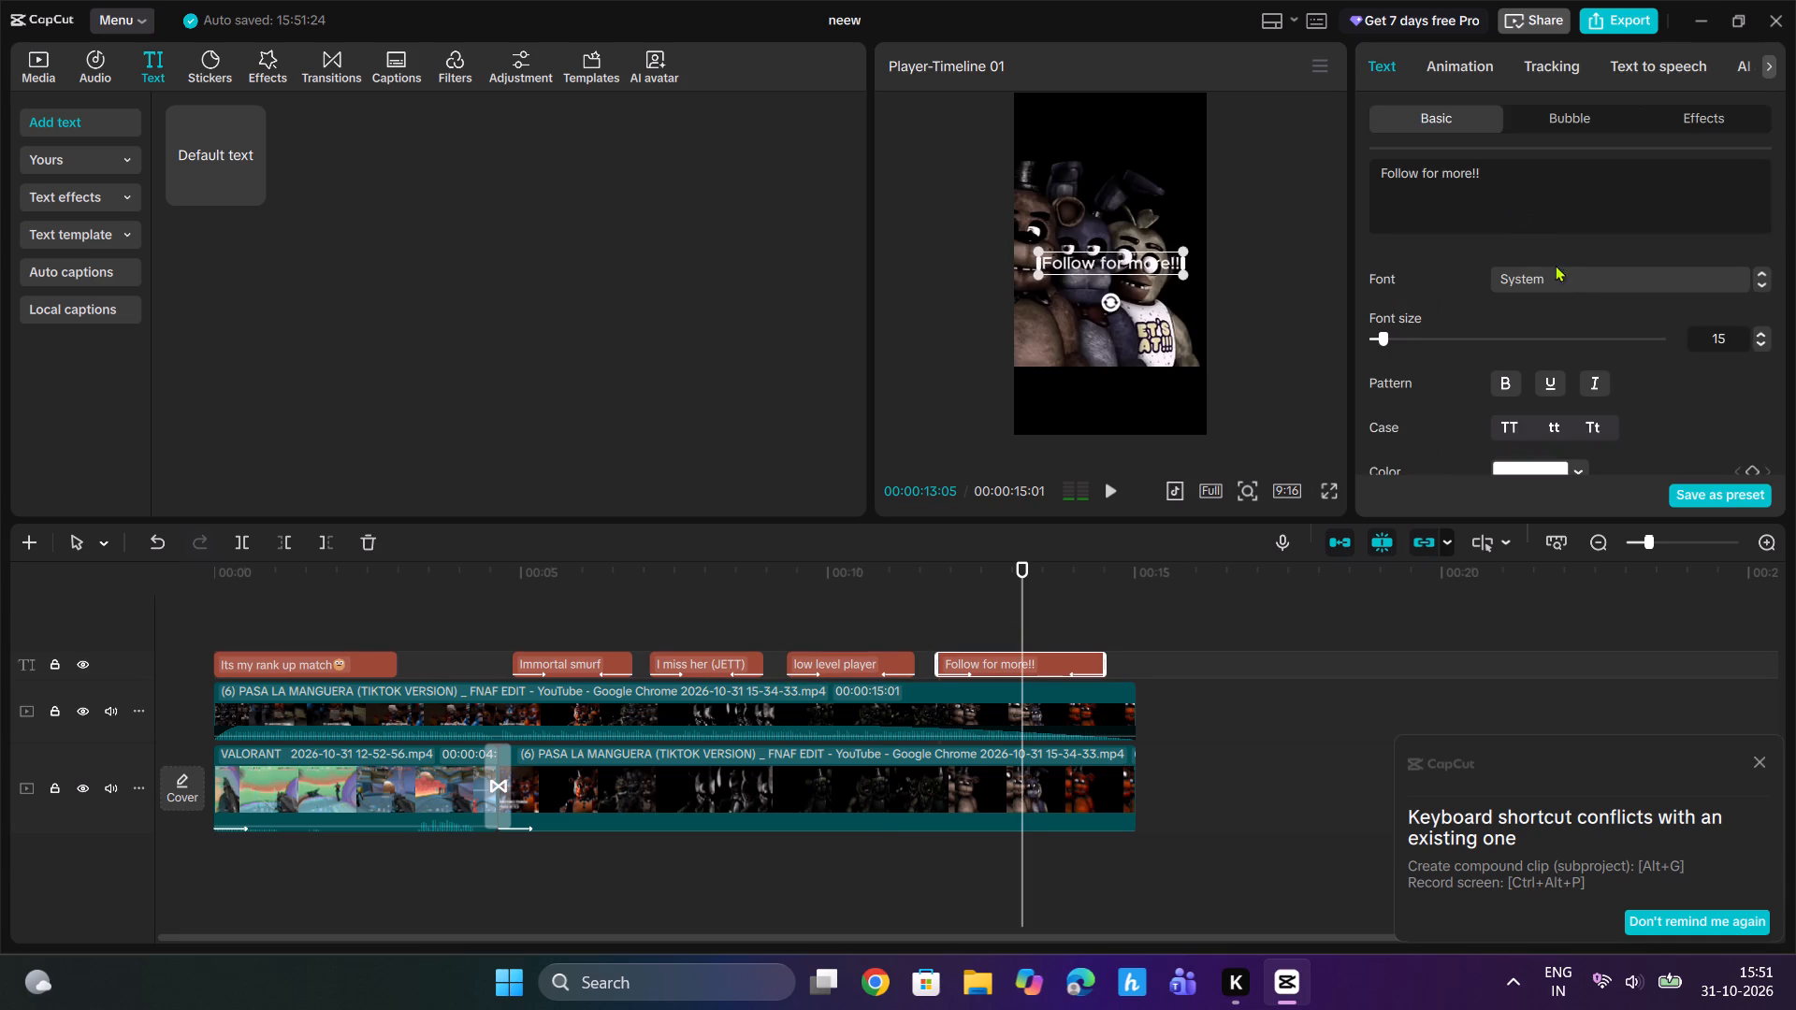
pyautogui.click(1579, 277)
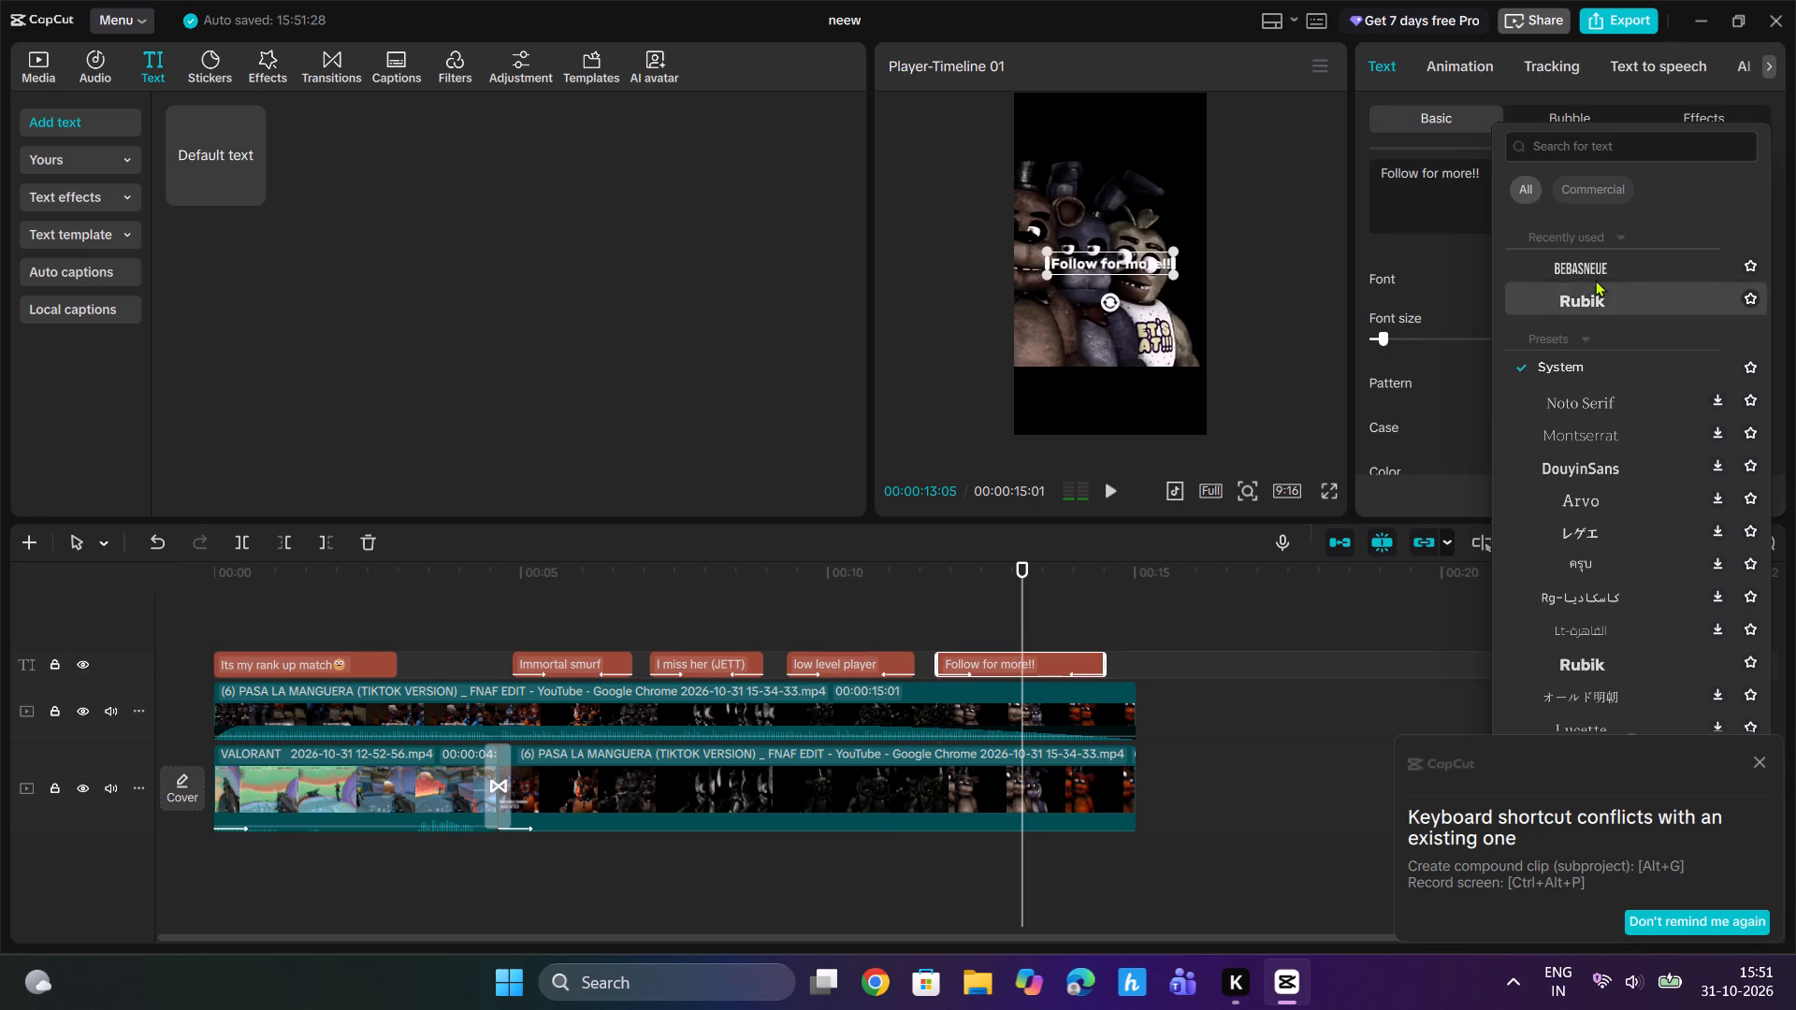
pyautogui.click(1597, 271)
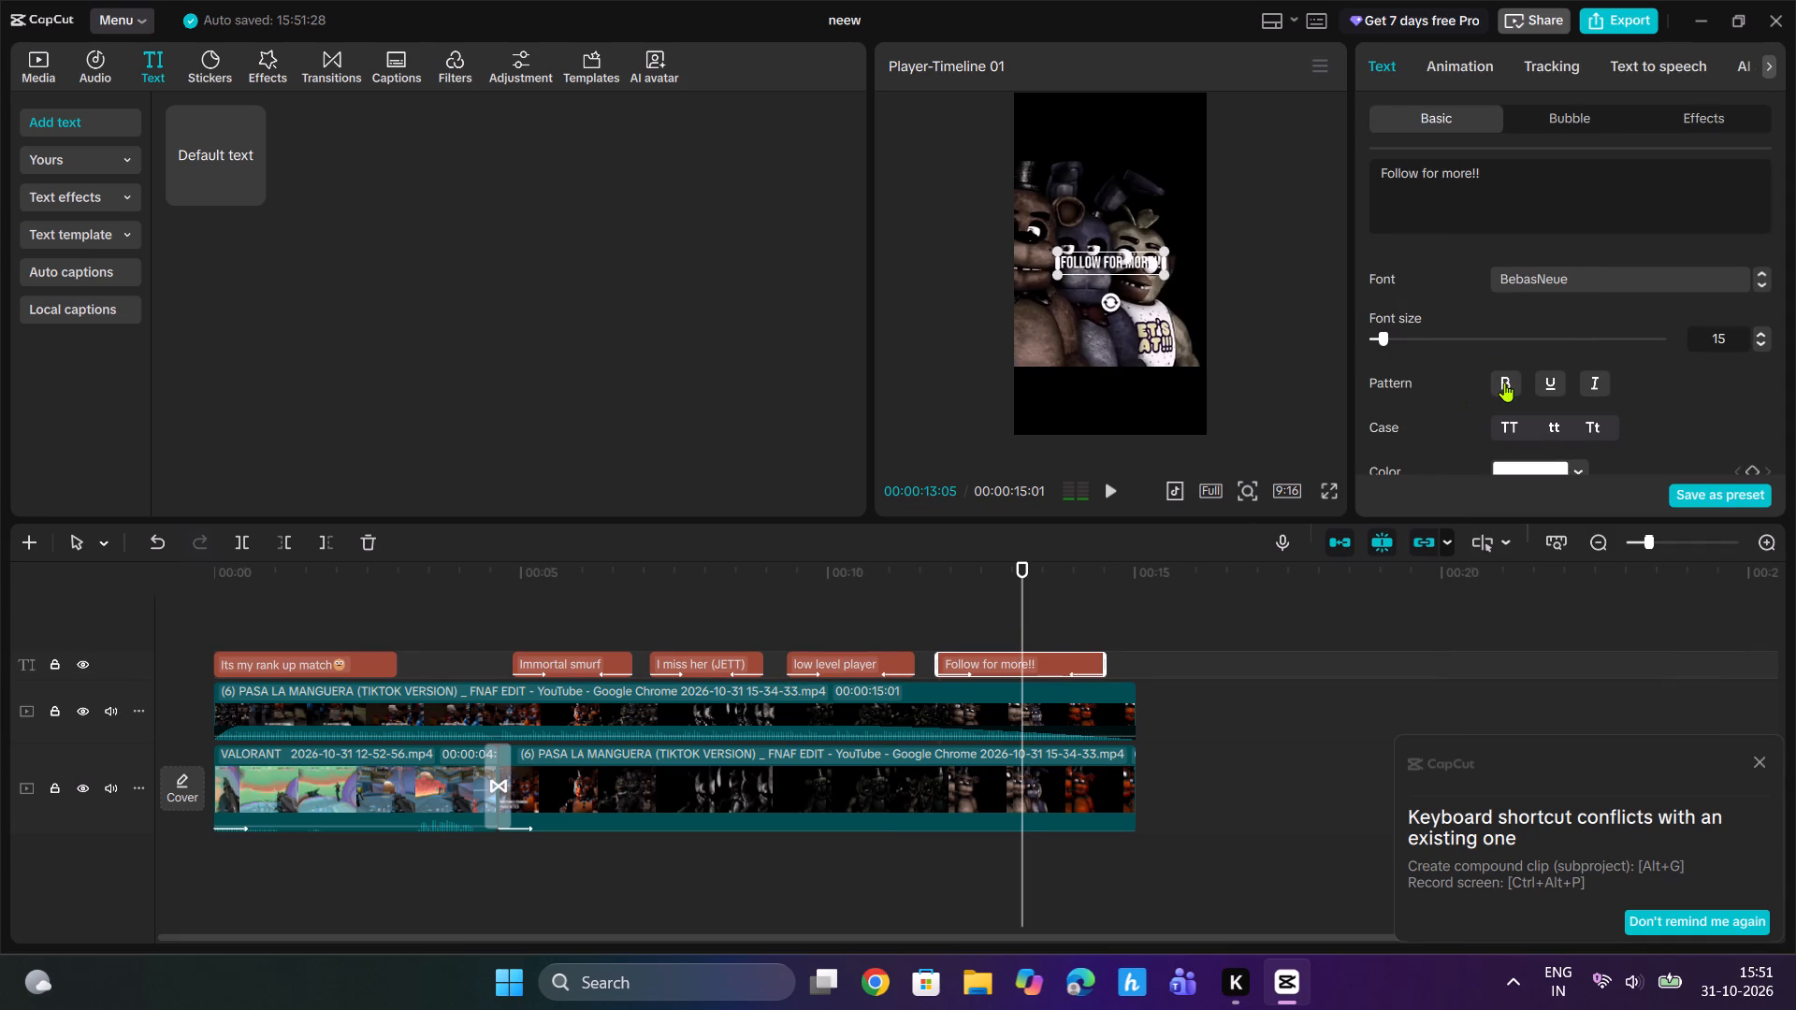
pyautogui.click(1505, 382)
# Shrink the "Immortal smurf" caption and move it down to the lower part of the video image, near the horizontal centre.
pyautogui.moveTo(1022, 579); pyautogui.dragTo(151, 669)
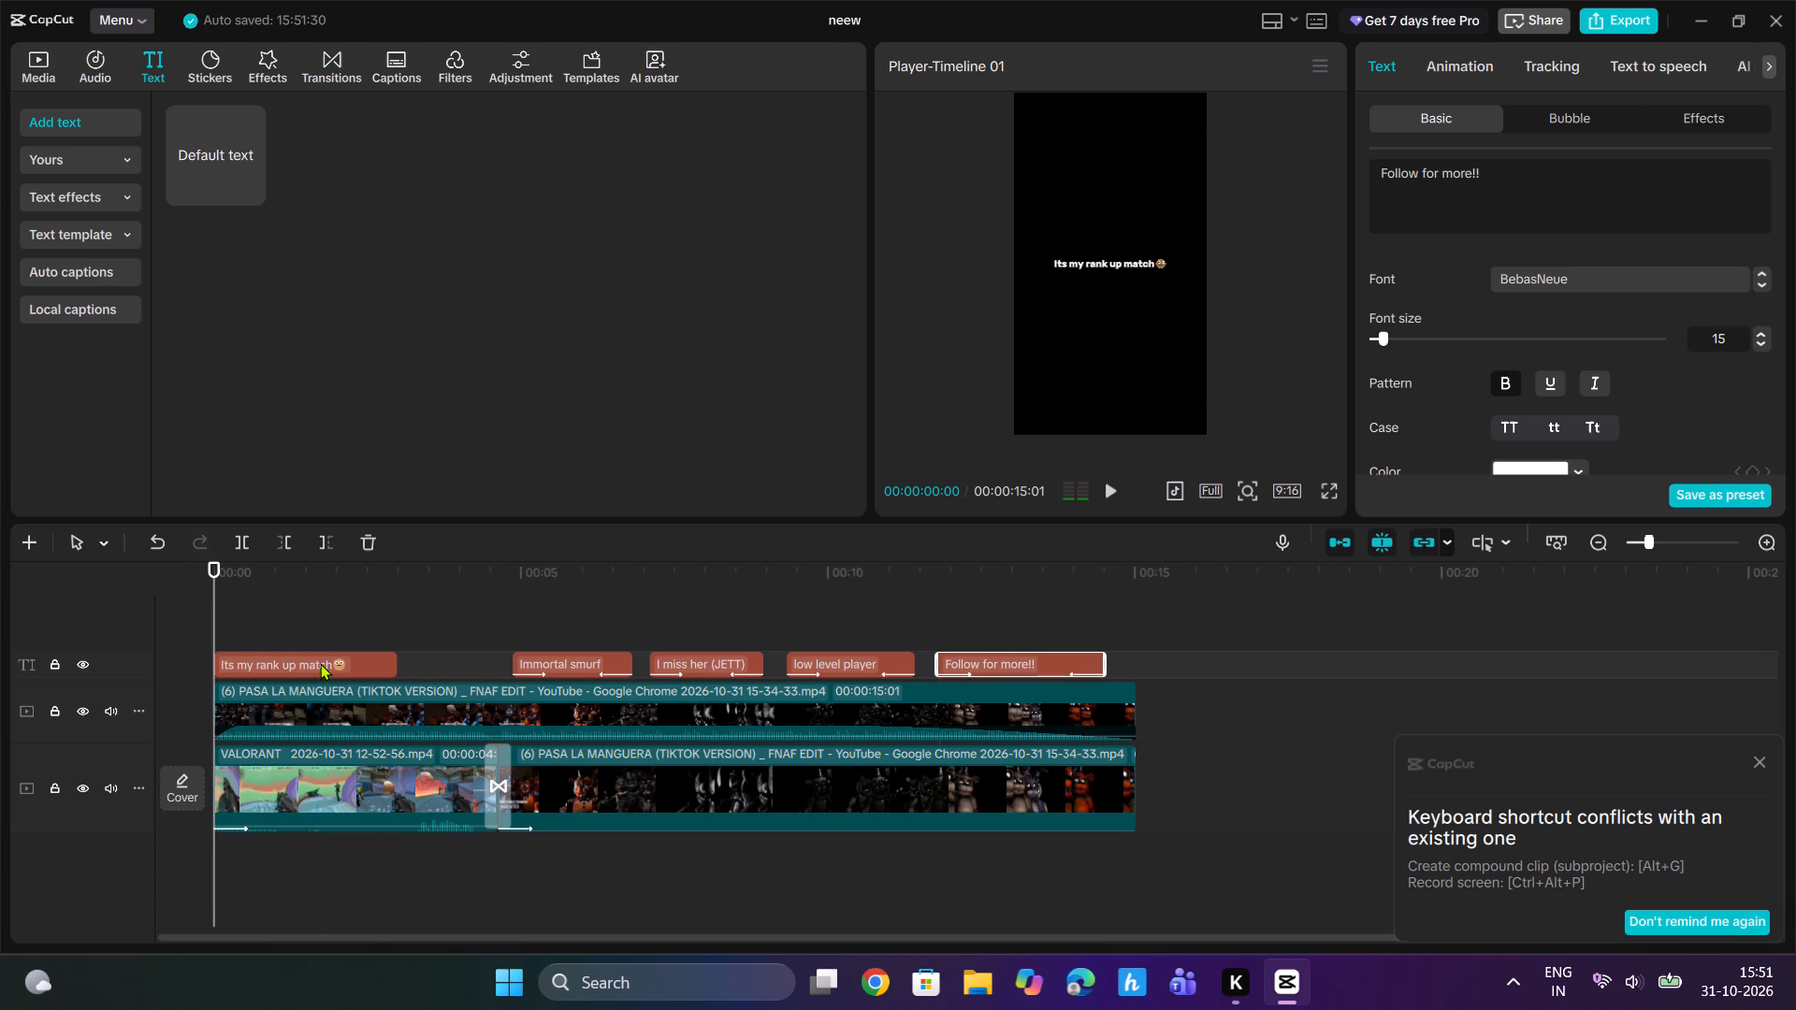
pyautogui.click(574, 624)
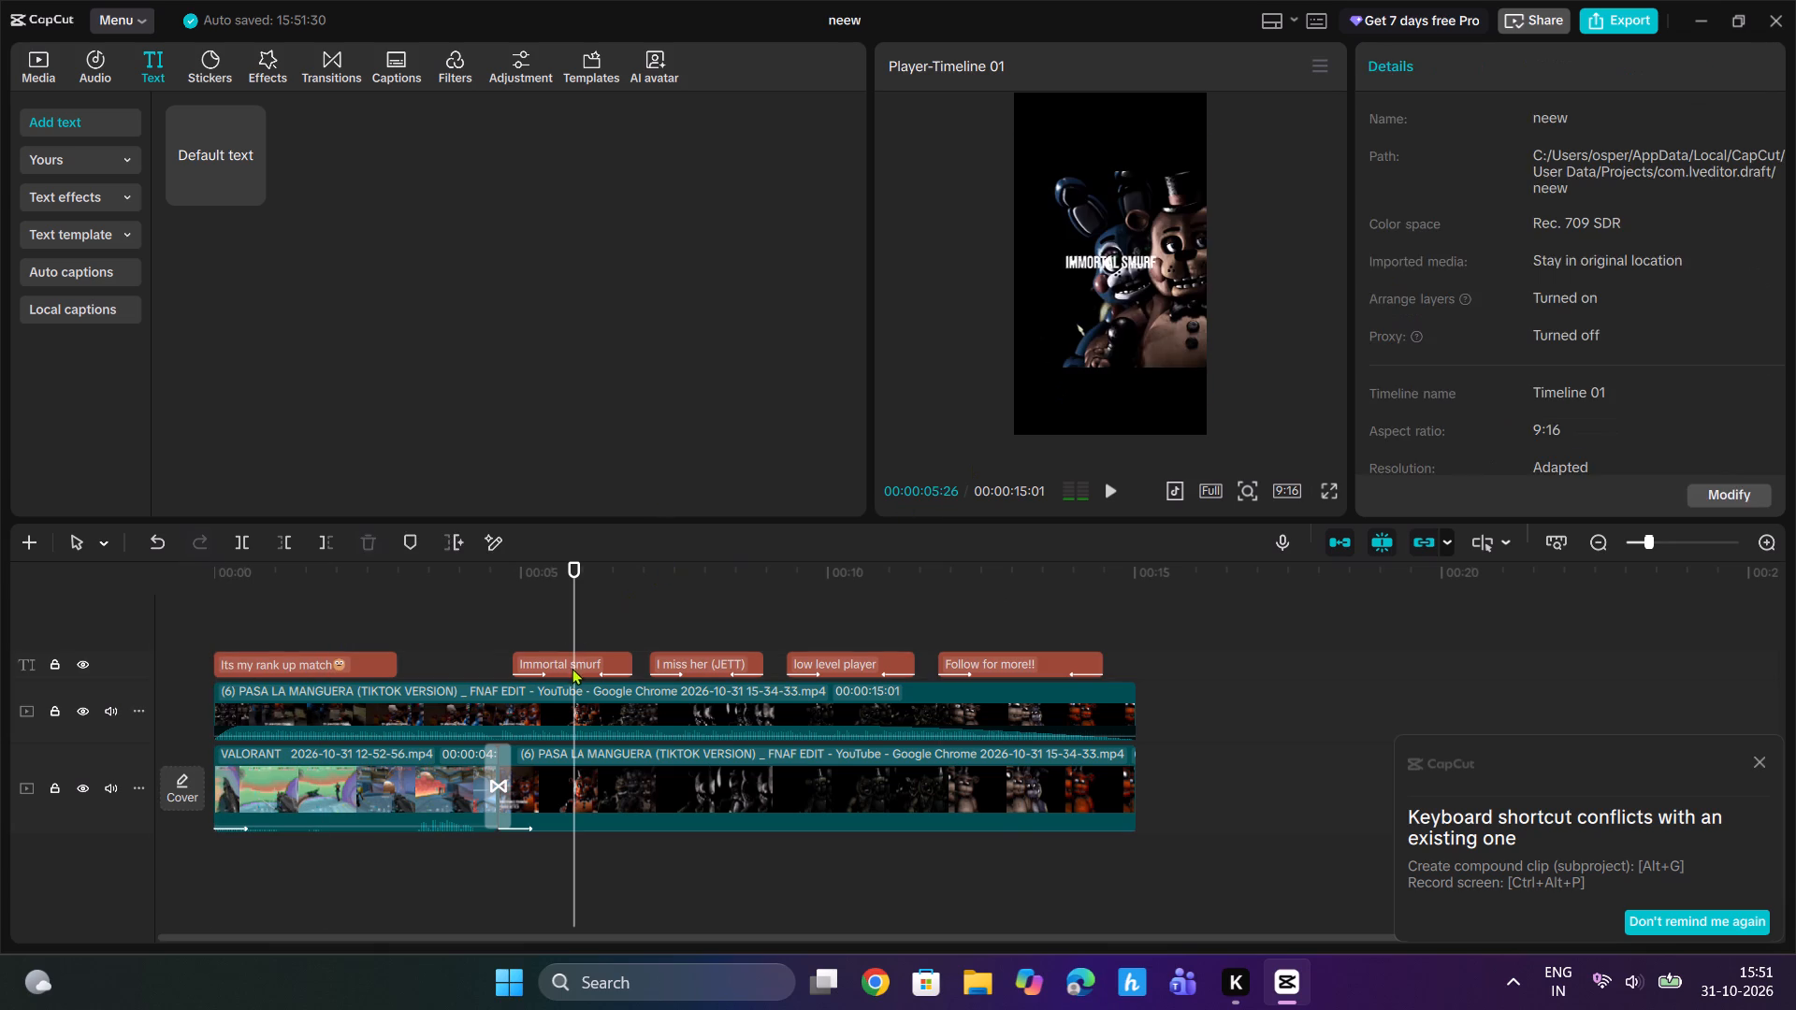
pyautogui.click(573, 668)
pyautogui.moveTo(1060, 251); pyautogui.dragTo(1079, 257)
pyautogui.moveTo(1098, 270); pyautogui.dragTo(1104, 314)
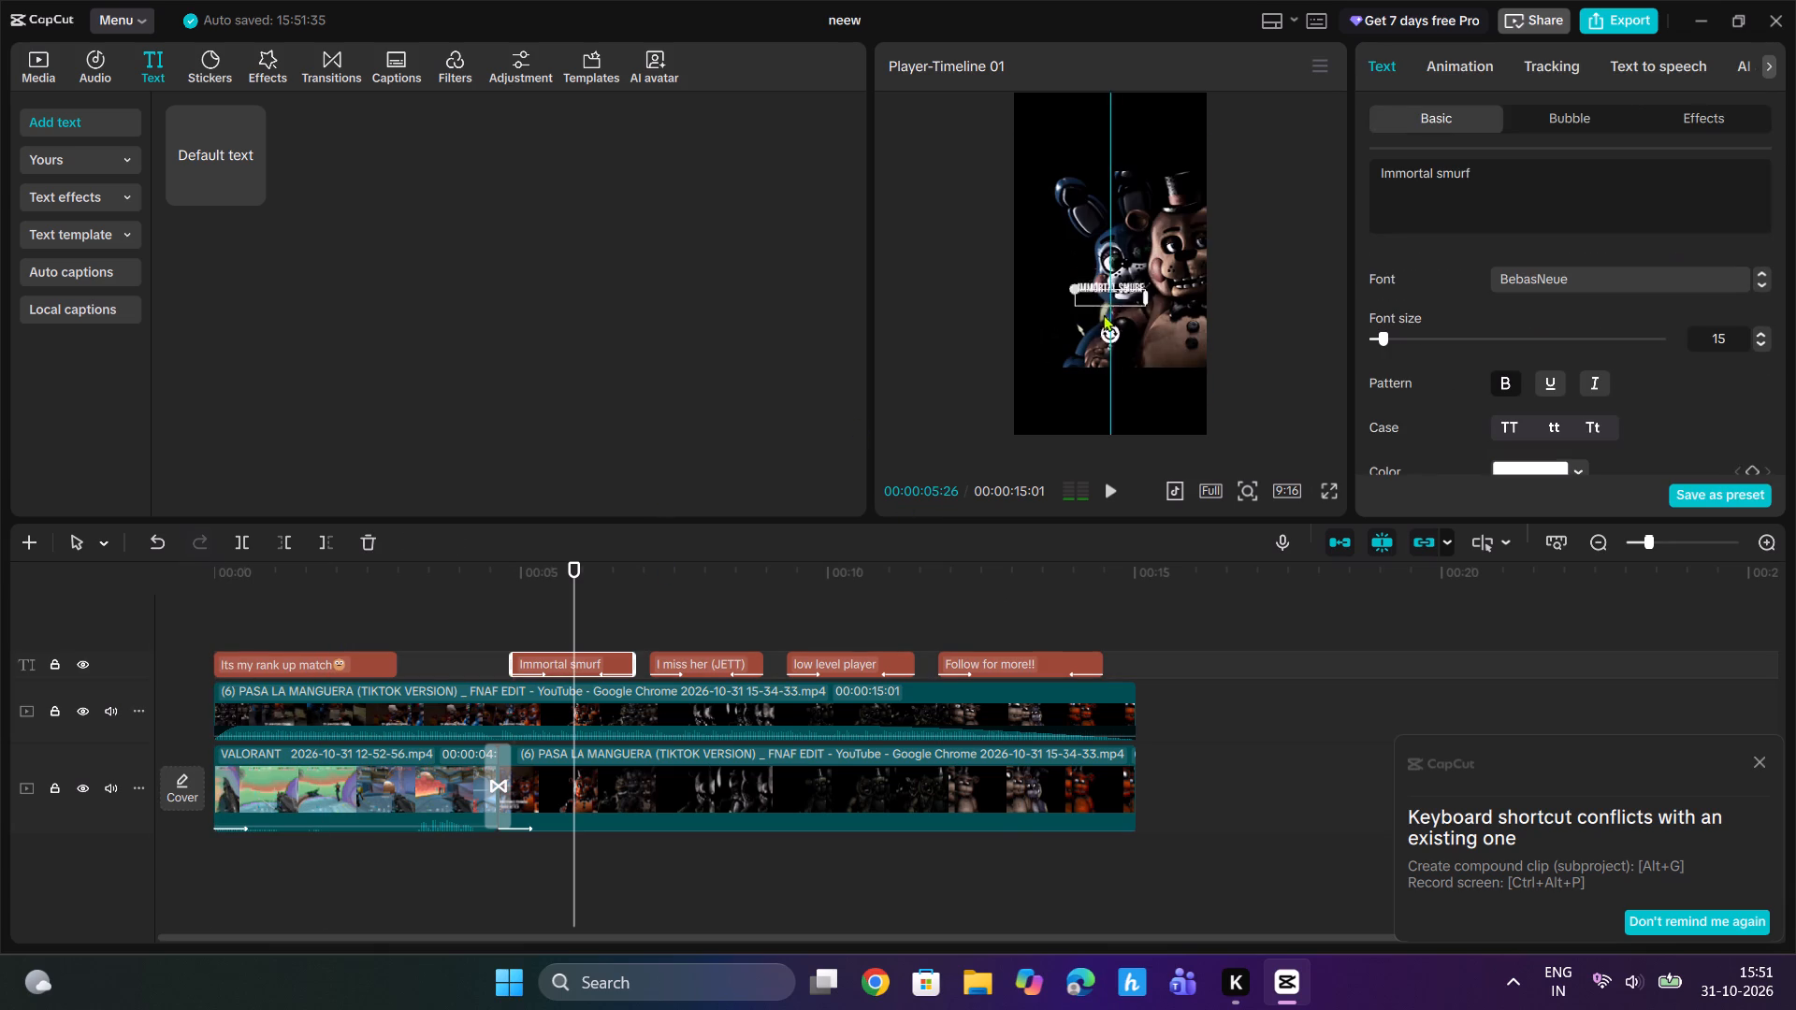
pyautogui.moveTo(1104, 314); pyautogui.dragTo(1116, 330)
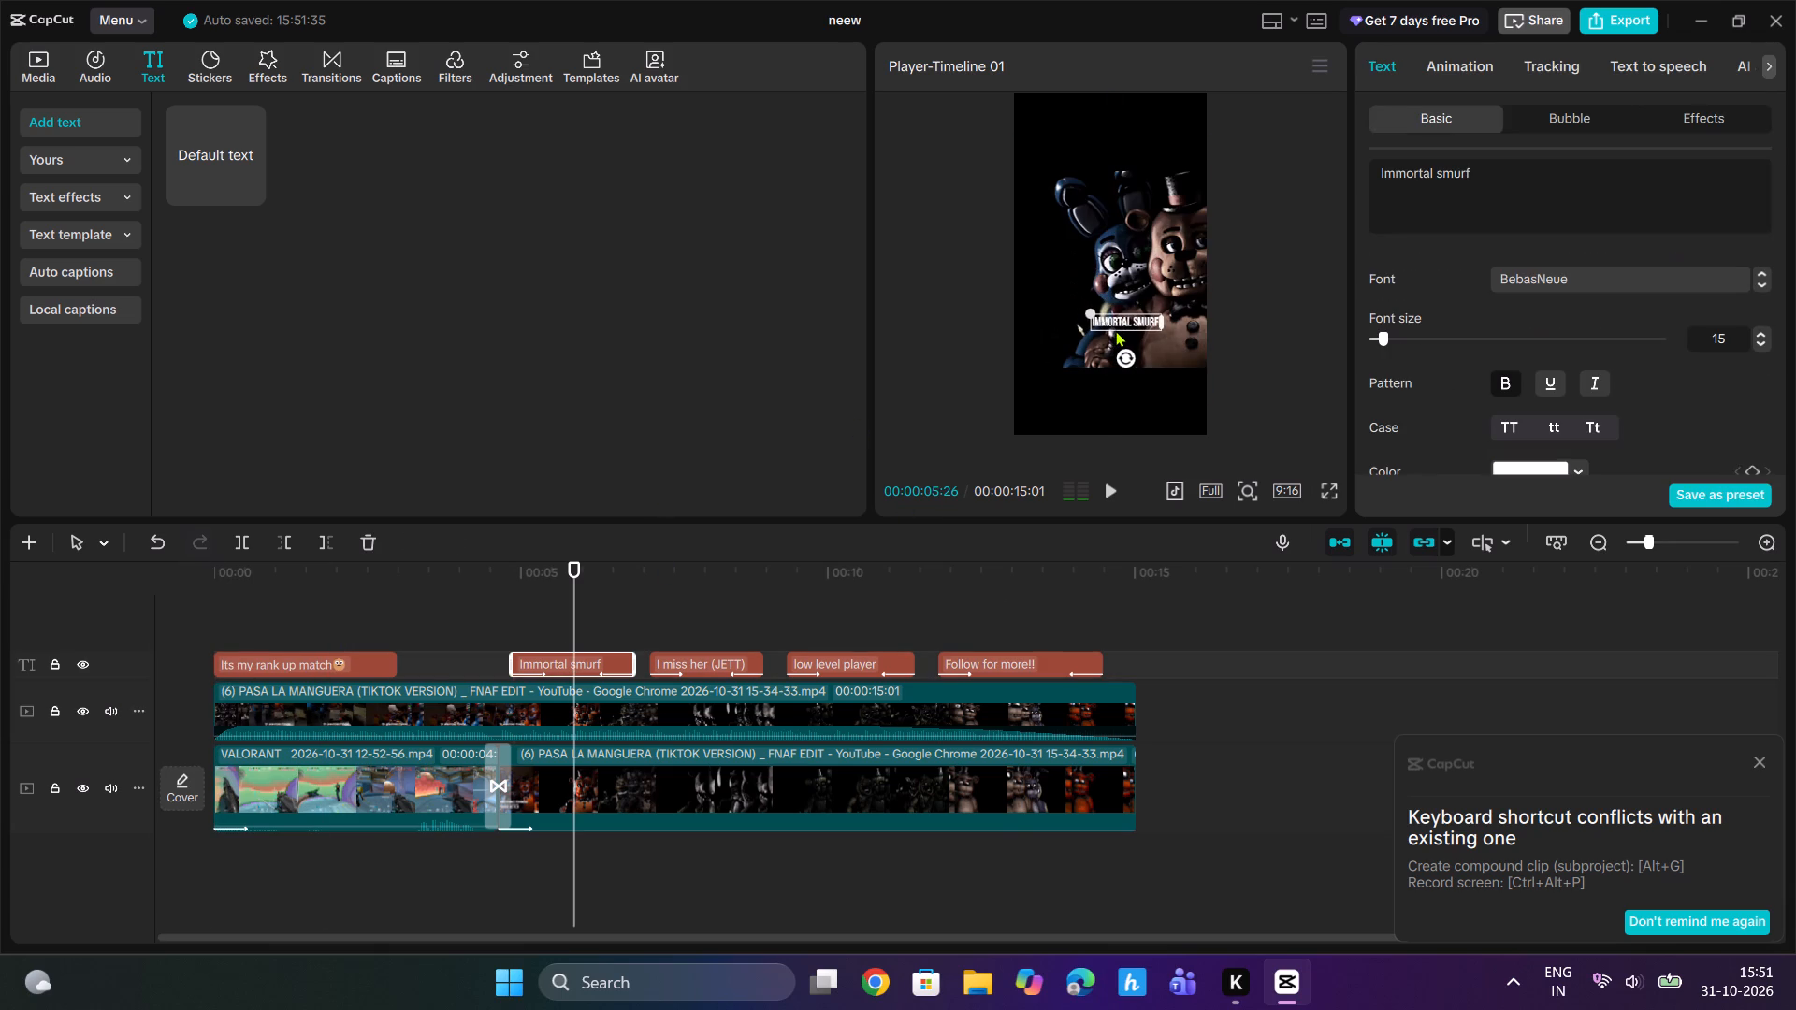
pyautogui.moveTo(1116, 330); pyautogui.dragTo(1096, 328)
# Shrink the "I miss her (JETT)" caption and move it down to the lower edge of the video image, centred horizontally.
pyautogui.click(706, 630)
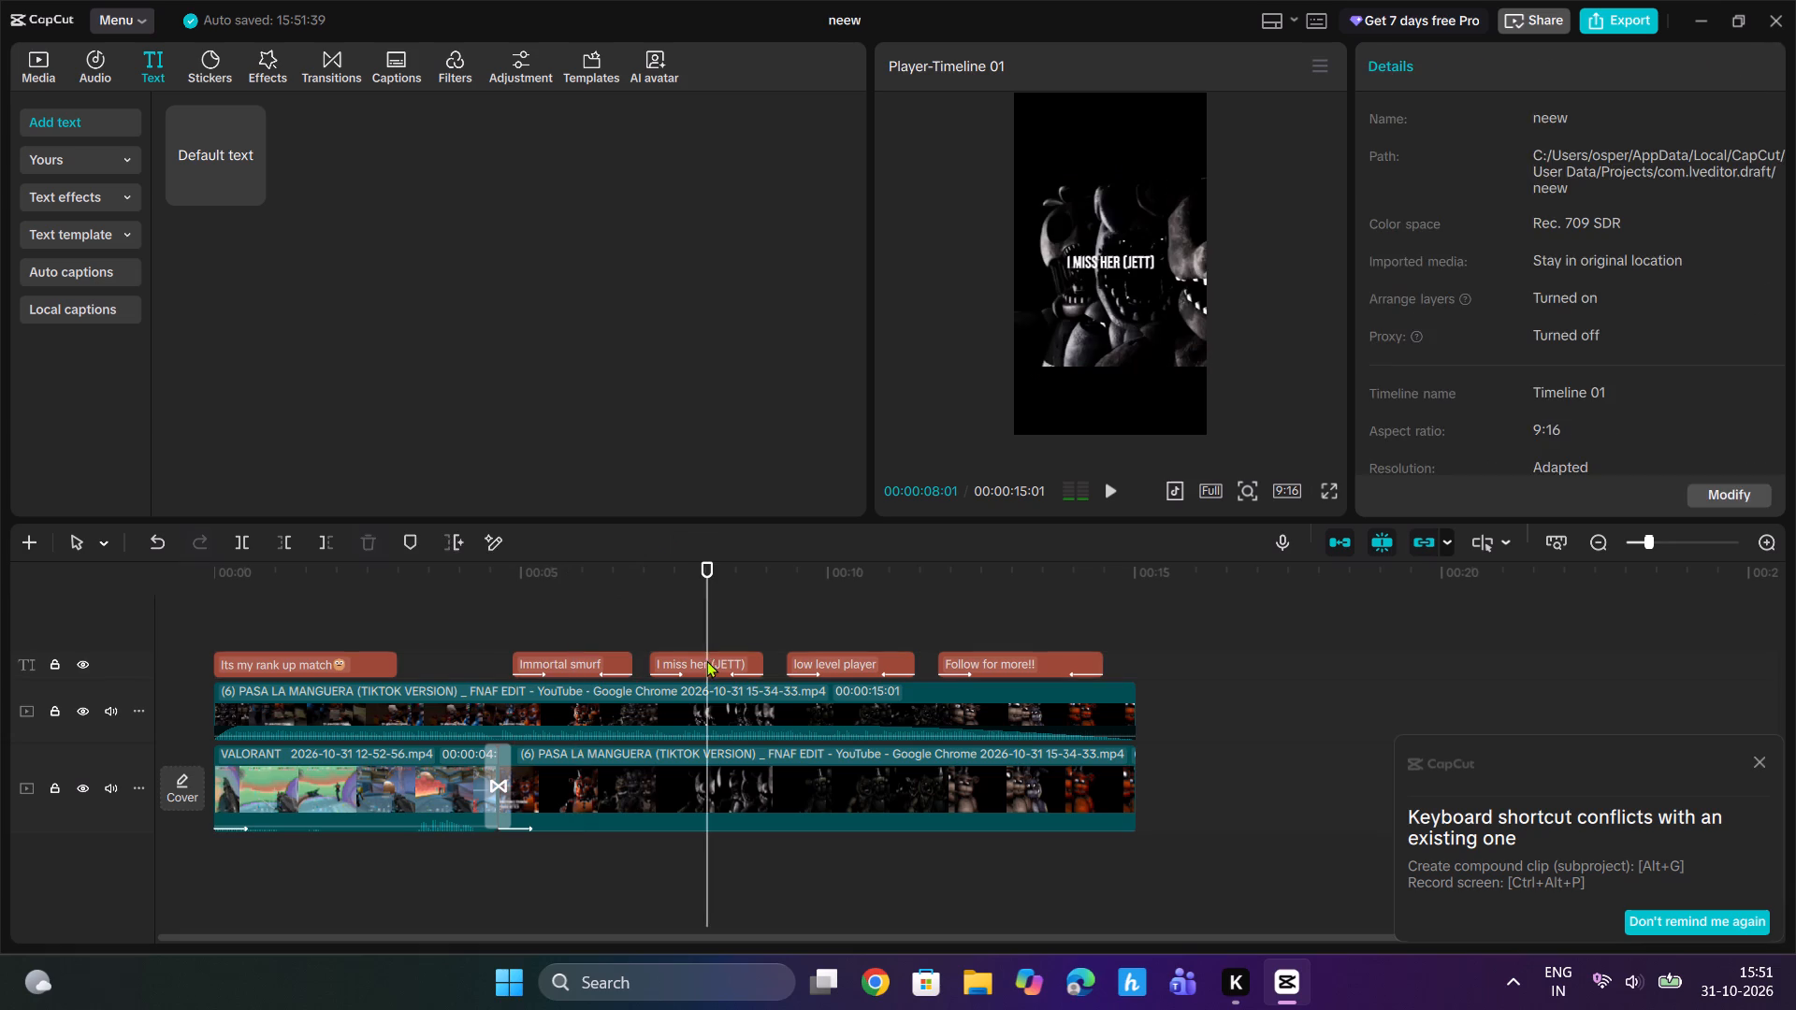
pyautogui.click(707, 661)
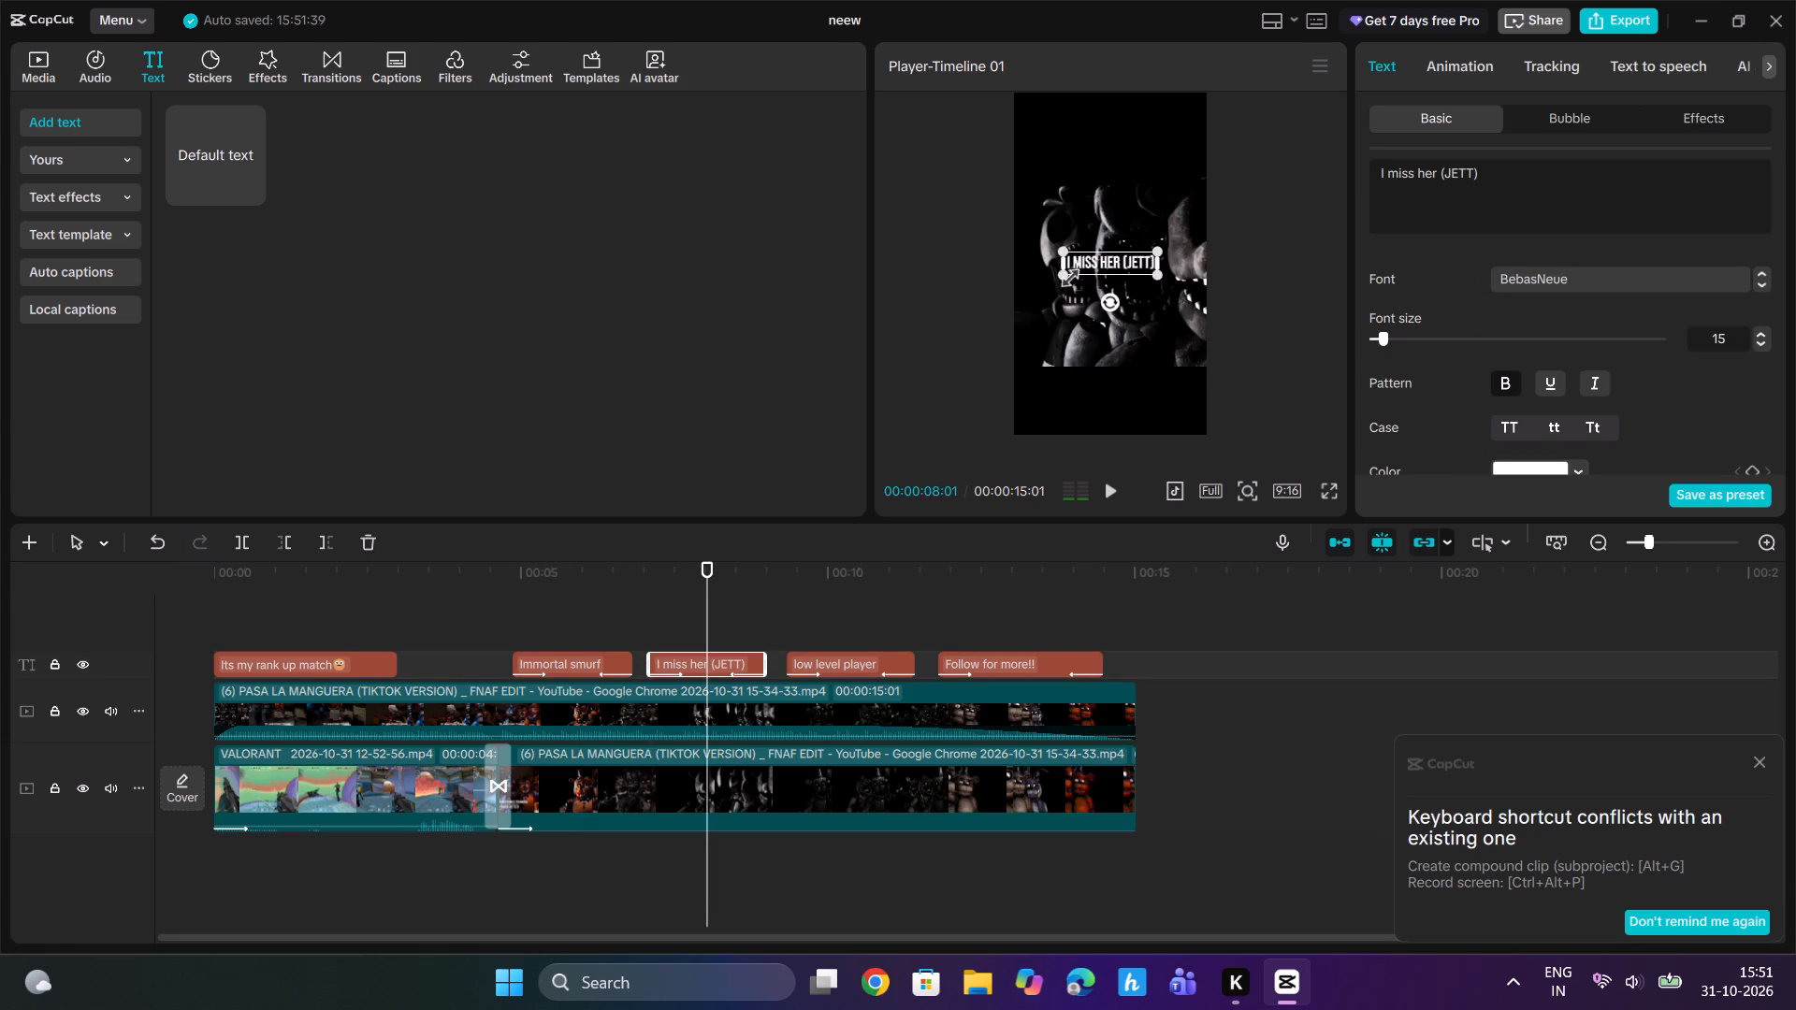
pyautogui.moveTo(1066, 274); pyautogui.dragTo(1079, 278)
pyautogui.moveTo(1119, 257); pyautogui.dragTo(1115, 331)
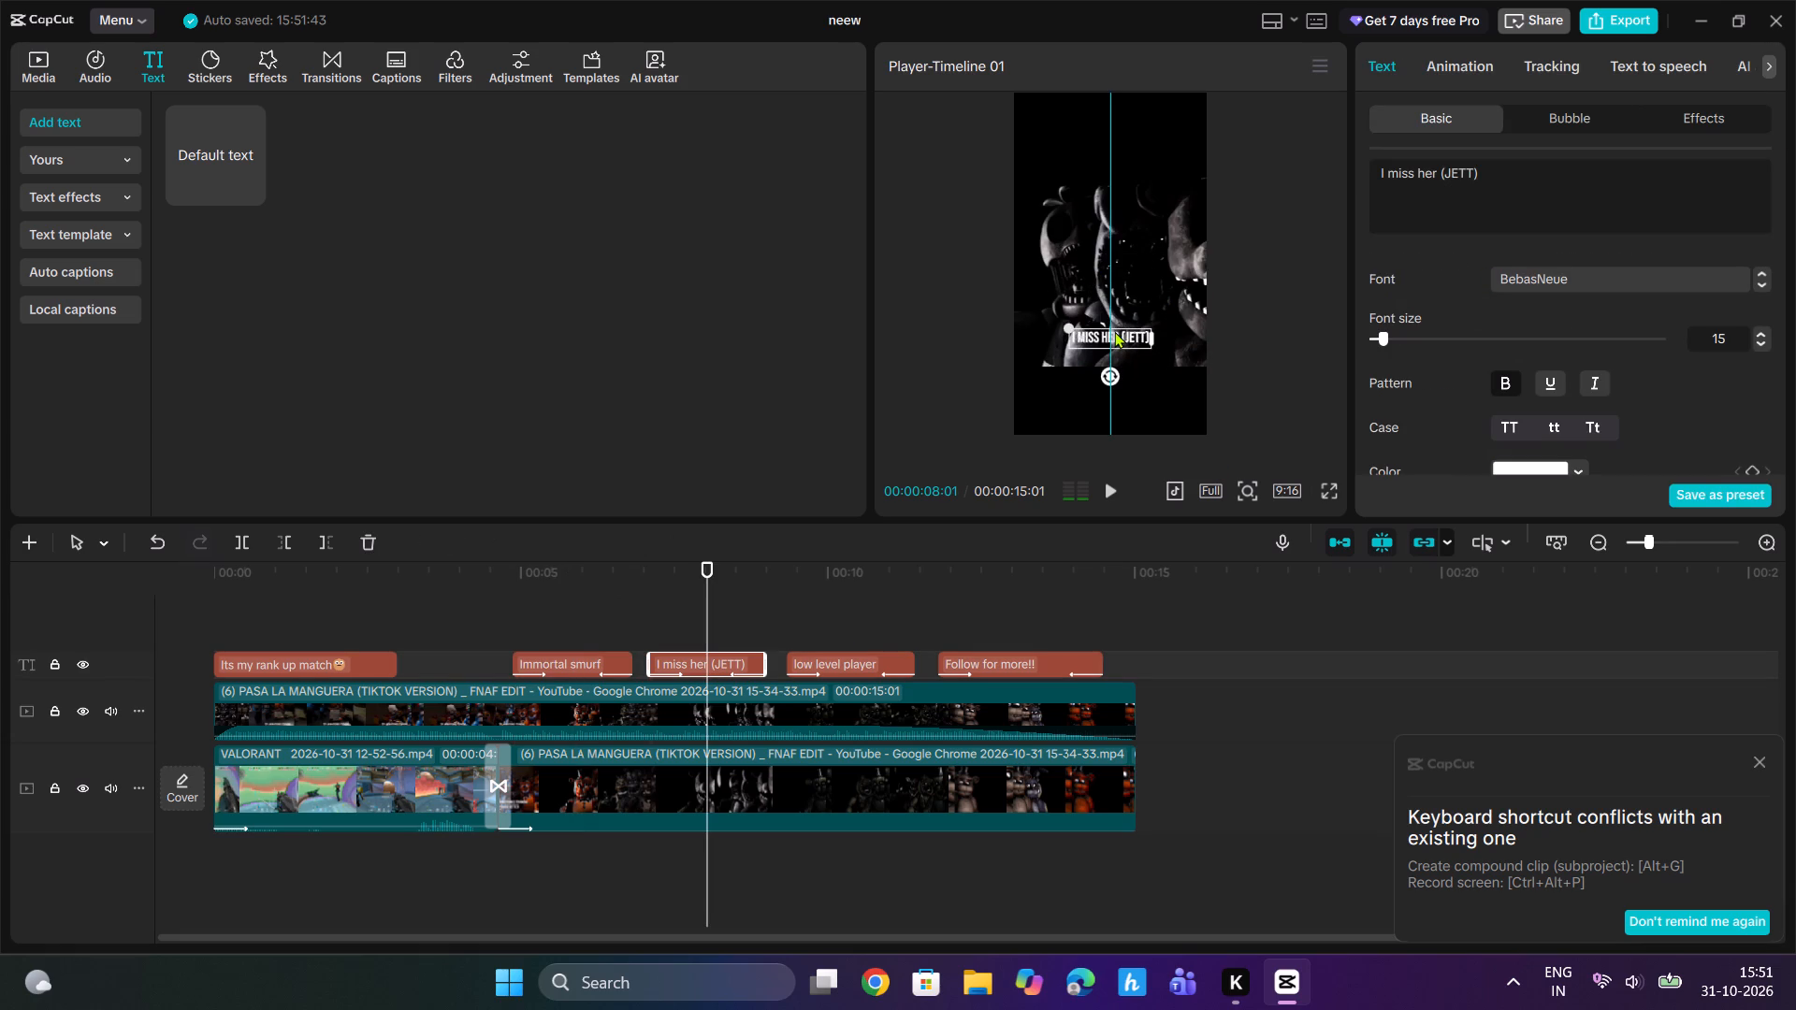
pyautogui.moveTo(1115, 331); pyautogui.dragTo(1123, 331)
# Shrink the "low level player" caption and move it down to the lower edge of the video image.
pyautogui.click(852, 599)
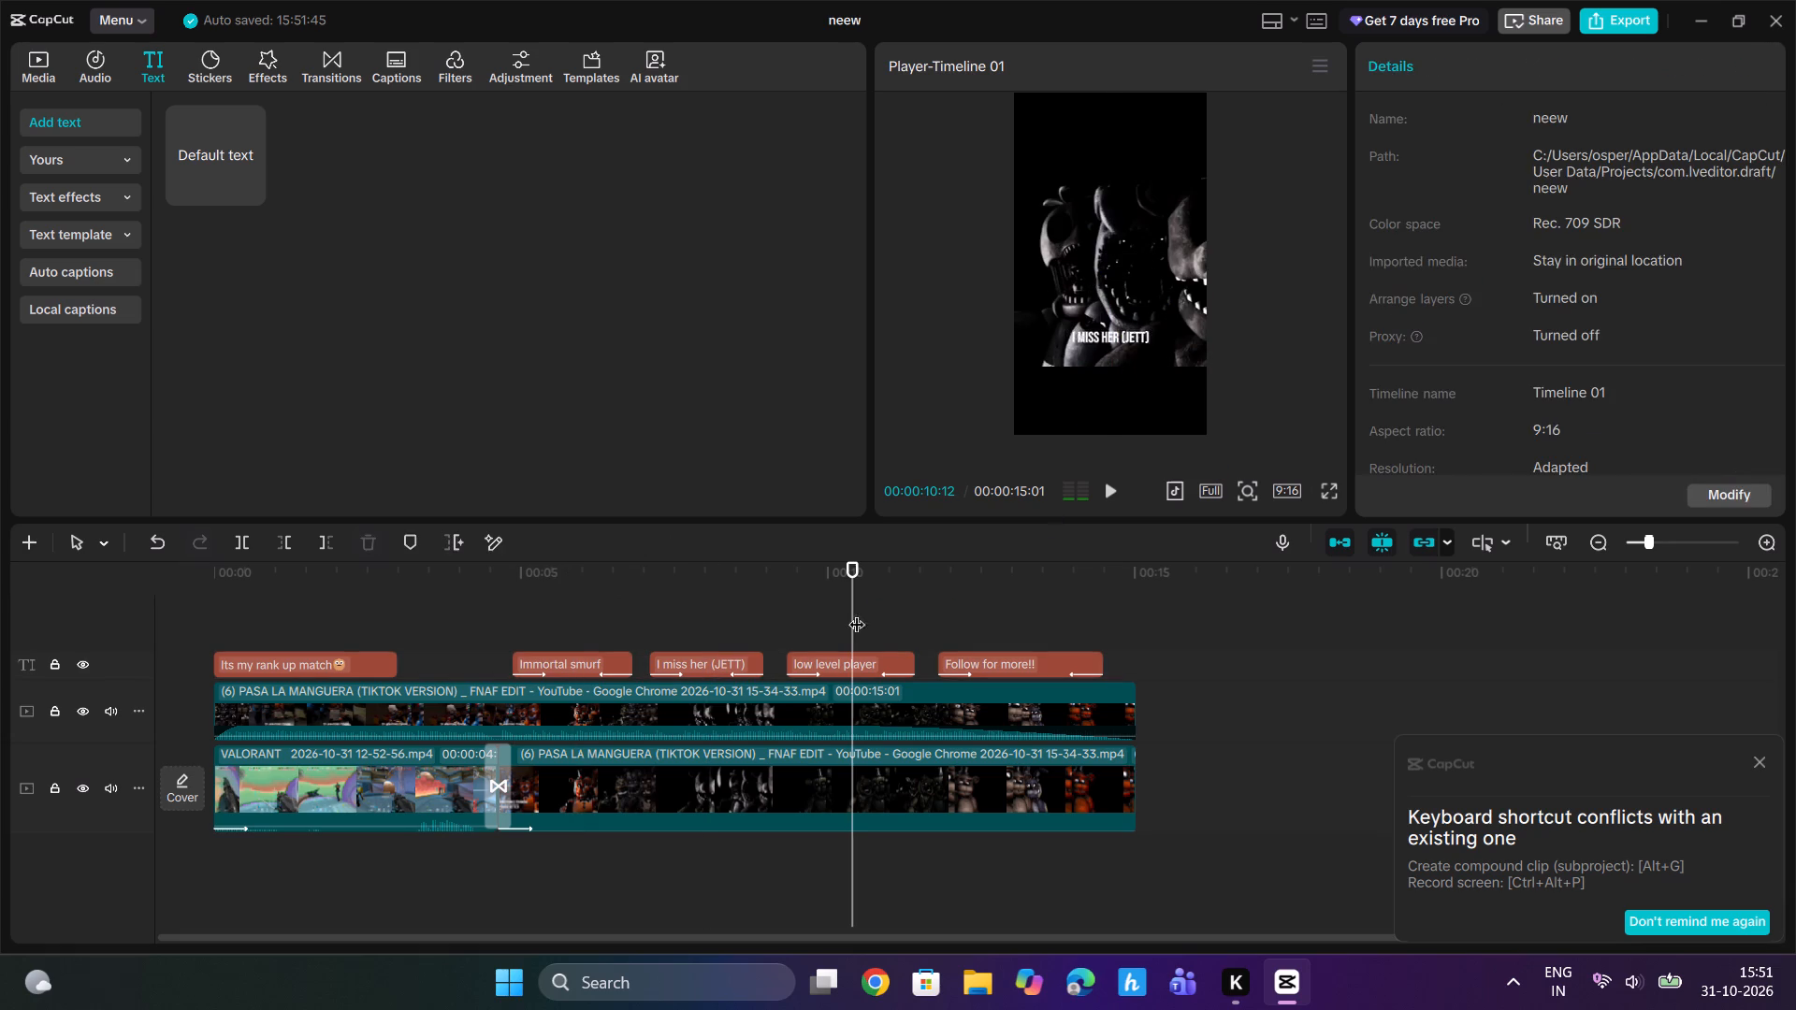
pyautogui.click(868, 655)
pyautogui.moveTo(1059, 248); pyautogui.dragTo(1063, 250)
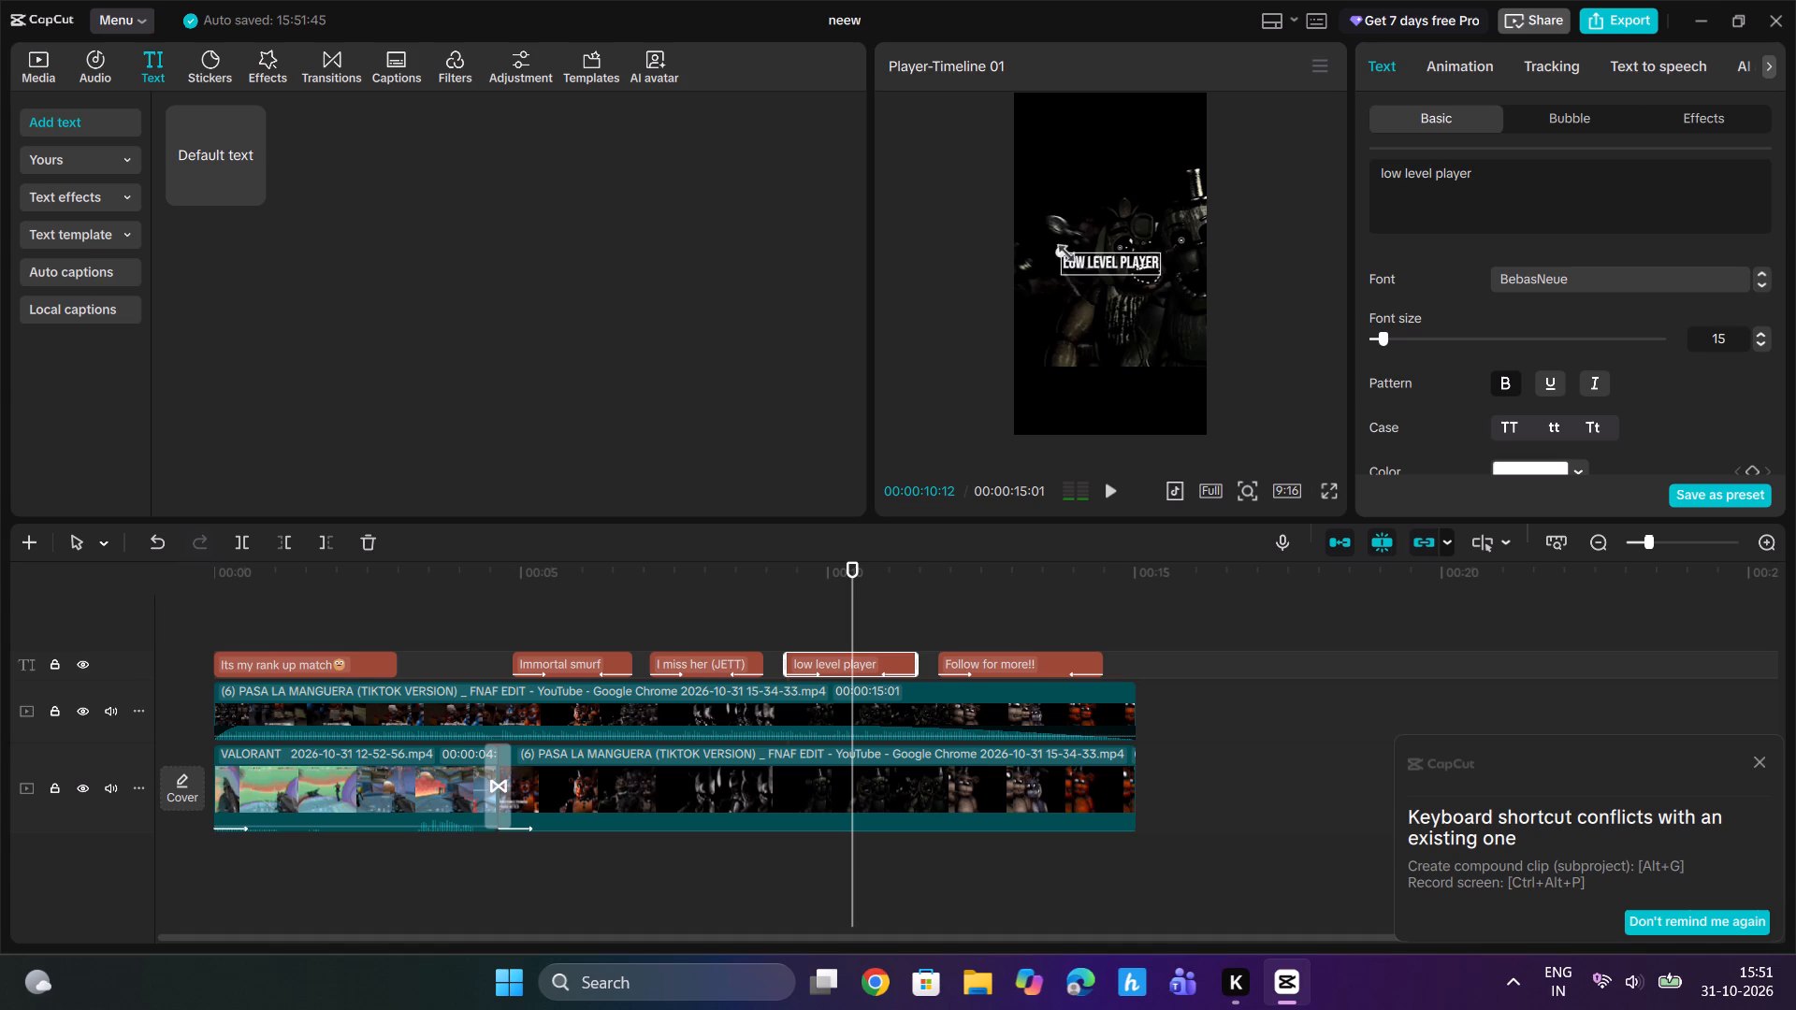
pyautogui.moveTo(1063, 250); pyautogui.dragTo(1073, 256)
pyautogui.moveTo(1102, 261); pyautogui.dragTo(1110, 336)
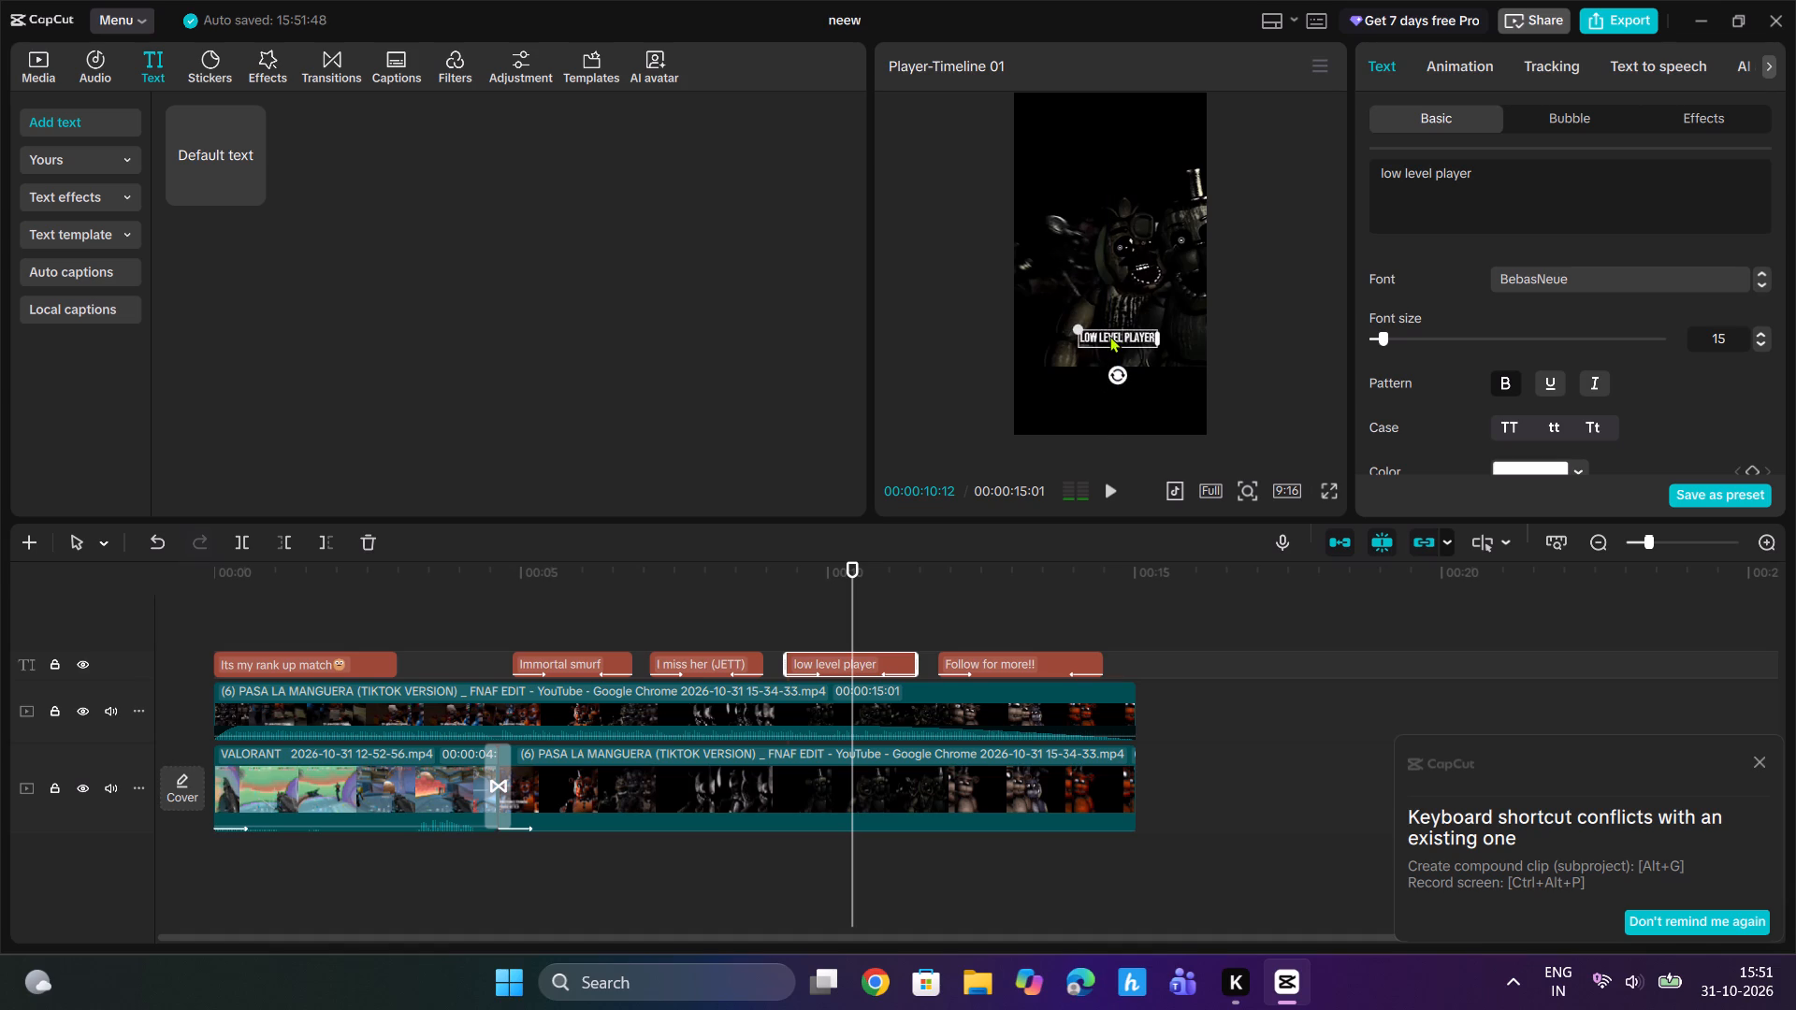
# Nudge the "low level player" caption slightly up and to the left along the lower edge of the video image.
pyautogui.moveTo(1110, 336); pyautogui.dragTo(1108, 333)
pyautogui.moveTo(1108, 333); pyautogui.dragTo(1105, 333)
# Enlarge the "Follow for more!!" caption and move it slightly below the middle of the frame, near the horizontal centre.
pyautogui.click(1014, 614)
pyautogui.click(1020, 656)
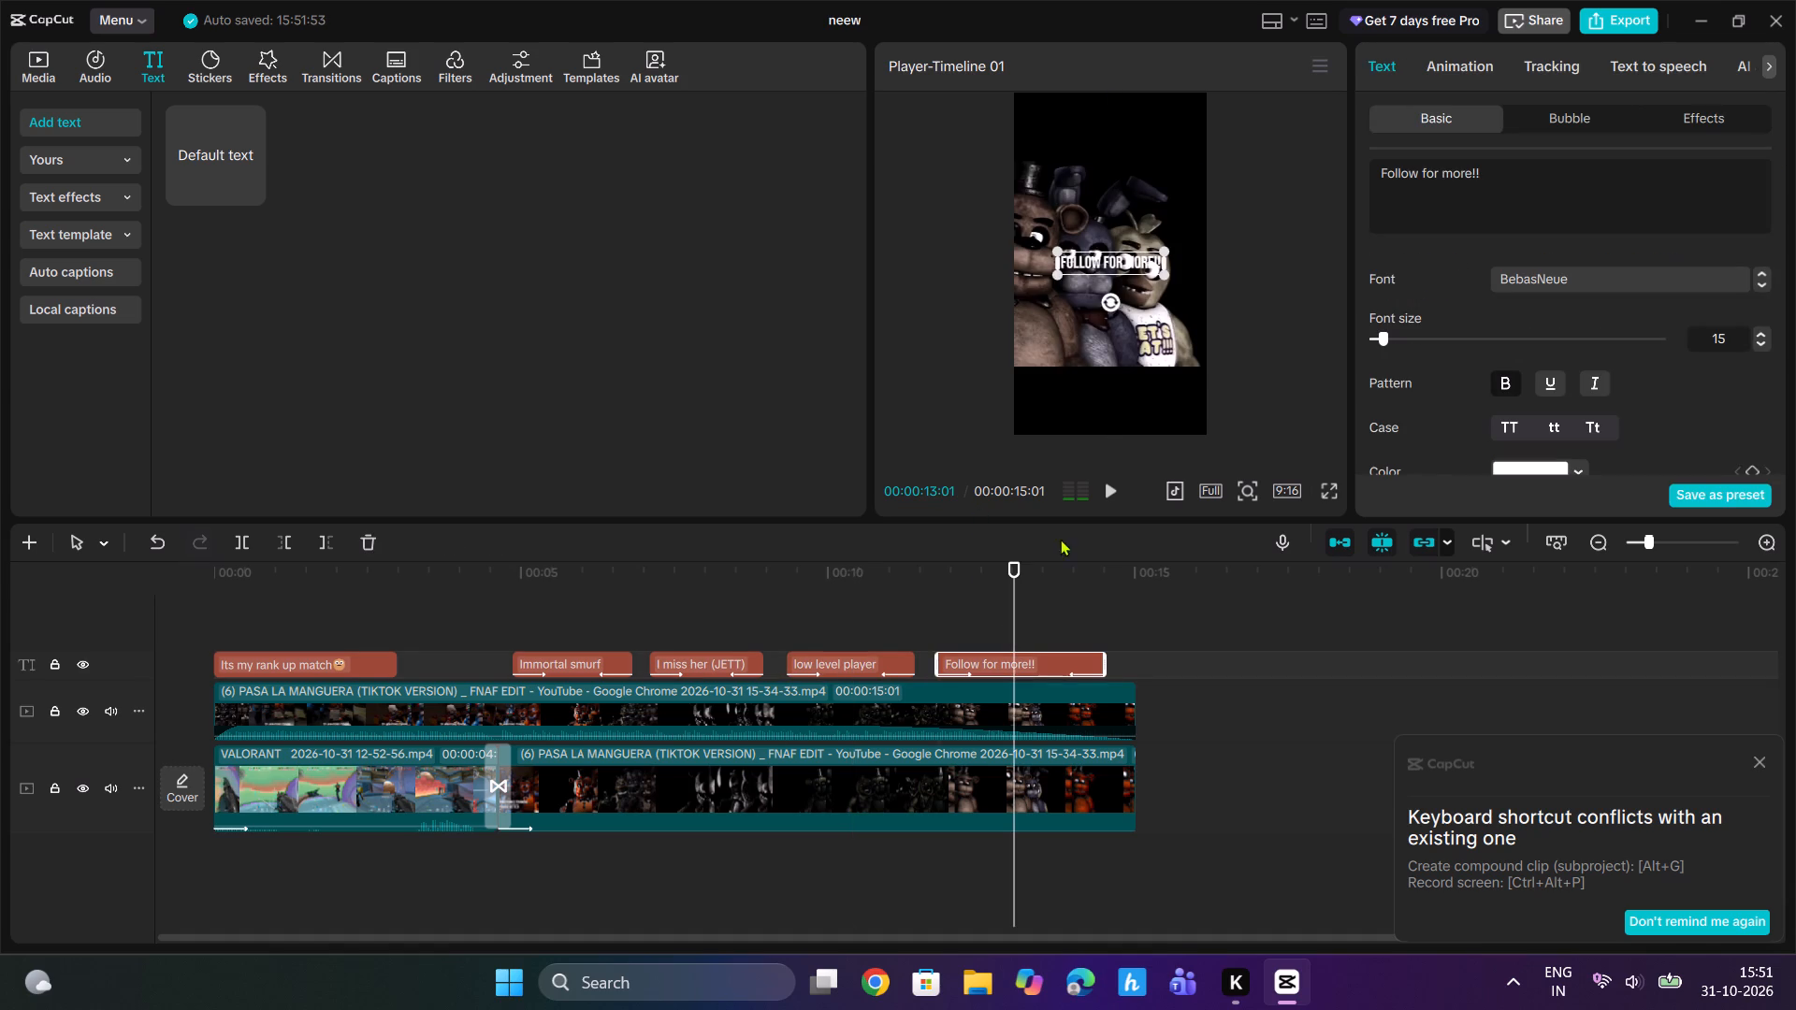
pyautogui.moveTo(1052, 247); pyautogui.dragTo(1015, 236)
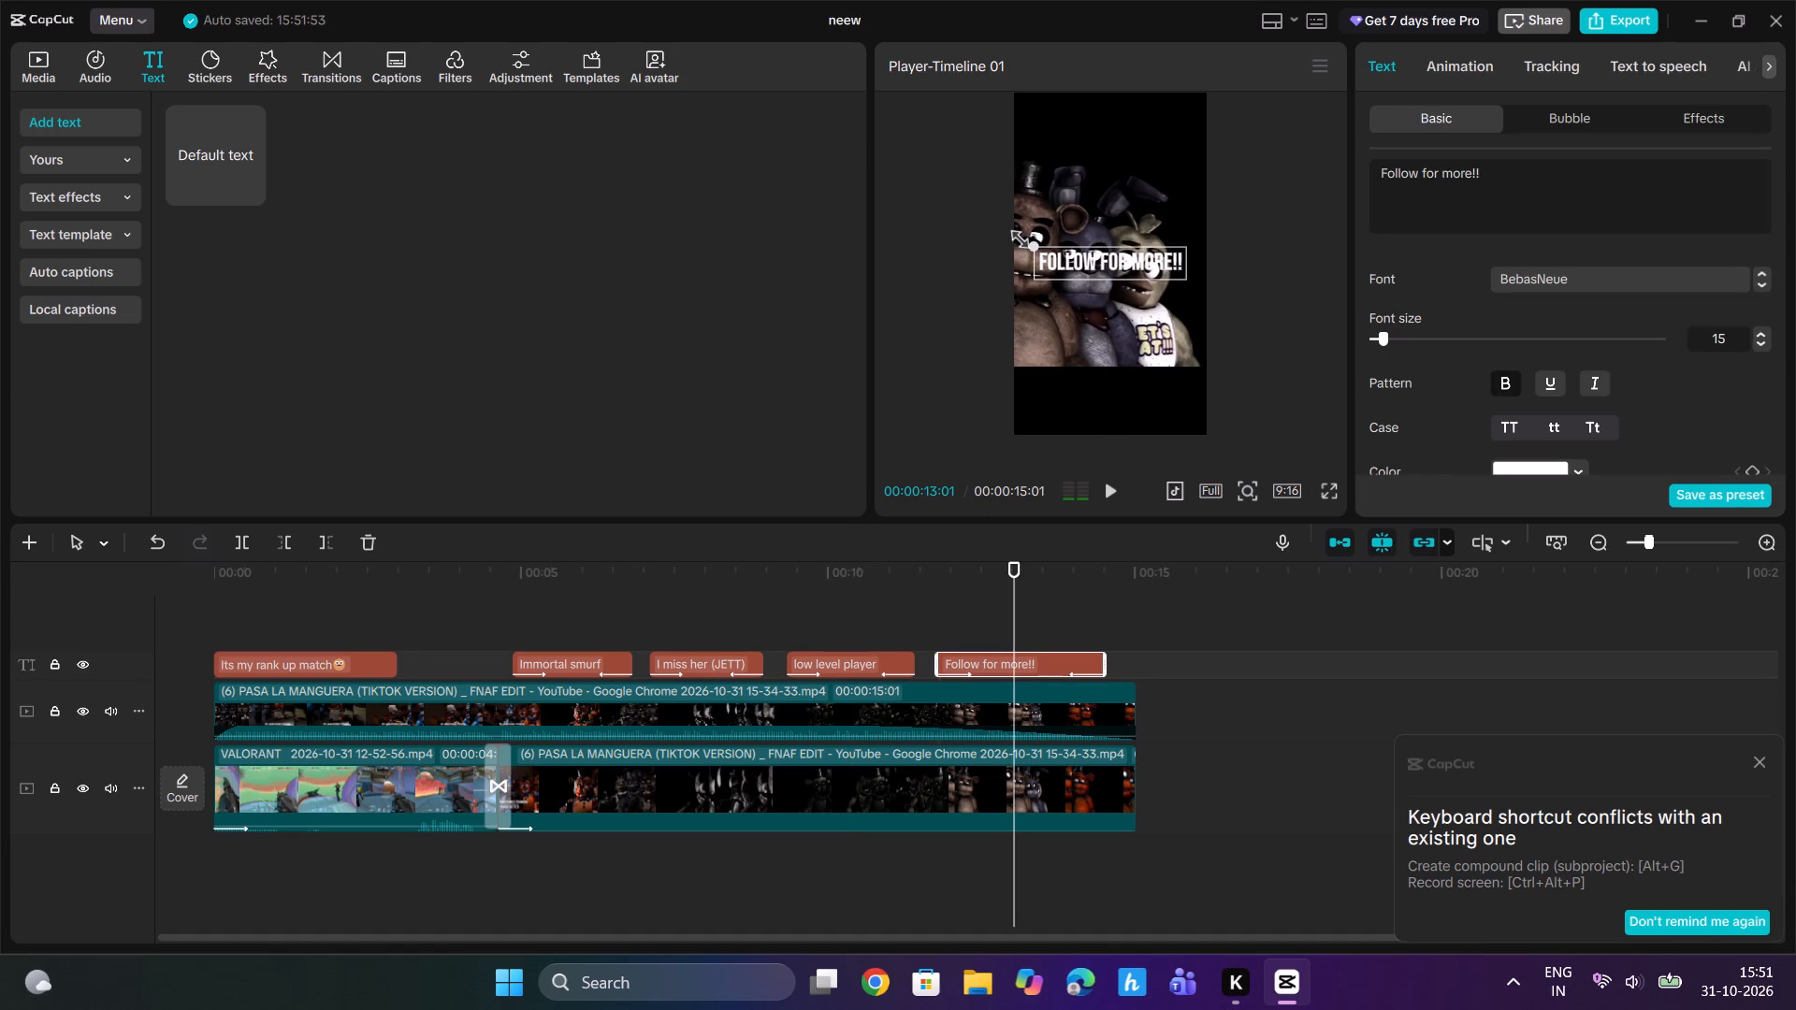
pyautogui.moveTo(1015, 236); pyautogui.dragTo(1024, 236)
pyautogui.moveTo(1107, 265); pyautogui.dragTo(1103, 289)
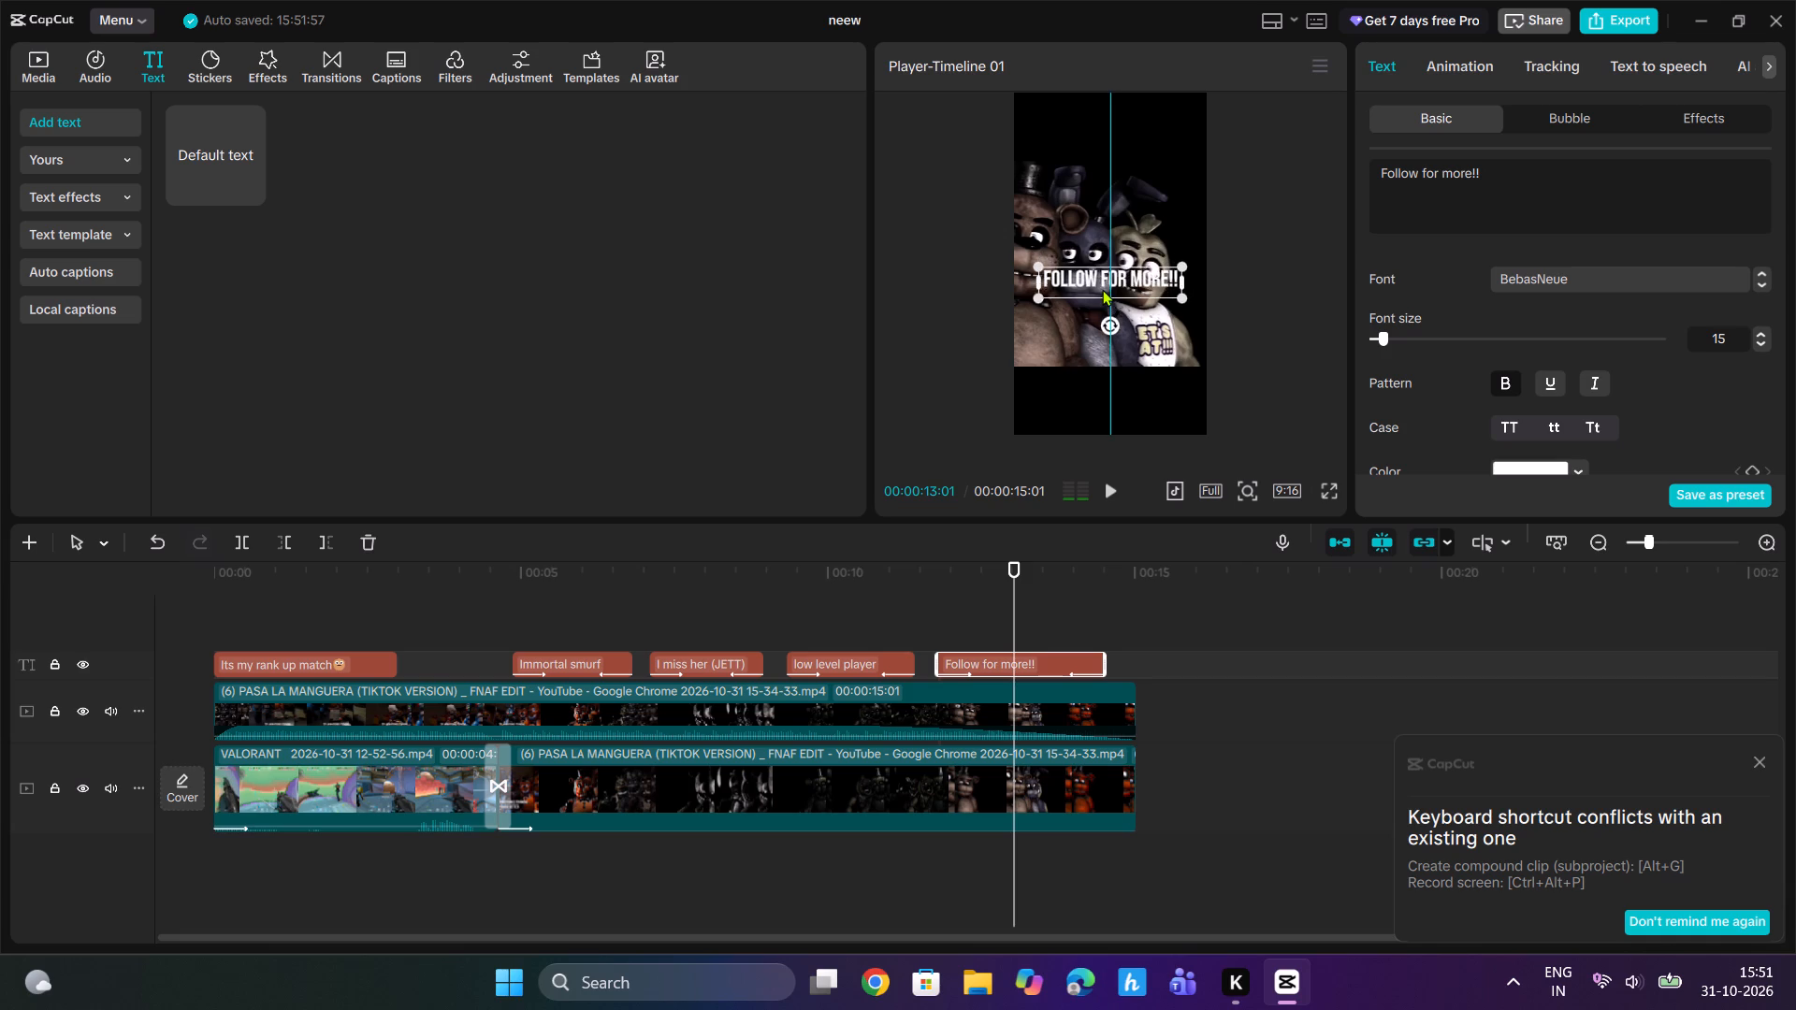
pyautogui.moveTo(1103, 289); pyautogui.dragTo(1101, 295)
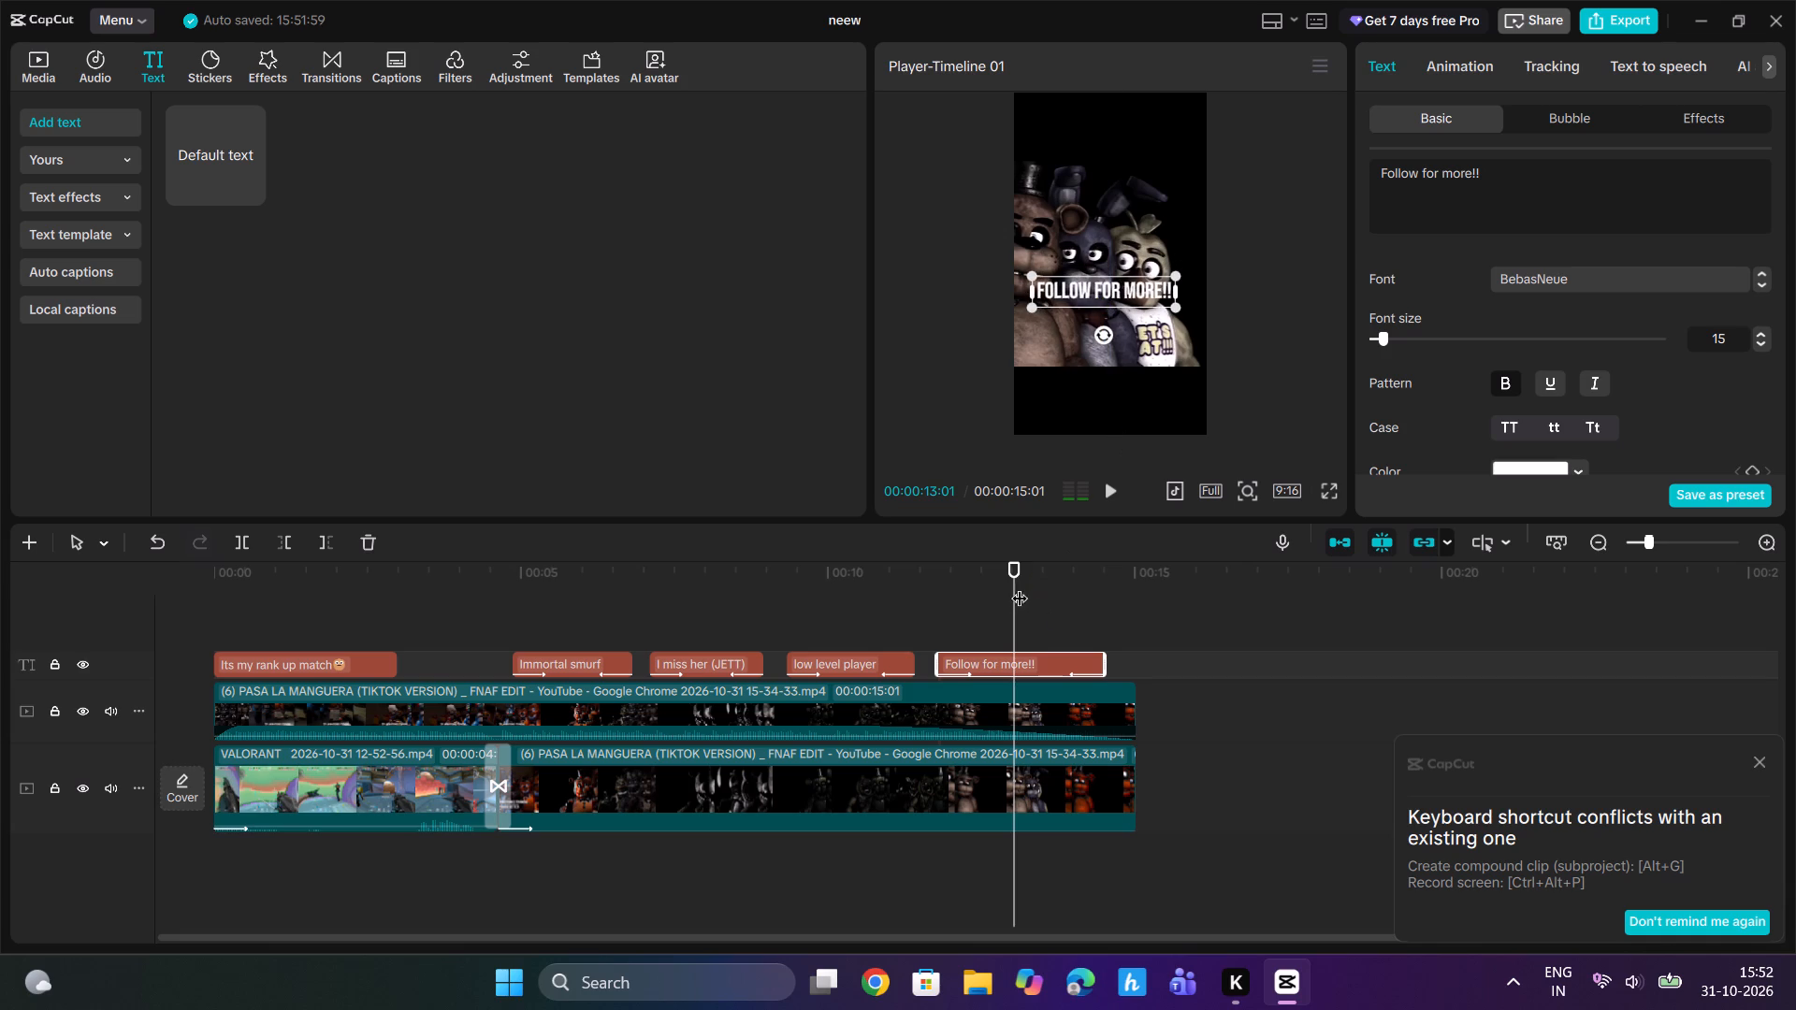
# Apply the Blur out animation to the "Its my rank up match" caption at the start of the timeline.
pyautogui.moveTo(1015, 586); pyautogui.dragTo(0, 660)
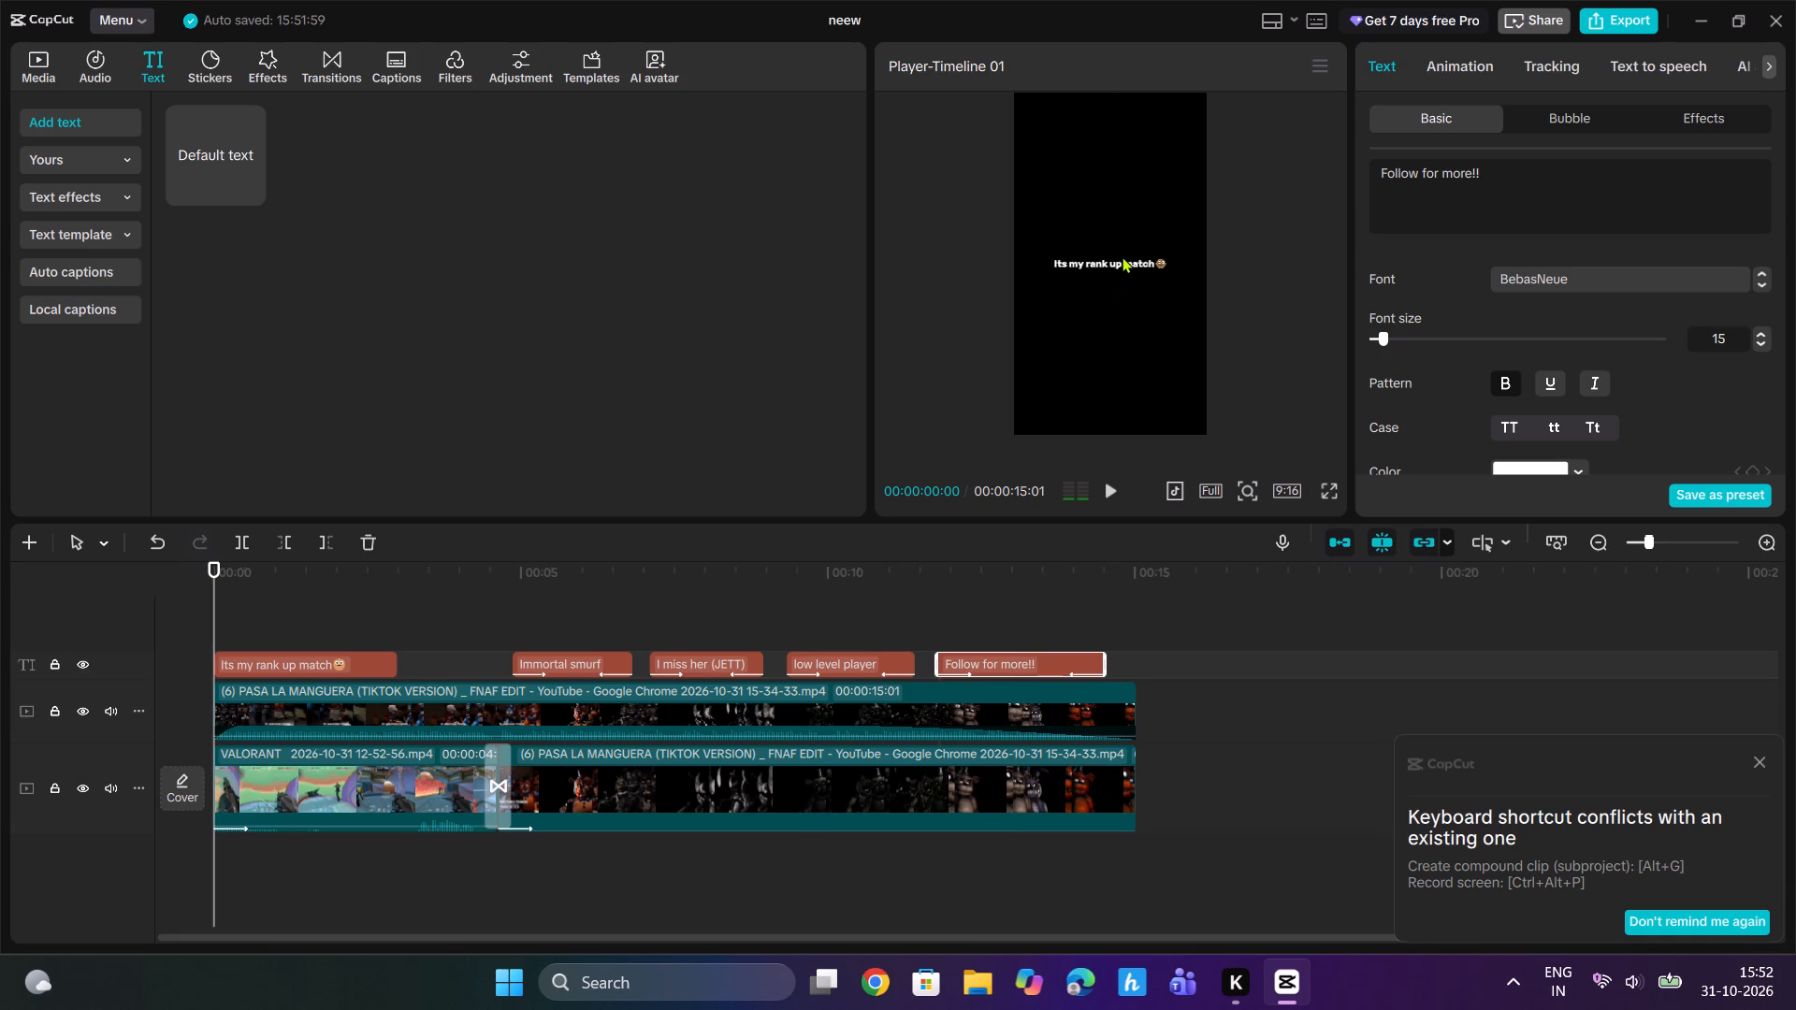
pyautogui.click(1122, 255)
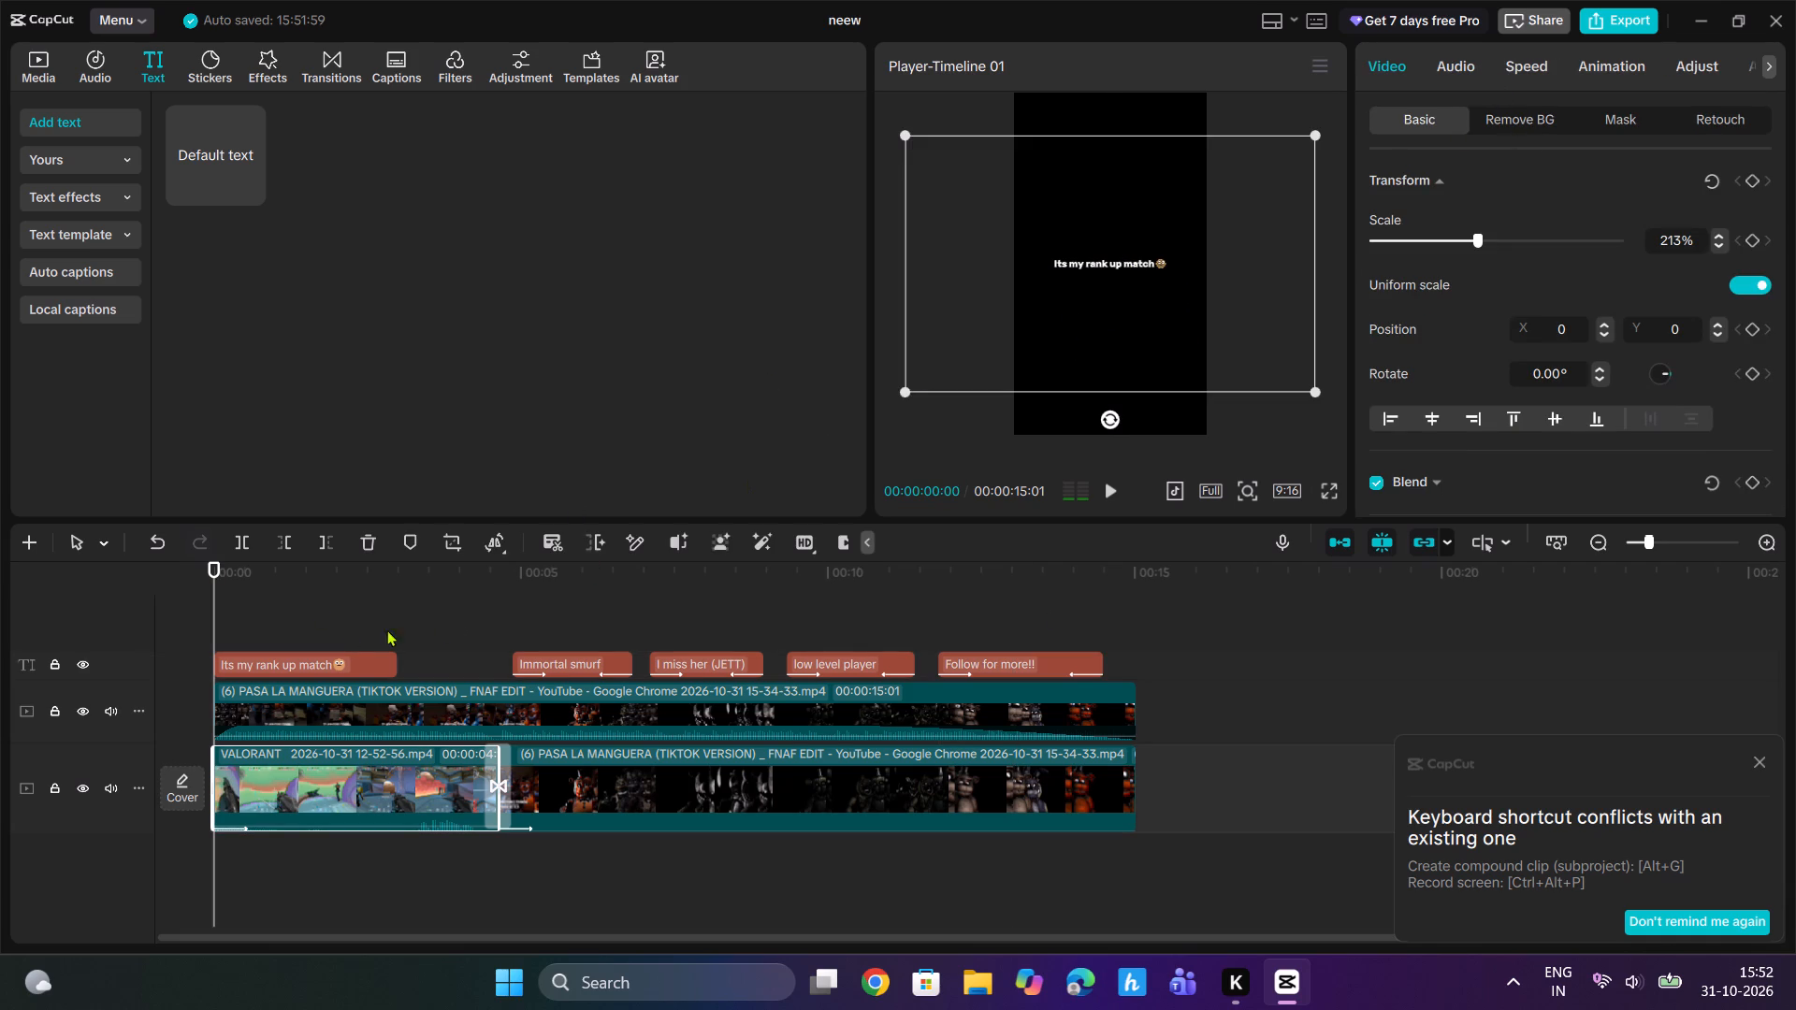
pyautogui.click(305, 670)
pyautogui.click(1484, 65)
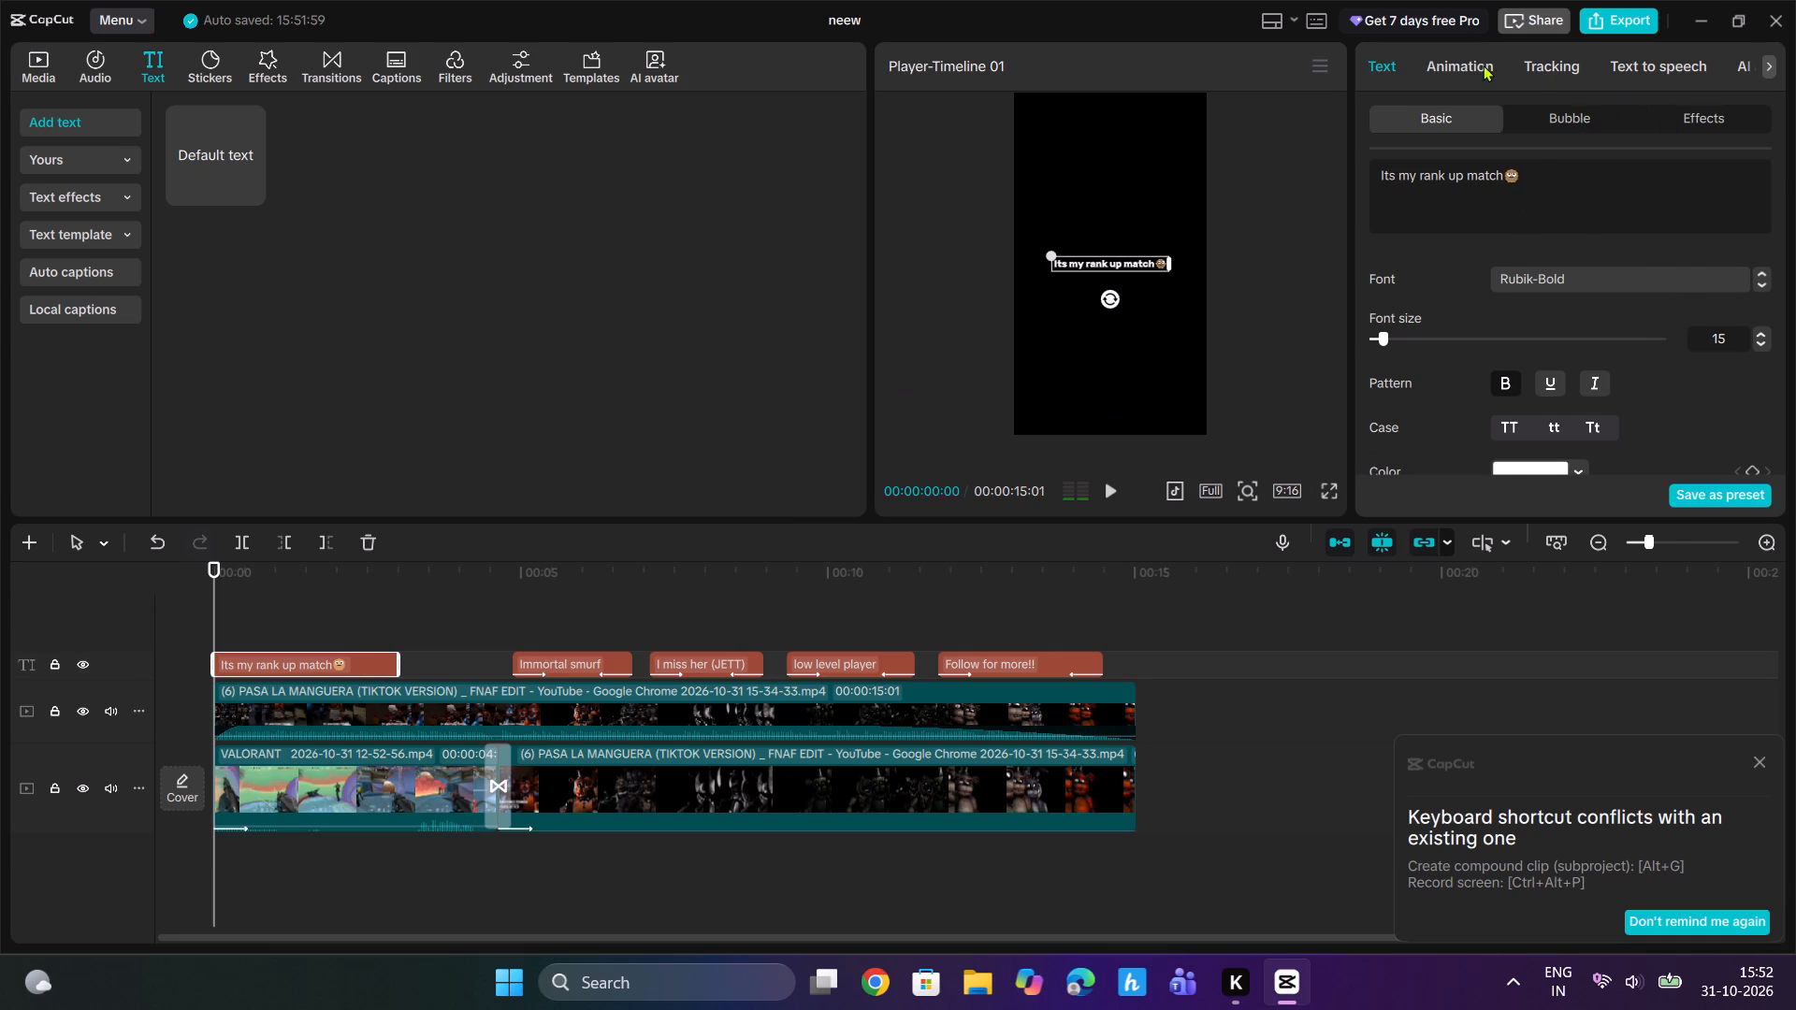
pyautogui.click(1399, 351)
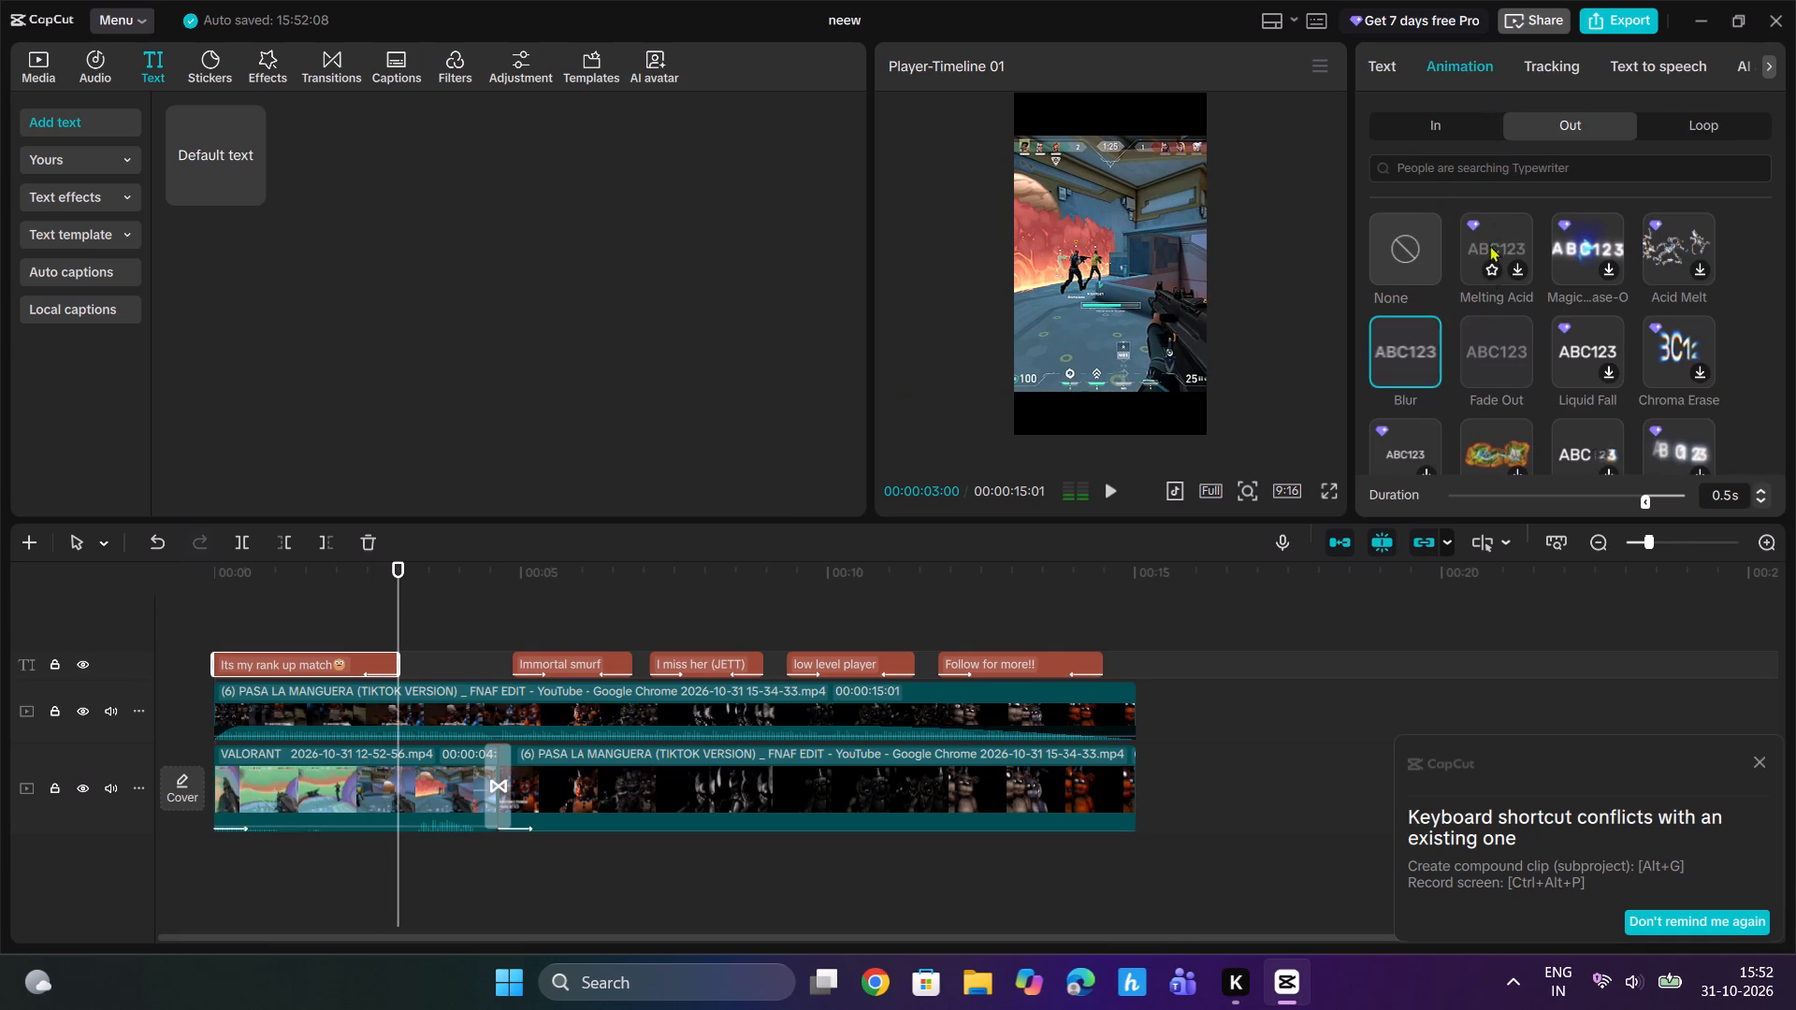
# Apply the Pull Back in animation to the "Its my rank up match" caption and play it back from the start.
pyautogui.click(1470, 125)
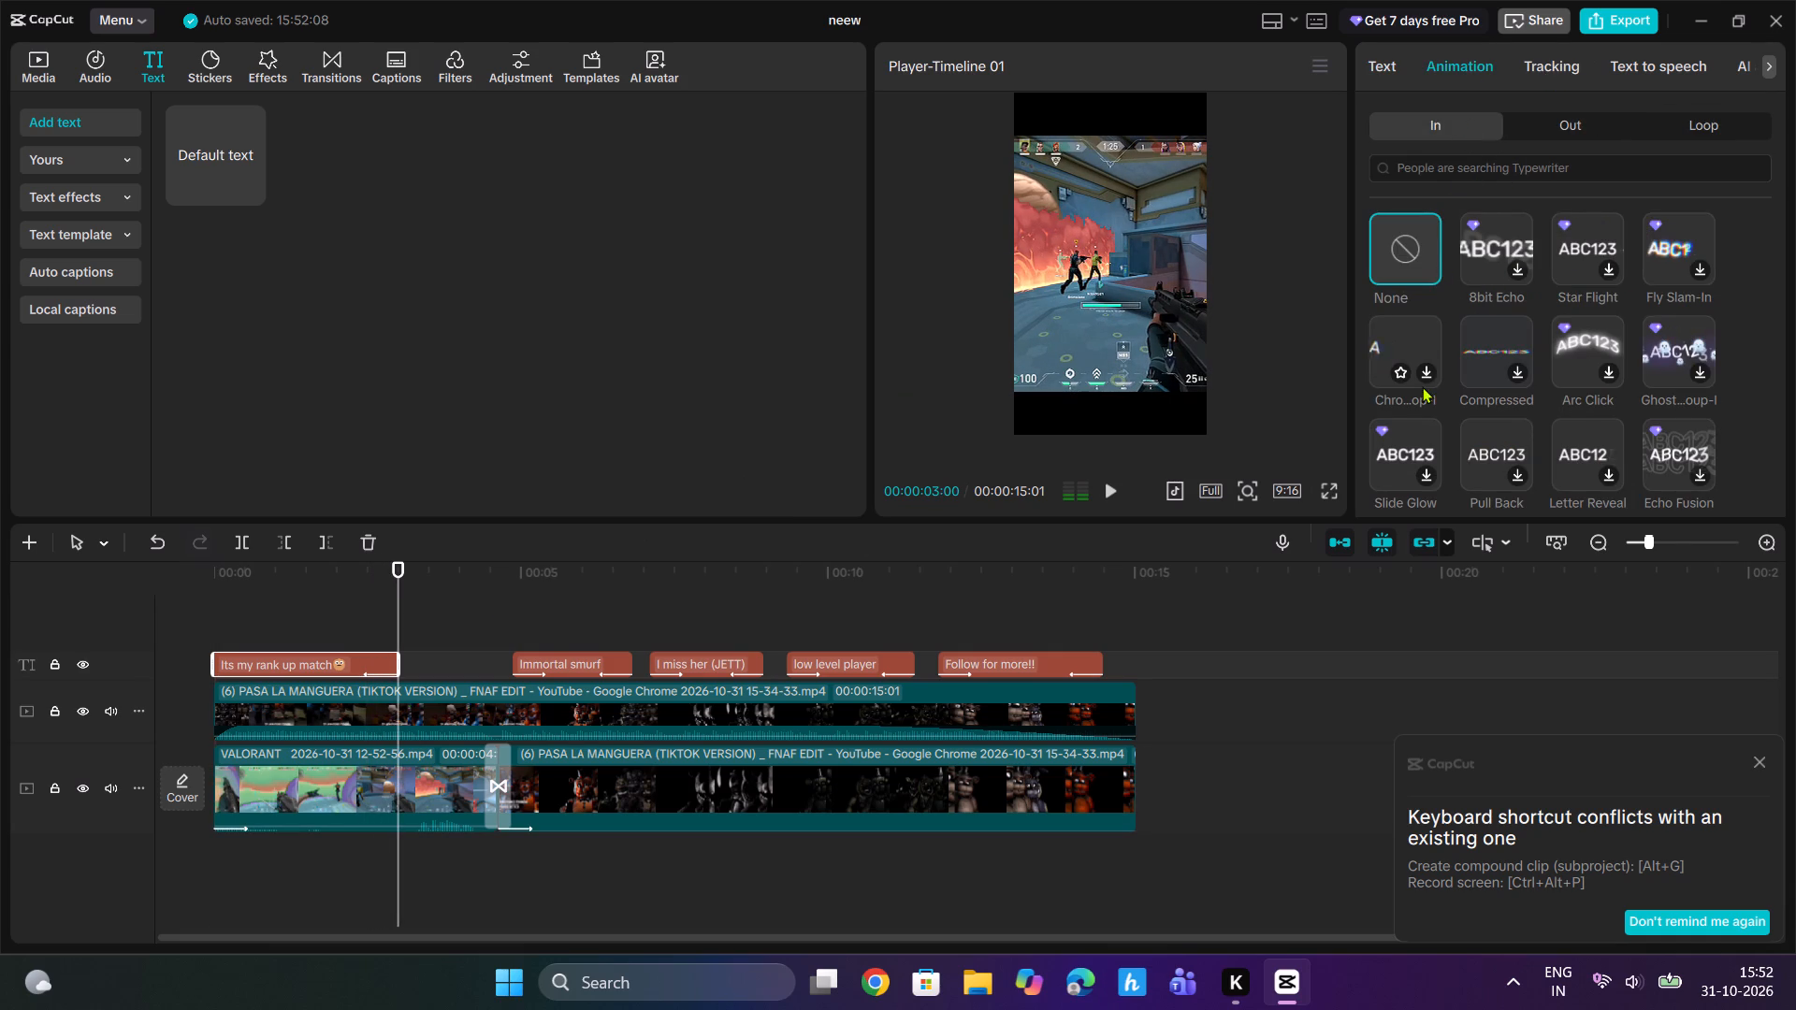
pyautogui.click(1387, 342)
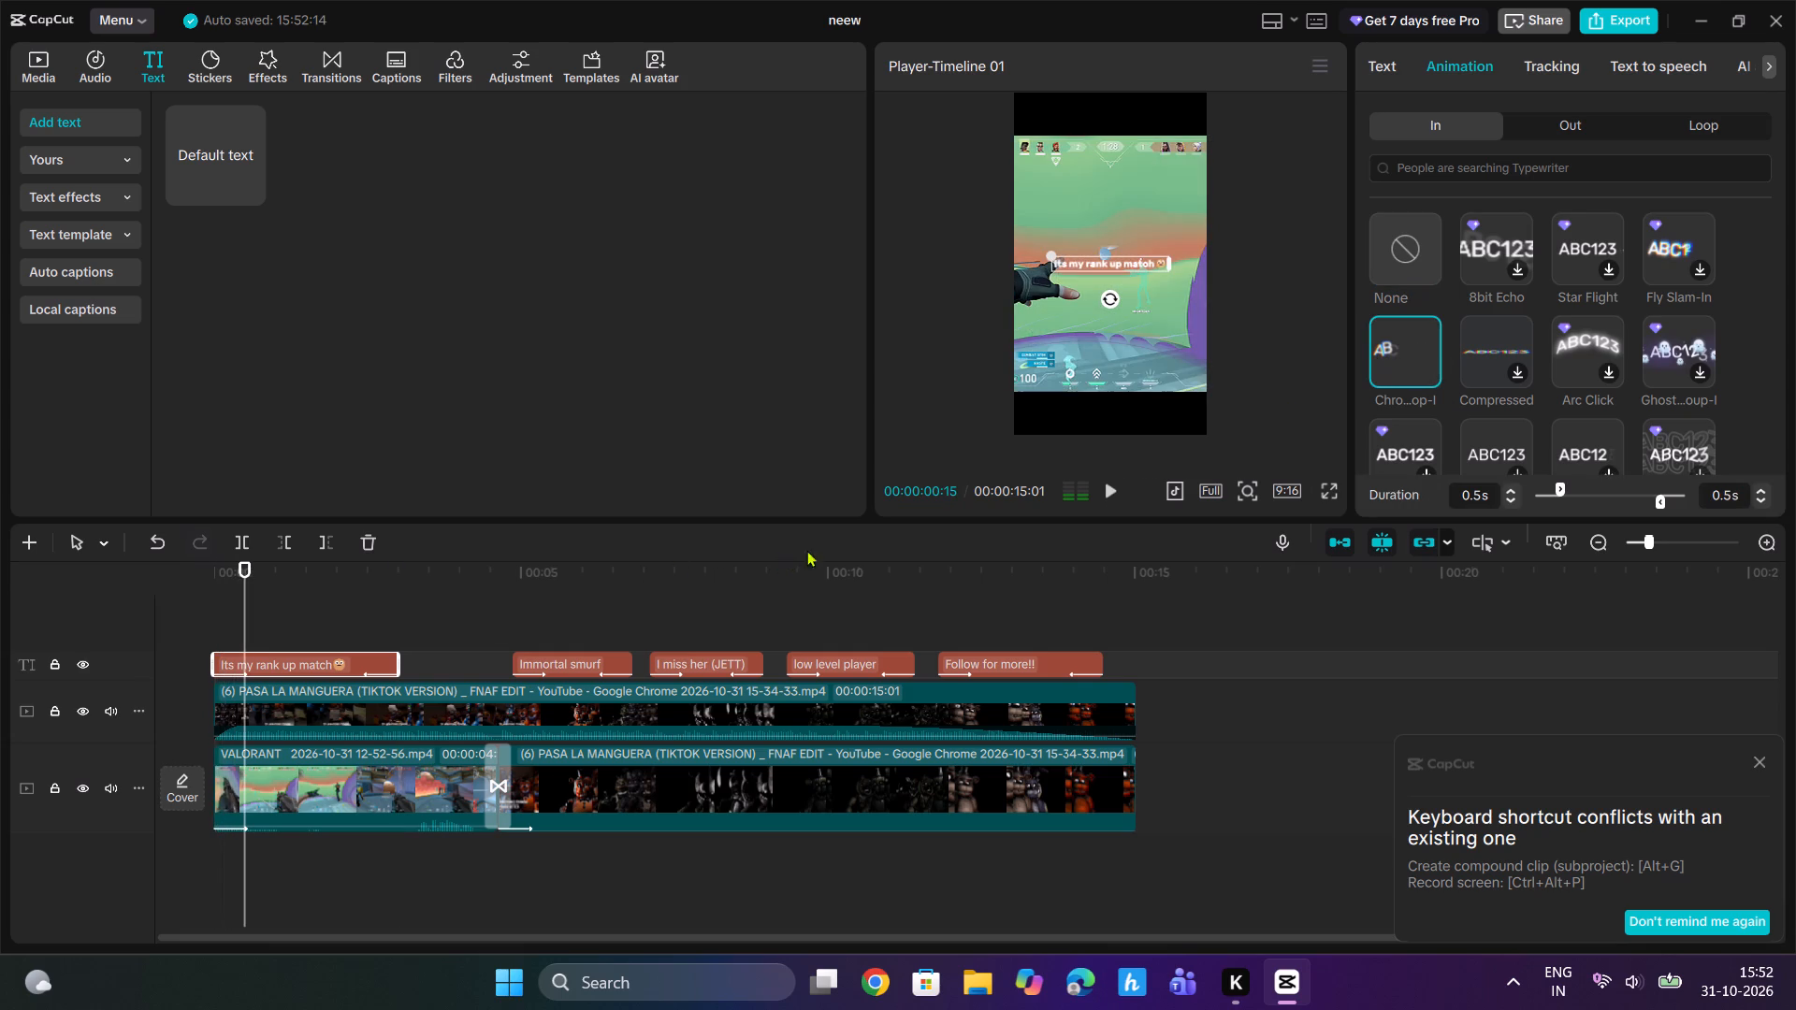
pyautogui.scroll(-1, 1543, 433)
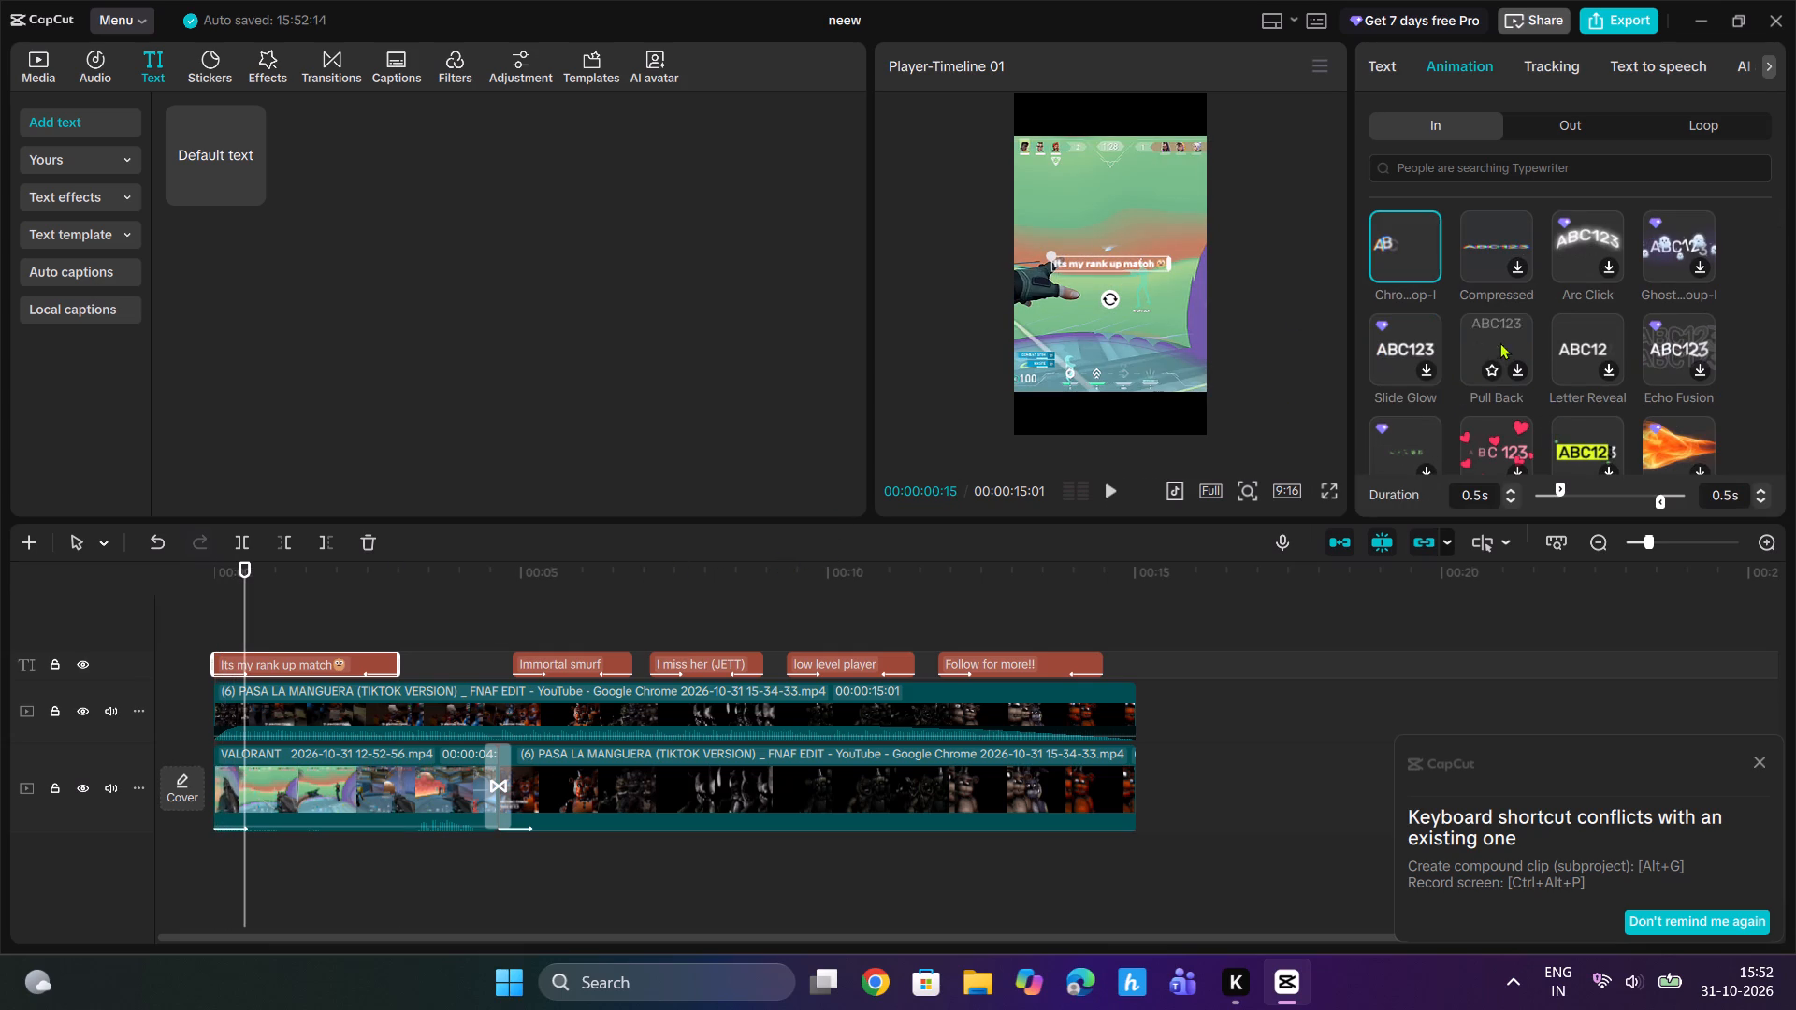
pyautogui.click(1521, 368)
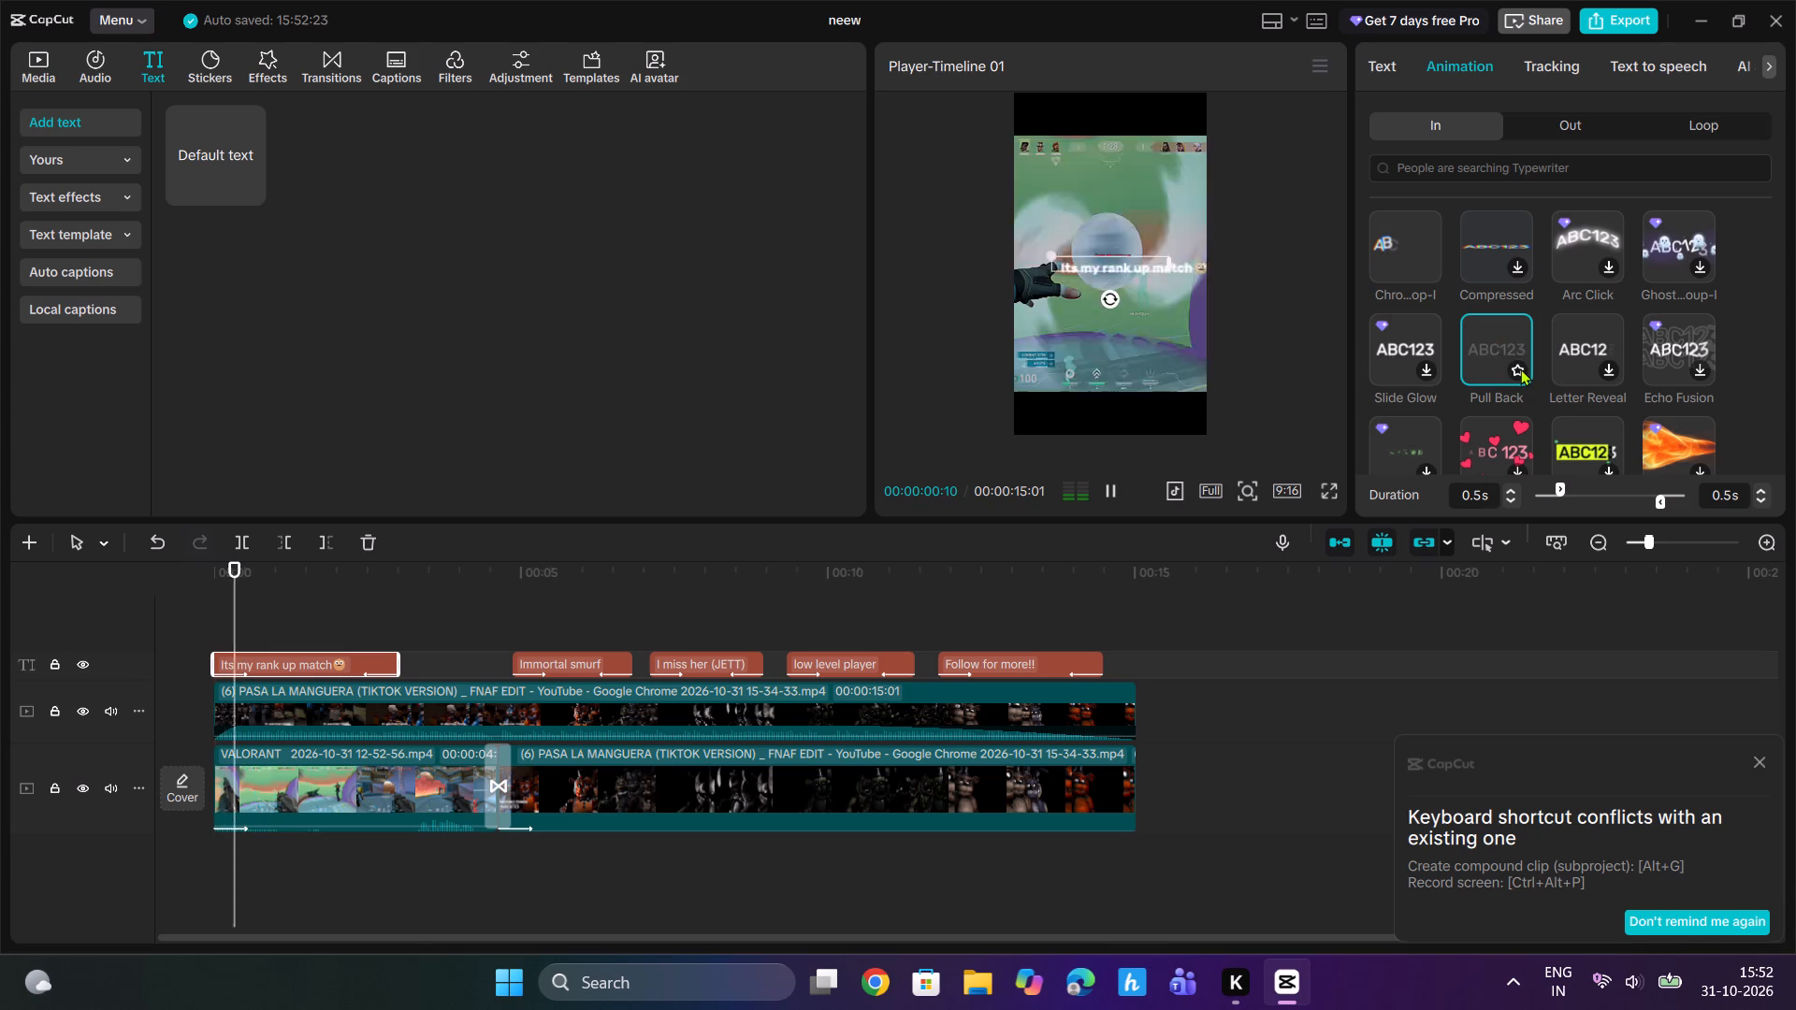
pyautogui.moveTo(245, 577); pyautogui.dragTo(117, 604)
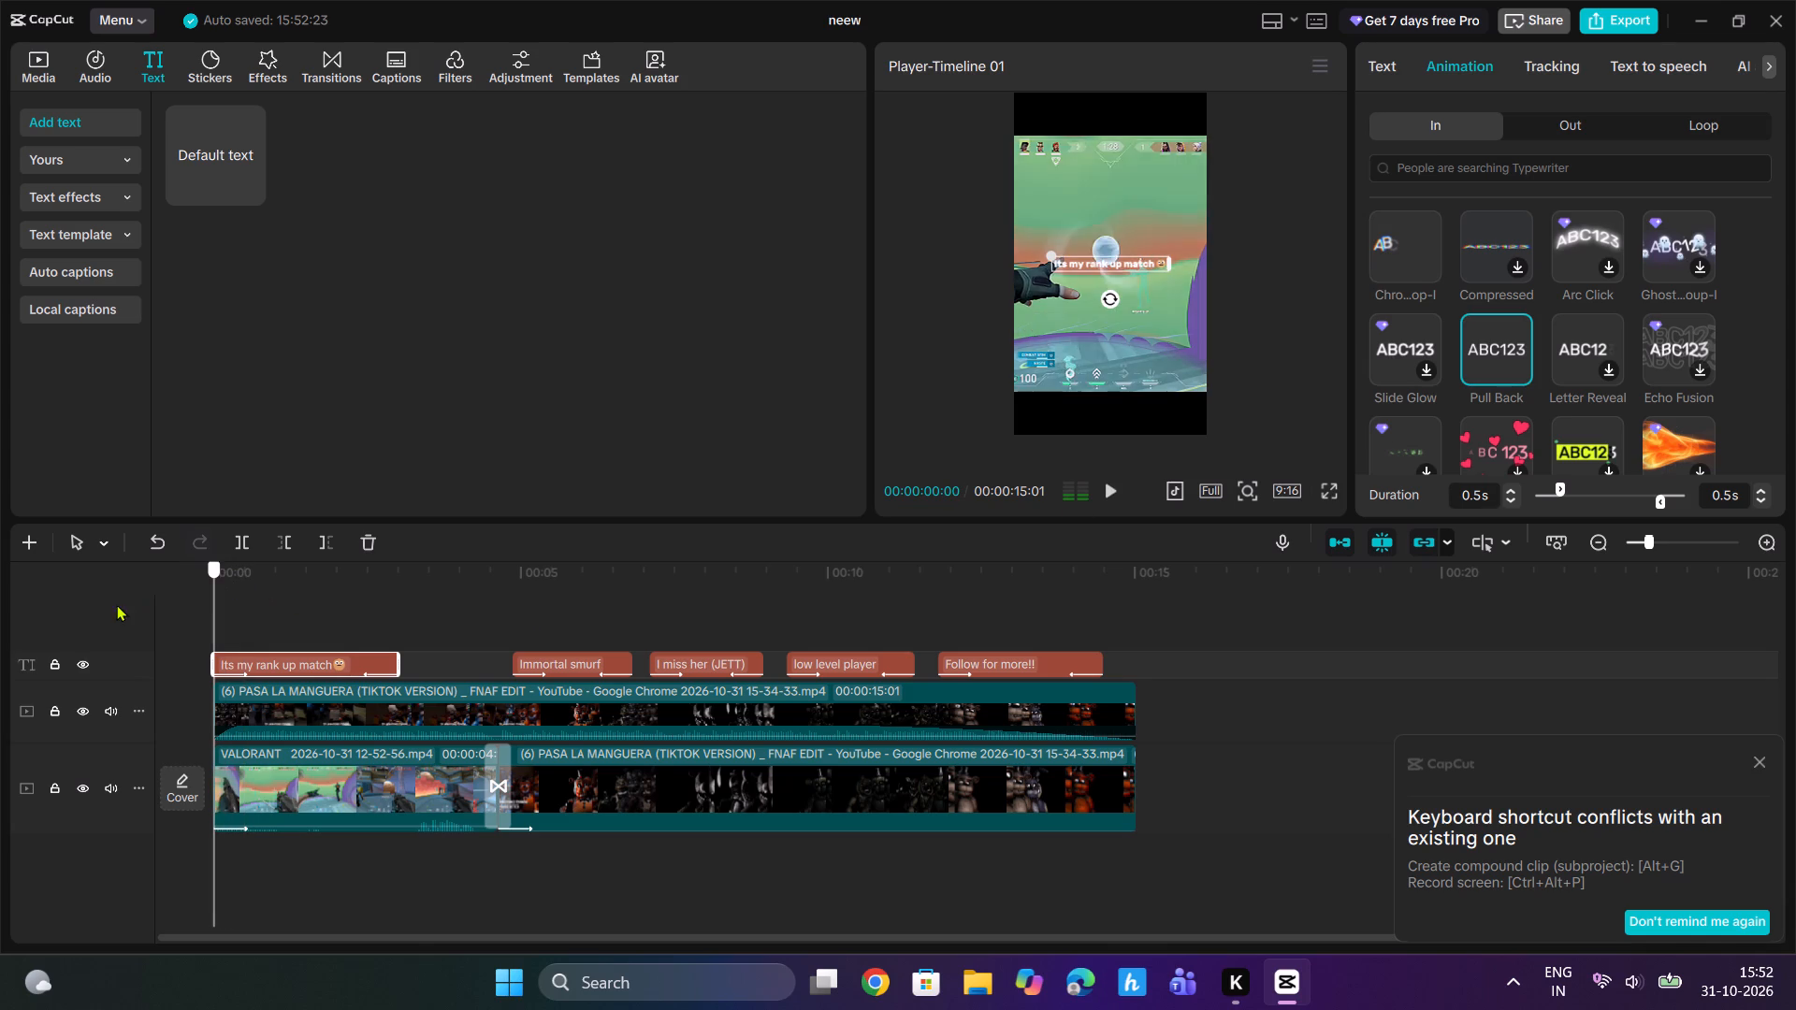
pyautogui.moveTo(117, 604); pyautogui.dragTo(105, 607)
pyautogui.click(1104, 486)
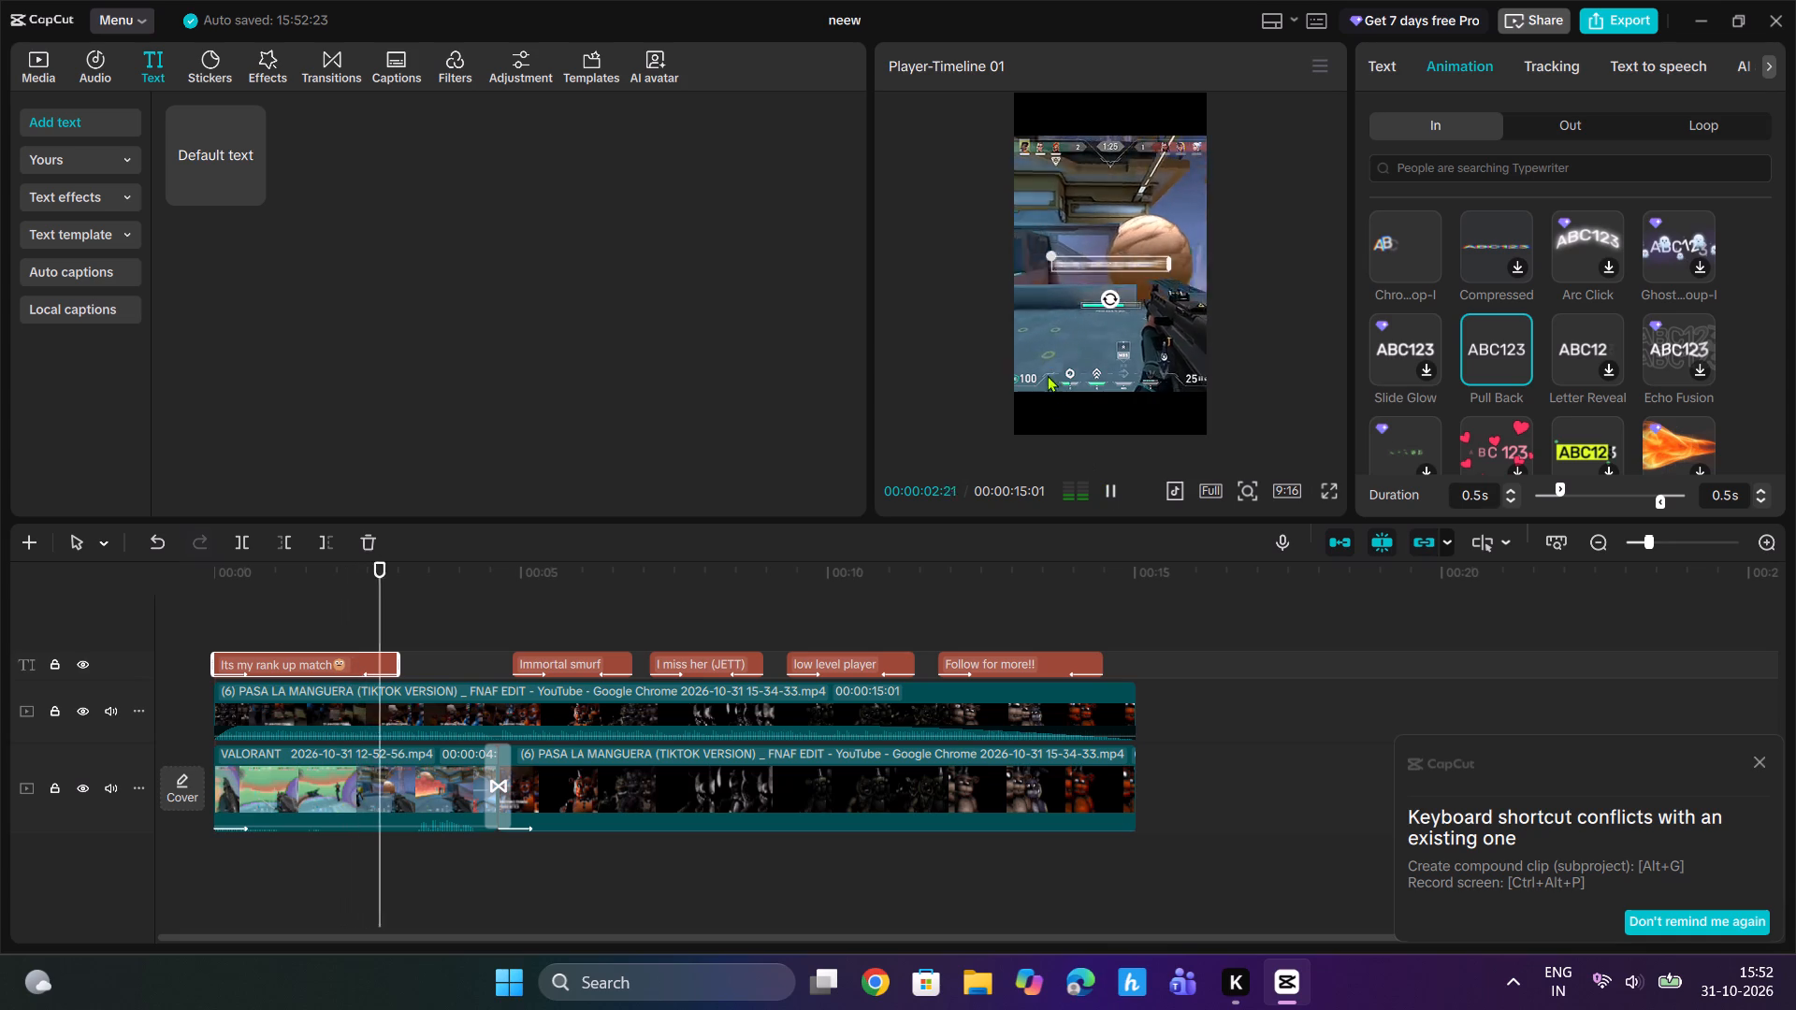
# Enlarge the "Its my rank up match" caption and move it slightly below the middle of the frame, centred horizontally.
pyautogui.click(260, 598)
pyautogui.click(291, 665)
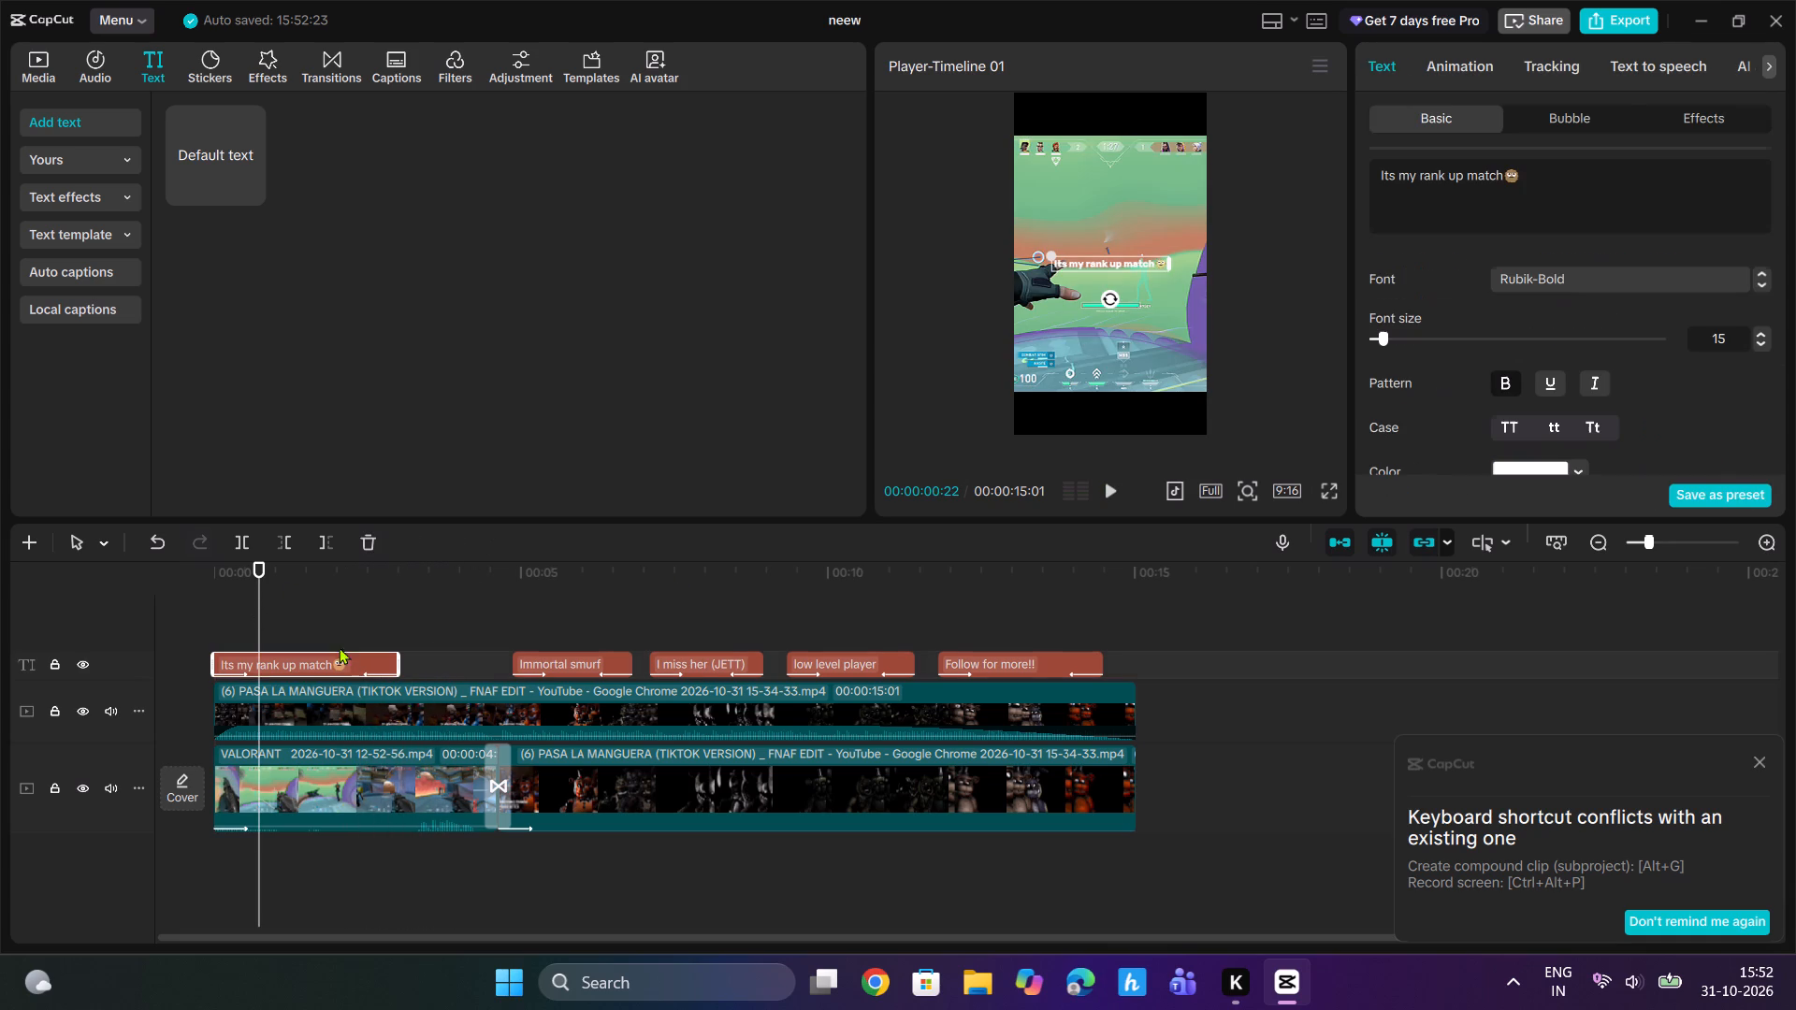
pyautogui.moveTo(1045, 255); pyautogui.dragTo(1008, 247)
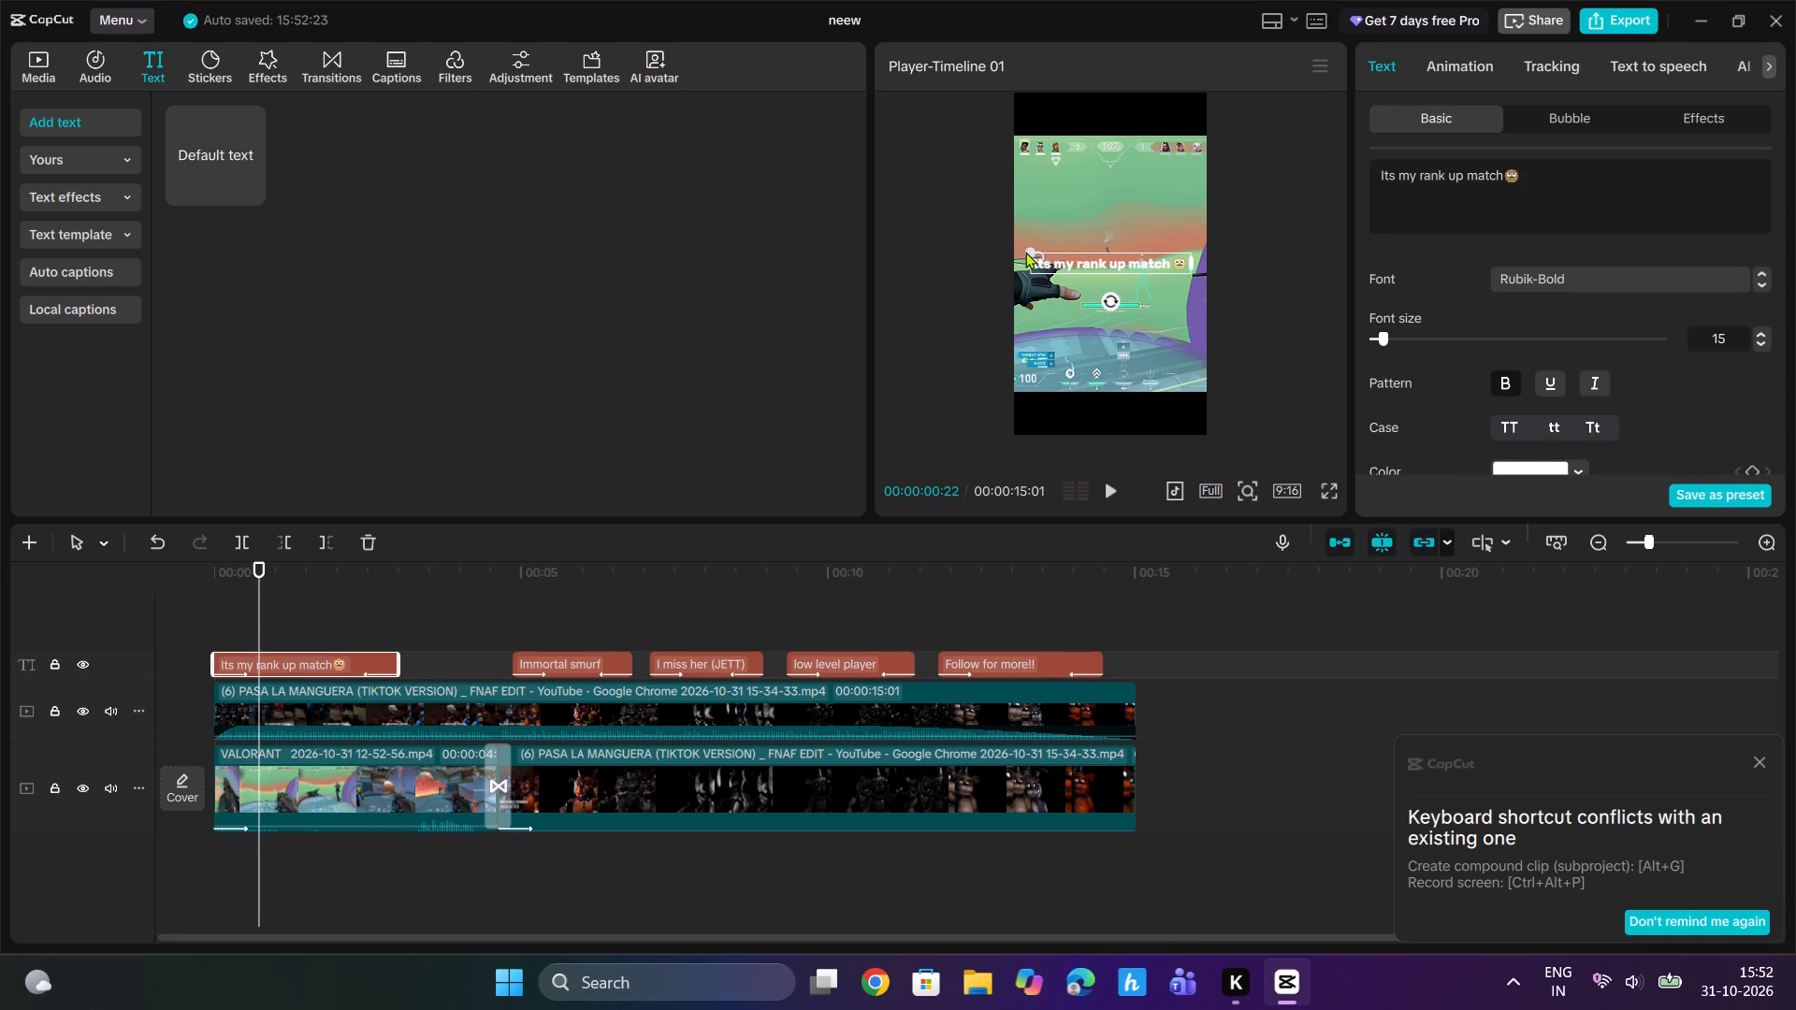
pyautogui.moveTo(1105, 258); pyautogui.dragTo(1110, 273)
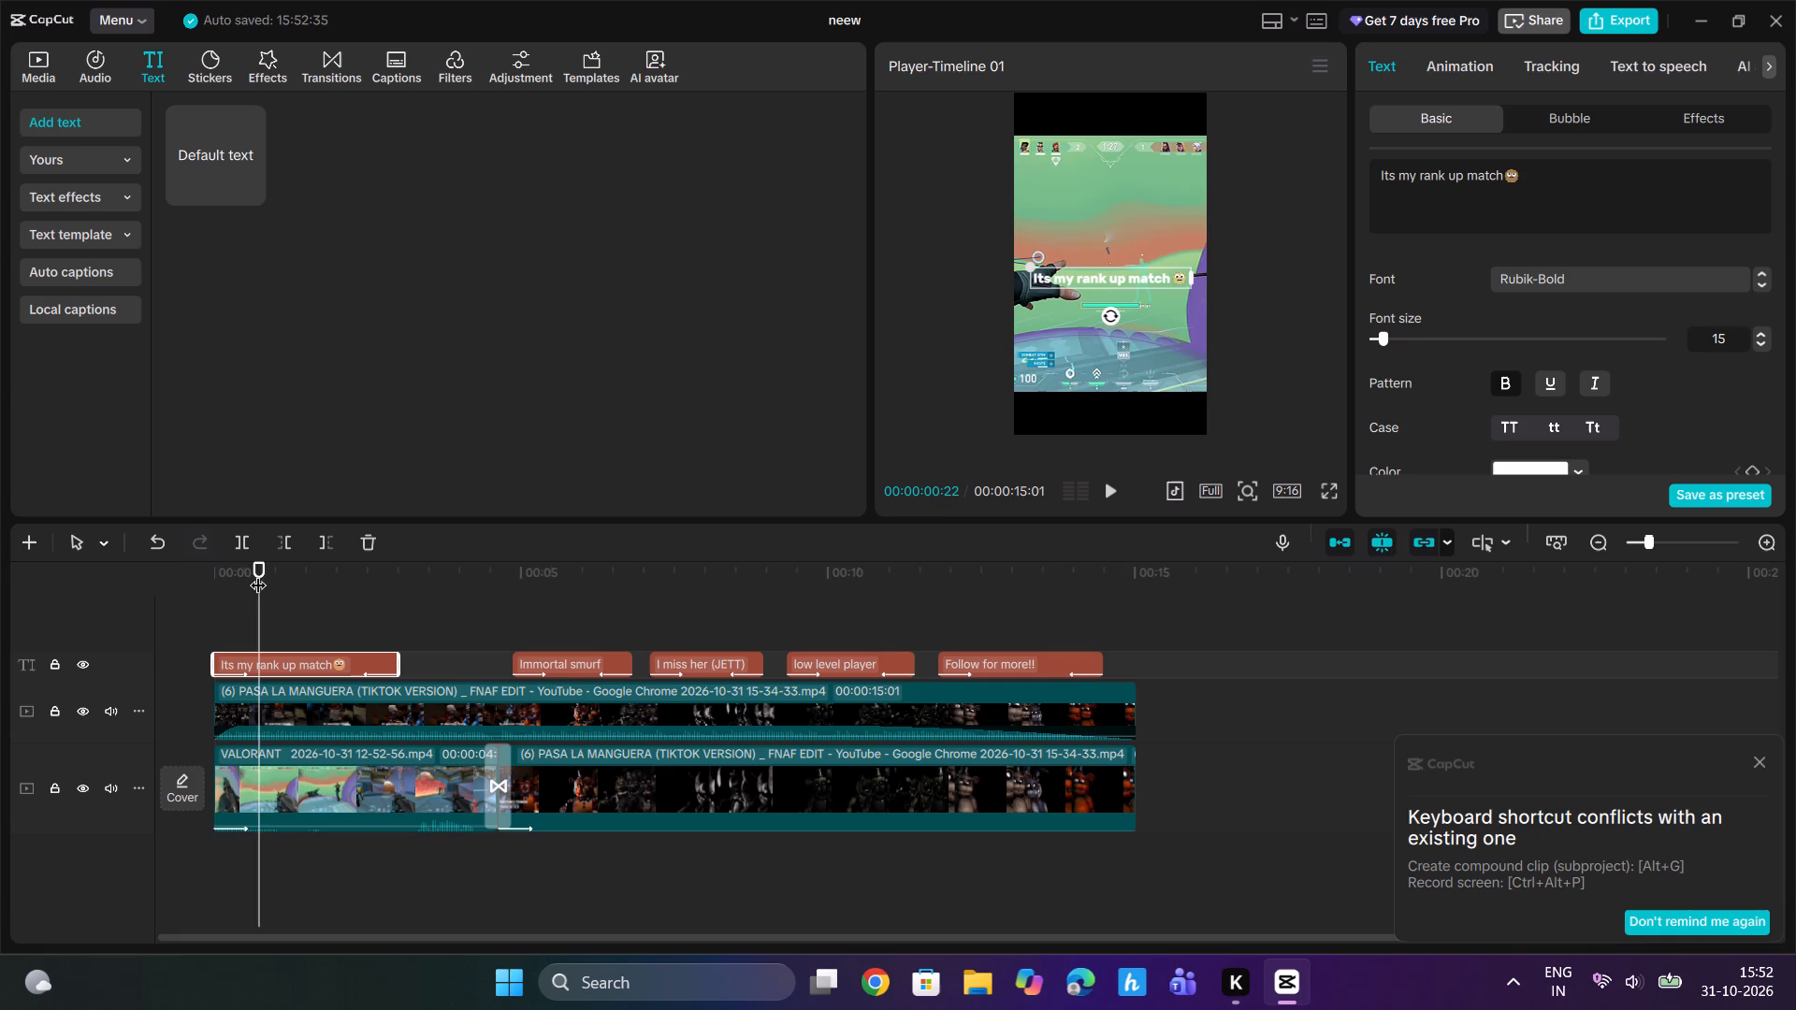
# Play the whole video full screen from the beginning to check the captions and their animations.
pyautogui.moveTo(258, 573); pyautogui.dragTo(125, 606)
pyautogui.click(1333, 489)
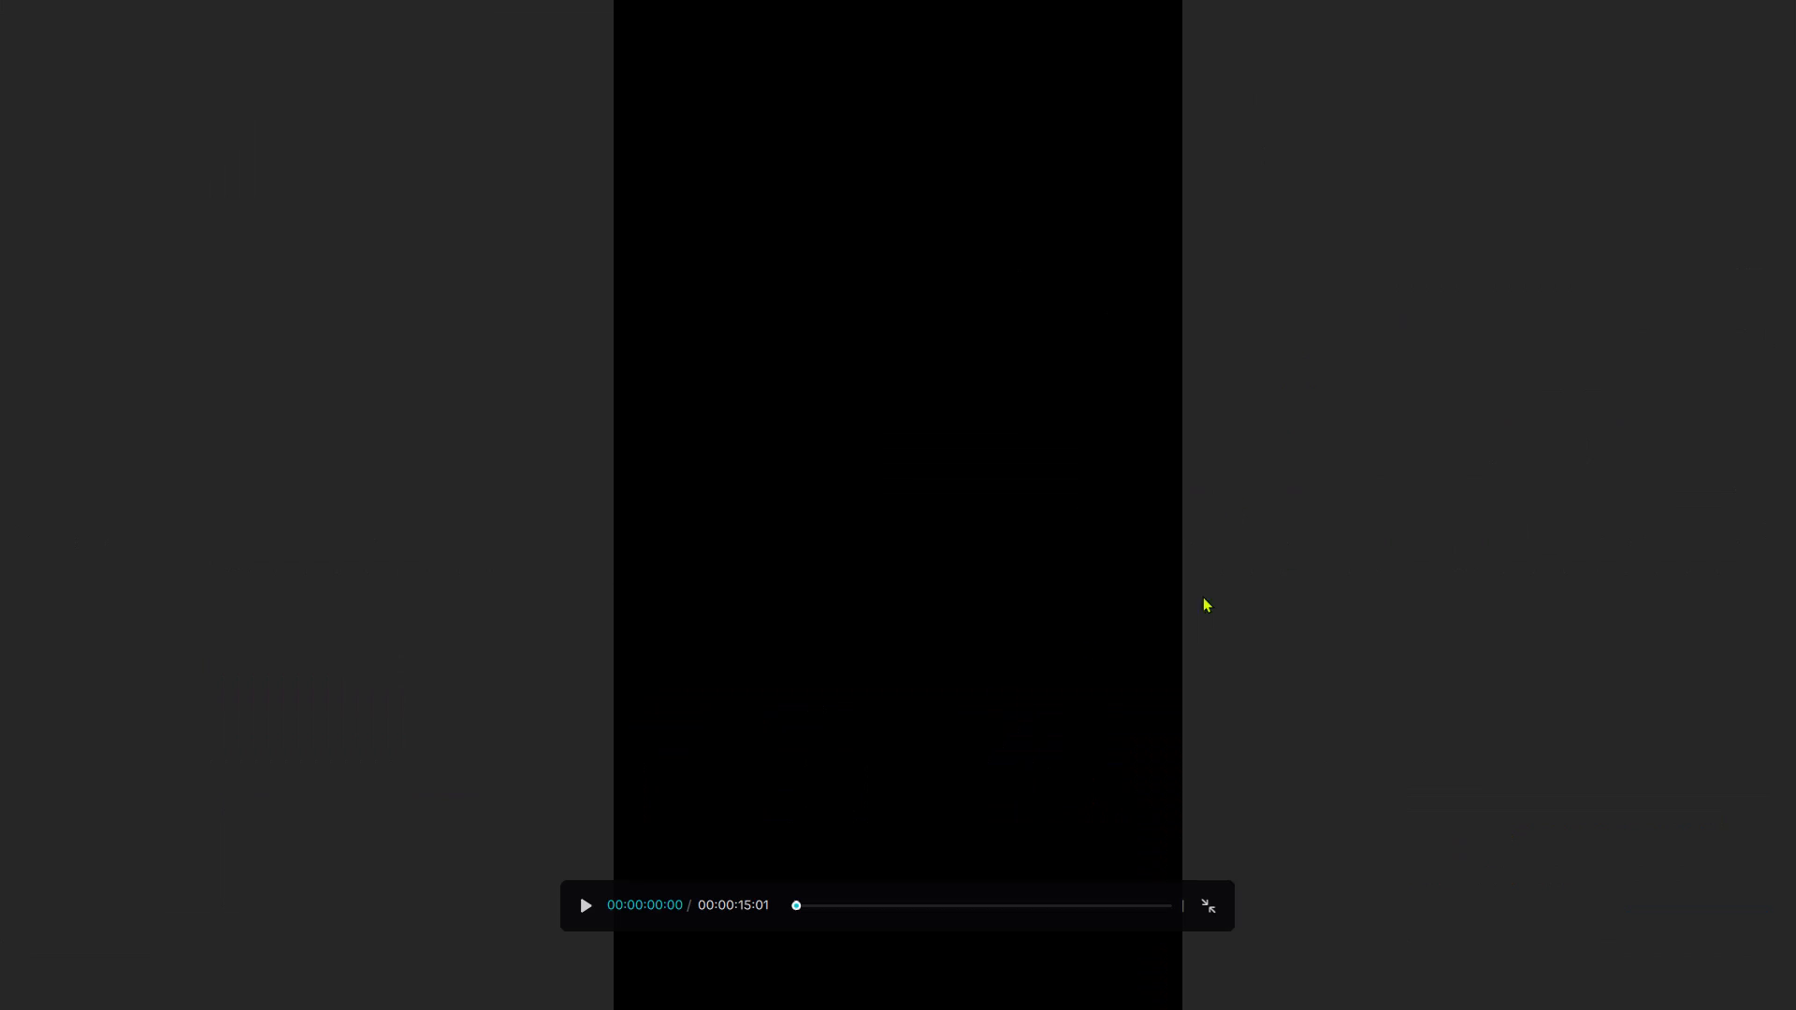
pyautogui.click(588, 906)
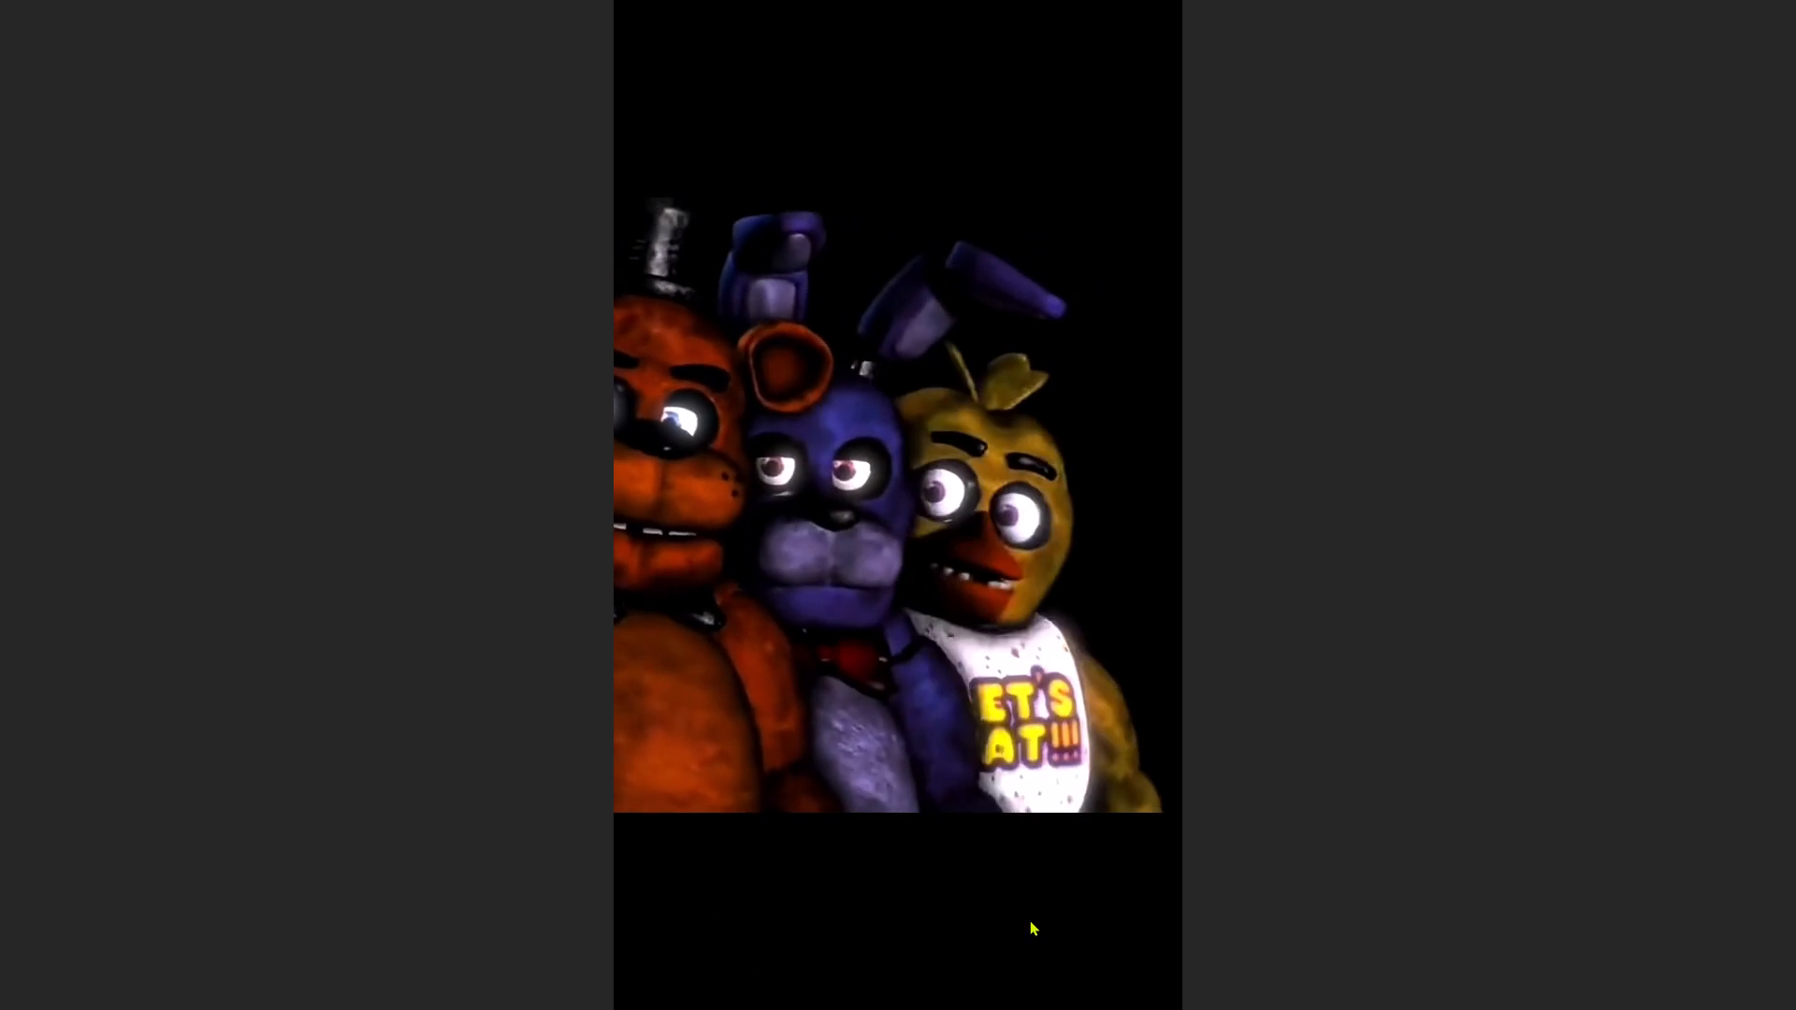
pyautogui.click(1132, 833)
pyautogui.click(1213, 902)
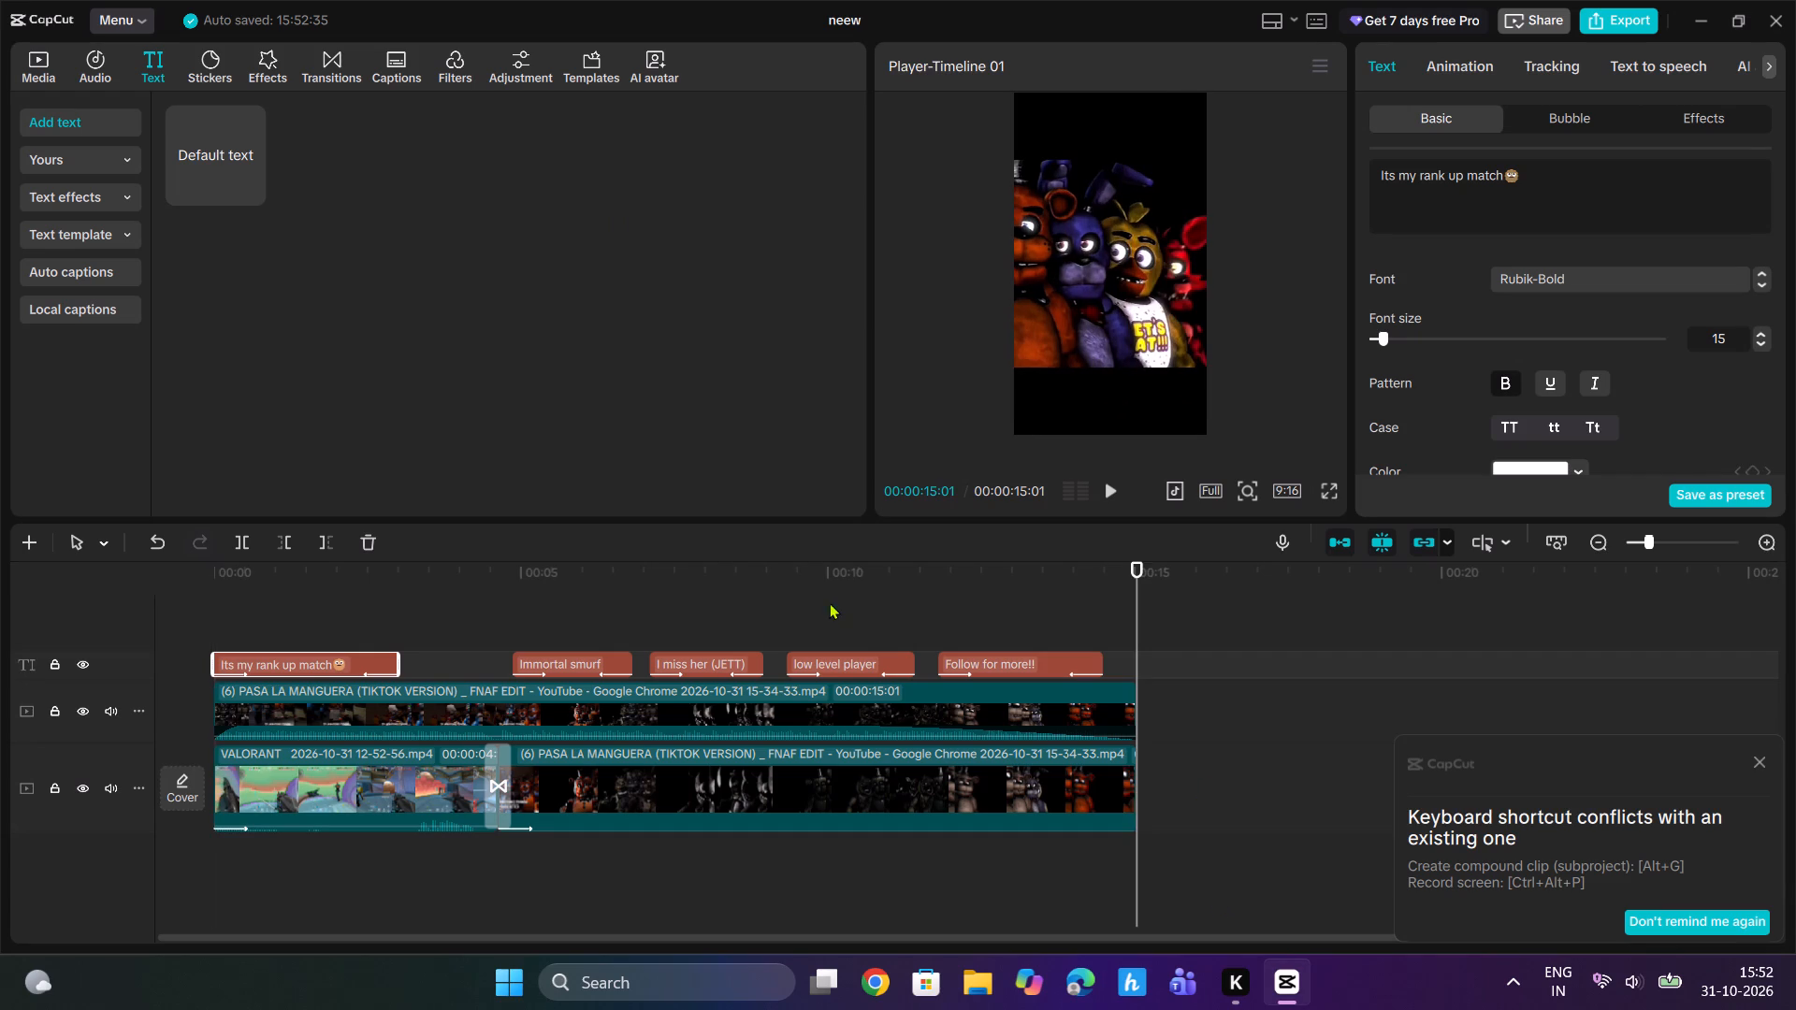
# Add the Vivid Texture filter at the start of the timeline.
pyautogui.moveTo(1136, 576); pyautogui.dragTo(0, 642)
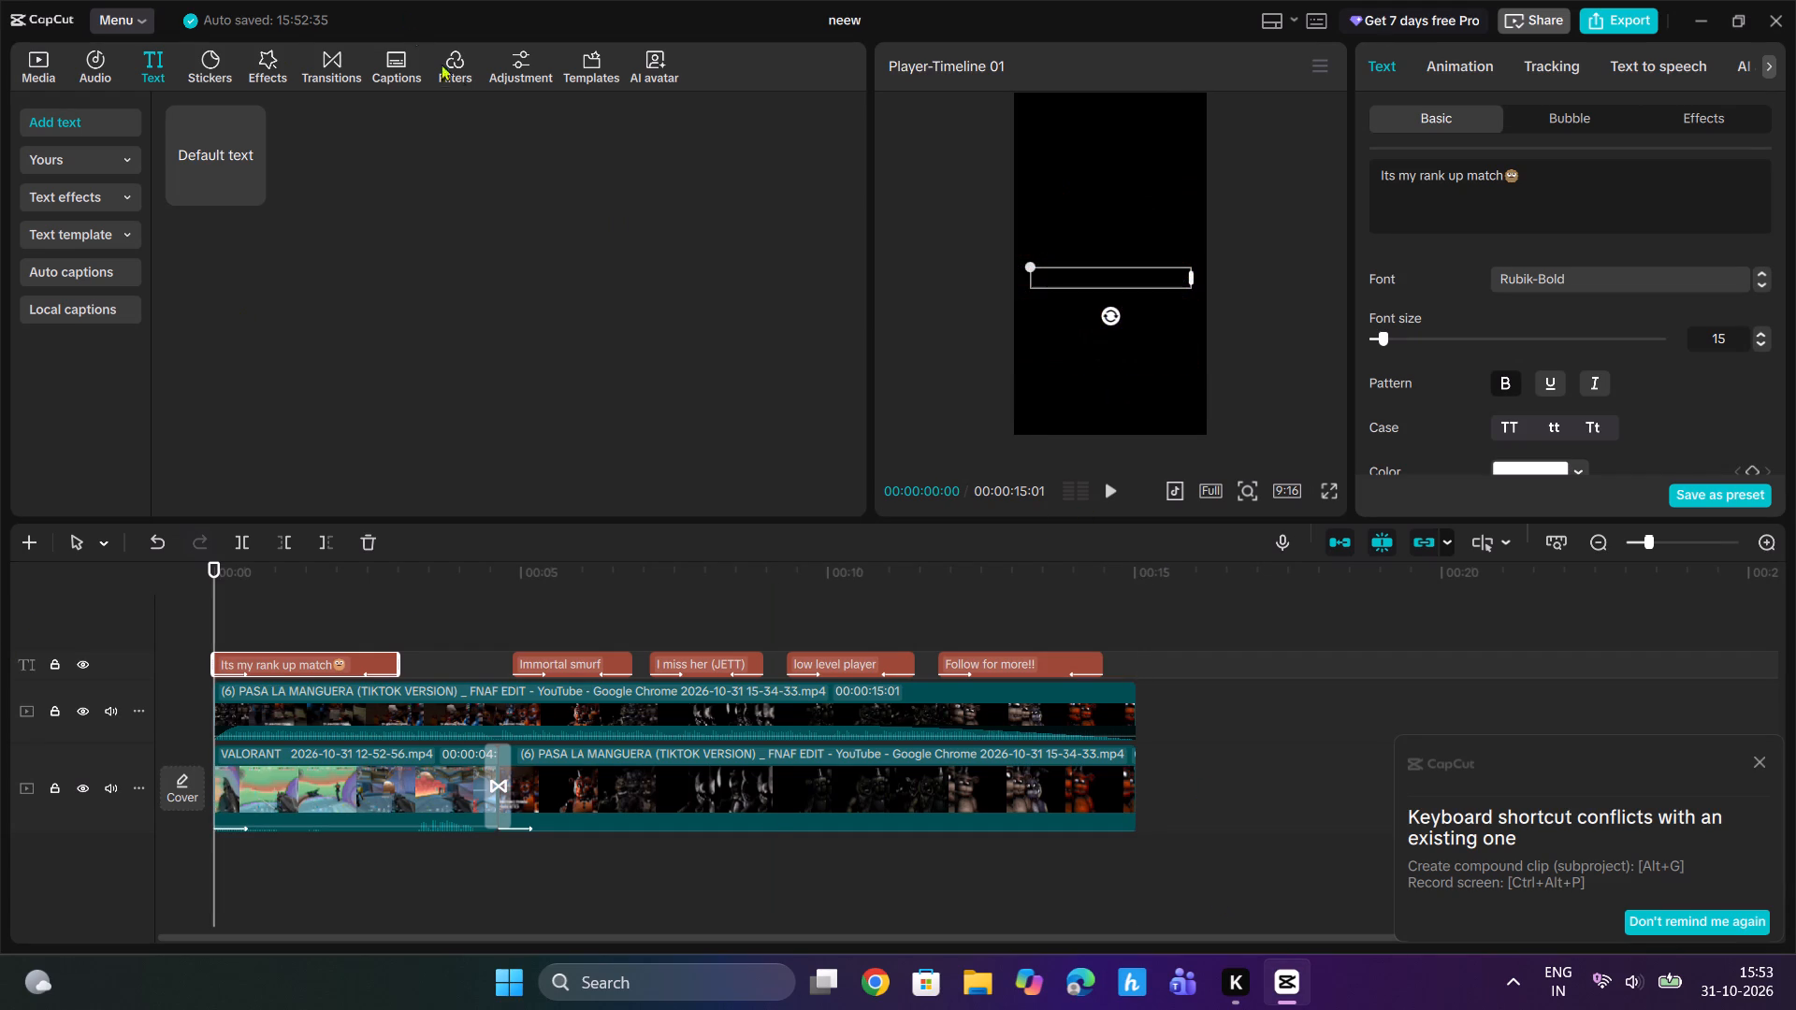
pyautogui.click(462, 69)
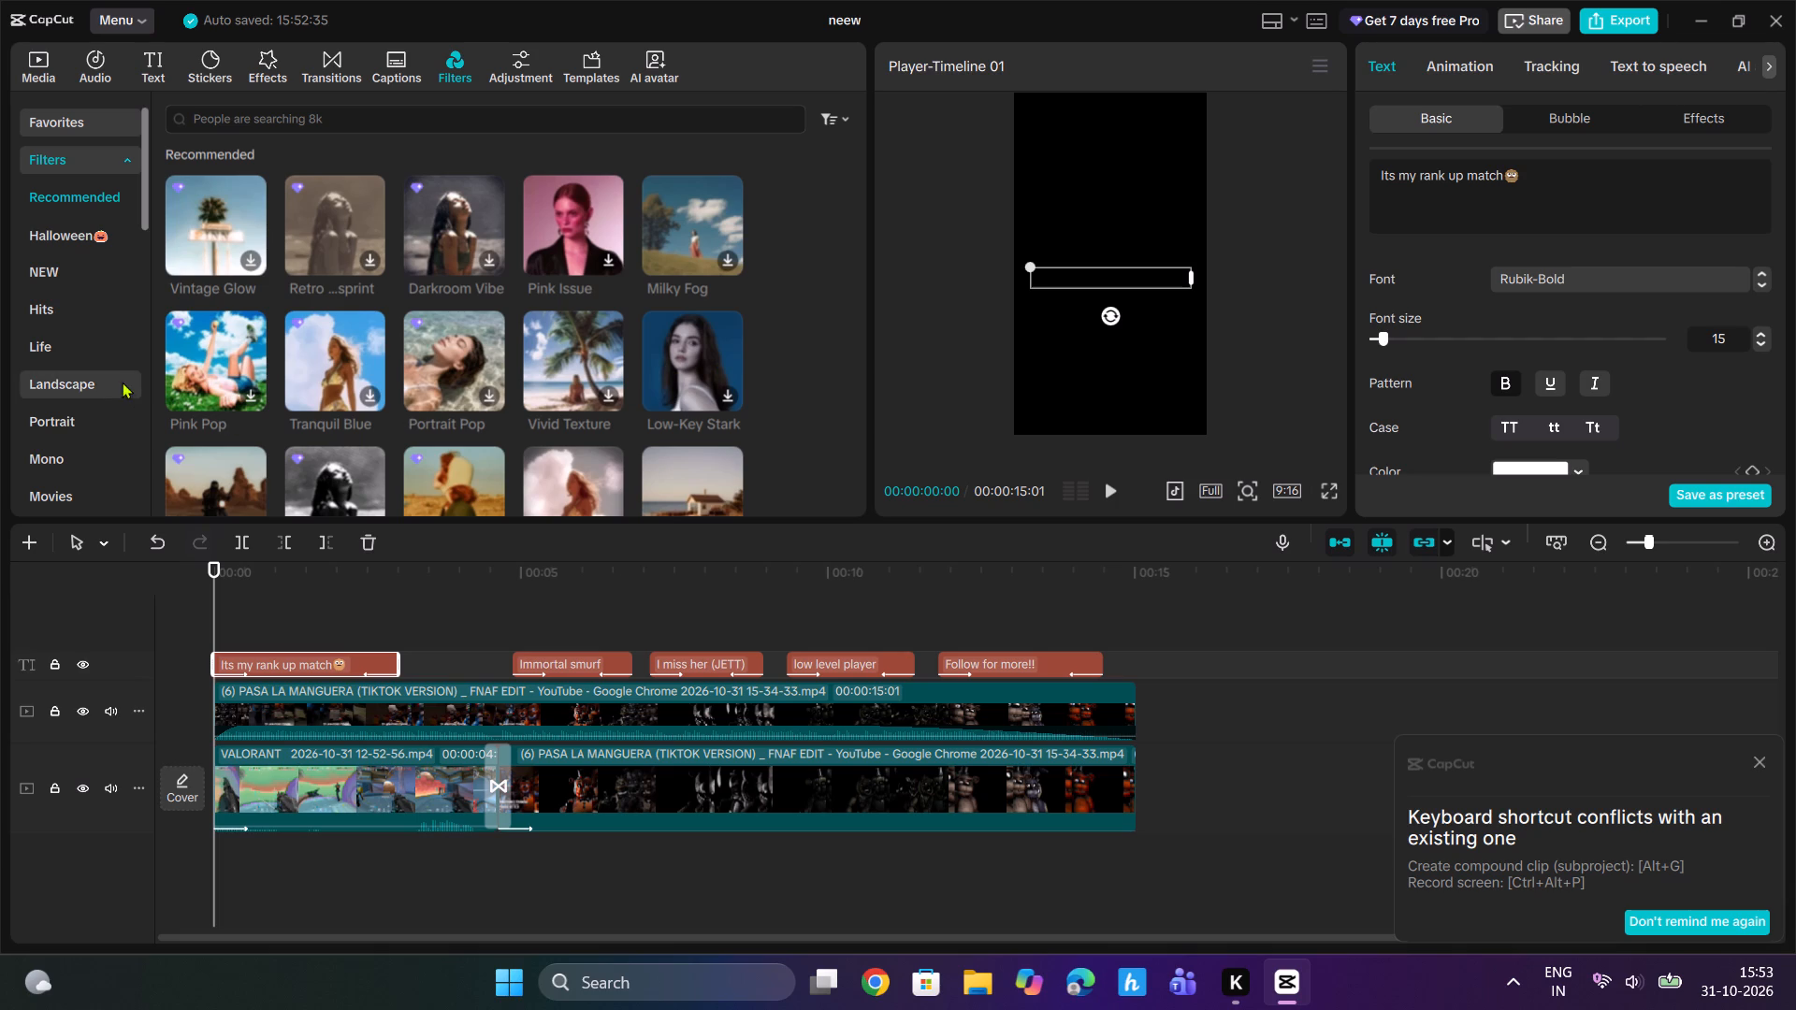
pyautogui.click(605, 394)
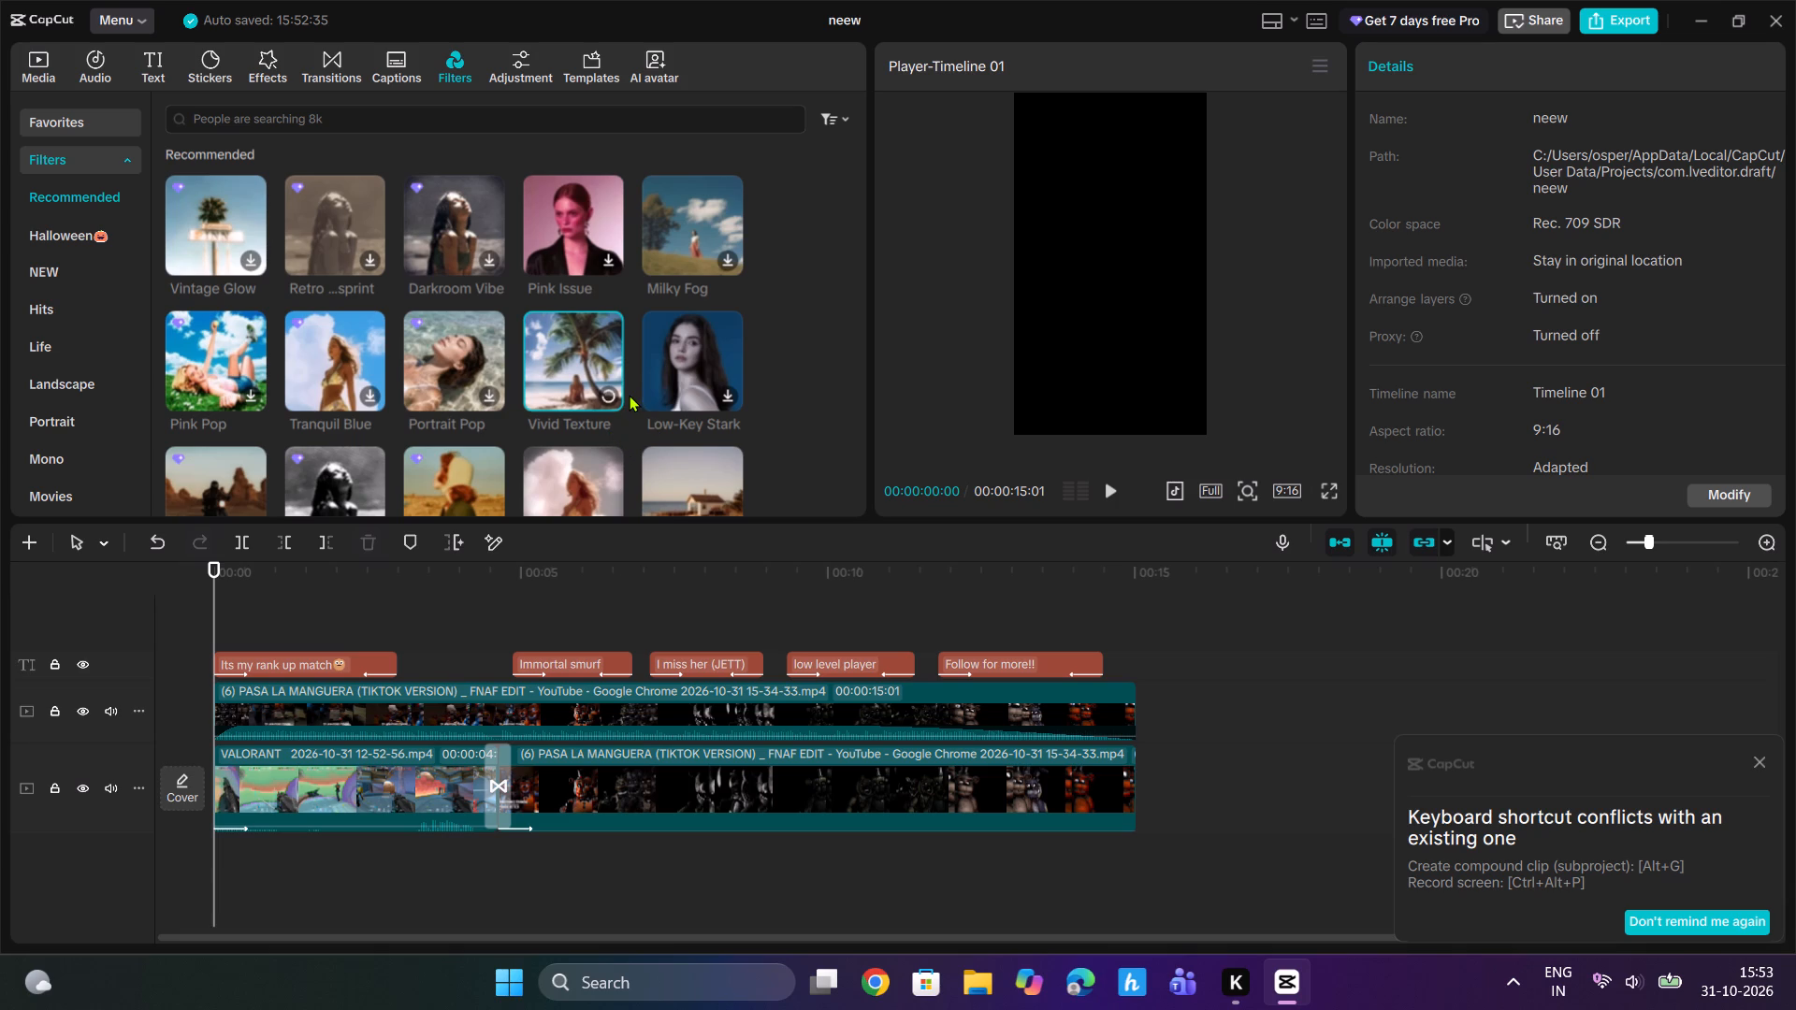
pyautogui.click(1759, 762)
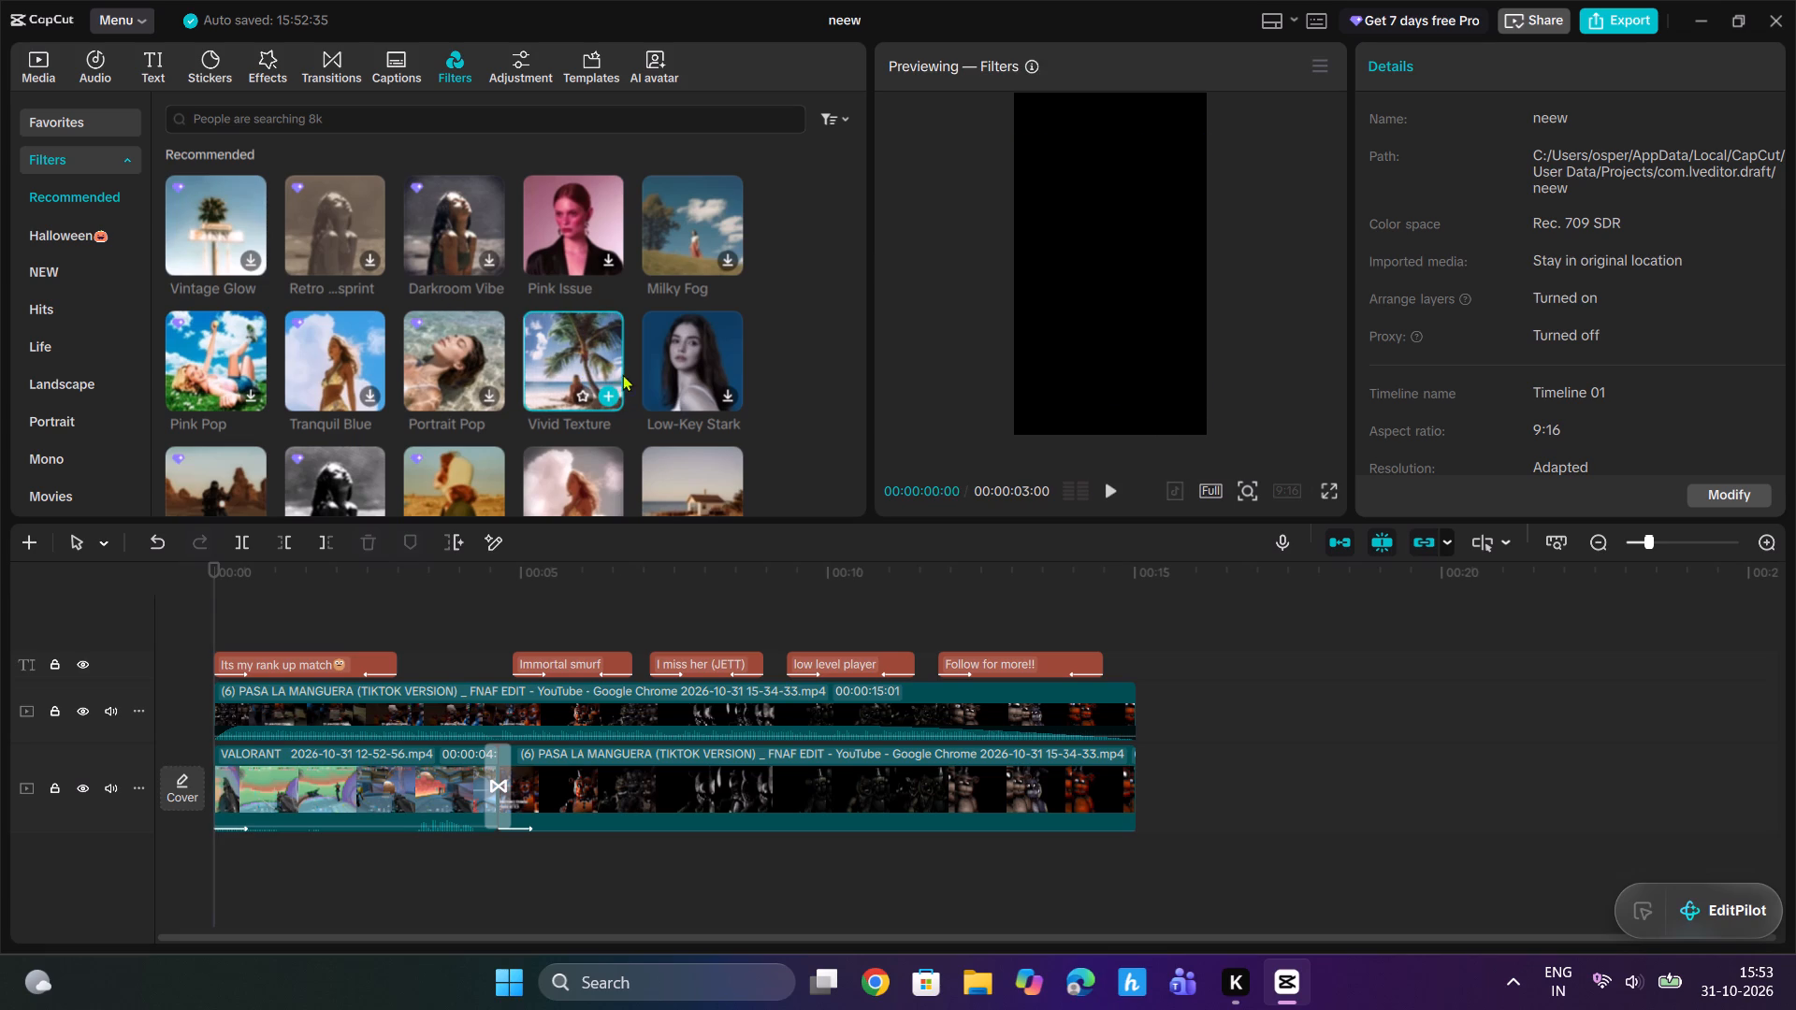
pyautogui.click(613, 396)
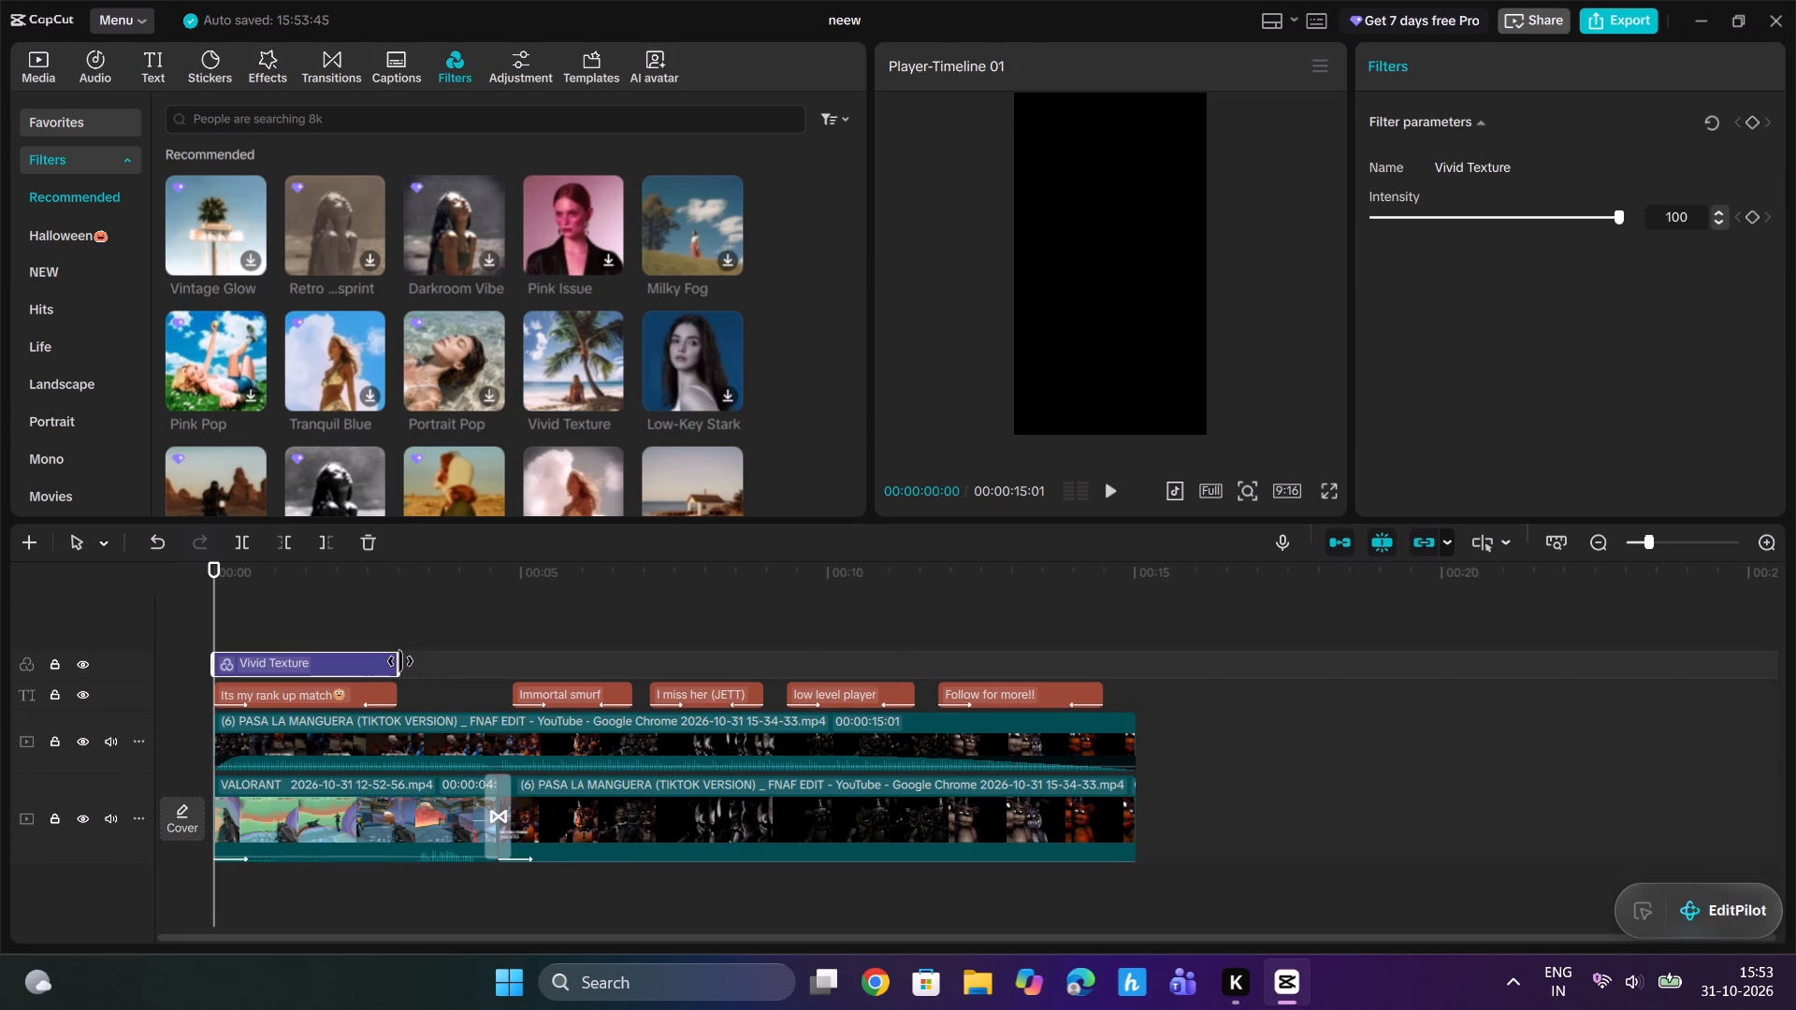
# Extend the Vivid Texture filter to the end of the video and set its intensity to 70.
pyautogui.moveTo(400, 661); pyautogui.dragTo(1131, 631)
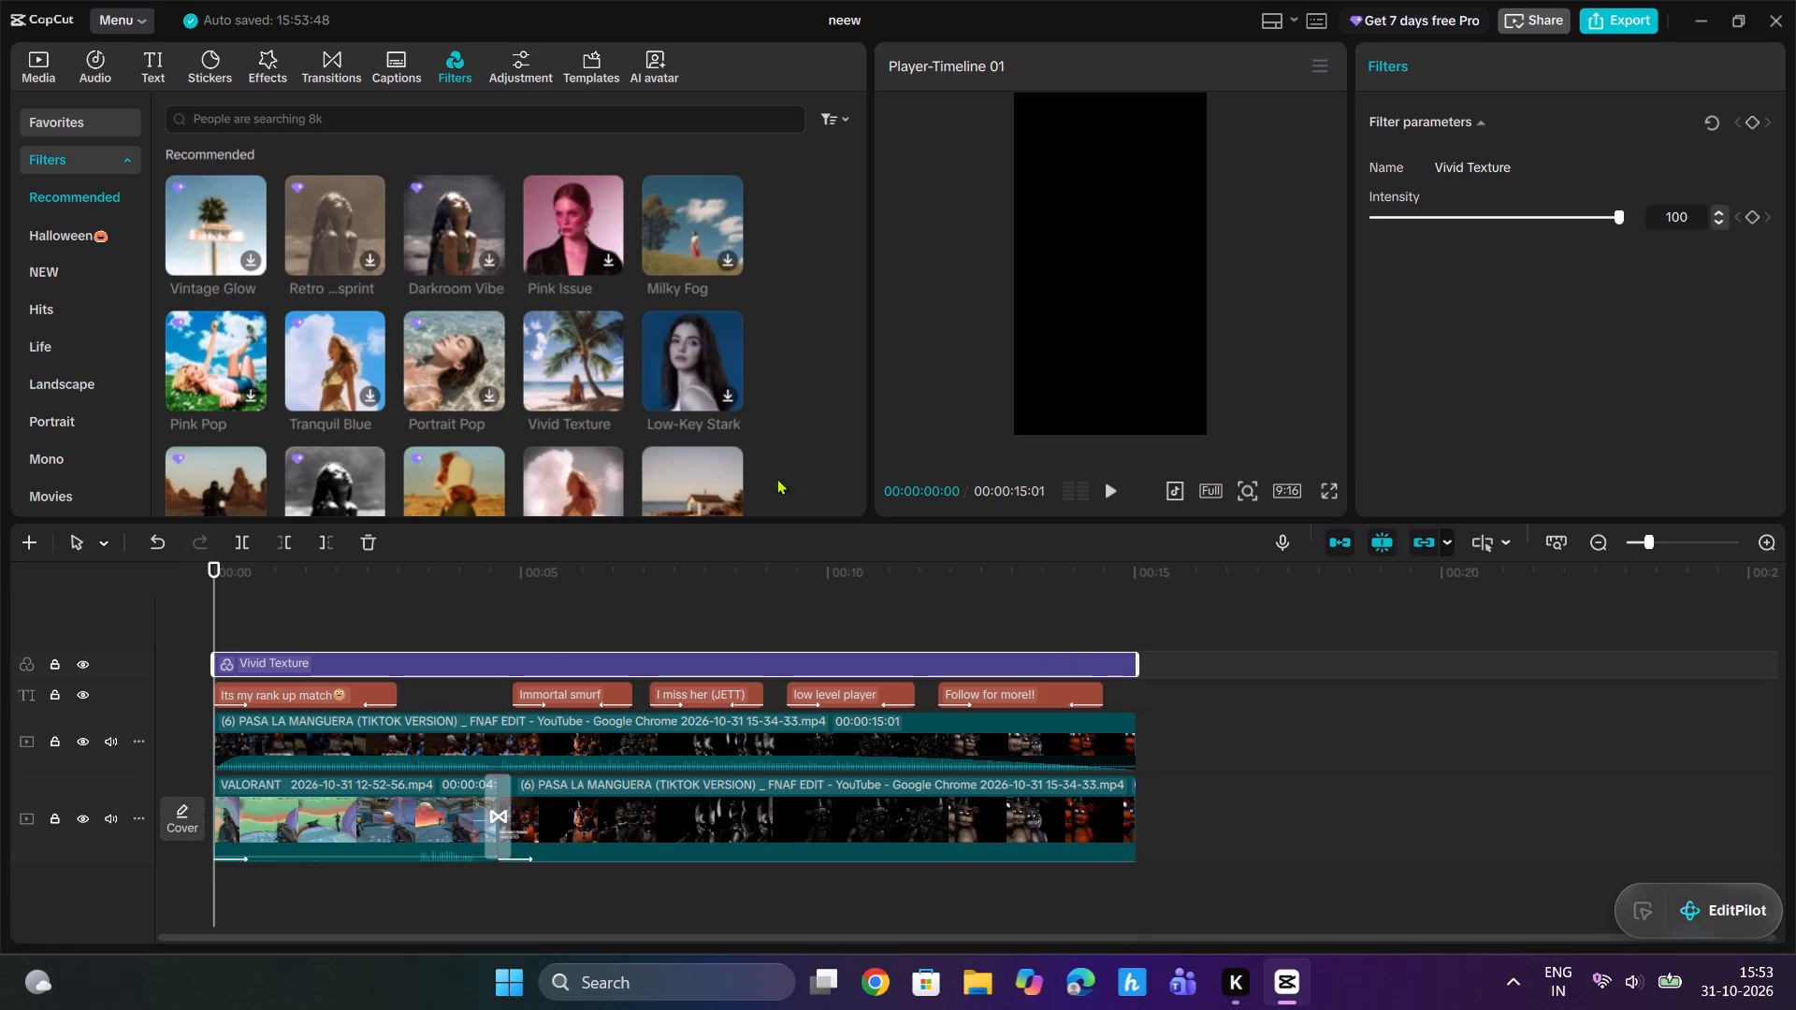
pyautogui.moveTo(1554, 213); pyautogui.dragTo(1545, 221)
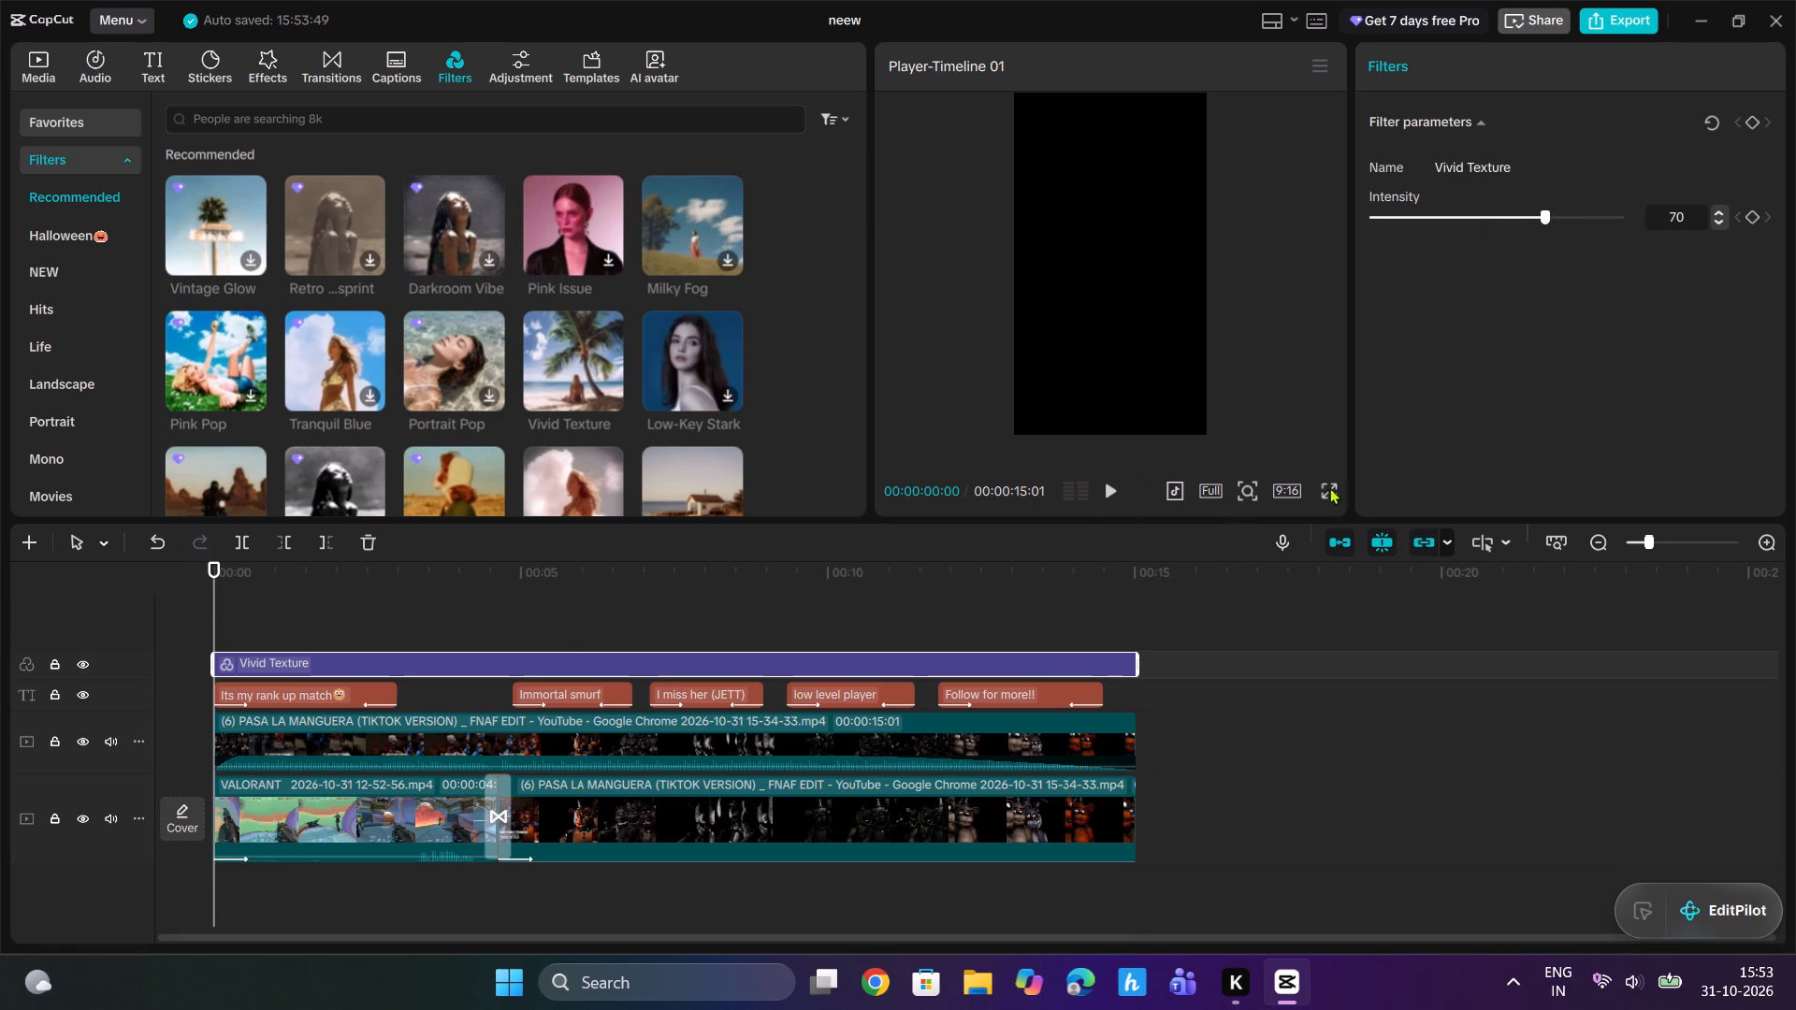
# Play the video full screen to check how the Vivid Texture filter looks.
pyautogui.click(1329, 490)
pyautogui.click(587, 910)
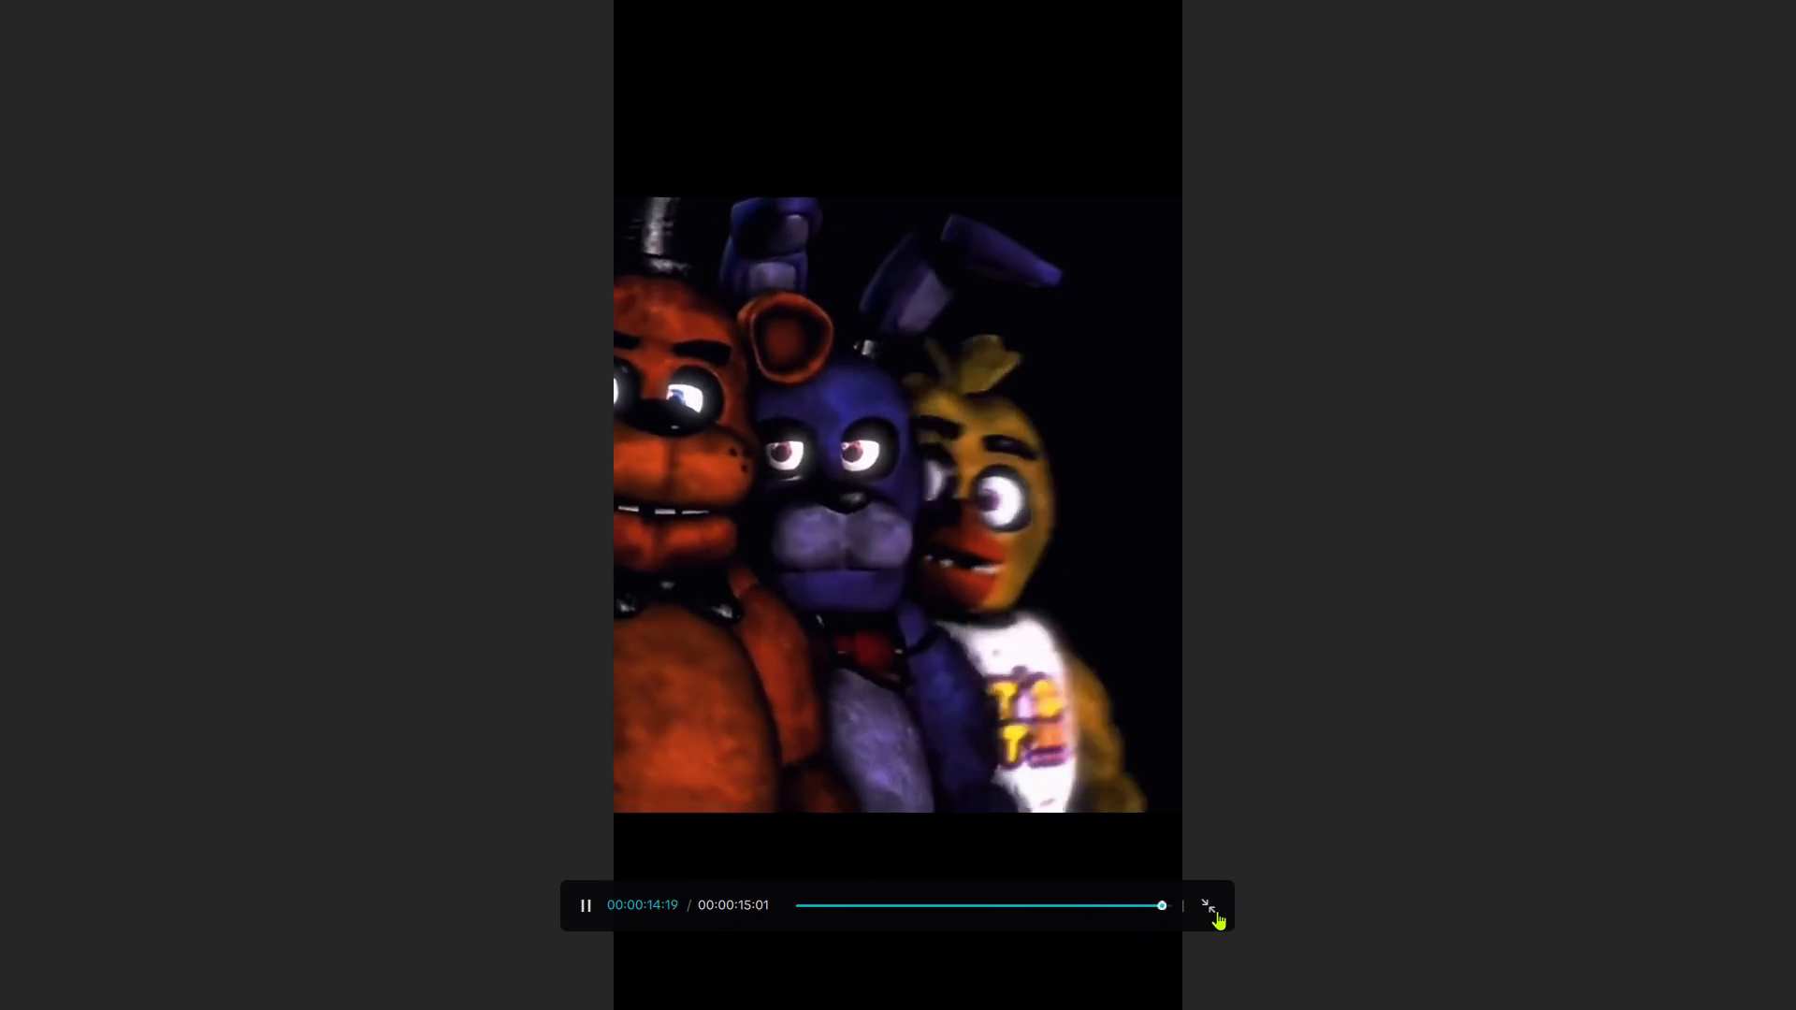
pyautogui.click(1219, 911)
# Add the Warm Vivid filter from the Hits category at the start of the timeline.
pyautogui.moveTo(1131, 578); pyautogui.dragTo(836, 626)
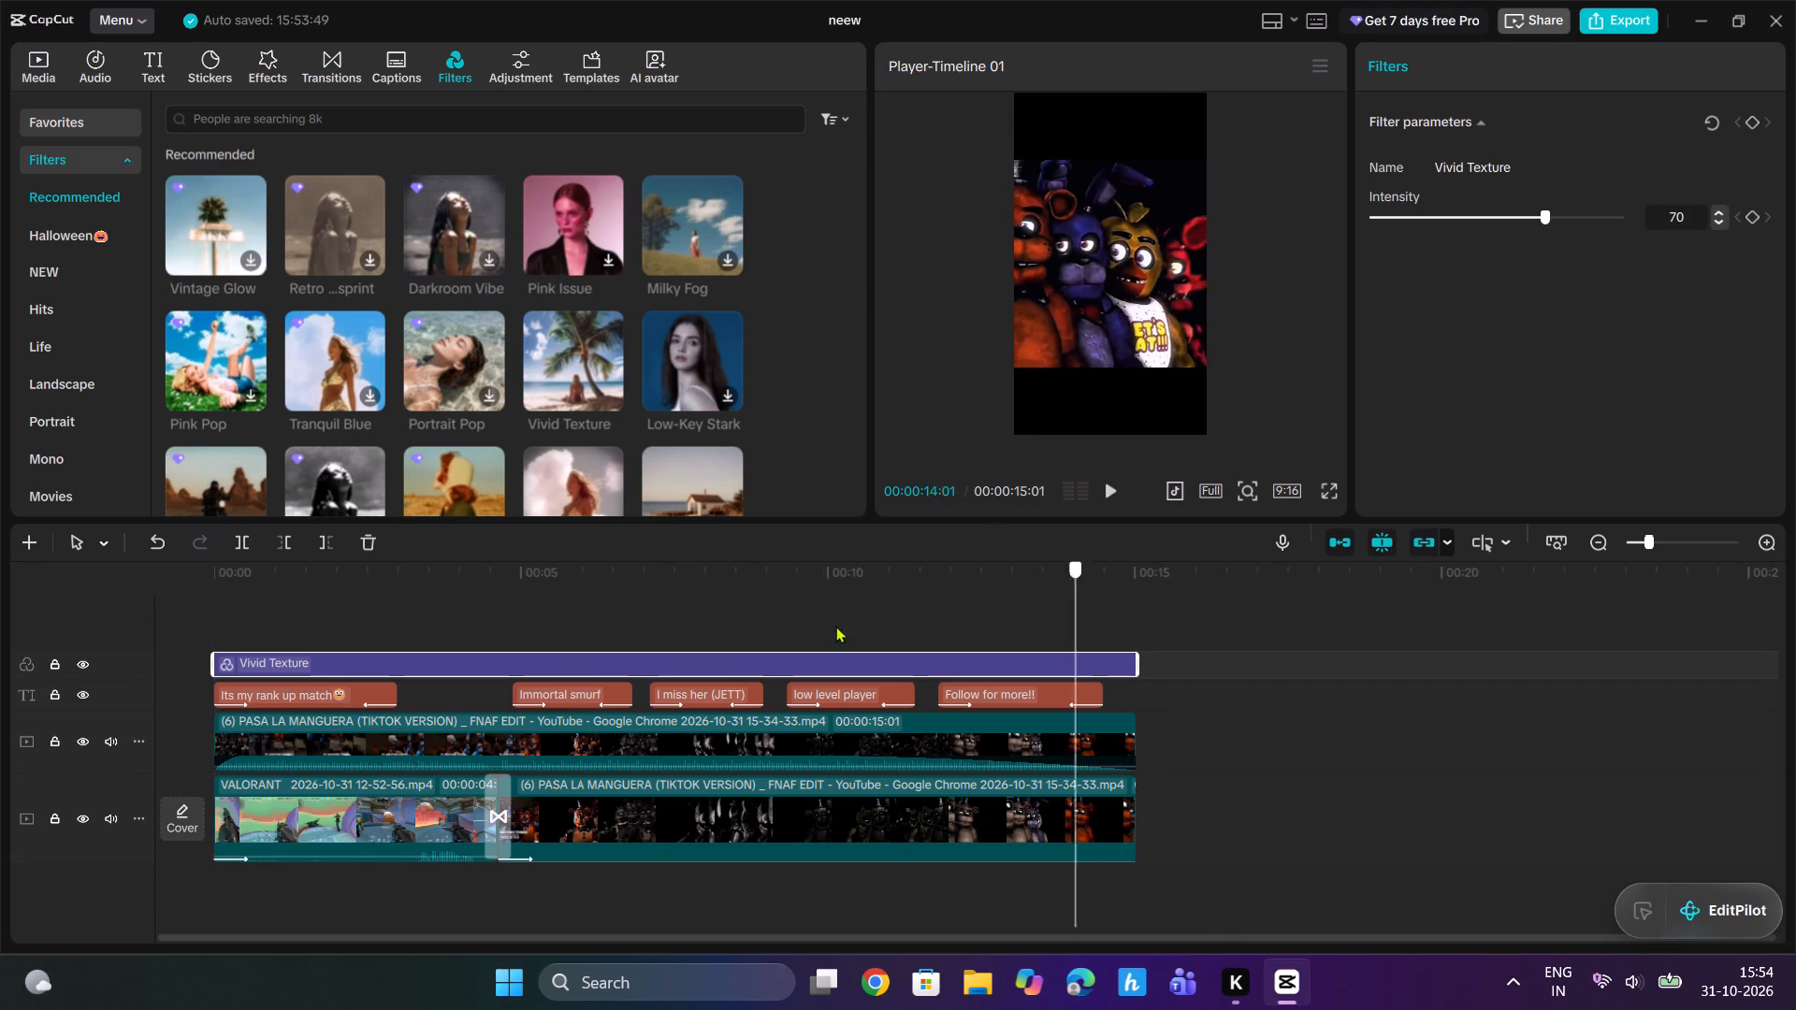
pyautogui.moveTo(836, 626); pyautogui.dragTo(0, 716)
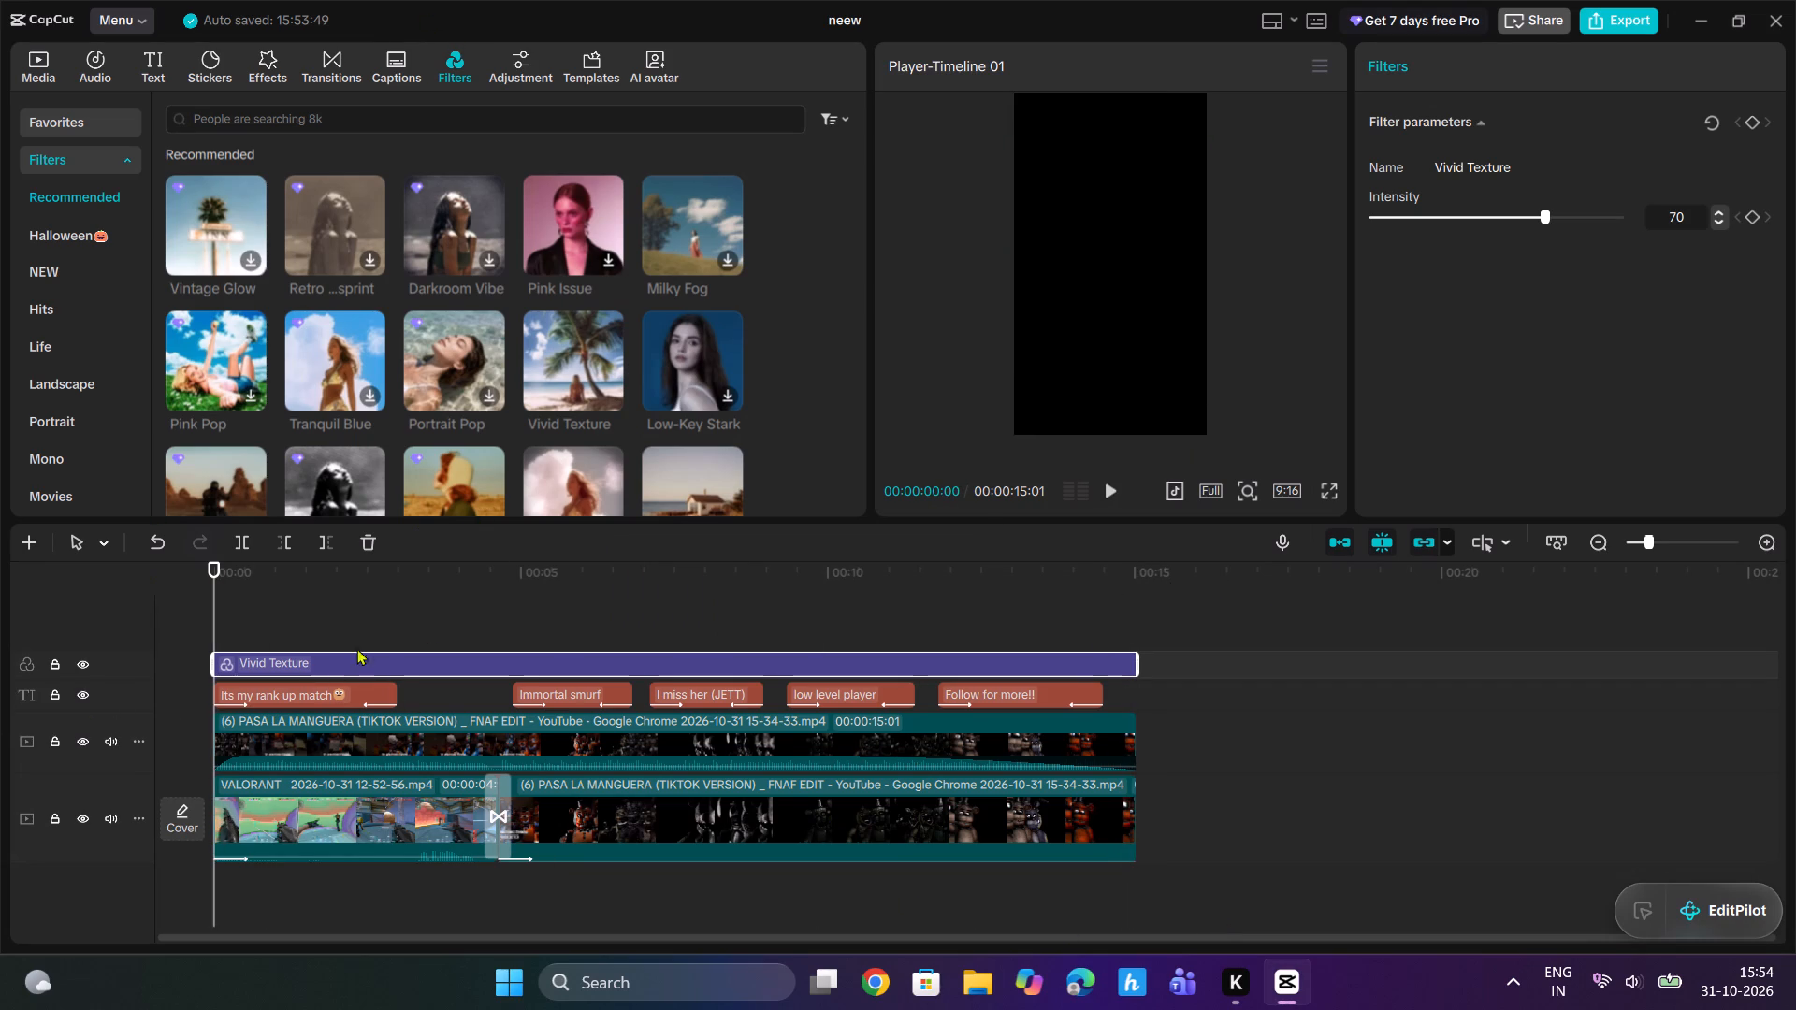
pyautogui.scroll(-2, 636, 470)
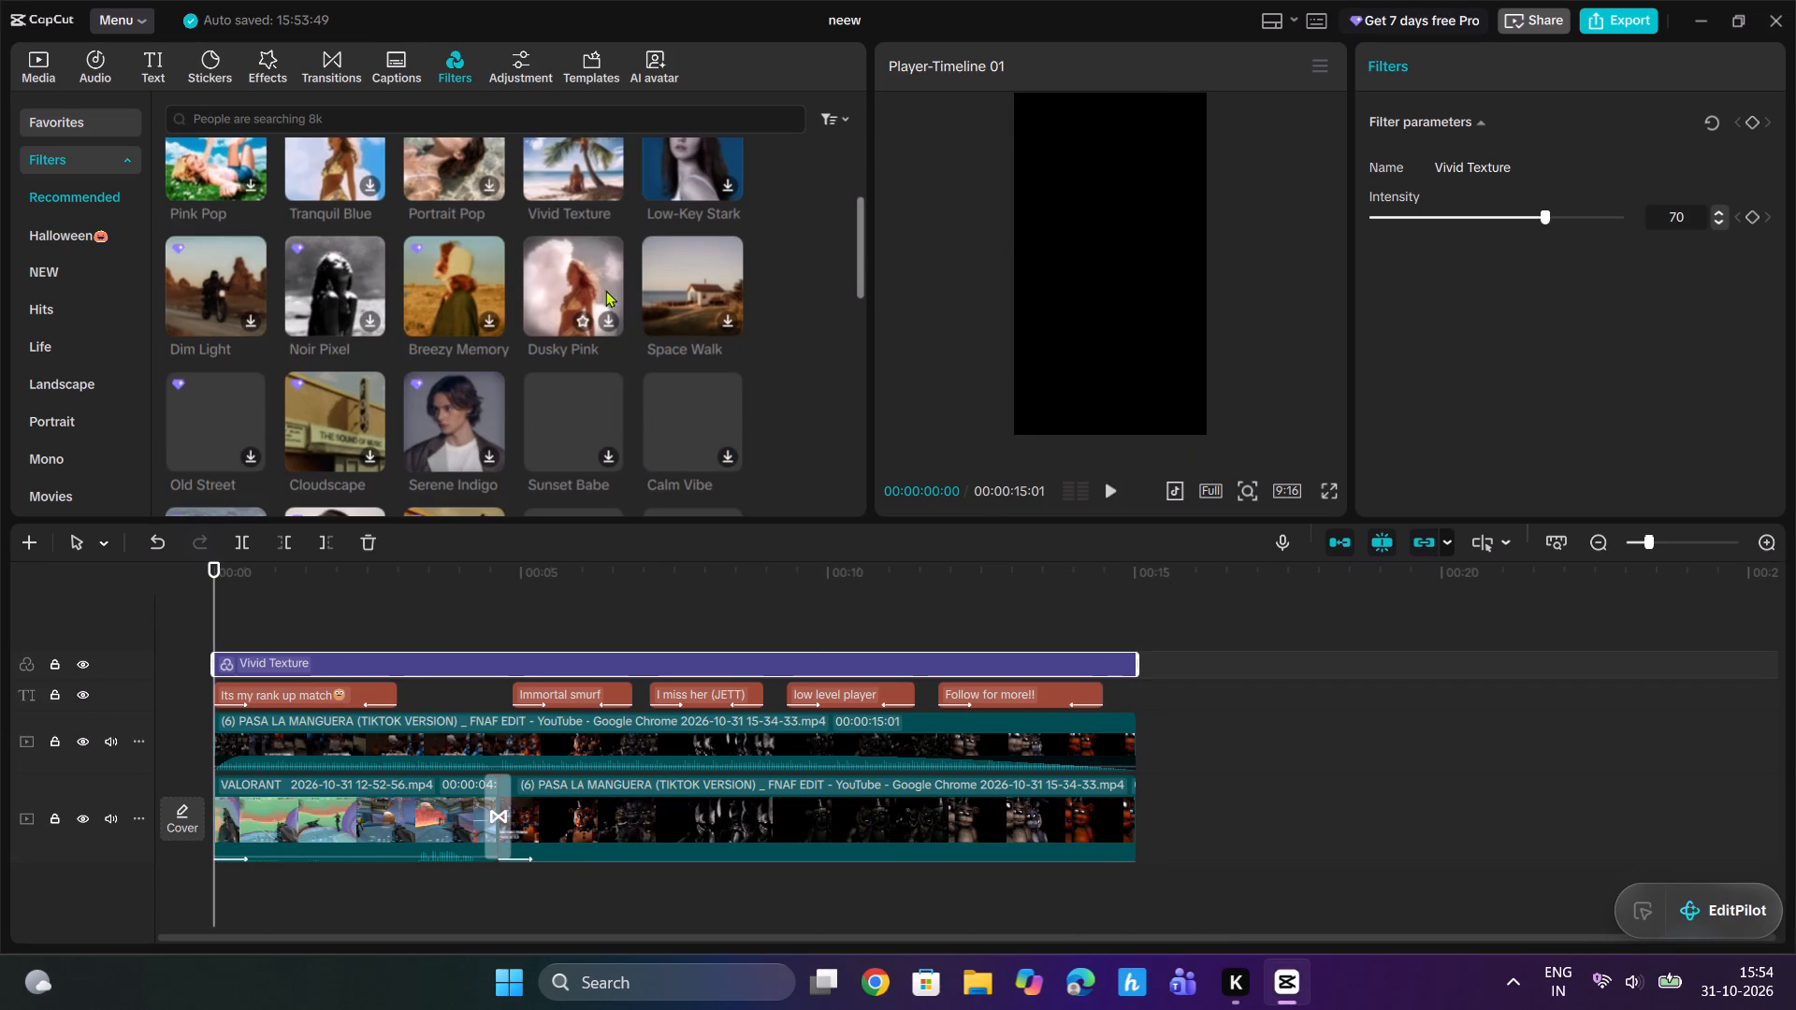
pyautogui.scroll(-1, 714, 382)
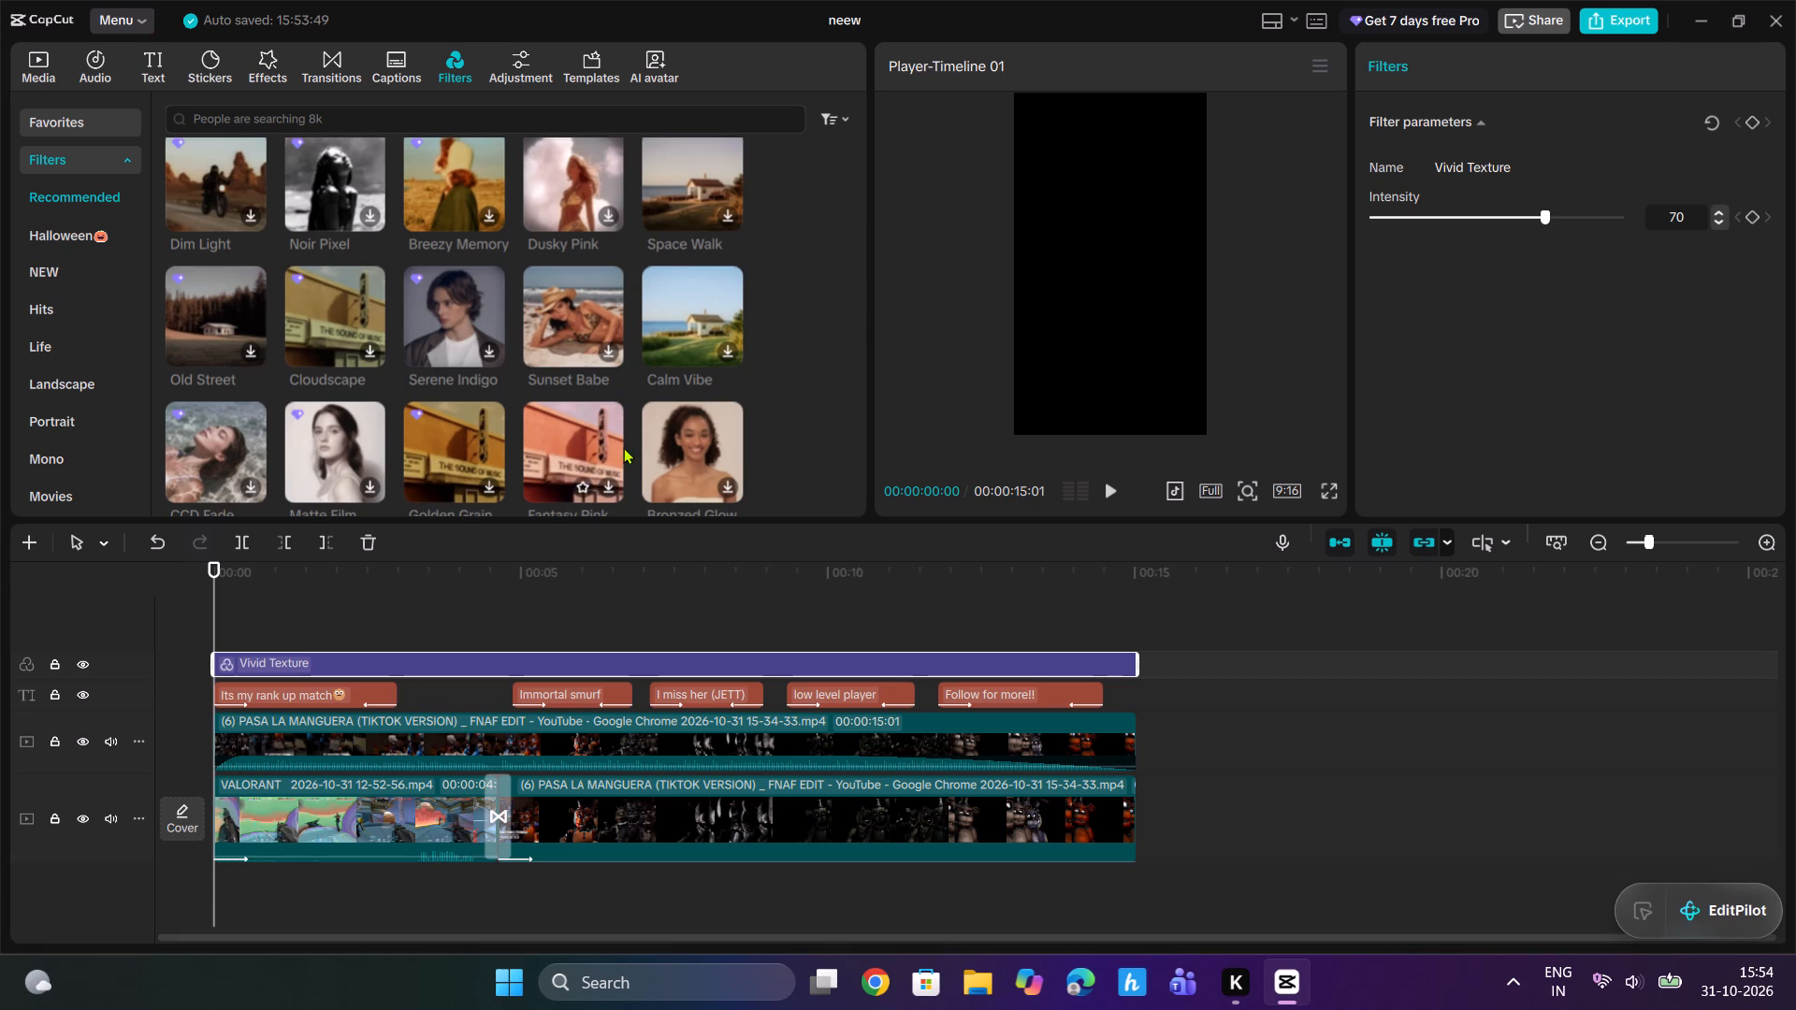
pyautogui.click(46, 322)
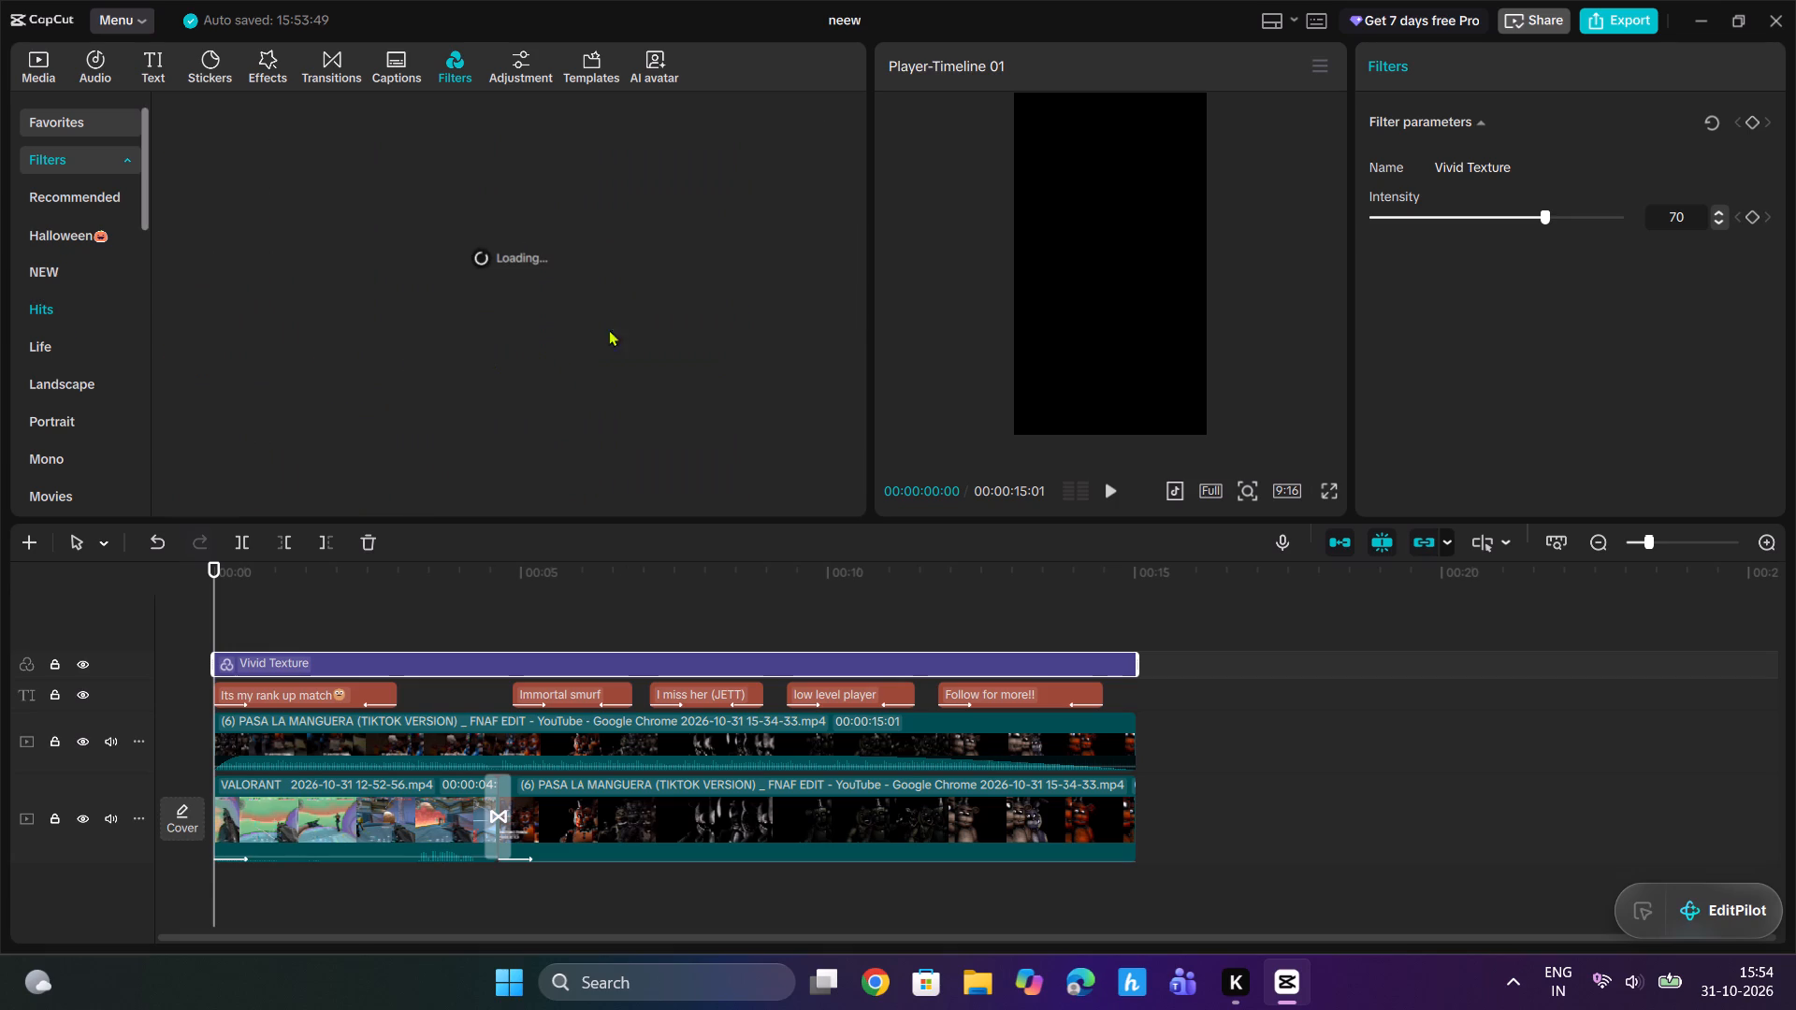
pyautogui.click(604, 396)
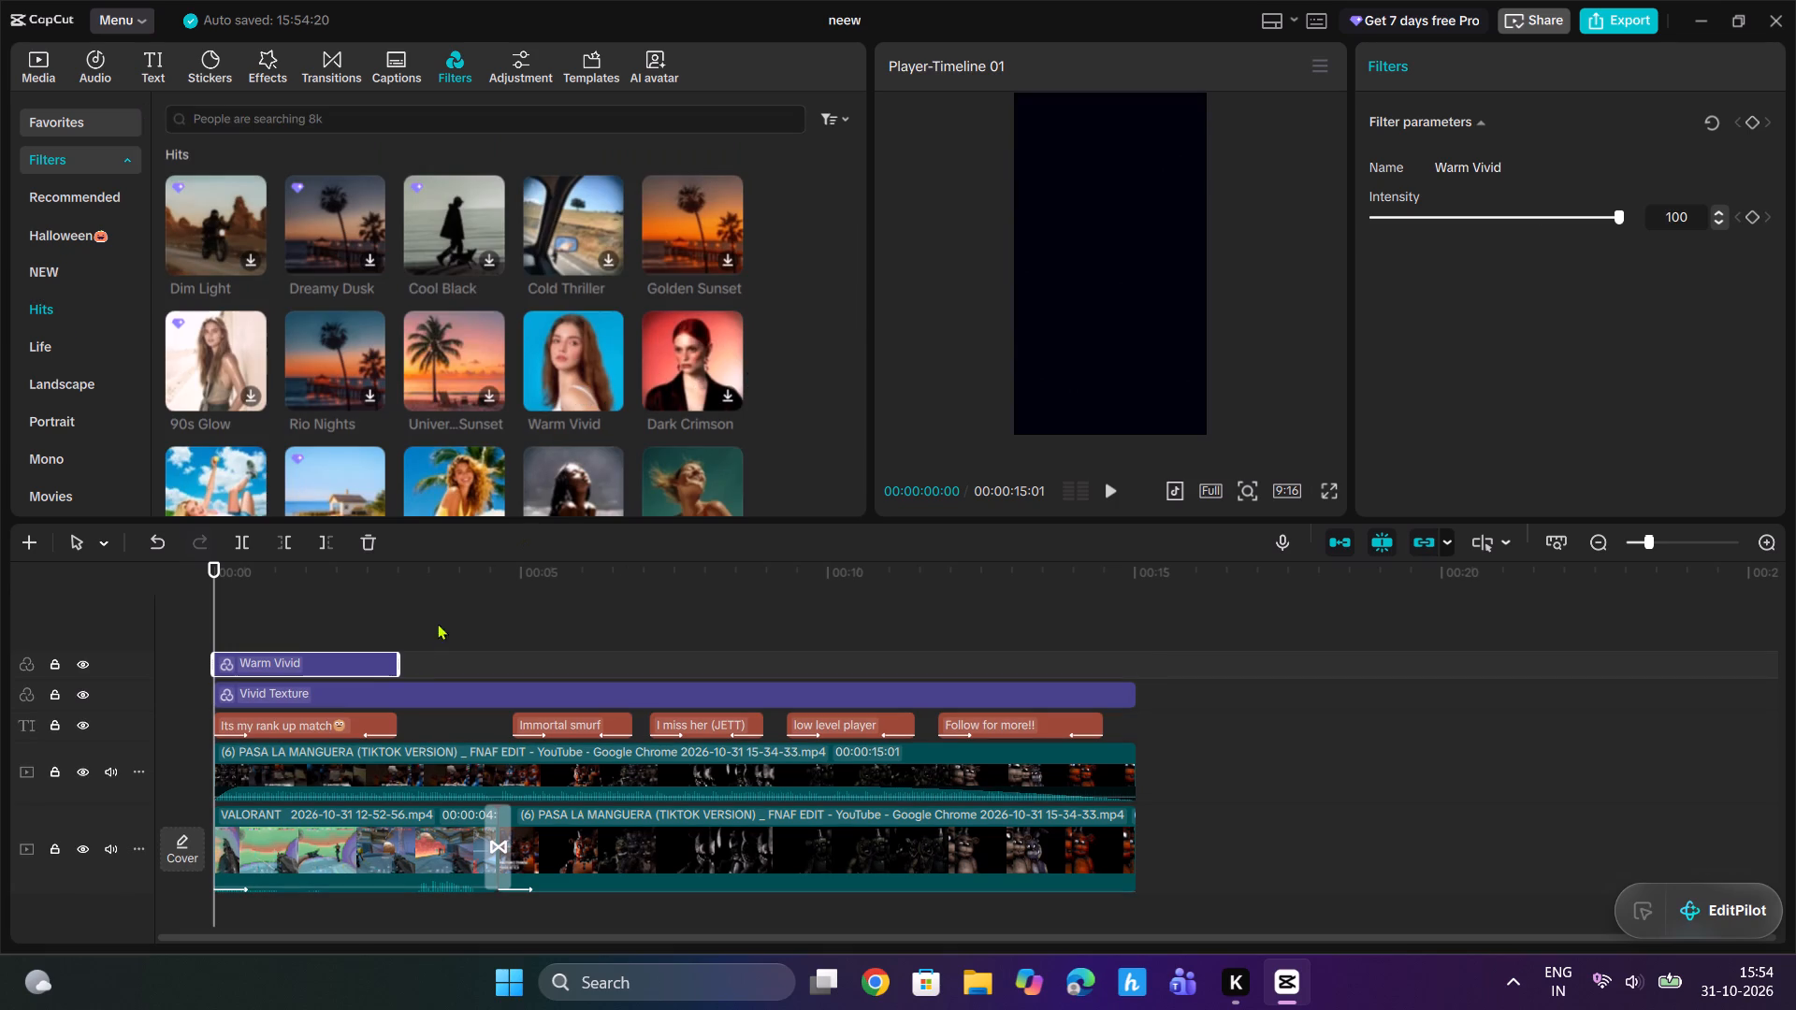
# Extend the Warm Vivid filter to the end of the video and set its intensity to 22.
pyautogui.moveTo(398, 668); pyautogui.dragTo(1132, 642)
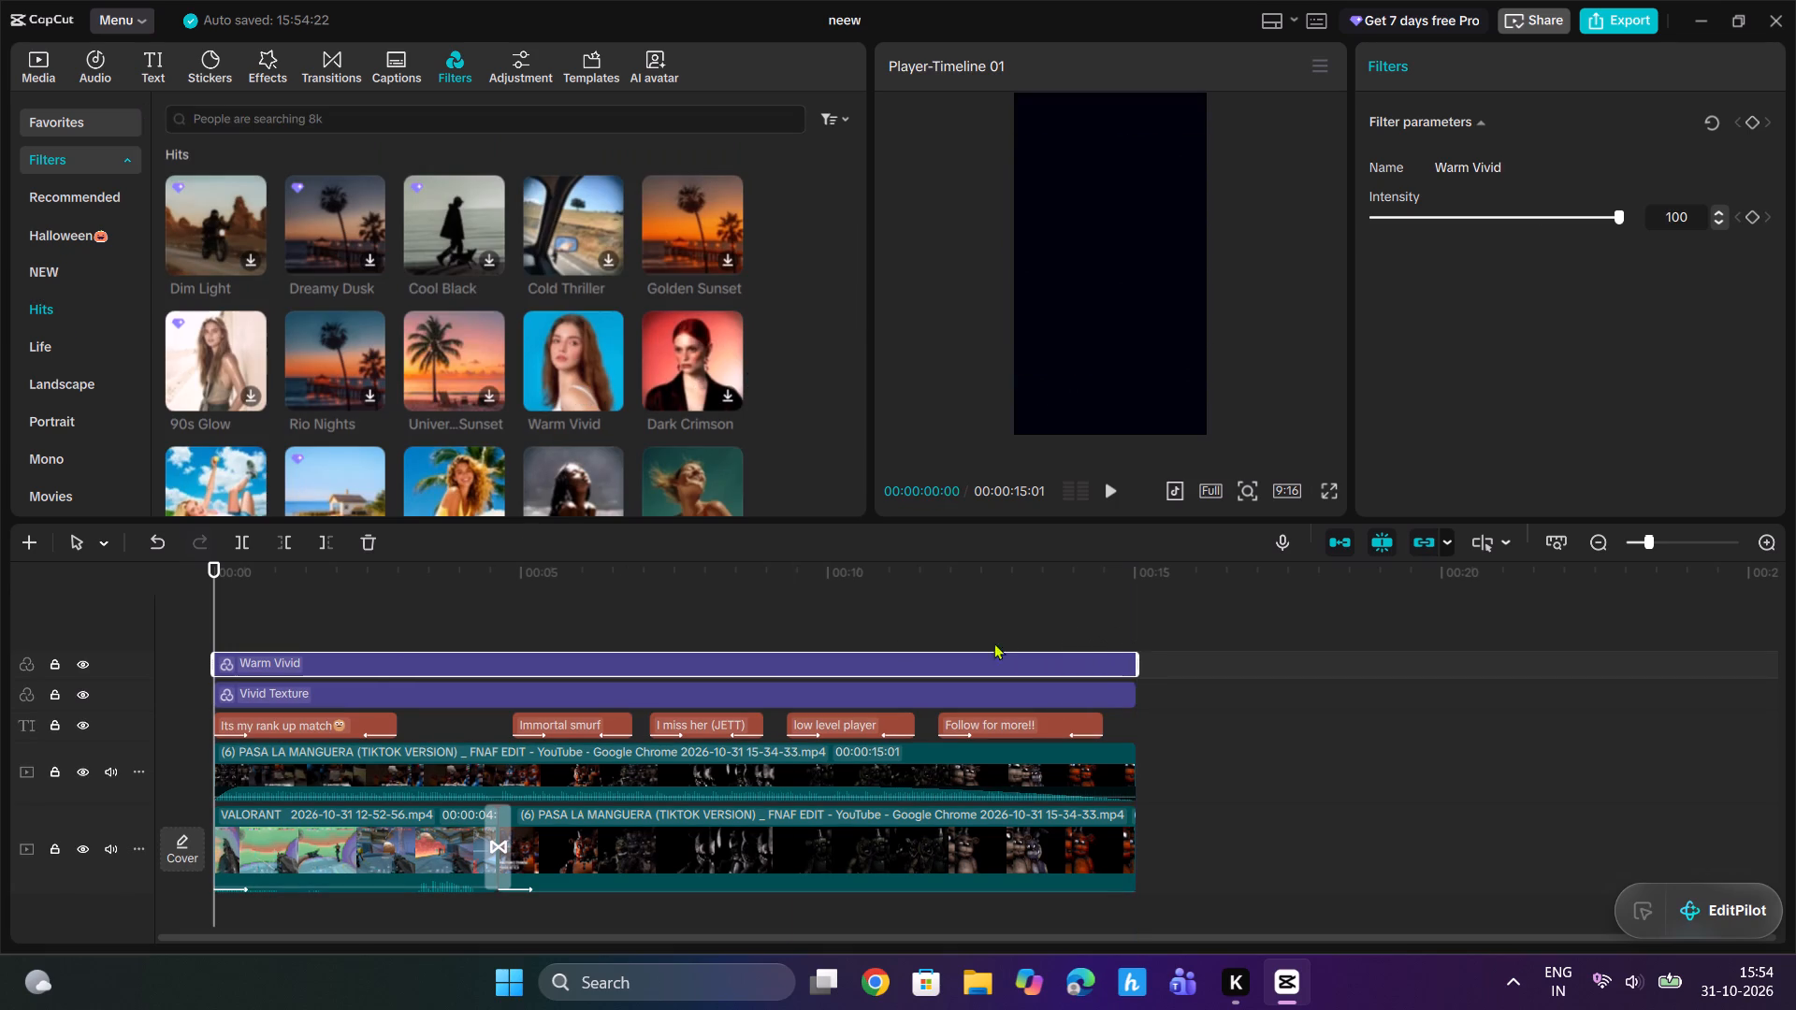
pyautogui.click(854, 622)
pyautogui.moveTo(844, 621); pyautogui.dragTo(409, 658)
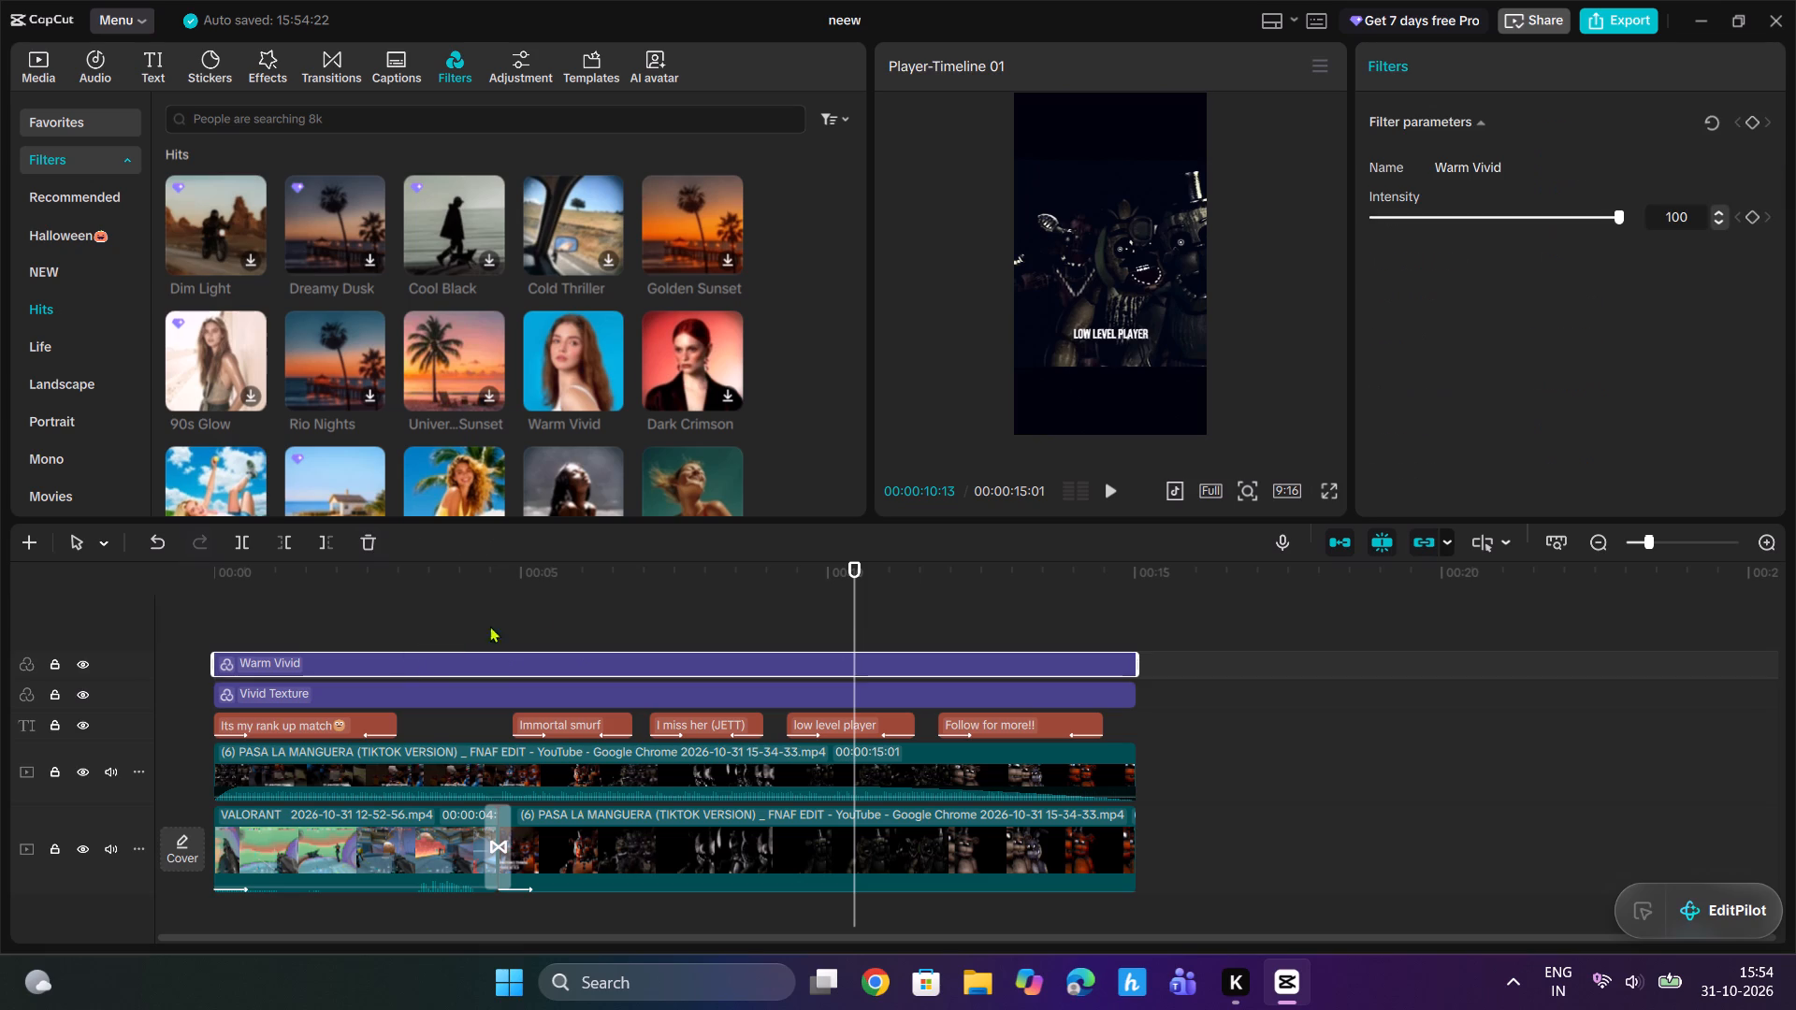
pyautogui.moveTo(1523, 218); pyautogui.dragTo(1417, 272)
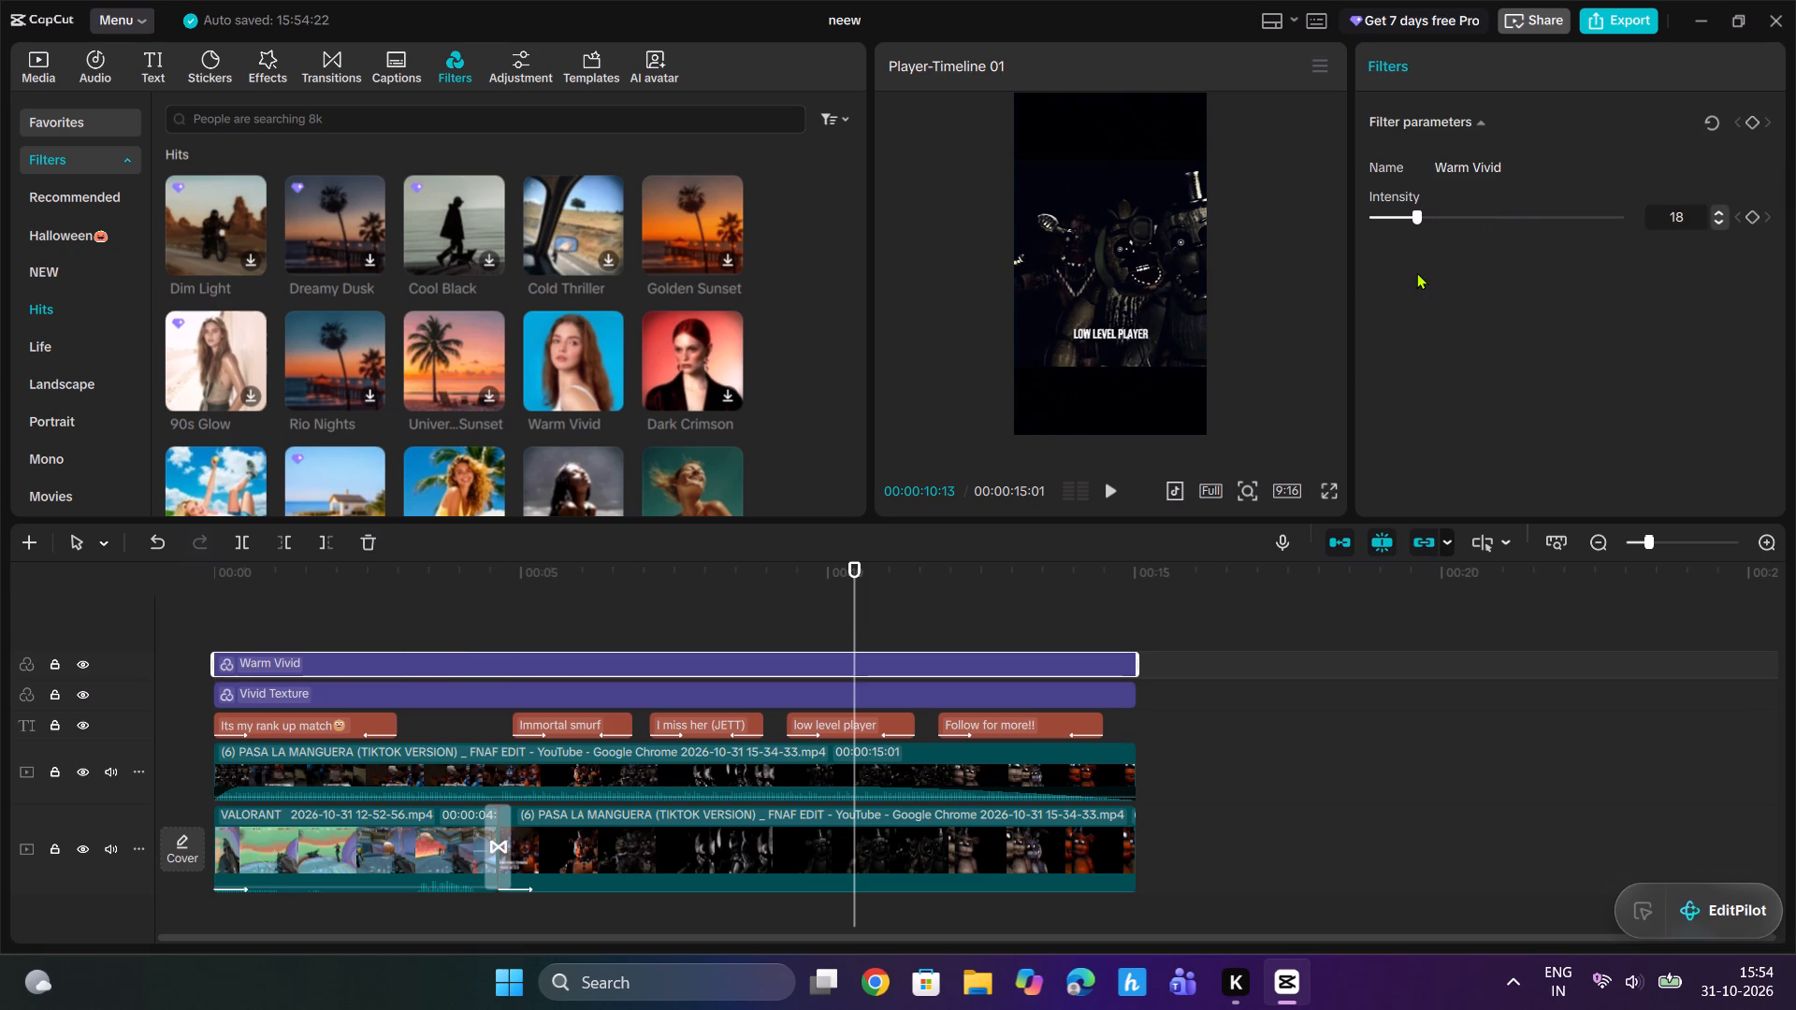
pyautogui.moveTo(1417, 272); pyautogui.dragTo(1428, 273)
# Play the video full screen from the start to check how the Warm Vivid filter looks.
pyautogui.moveTo(854, 571); pyautogui.dragTo(0, 680)
pyautogui.click(1335, 493)
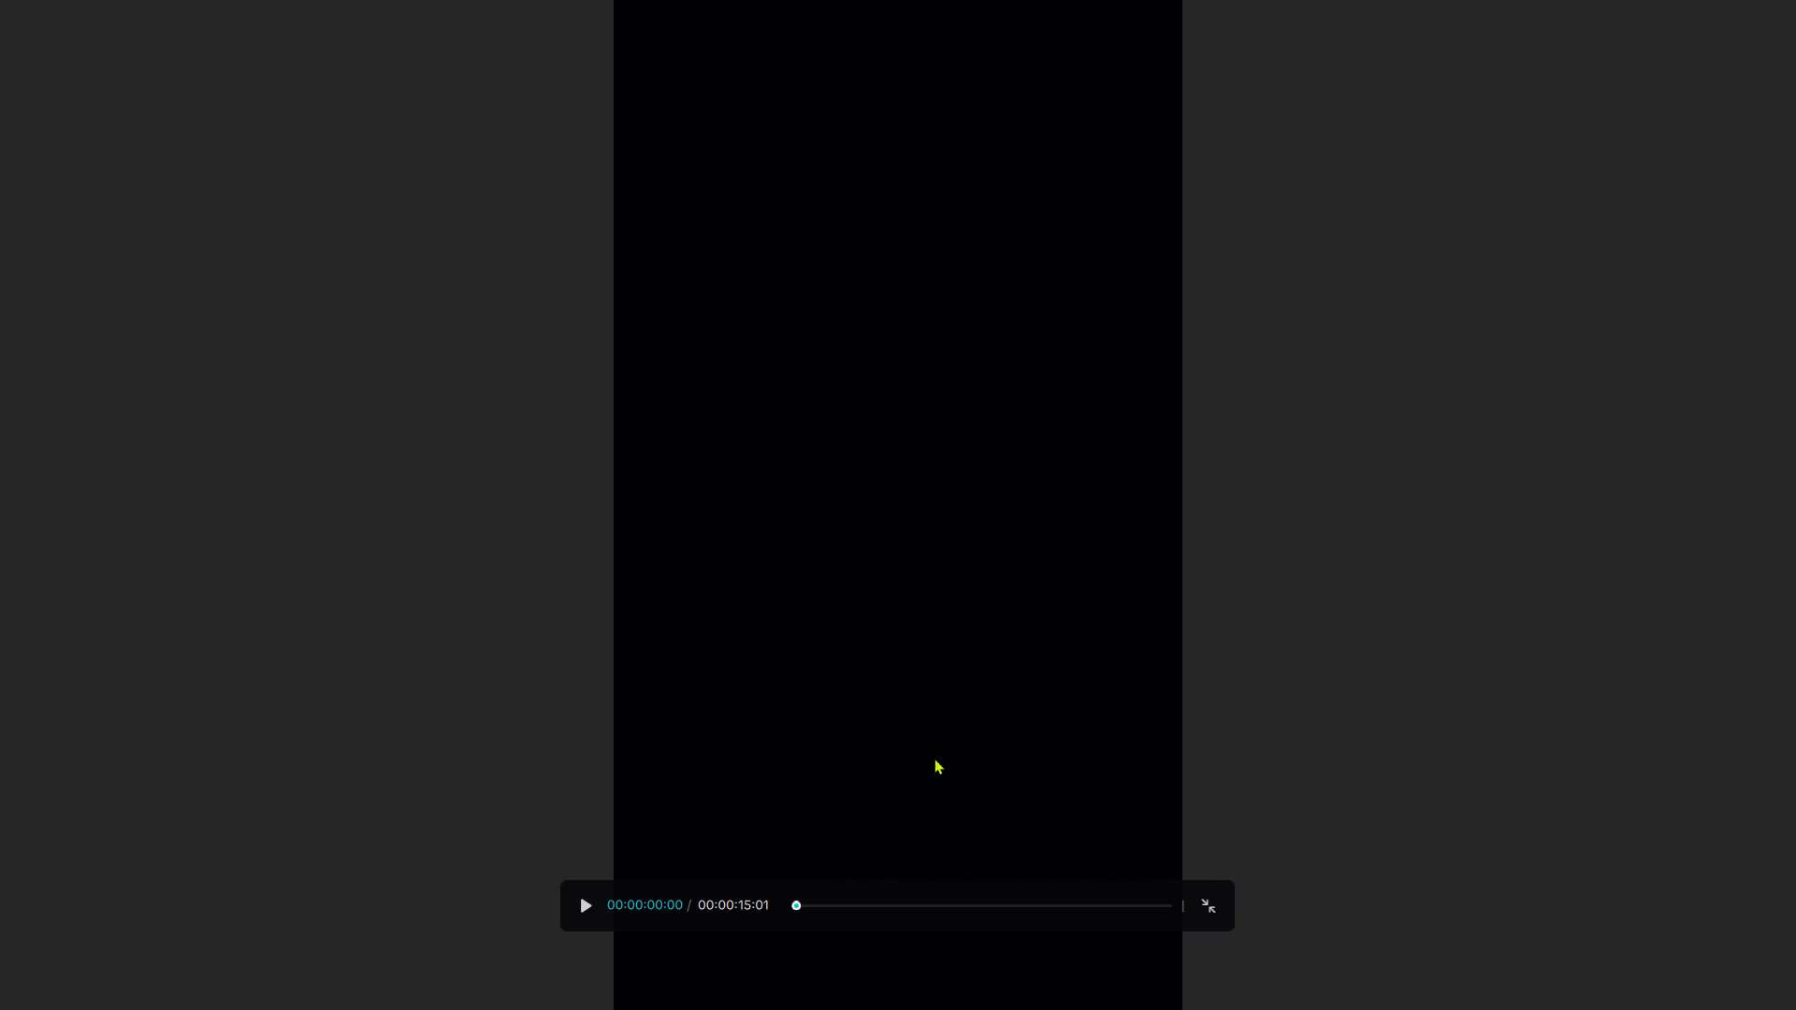
pyautogui.click(579, 911)
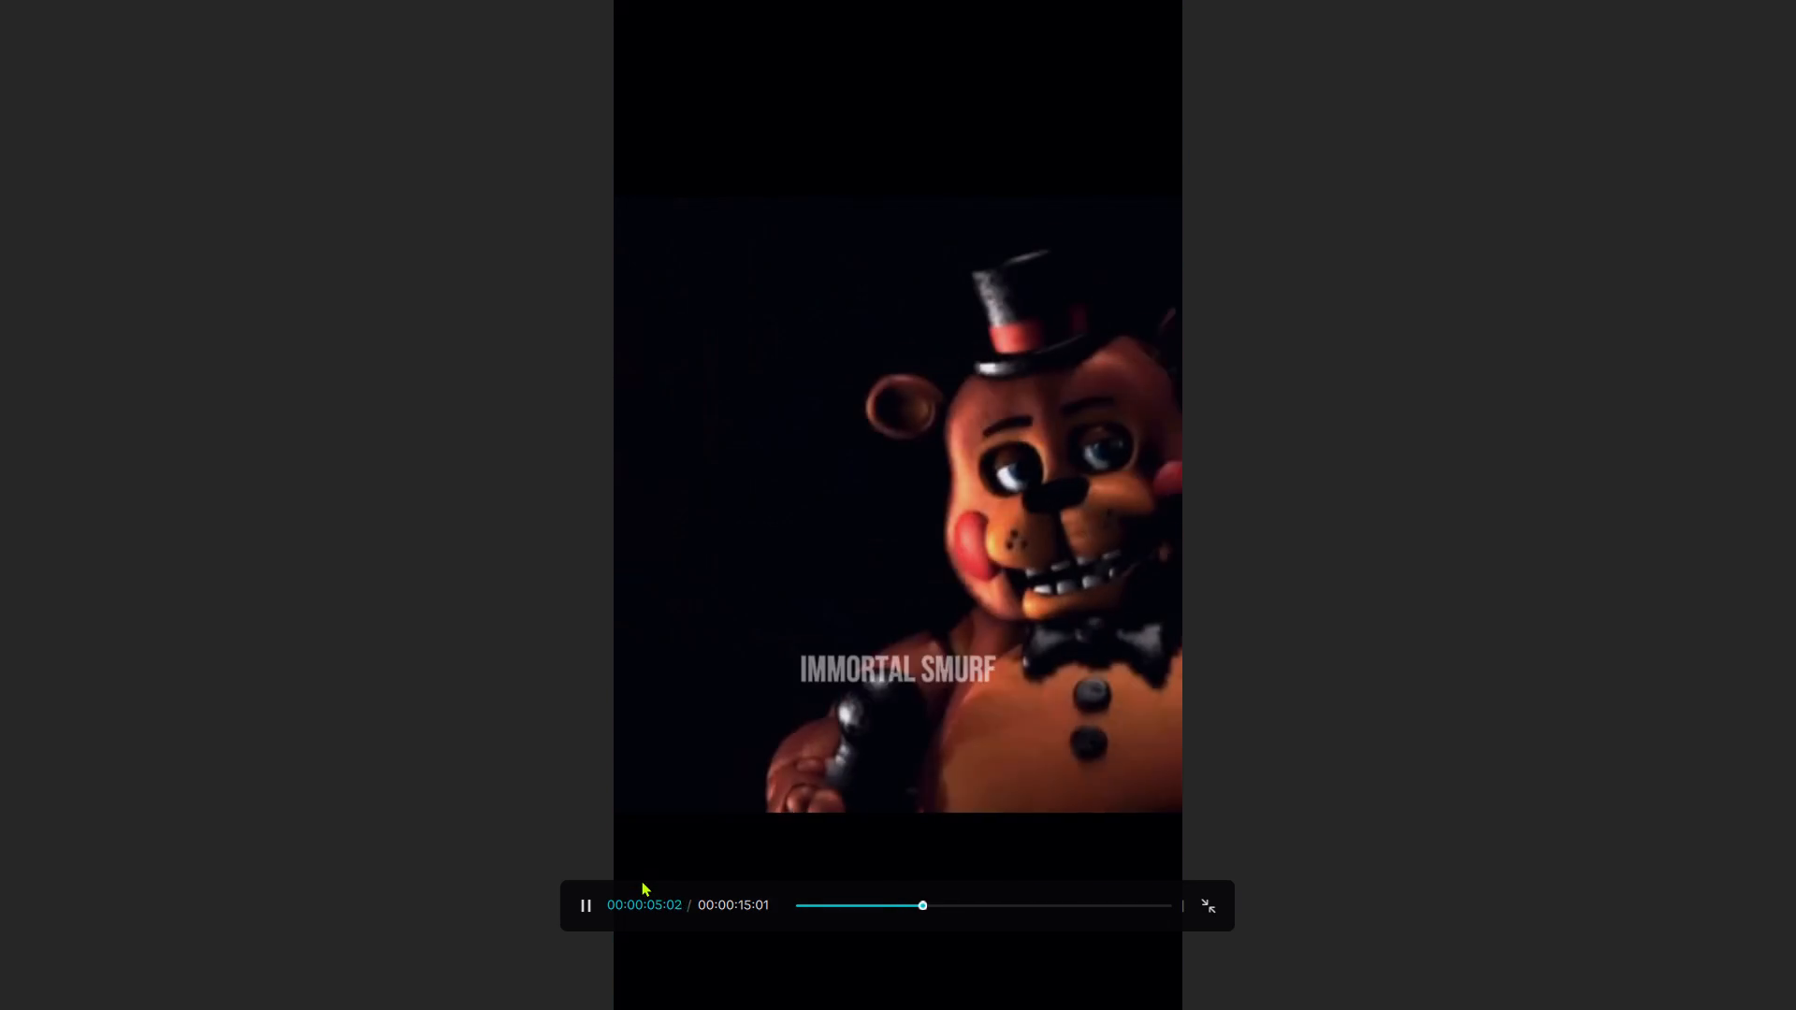
pyautogui.click(1204, 906)
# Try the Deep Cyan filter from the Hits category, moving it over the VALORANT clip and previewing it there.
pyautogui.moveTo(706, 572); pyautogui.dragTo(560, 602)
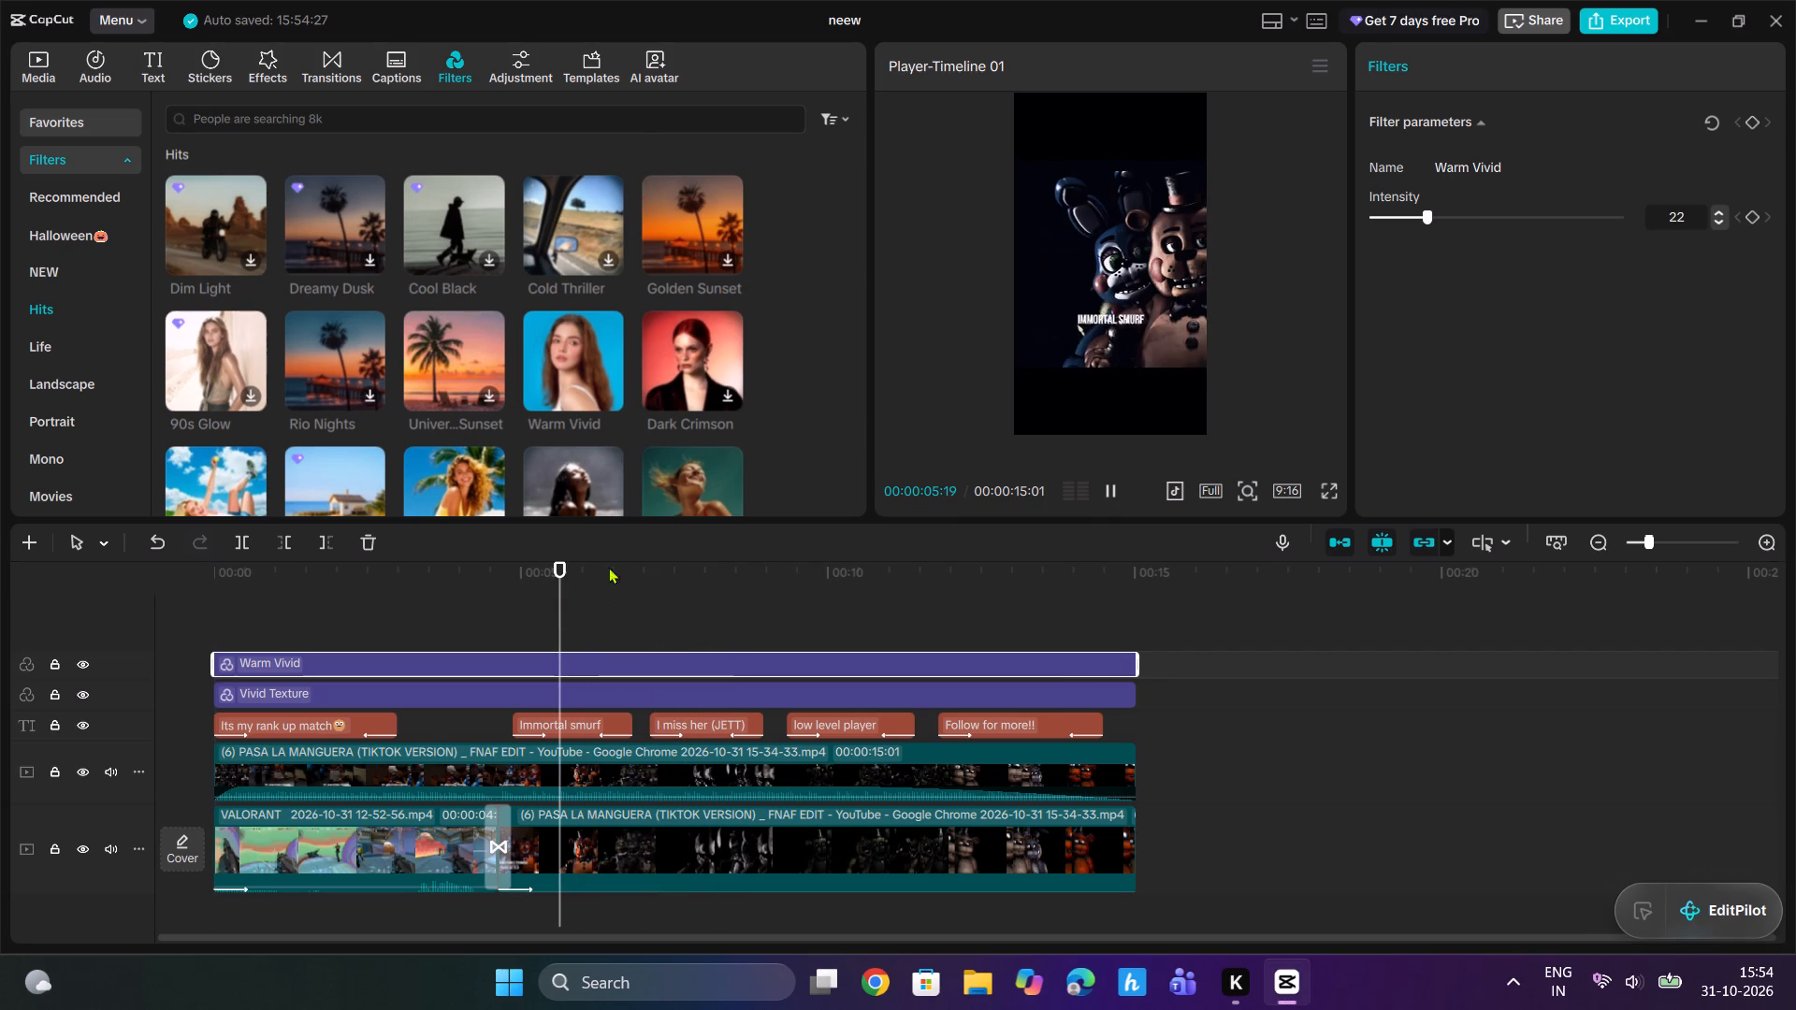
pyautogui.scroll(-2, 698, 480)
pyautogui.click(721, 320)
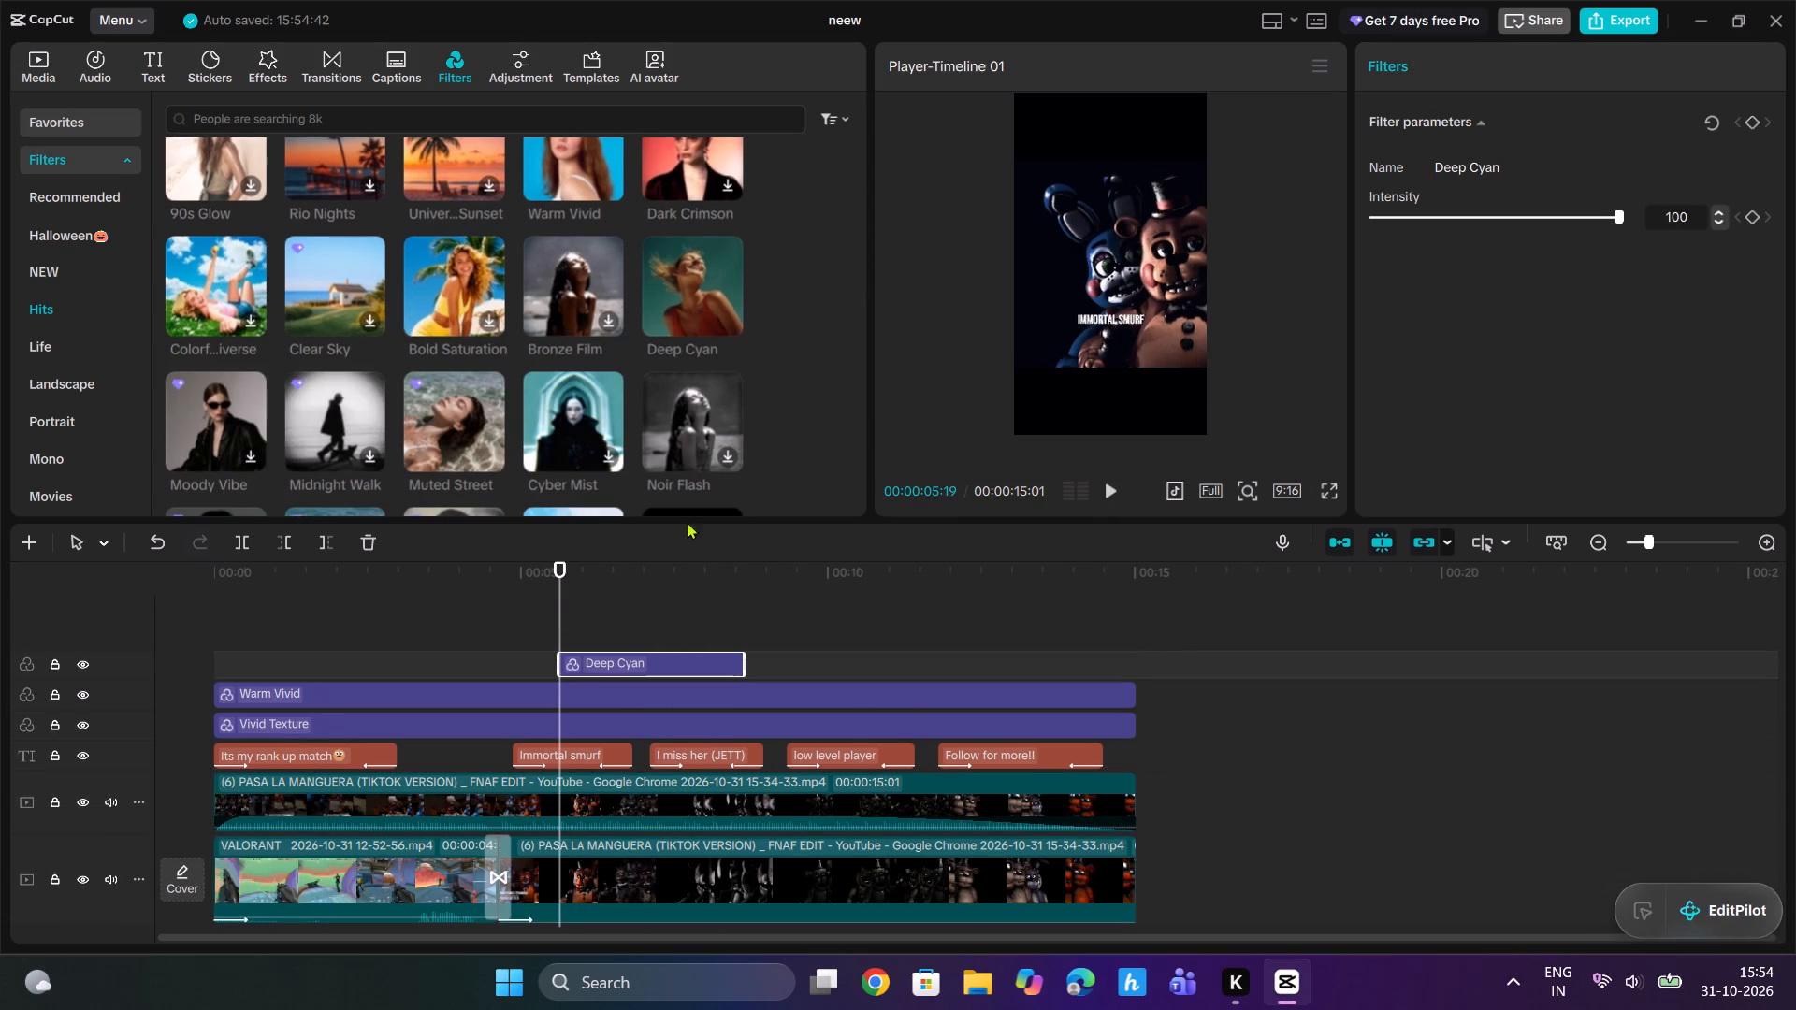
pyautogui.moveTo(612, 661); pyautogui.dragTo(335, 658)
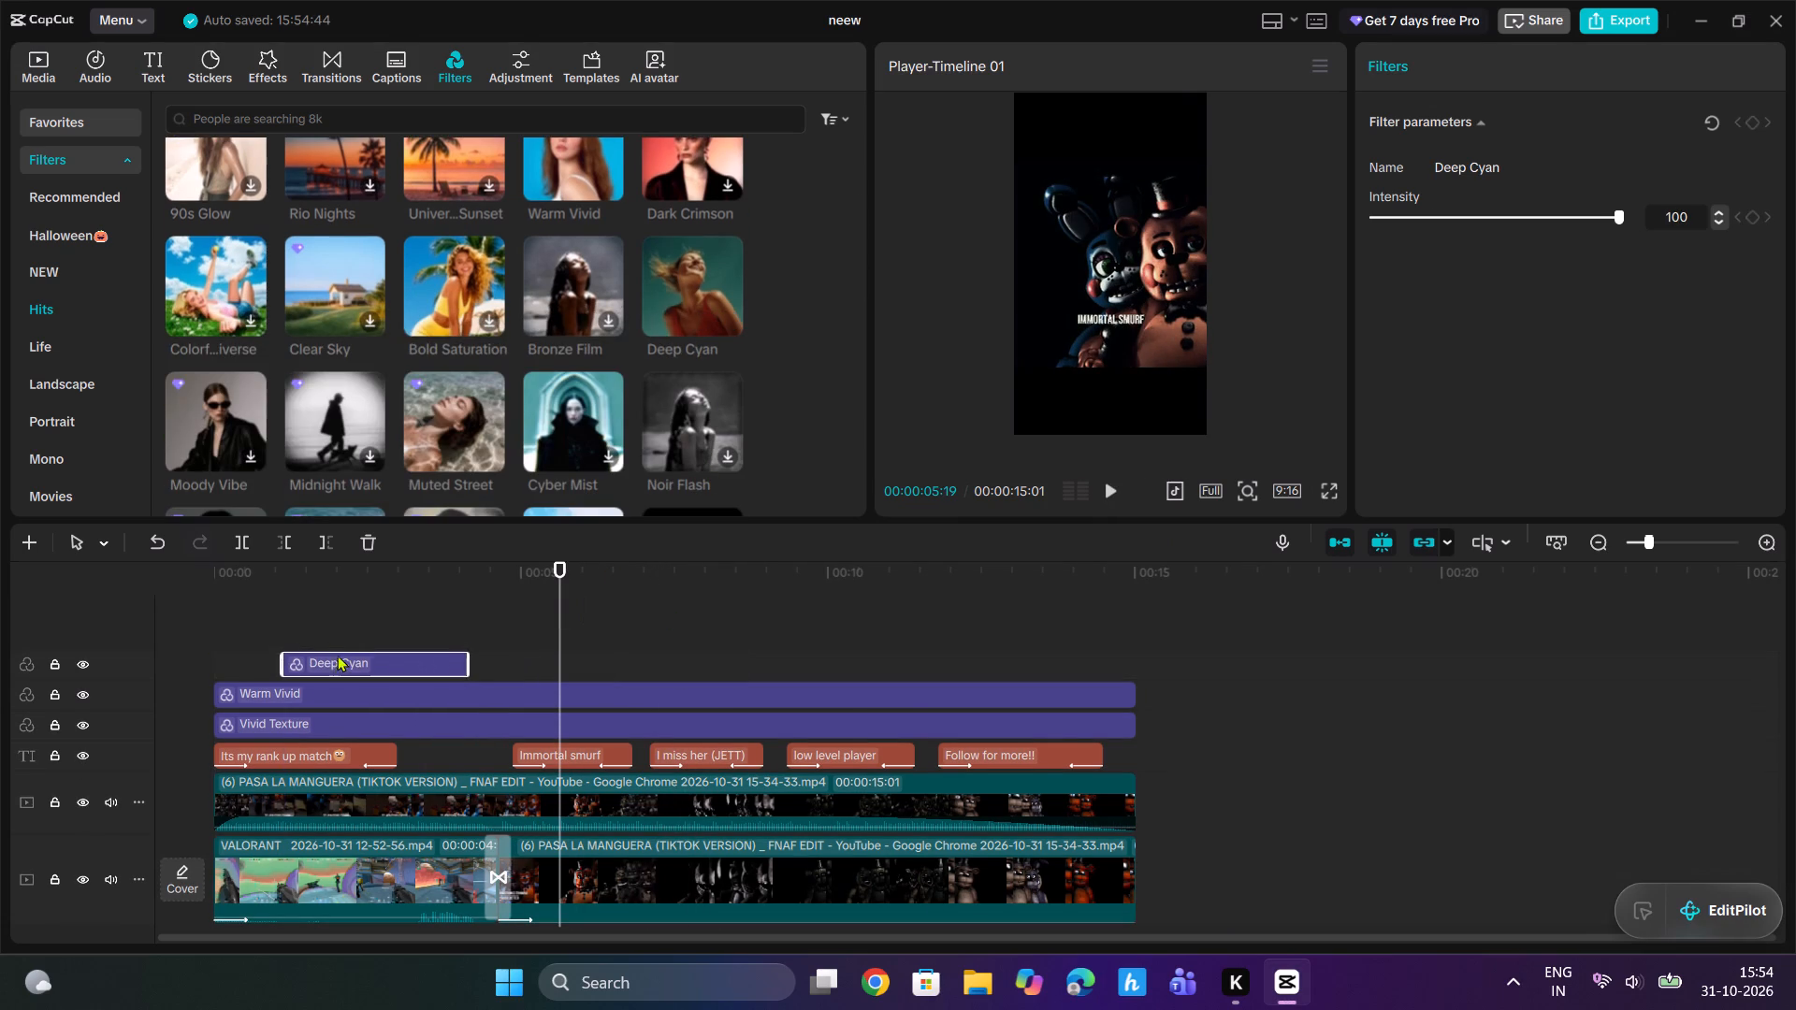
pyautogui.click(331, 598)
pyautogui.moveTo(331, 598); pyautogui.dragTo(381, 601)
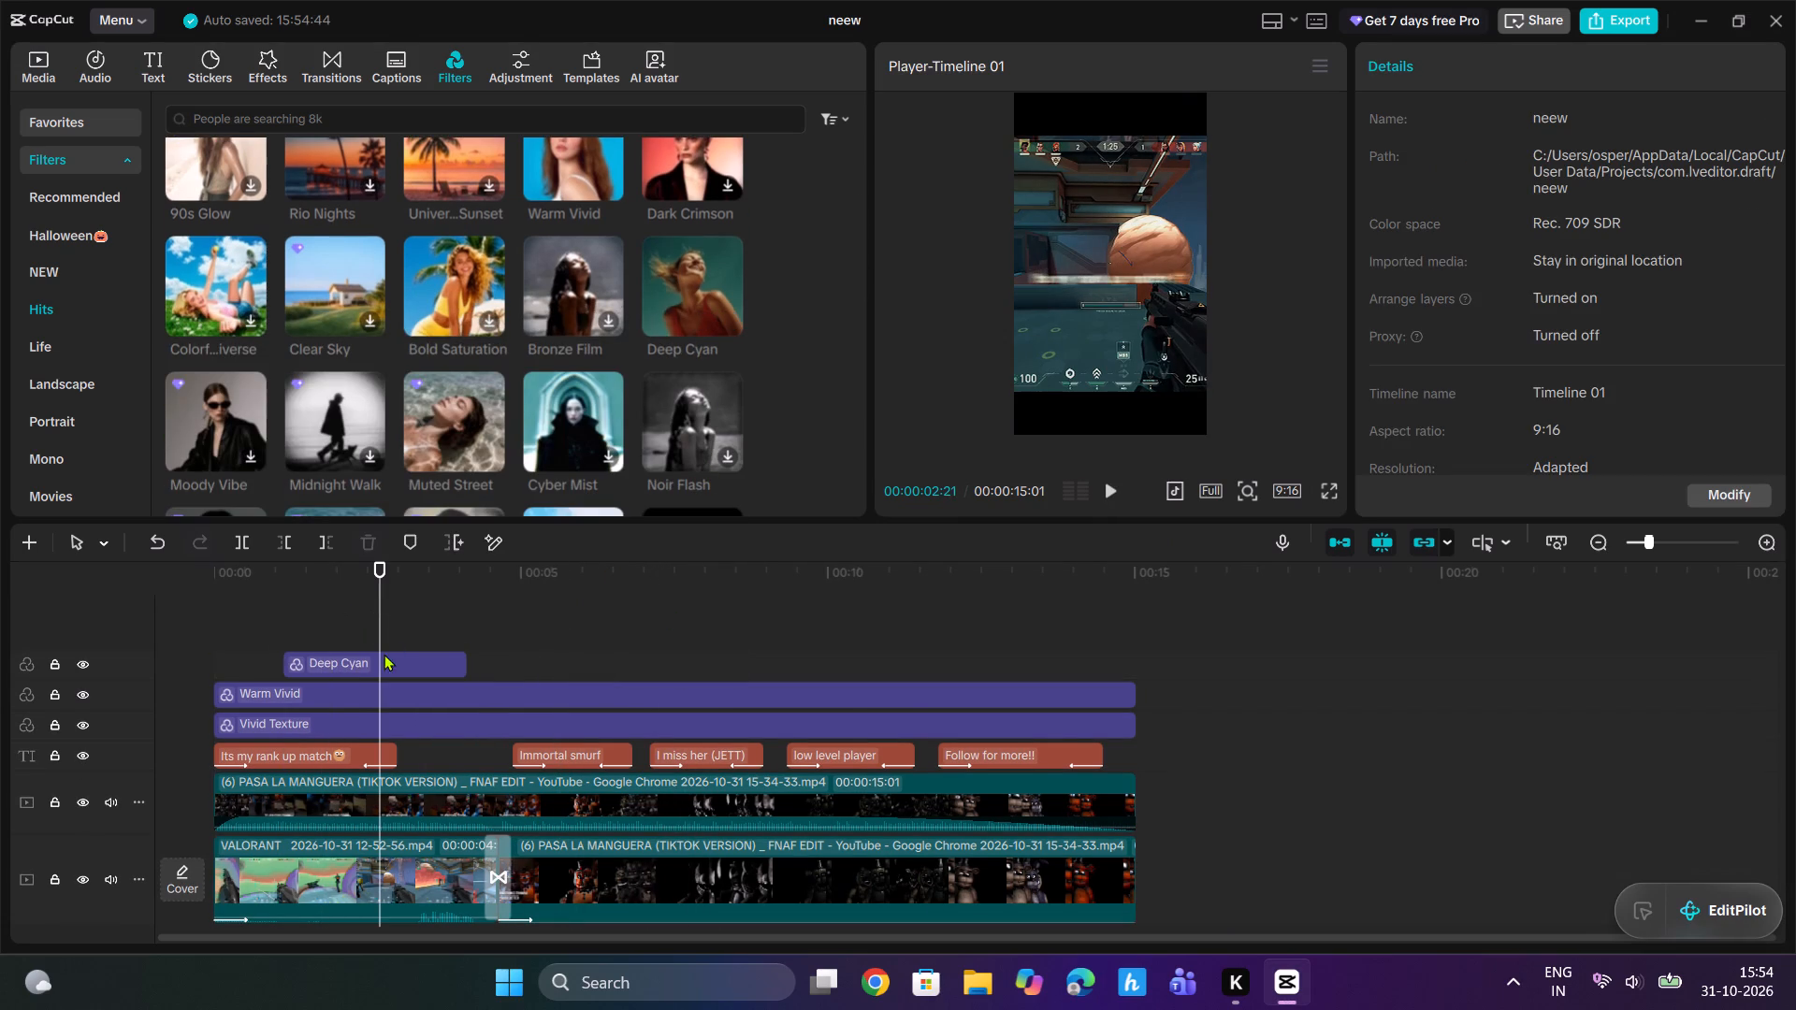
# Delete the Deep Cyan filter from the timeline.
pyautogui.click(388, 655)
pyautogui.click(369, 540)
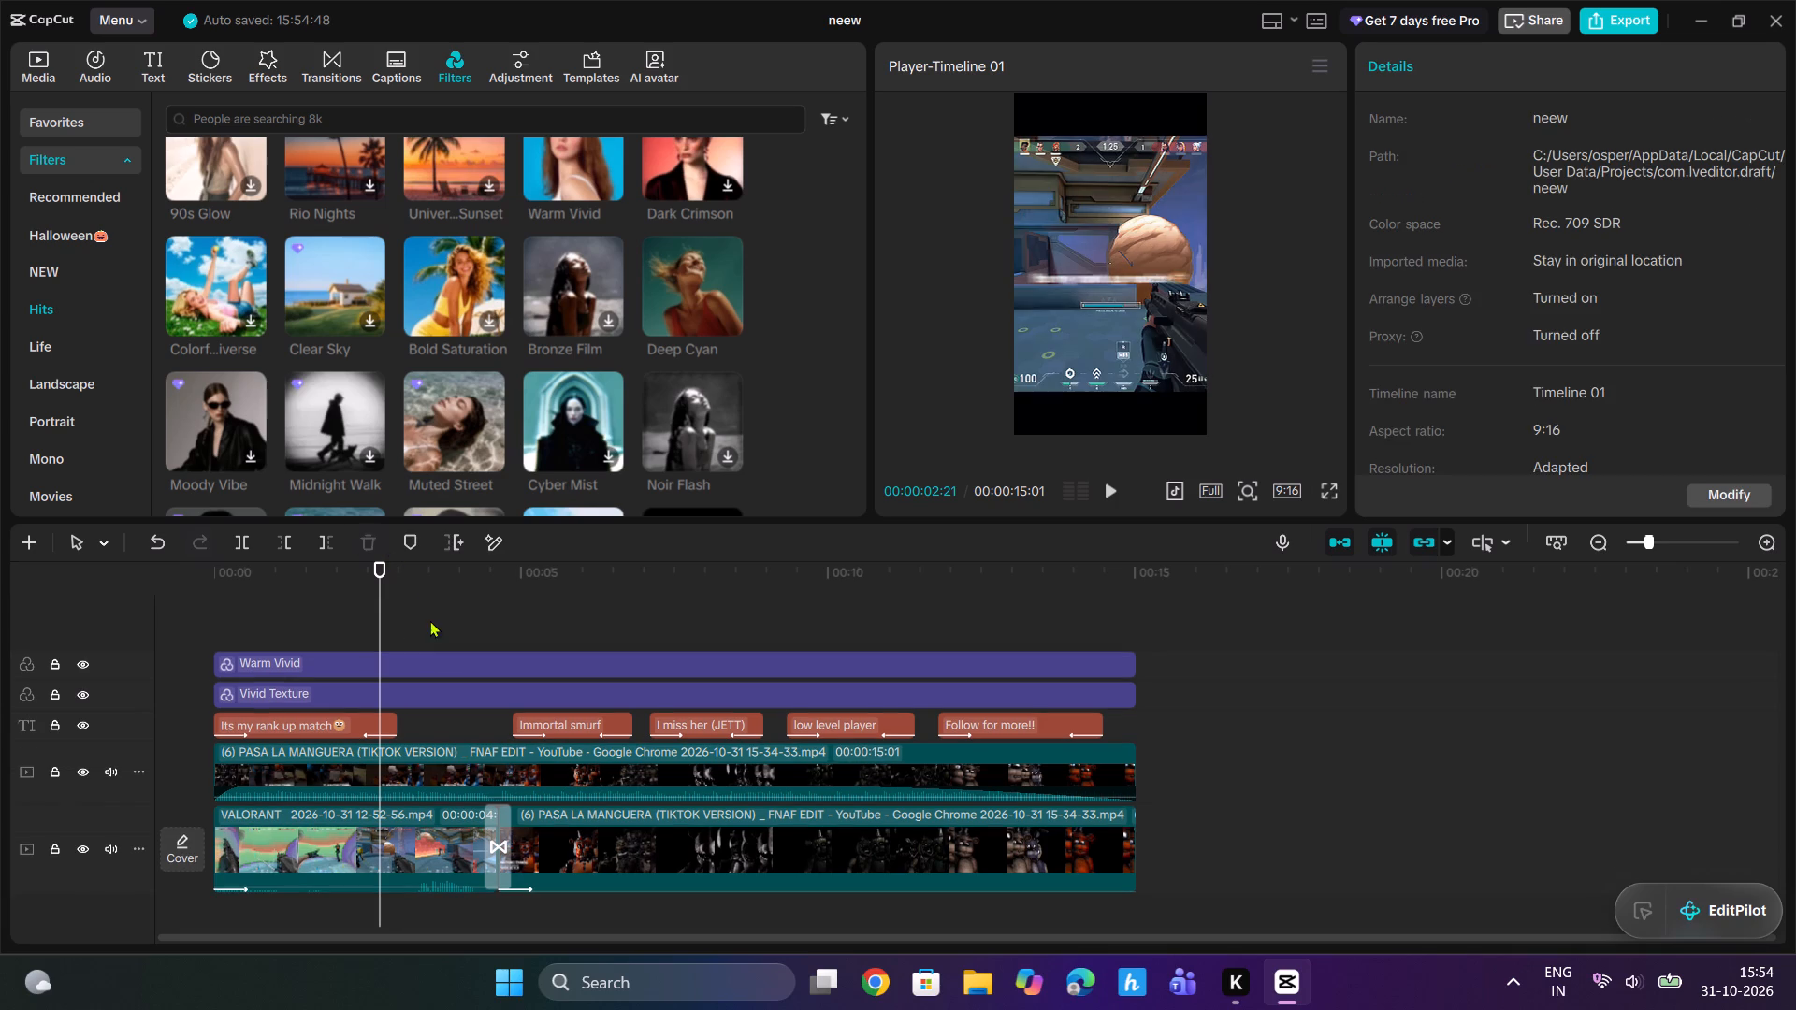
# Lower the Warm Vivid filter's intensity to 16 and scrub through the opening of the video to check it.
pyautogui.moveTo(380, 586); pyautogui.dragTo(0, 616)
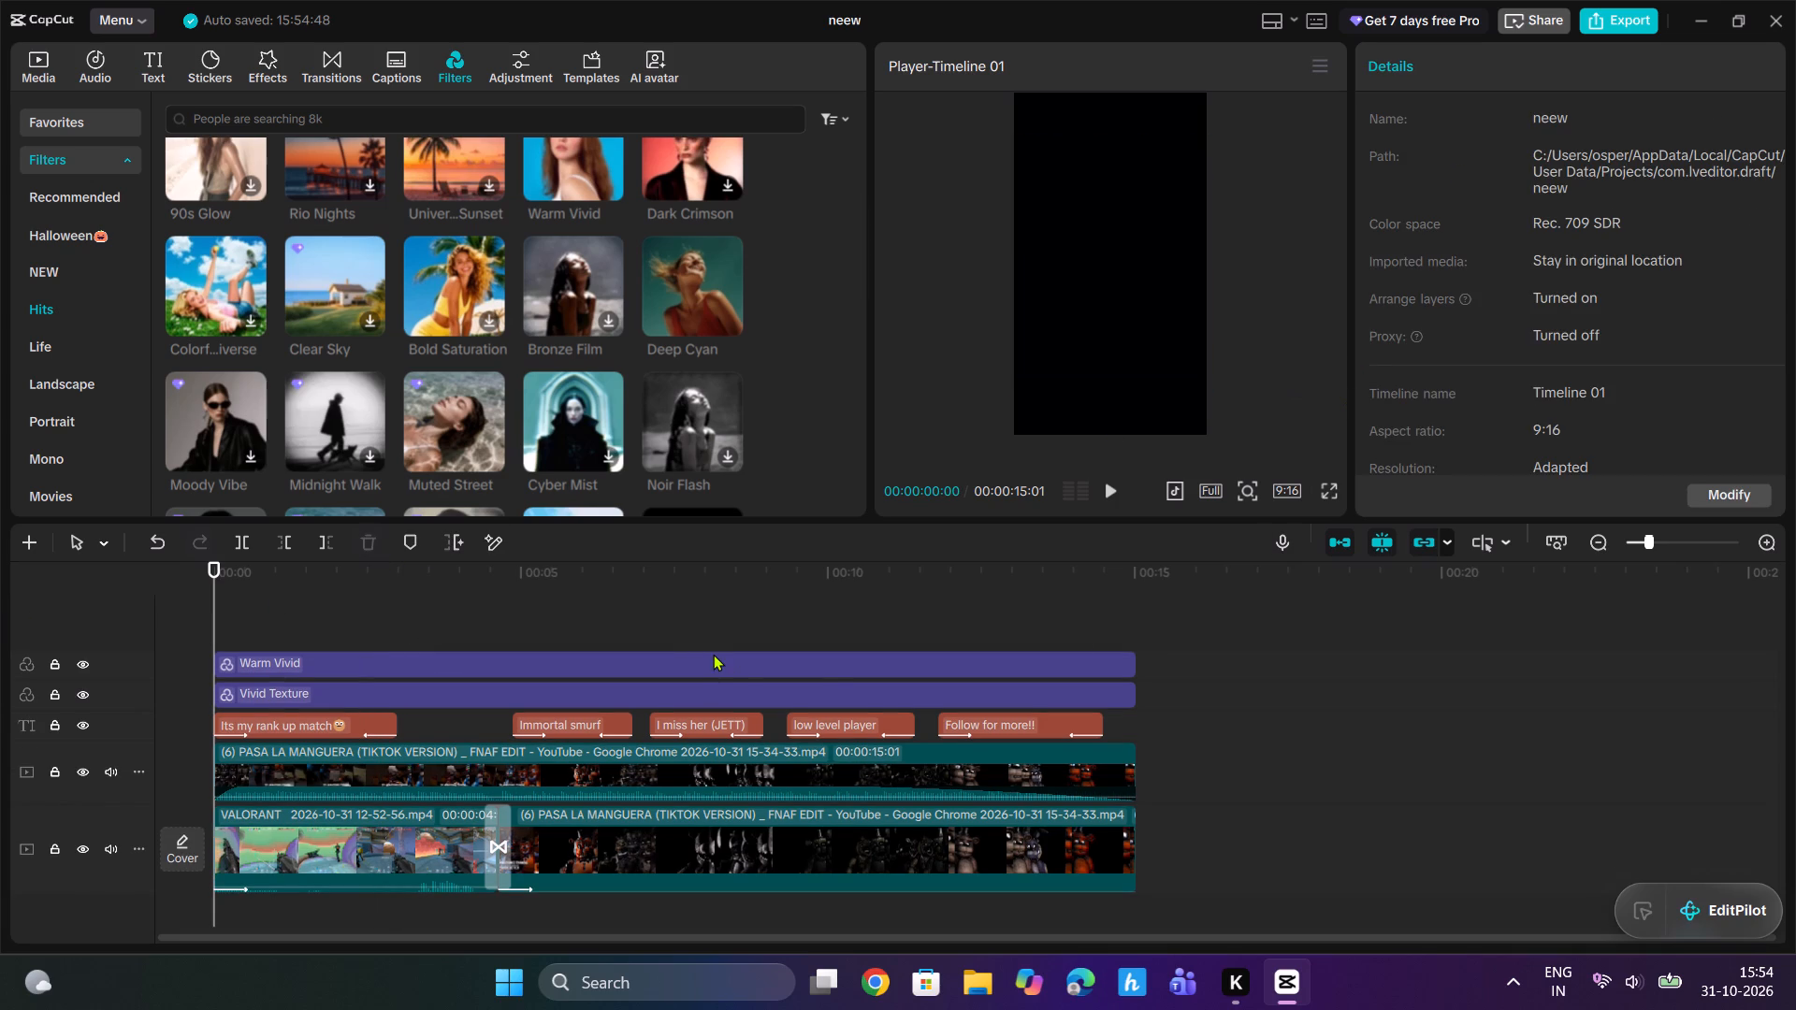
pyautogui.click(714, 654)
pyautogui.moveTo(1426, 214); pyautogui.dragTo(1412, 216)
pyautogui.click(591, 584)
pyautogui.moveTo(591, 584); pyautogui.dragTo(204, 626)
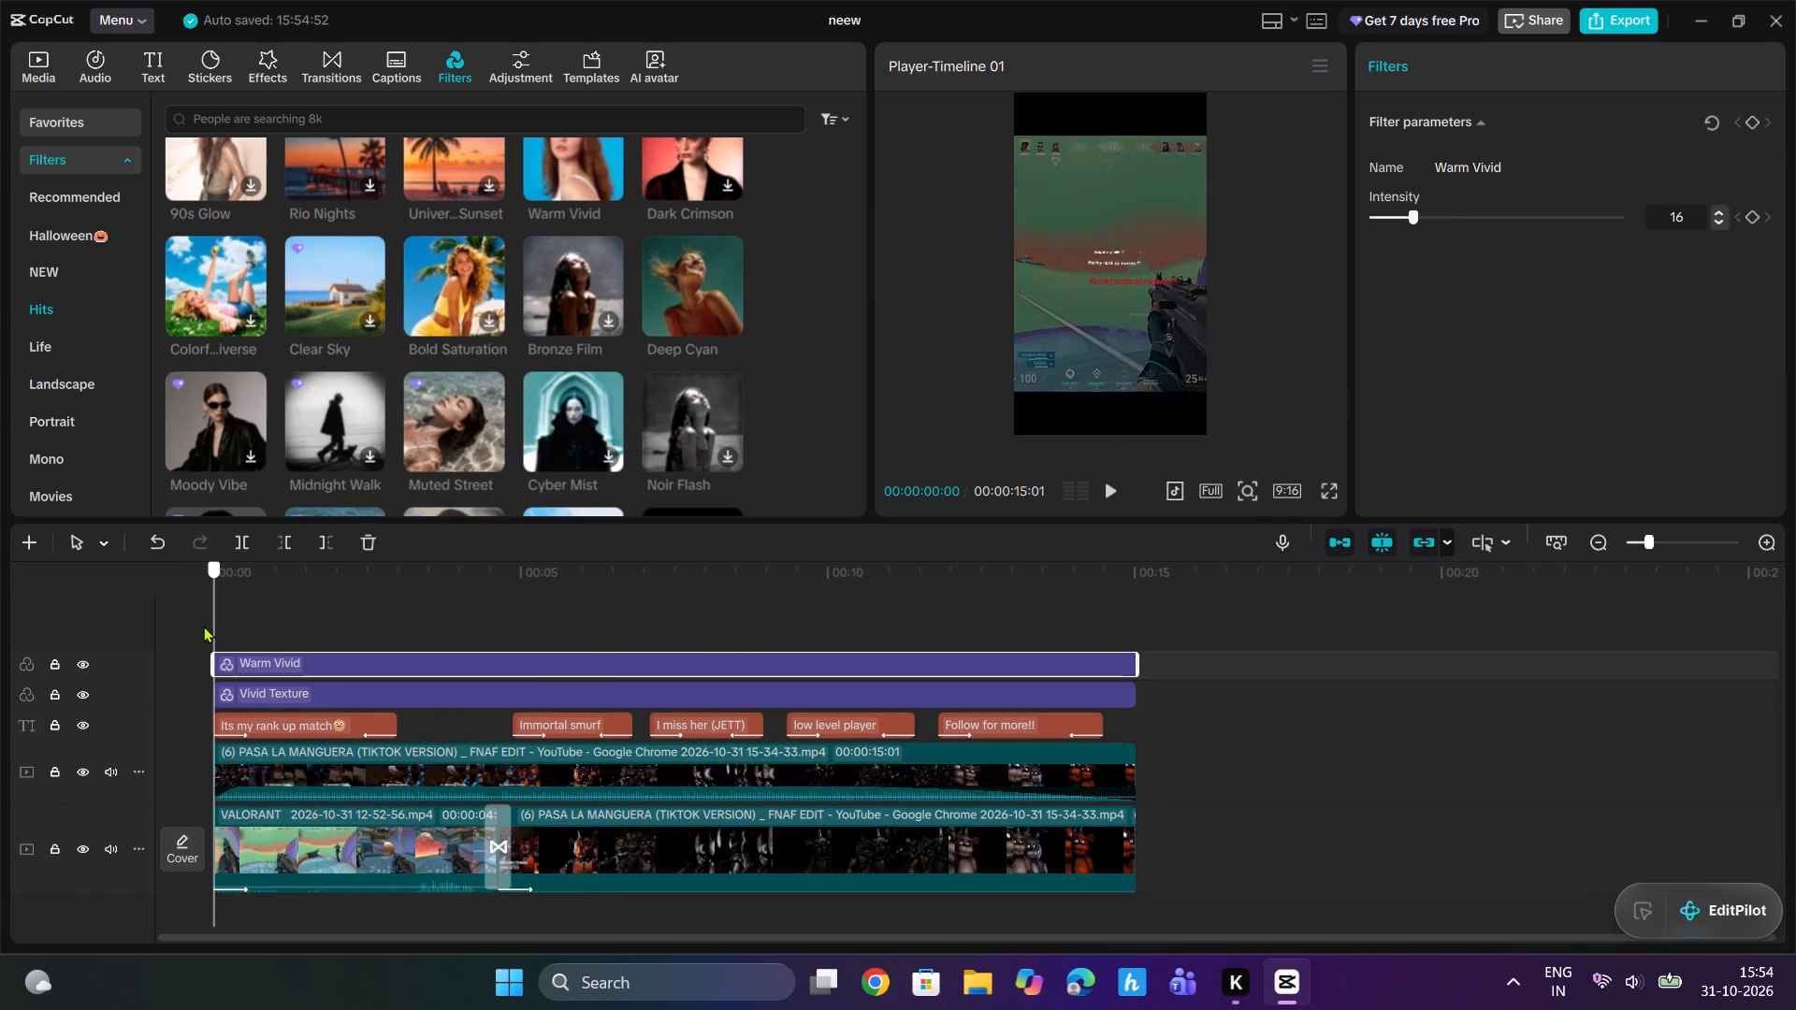
pyautogui.moveTo(204, 626); pyautogui.dragTo(264, 629)
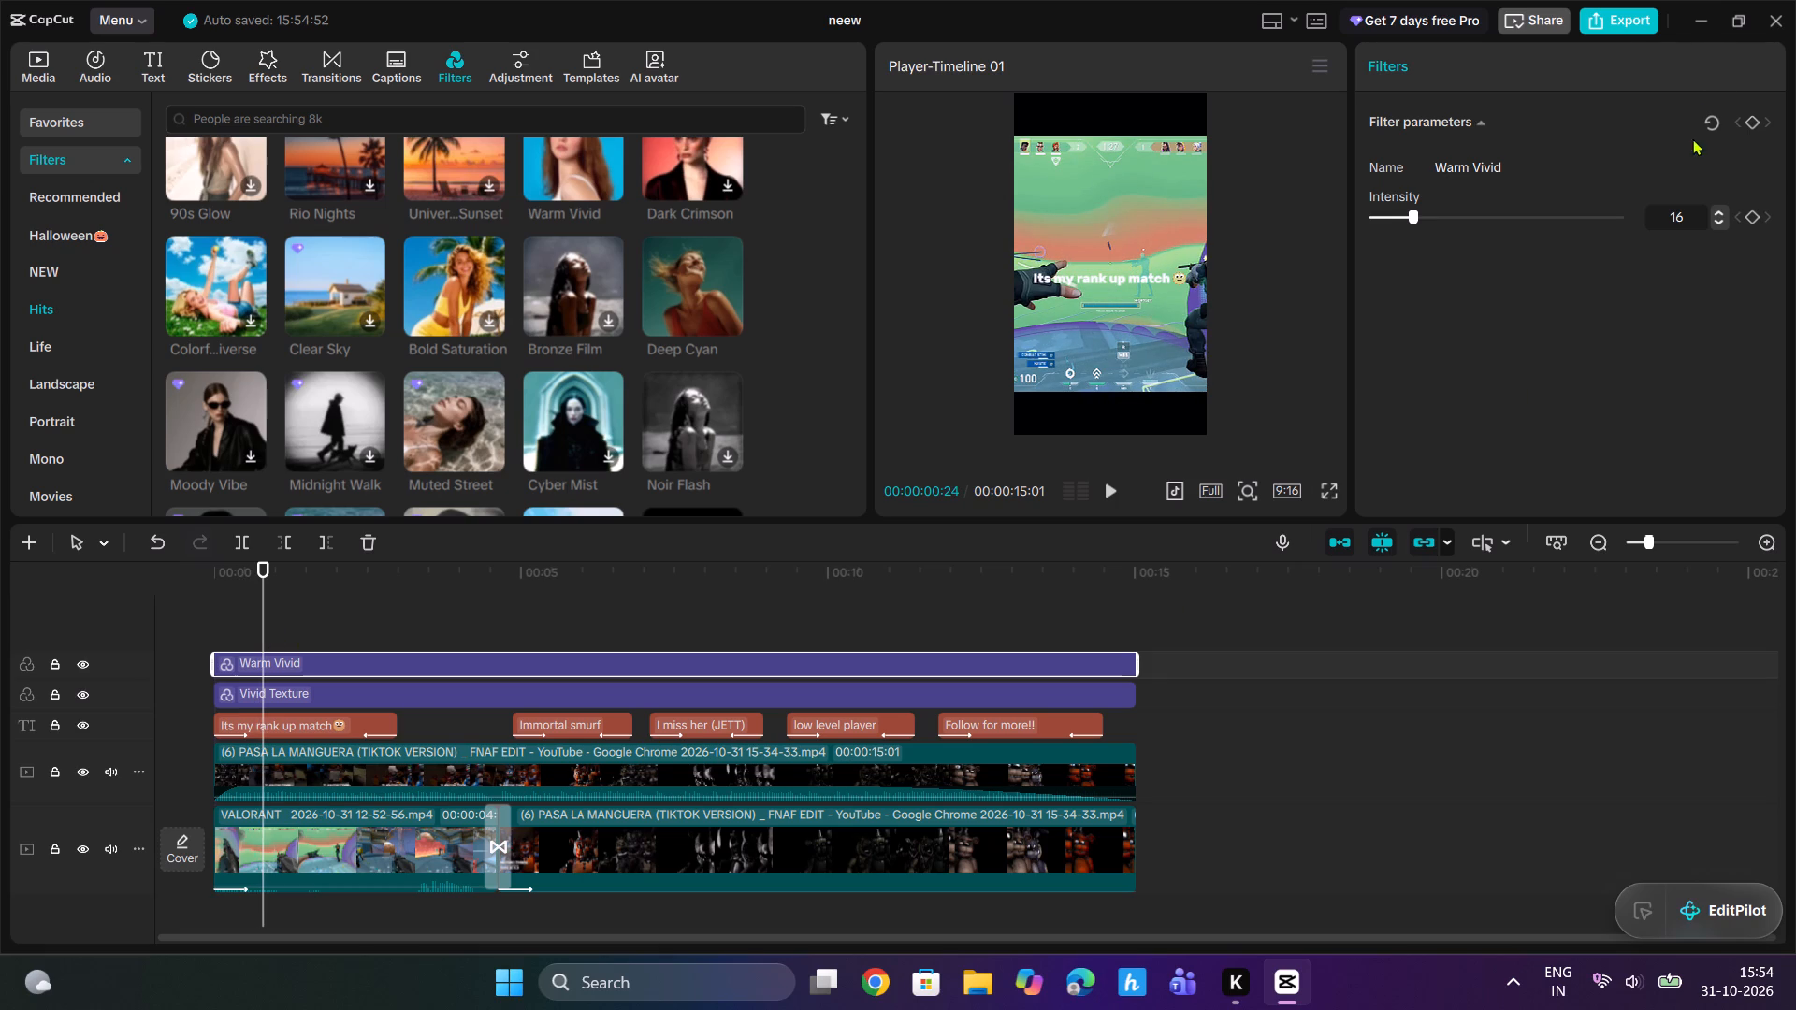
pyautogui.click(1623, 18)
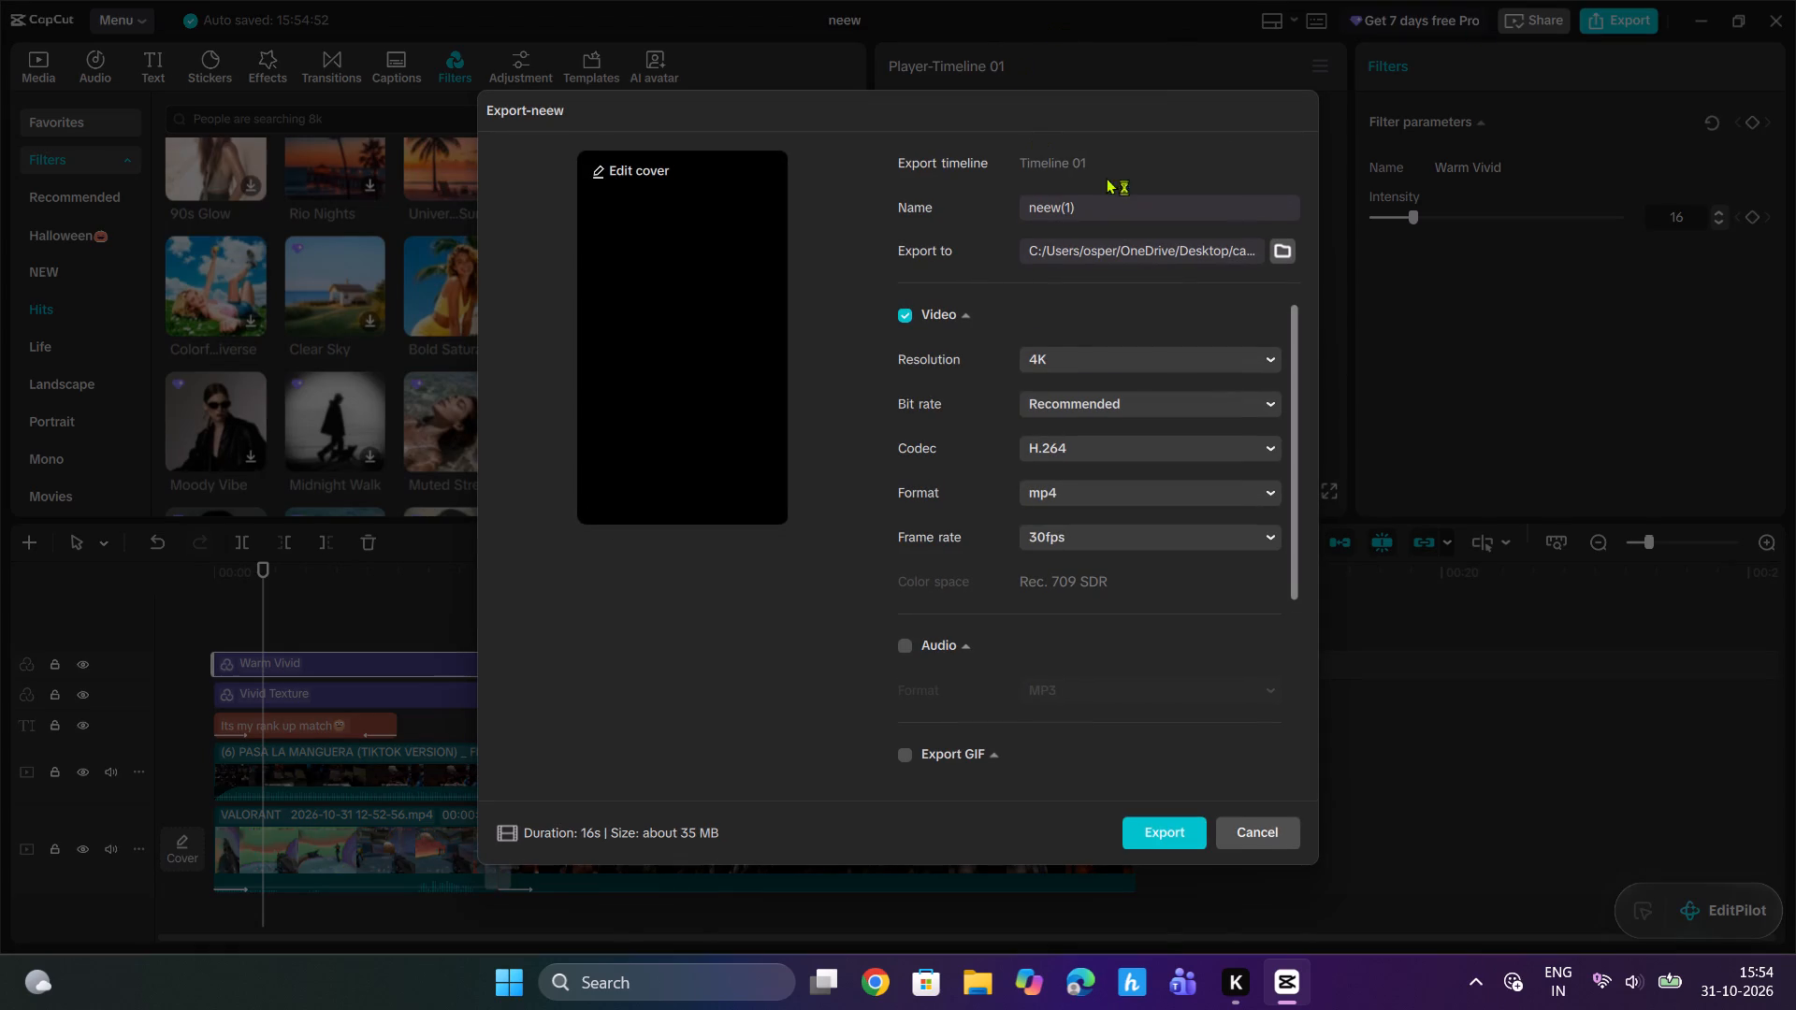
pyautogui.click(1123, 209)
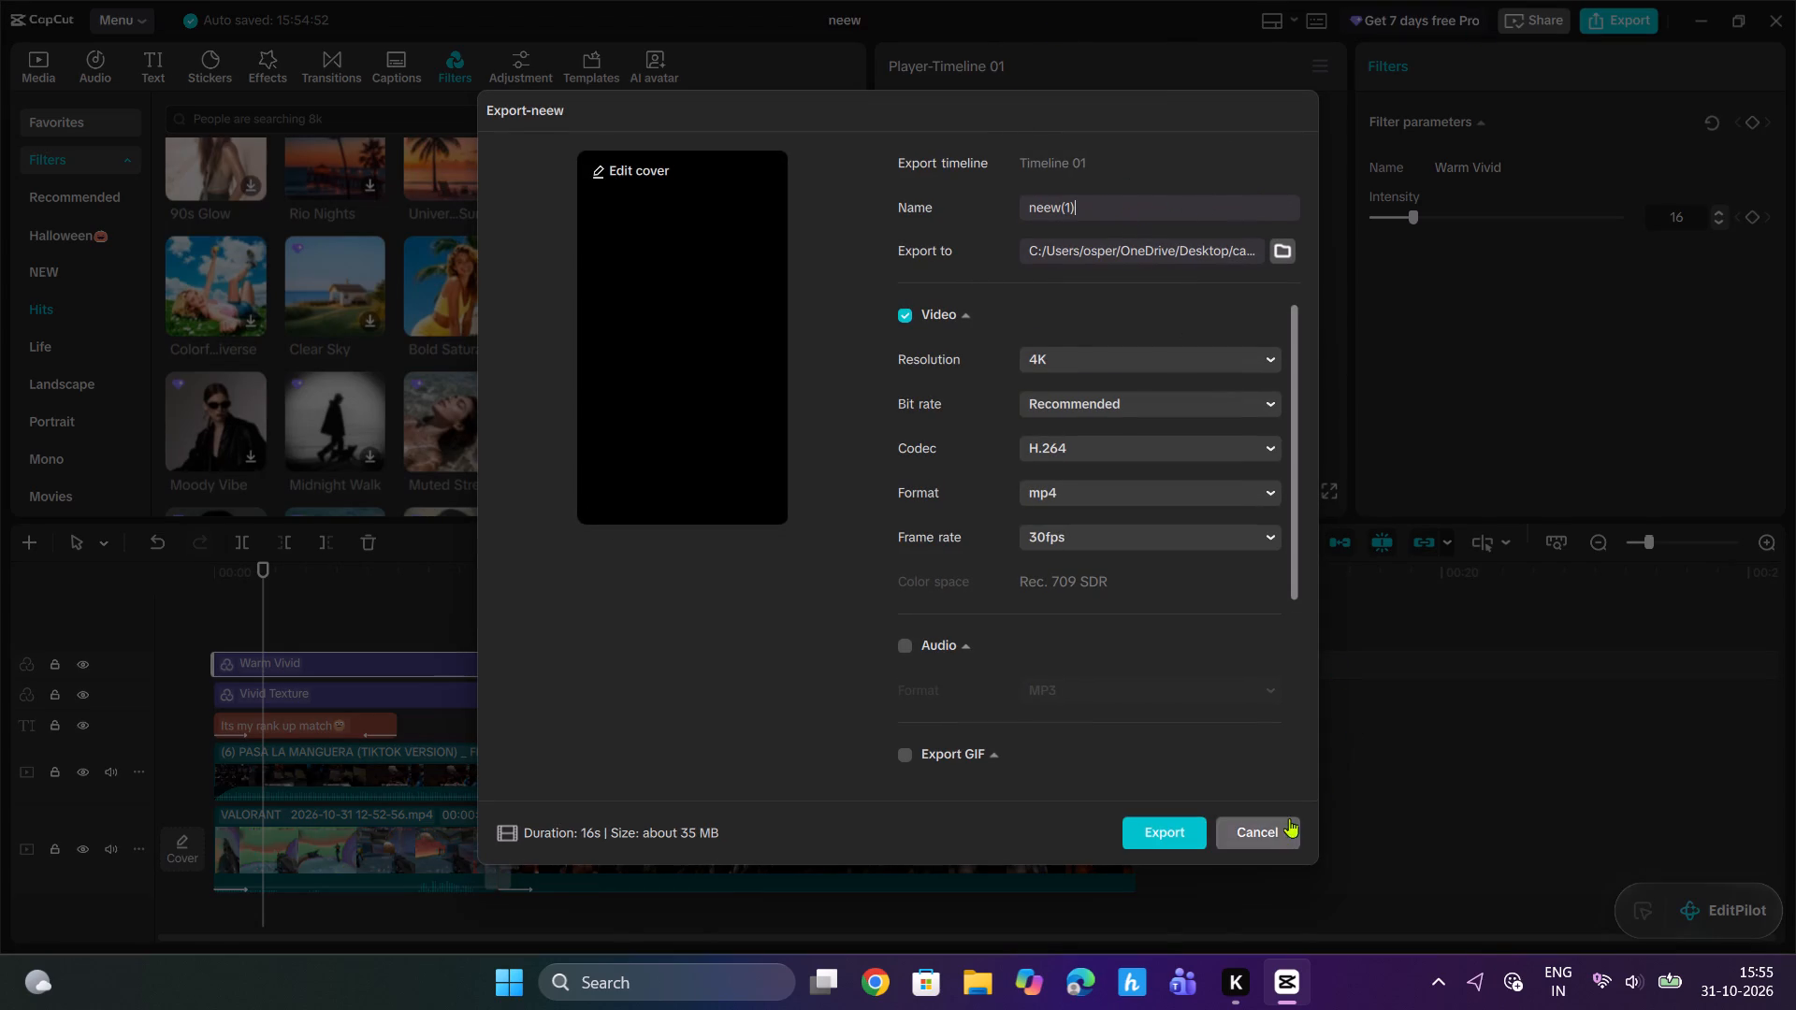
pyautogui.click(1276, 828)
# Rename the project as part 2.
pyautogui.click(864, 17)
pyautogui.click(856, 17)
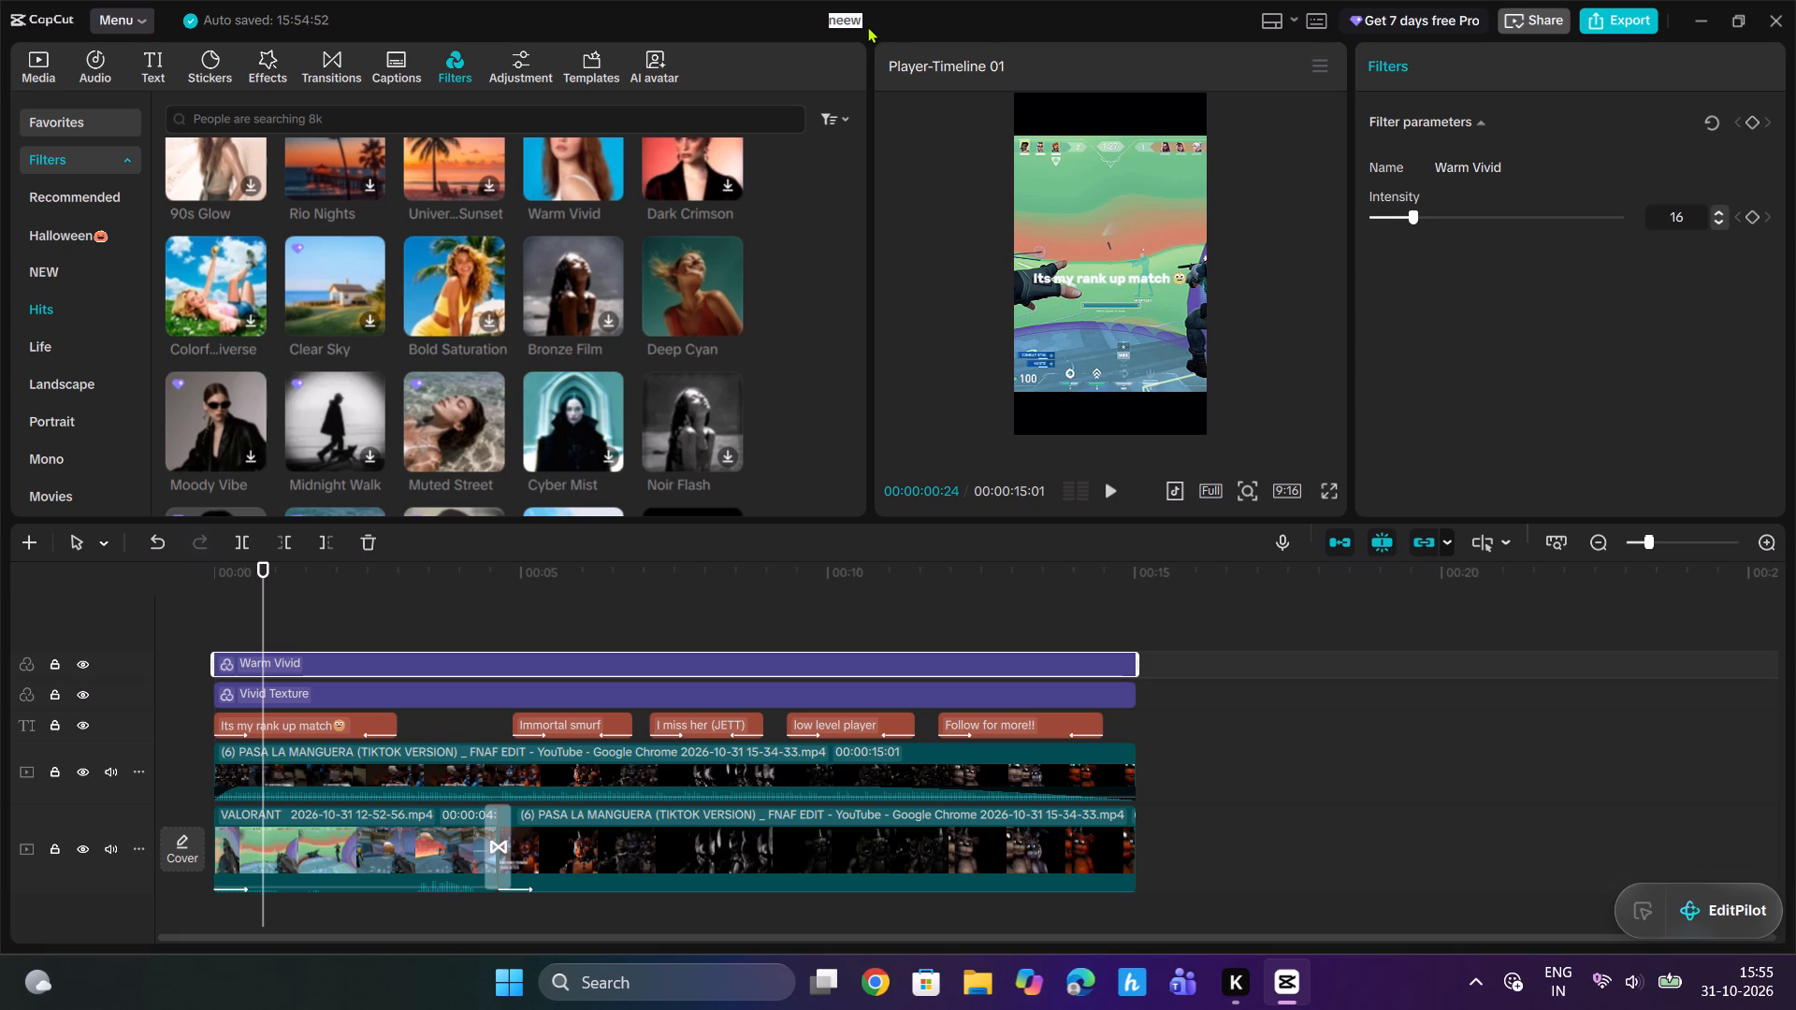
pyautogui.write('part 2')
pyautogui.press('Return')
# Export the part 2 video to the computer and dismiss the sharing options without sharing it.
pyautogui.click(1626, 8)
pyautogui.click(1629, 27)
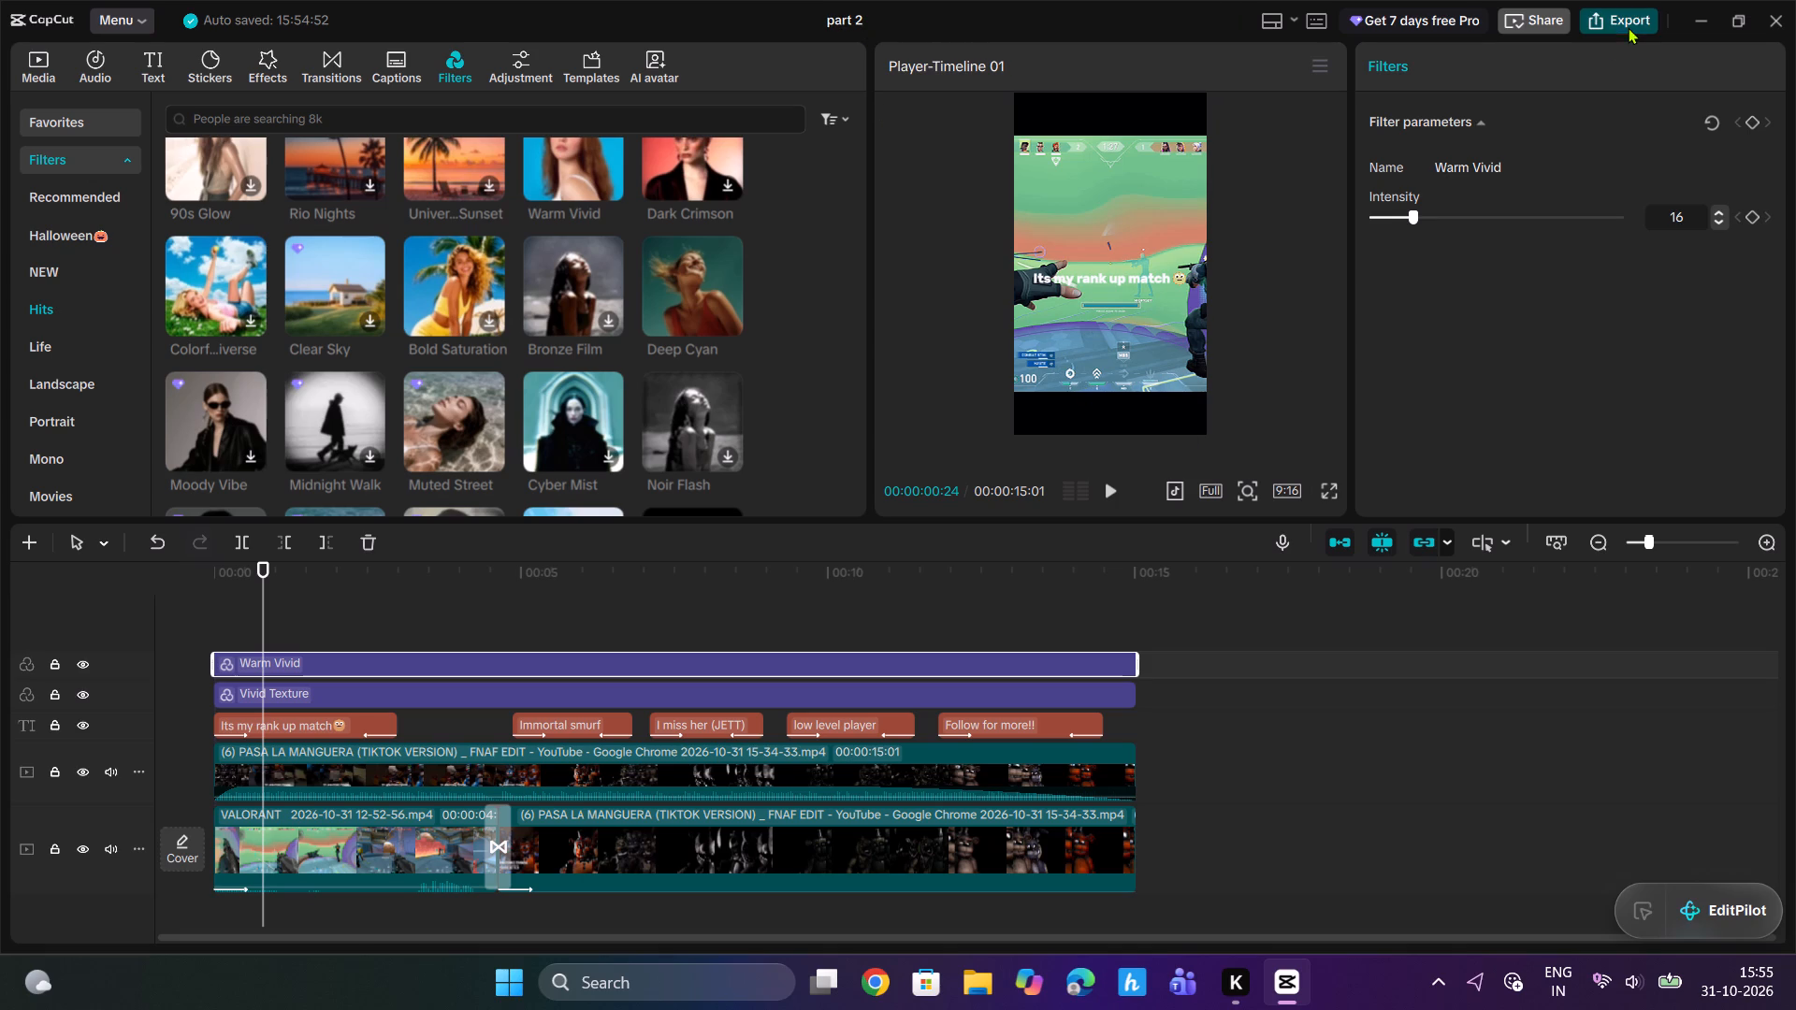
pyautogui.click(1180, 838)
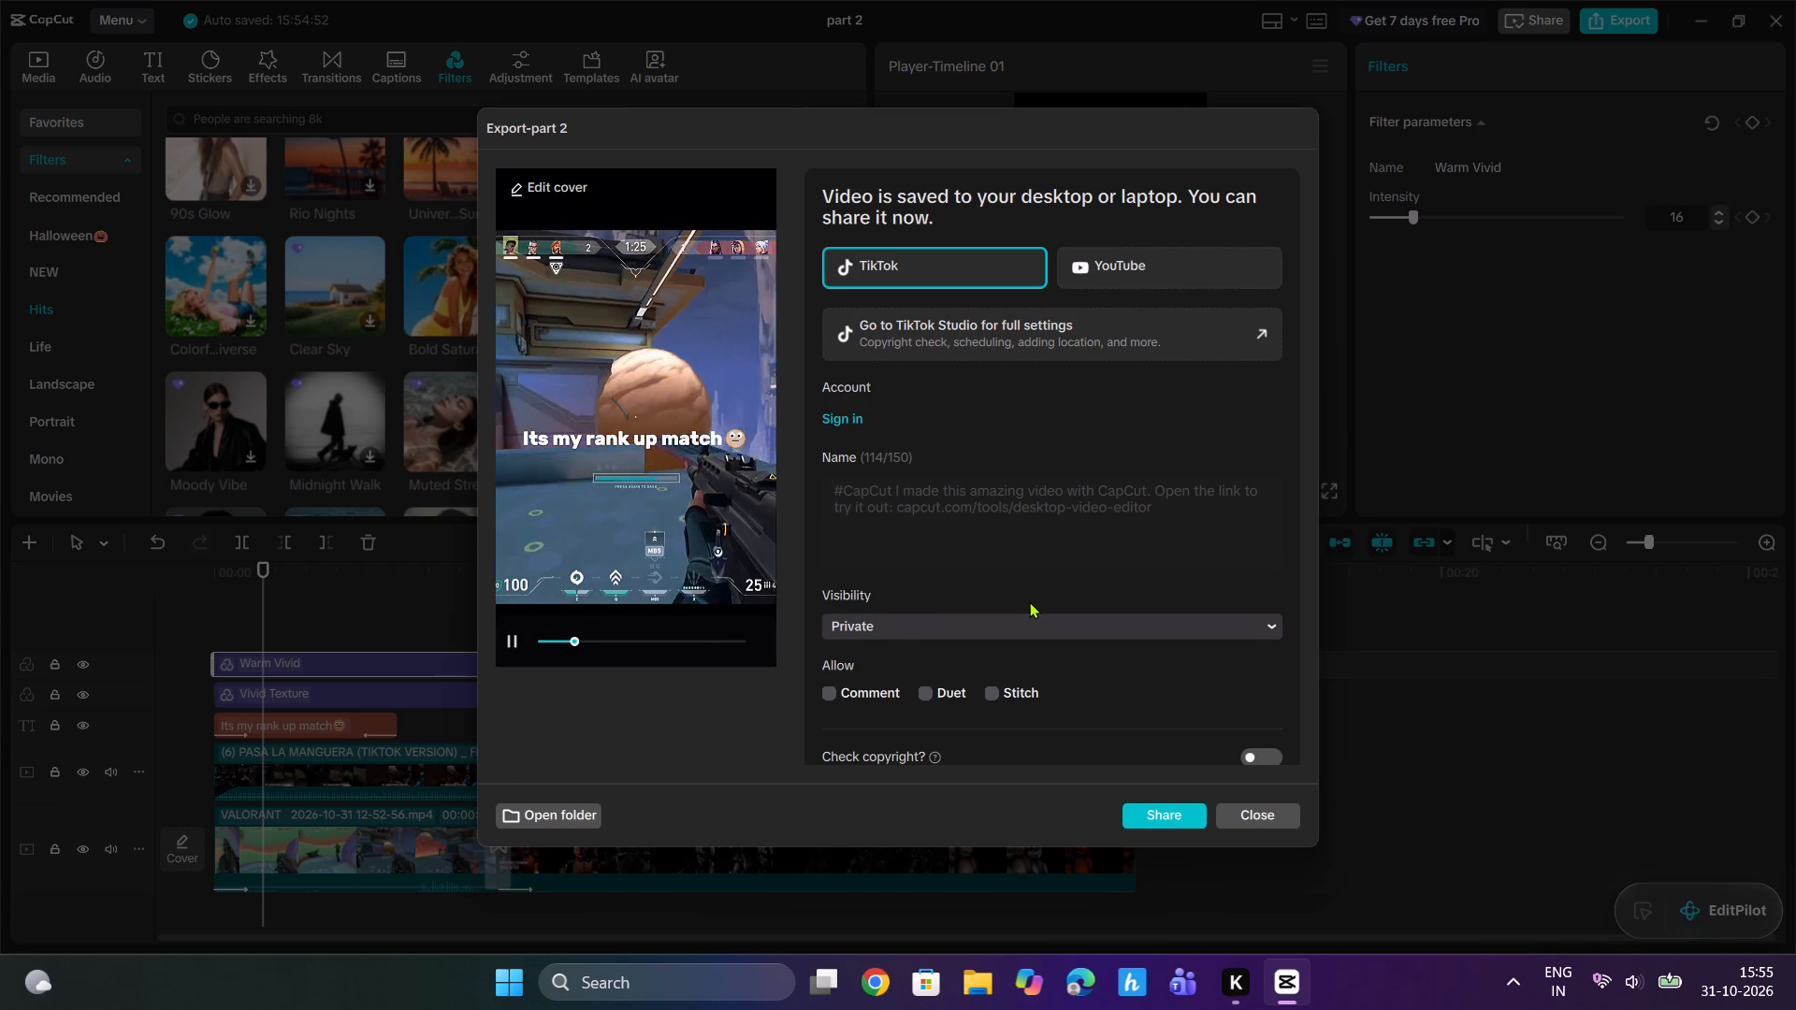
pyautogui.click(1267, 821)
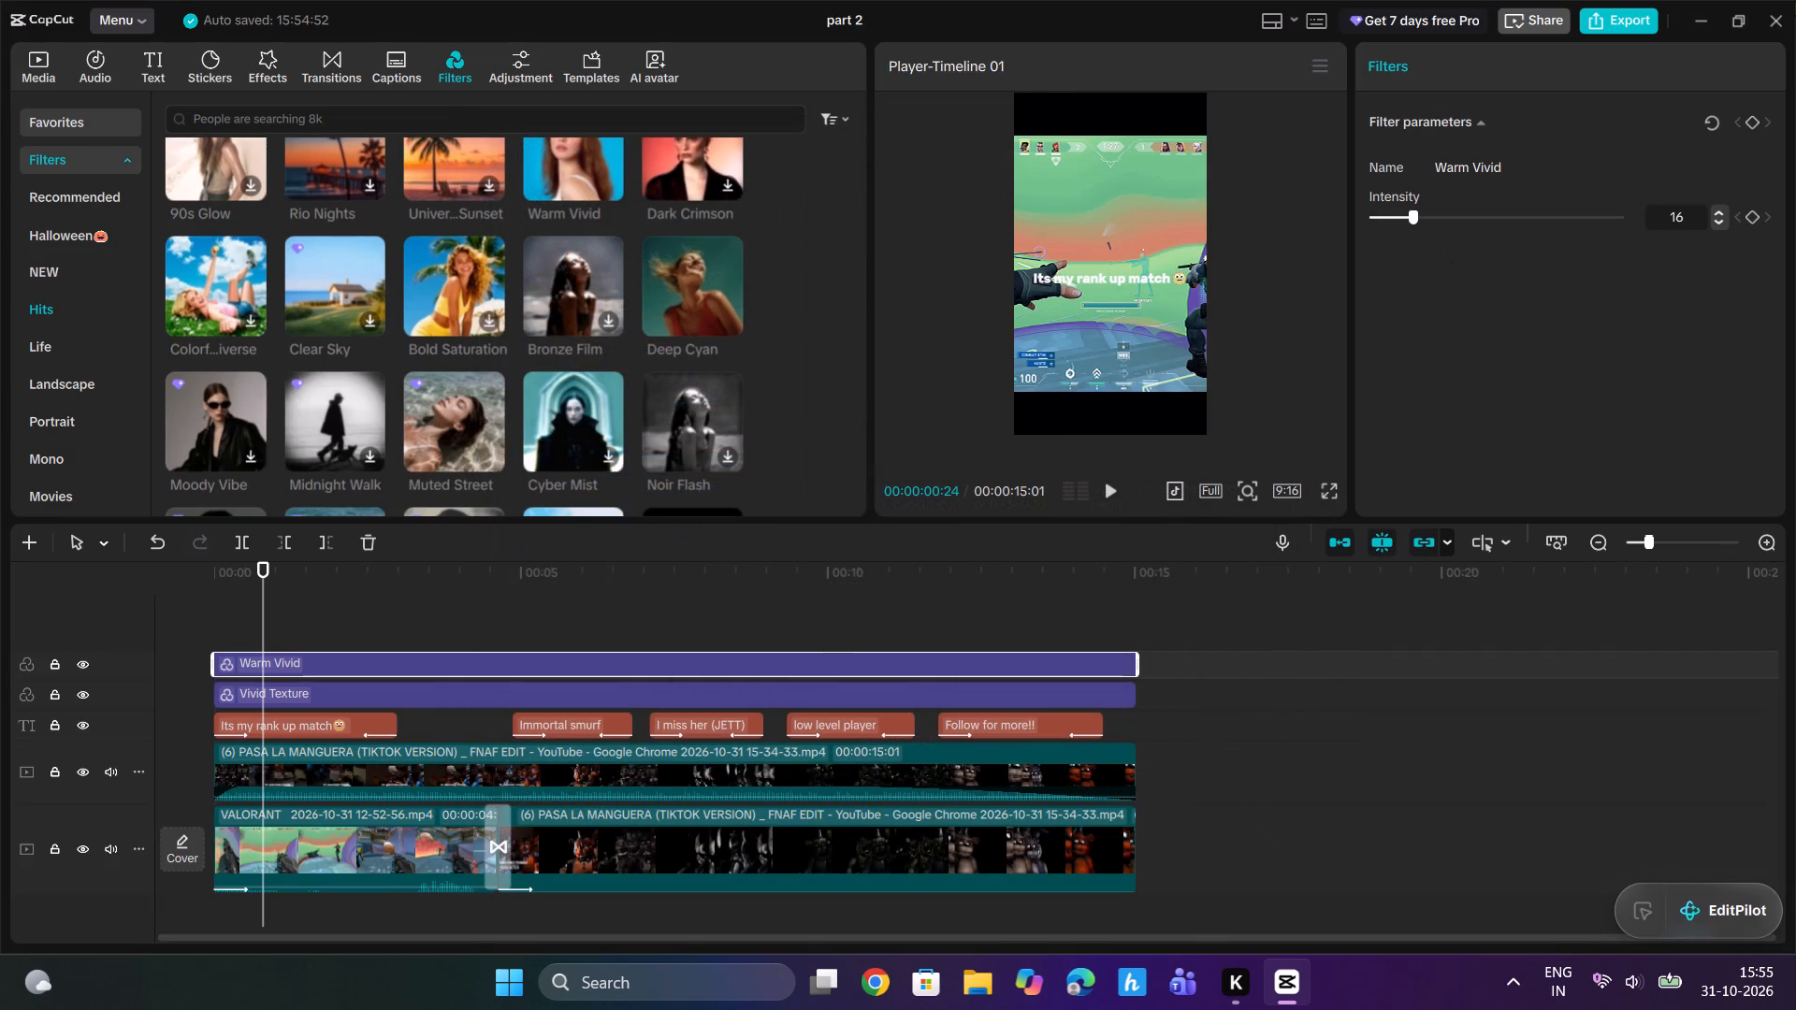
# Close the project editor.
pyautogui.click(1779, 18)
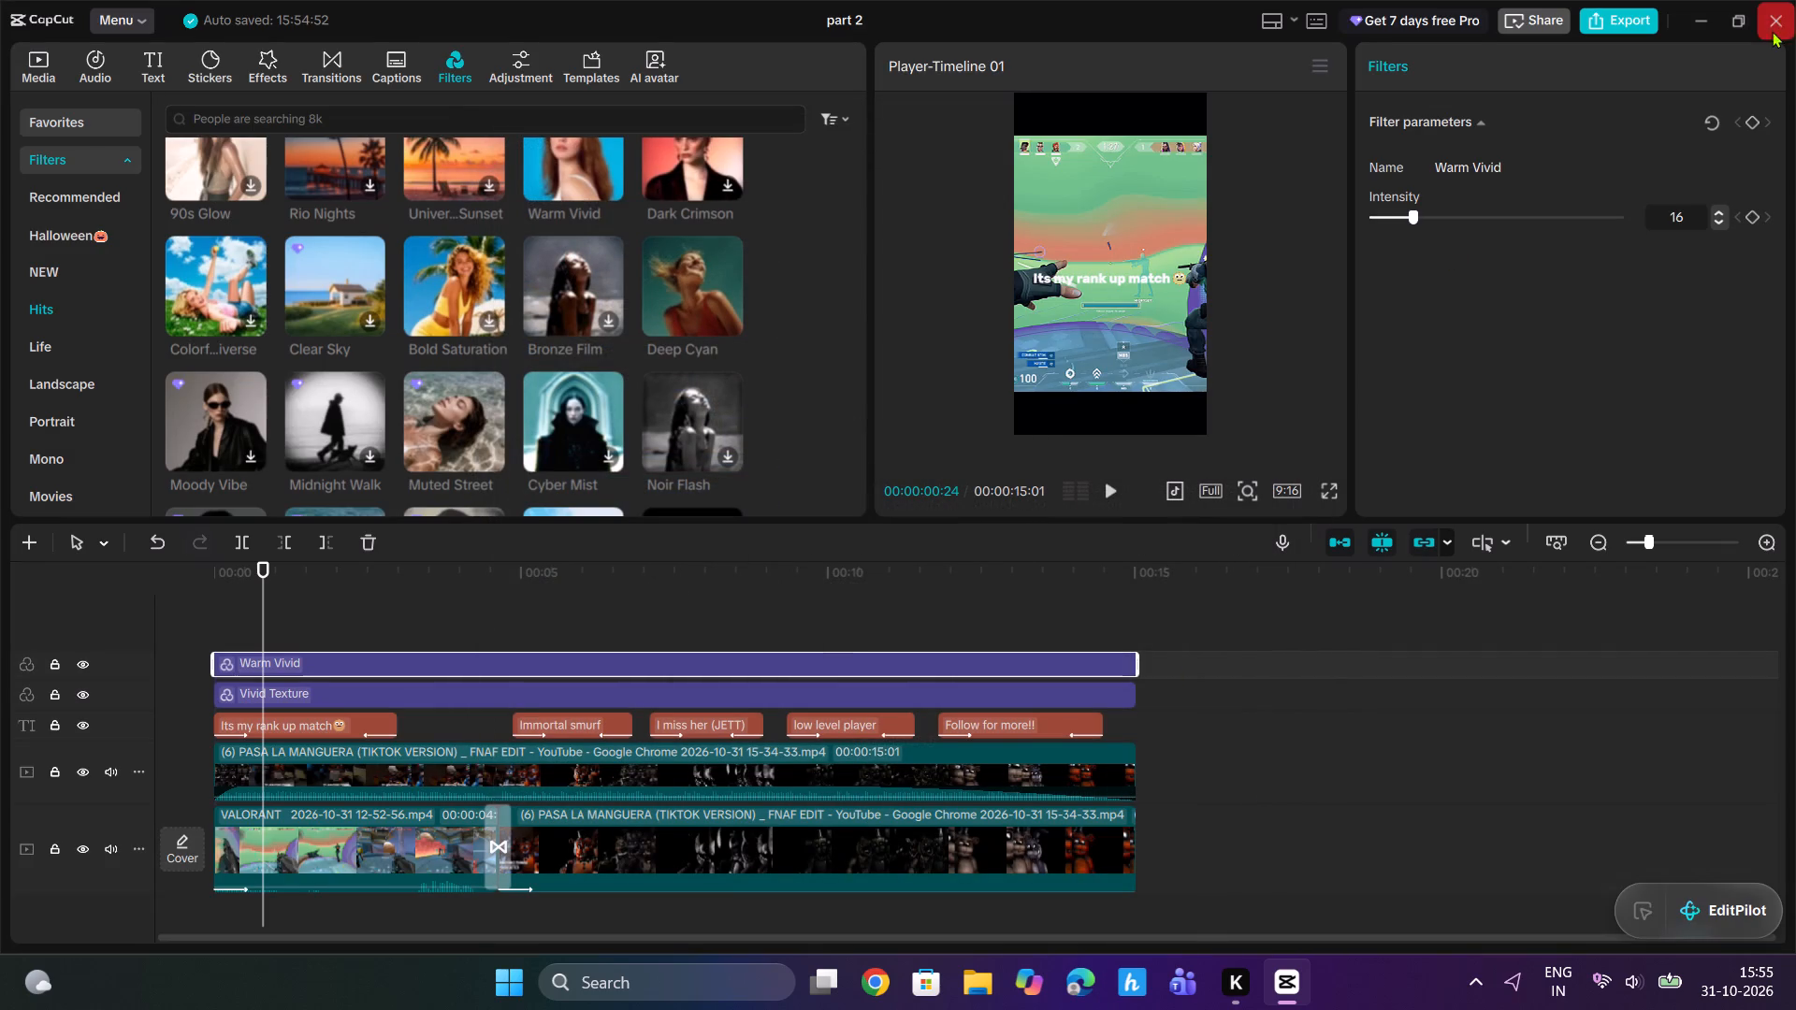